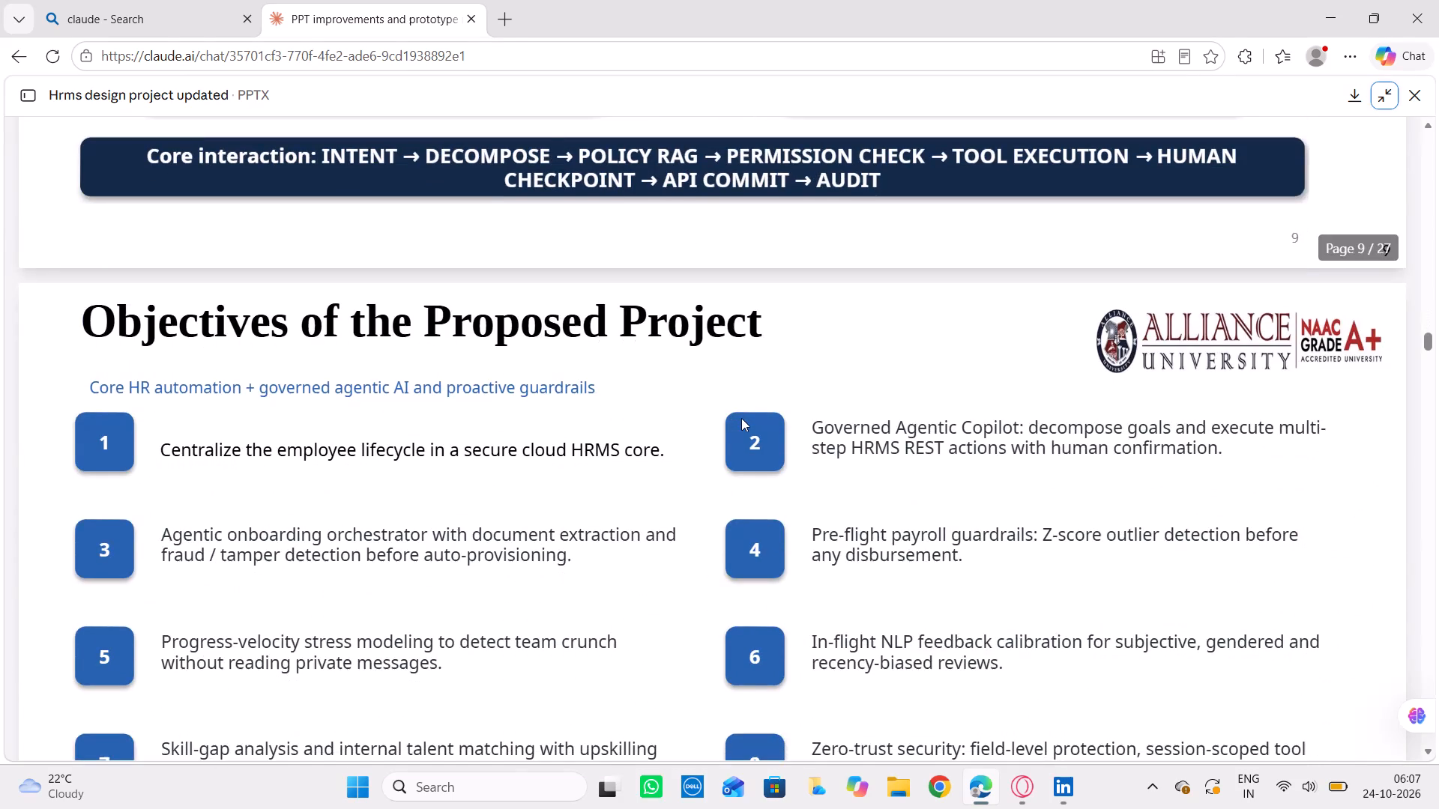
{"action": "scroll", "coordinate": [741, 418], "scroll_direction": "down", "scroll_amount": 4}
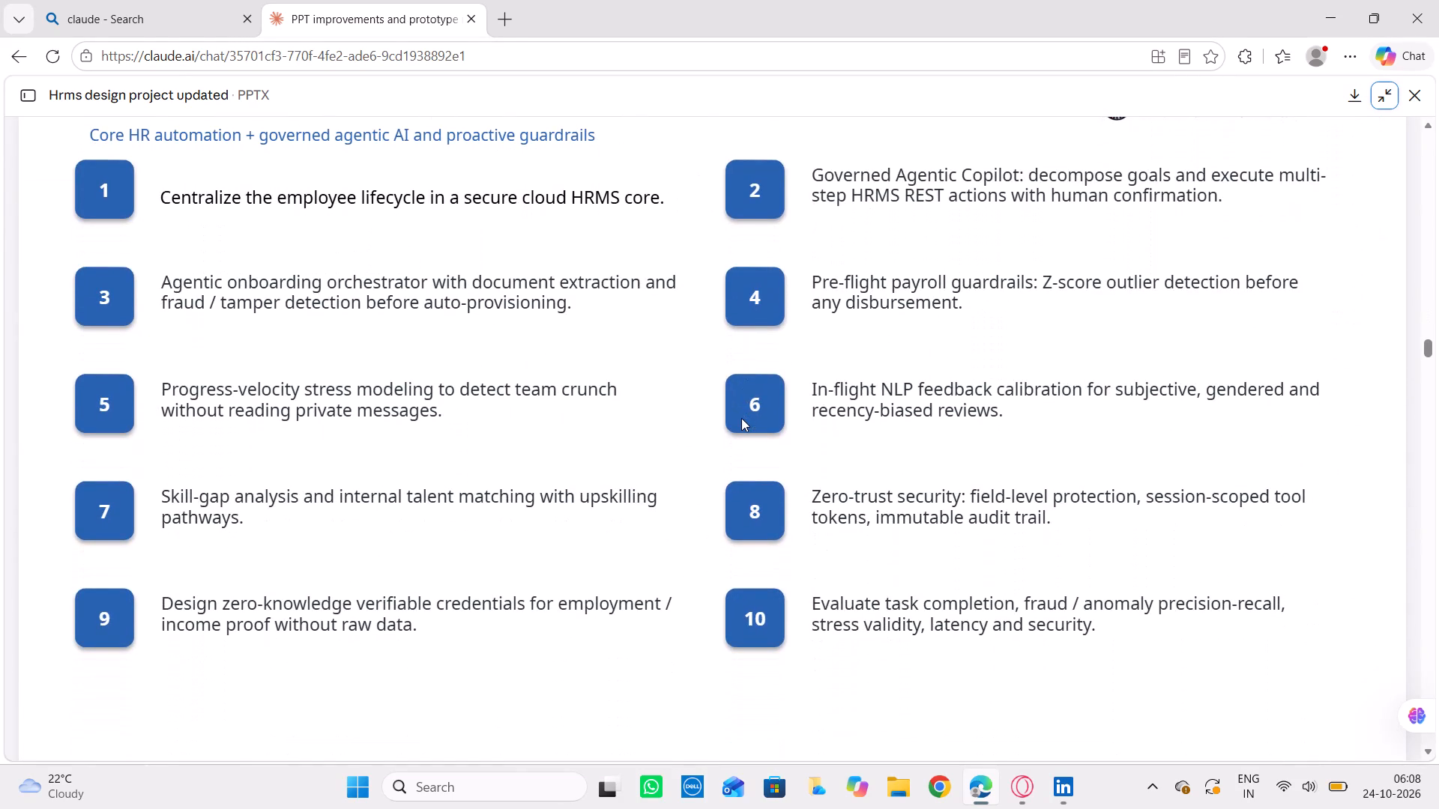
{"action": "scroll", "coordinate": [741, 418], "scroll_direction": "down", "scroll_amount": 5}
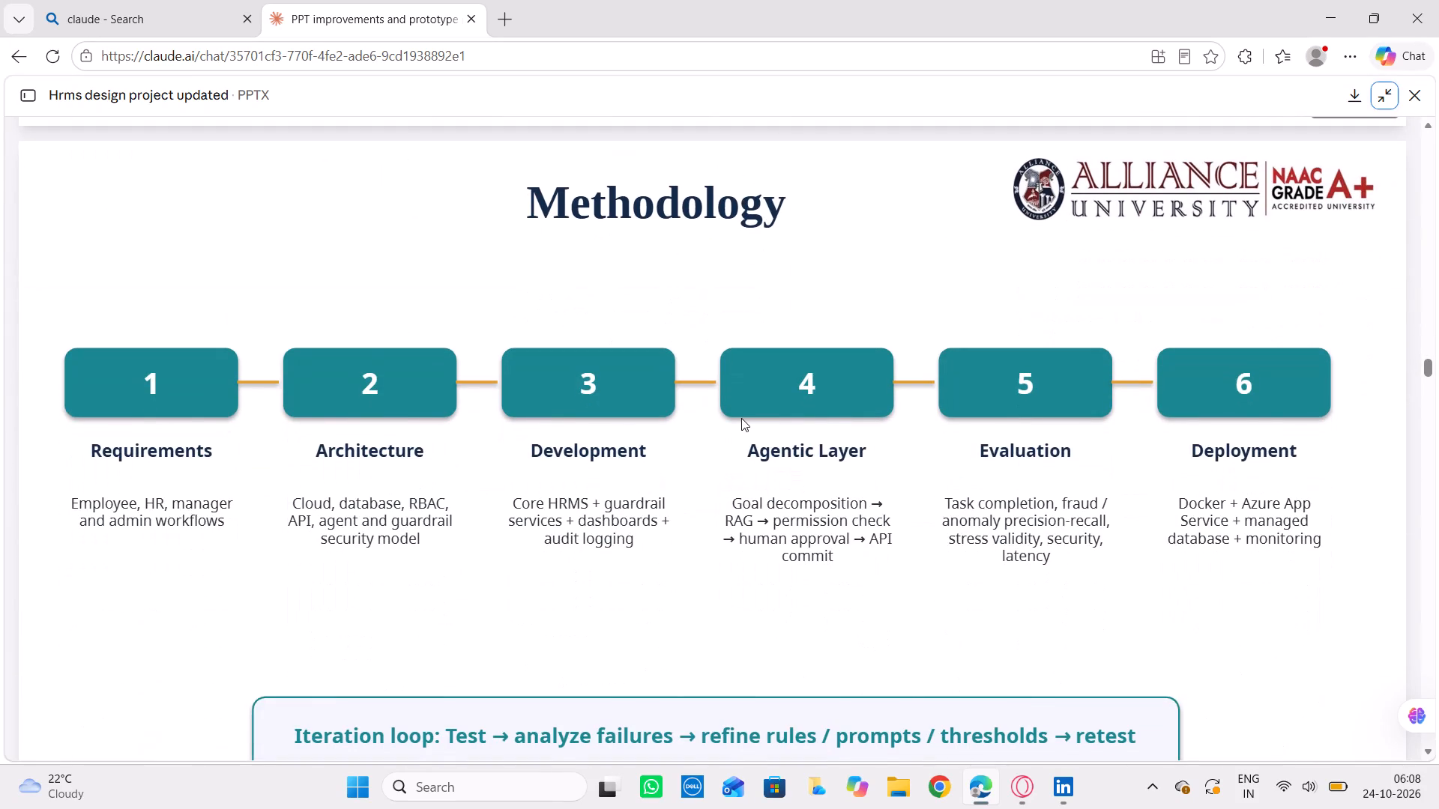
{"action": "scroll", "coordinate": [741, 418], "scroll_direction": "down", "scroll_amount": 1}
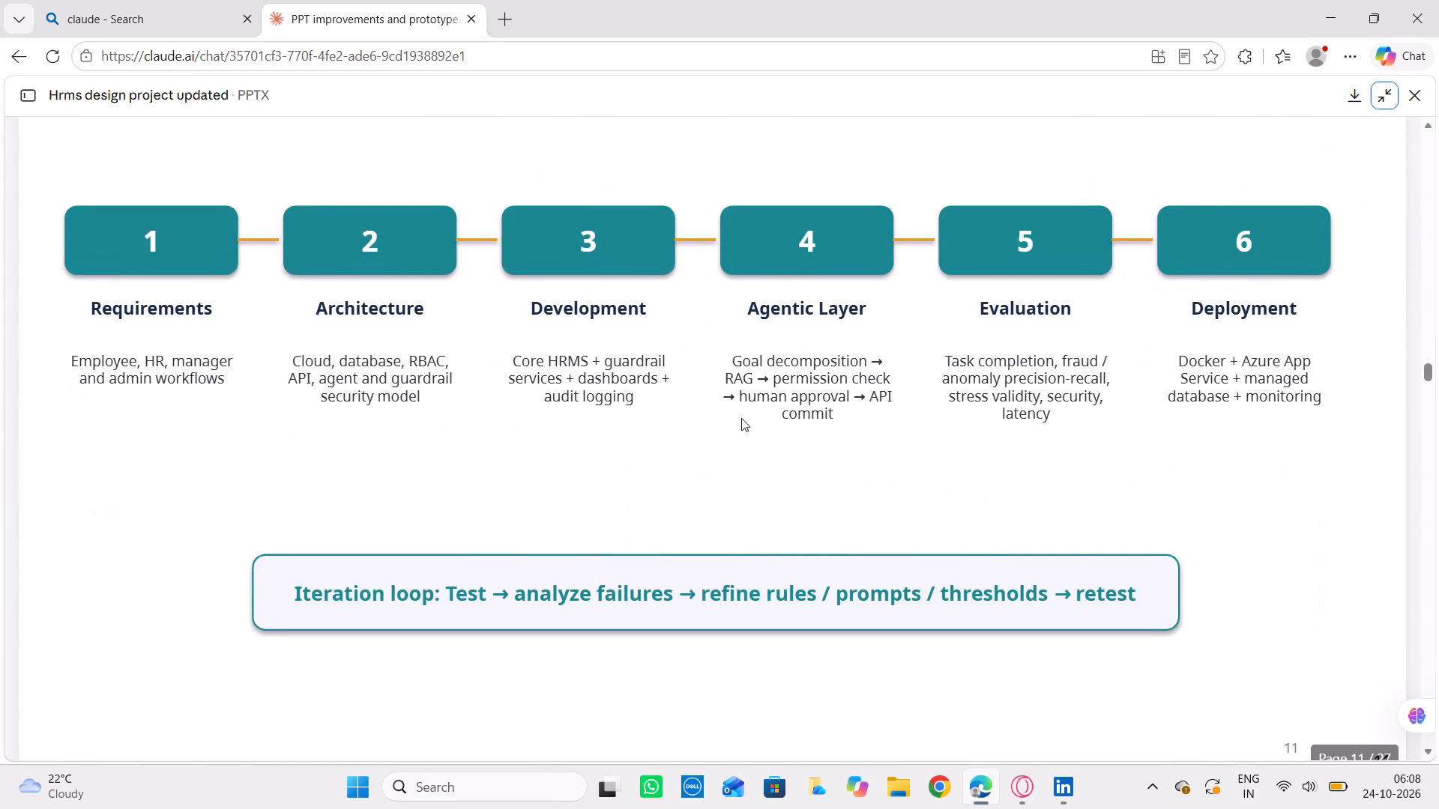
Check the hardware and software requirement slides and the Process diagram slide.
{"action": "scroll", "coordinate": [741, 418], "scroll_direction": "down", "scroll_amount": 7}
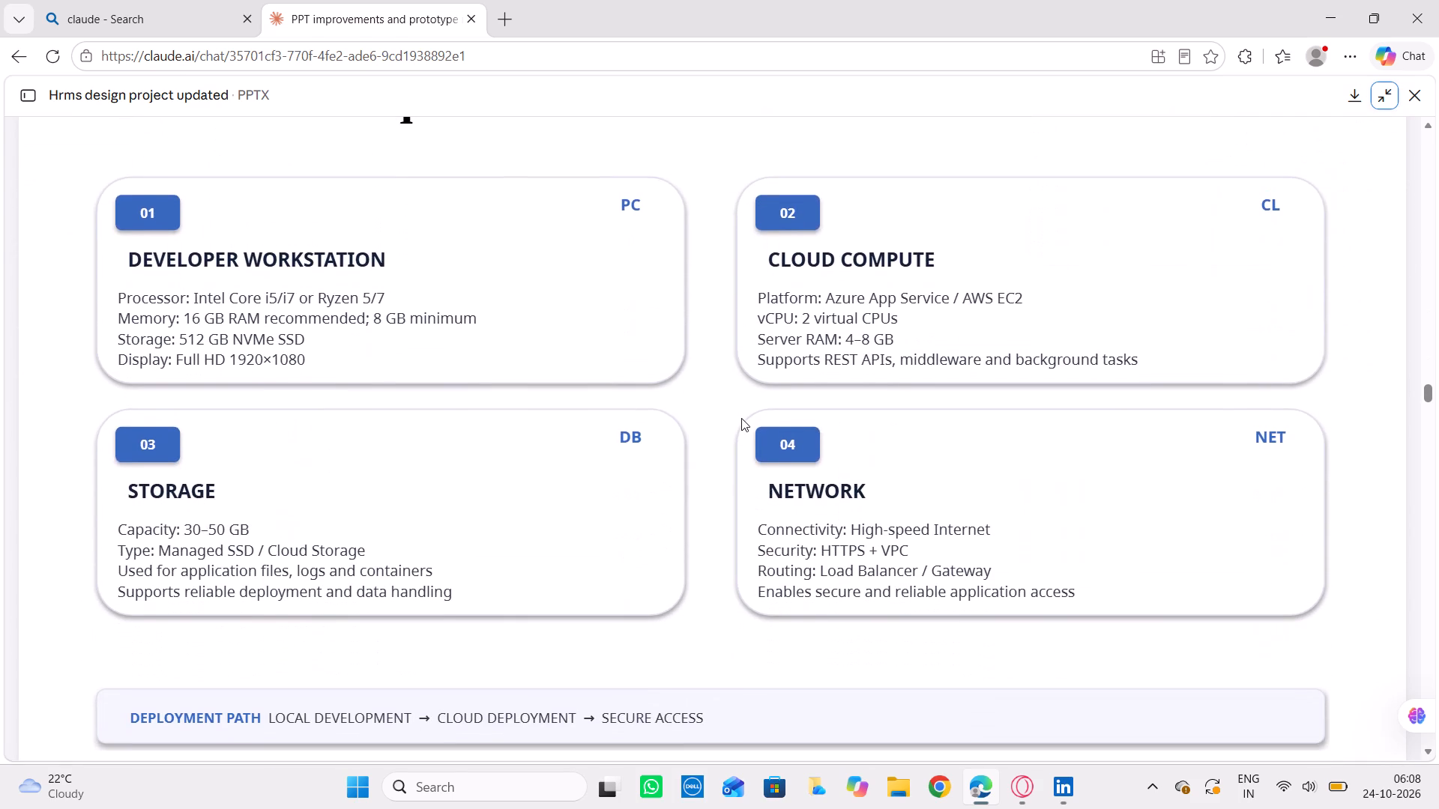
{"action": "scroll", "coordinate": [741, 418], "scroll_direction": "down", "scroll_amount": 6}
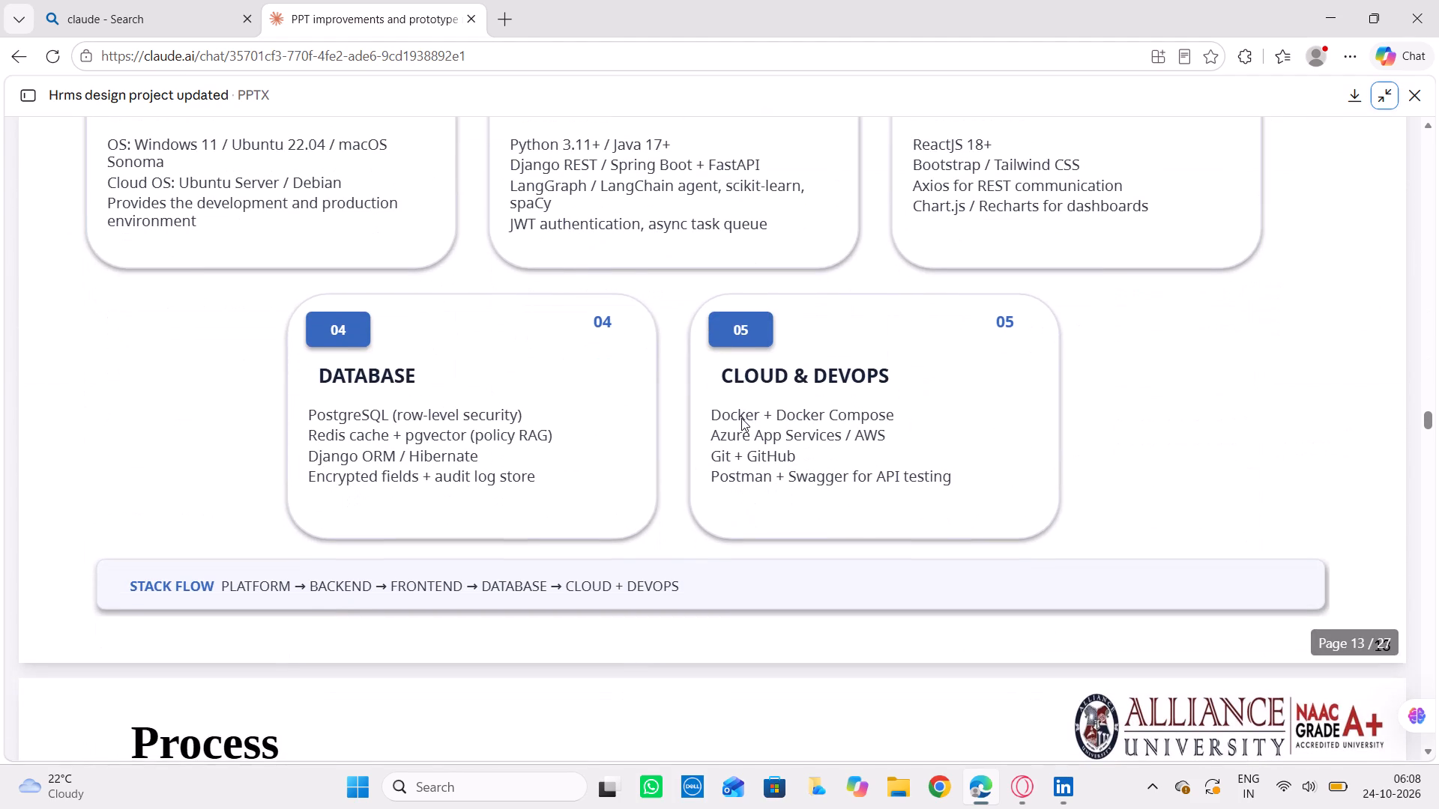
{"action": "scroll", "coordinate": [741, 418], "scroll_direction": "down", "scroll_amount": 3}
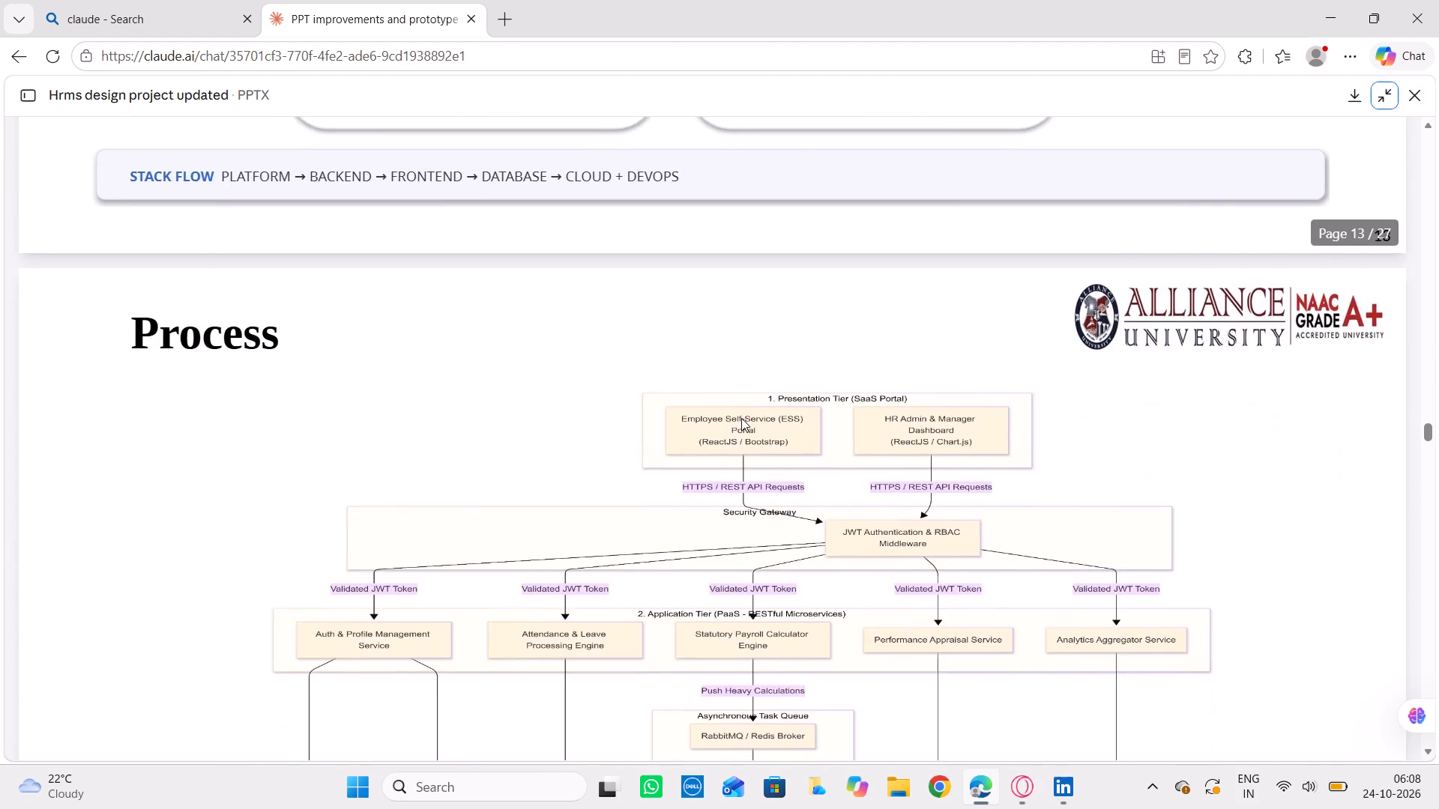
Examine the End-to-End Flow slide and the layers of the Complete System Architecture slide.
{"action": "scroll", "coordinate": [741, 418], "scroll_direction": "down", "scroll_amount": 6}
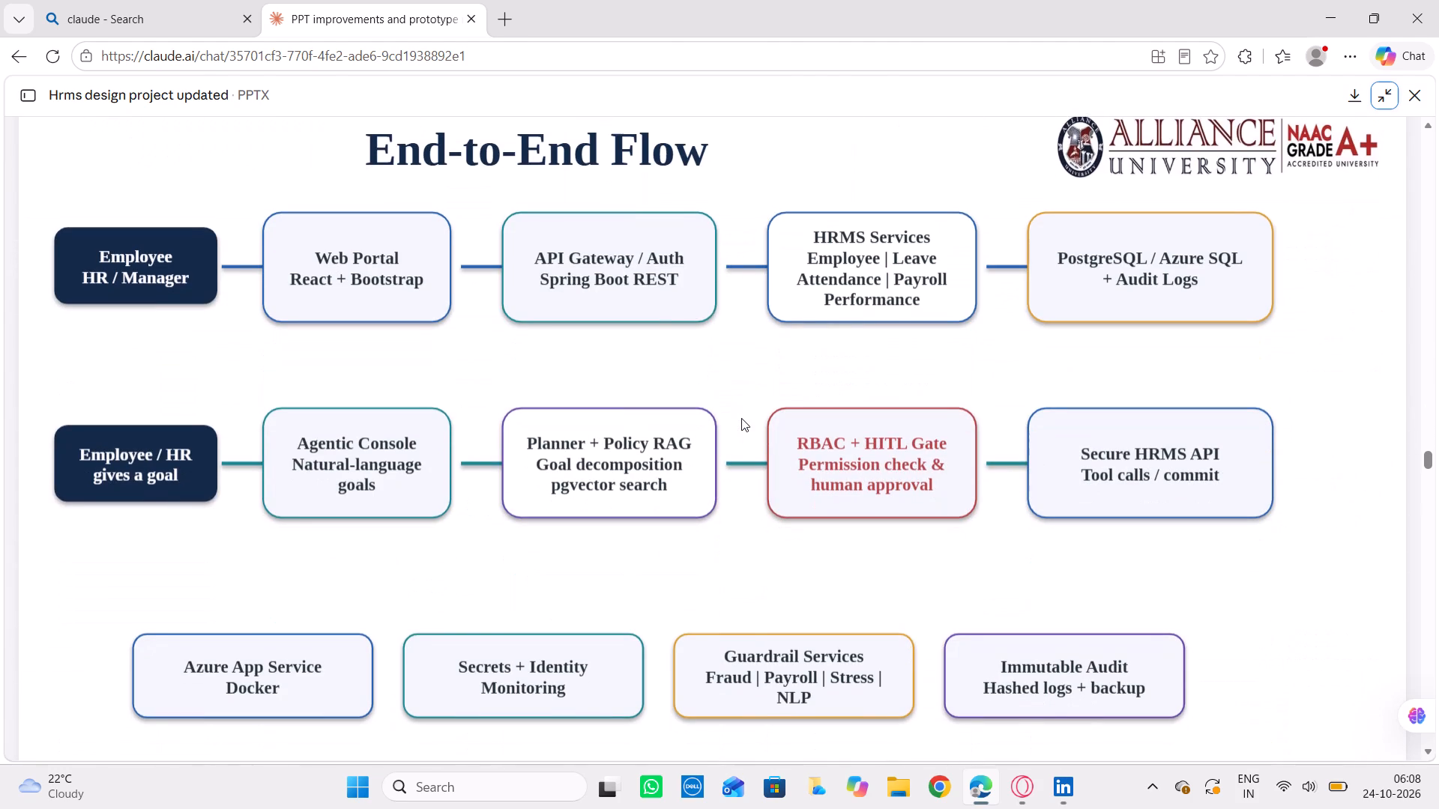
{"action": "scroll", "coordinate": [741, 418], "scroll_direction": "down", "scroll_amount": 7}
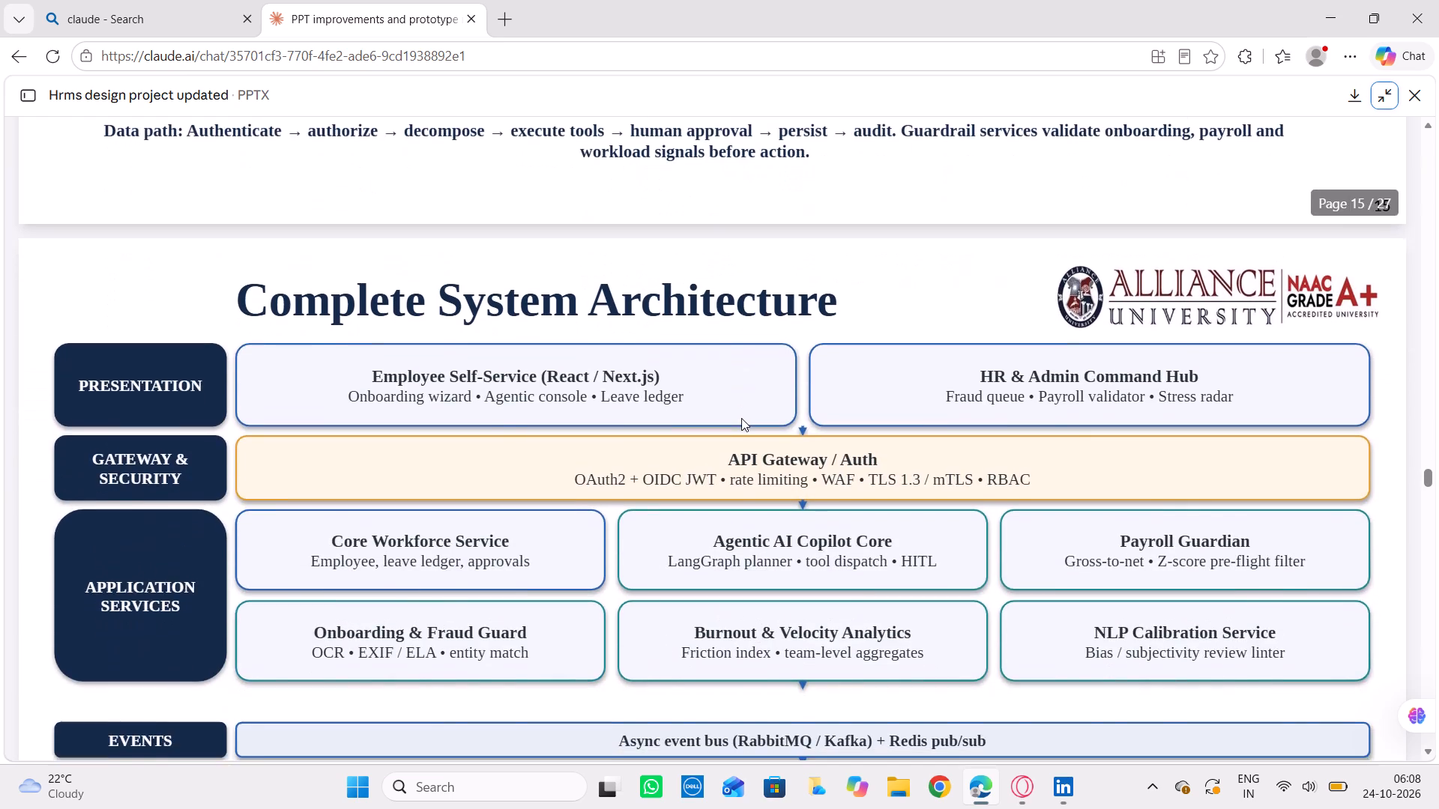
{"action": "scroll", "coordinate": [741, 418], "scroll_direction": "down", "scroll_amount": 3}
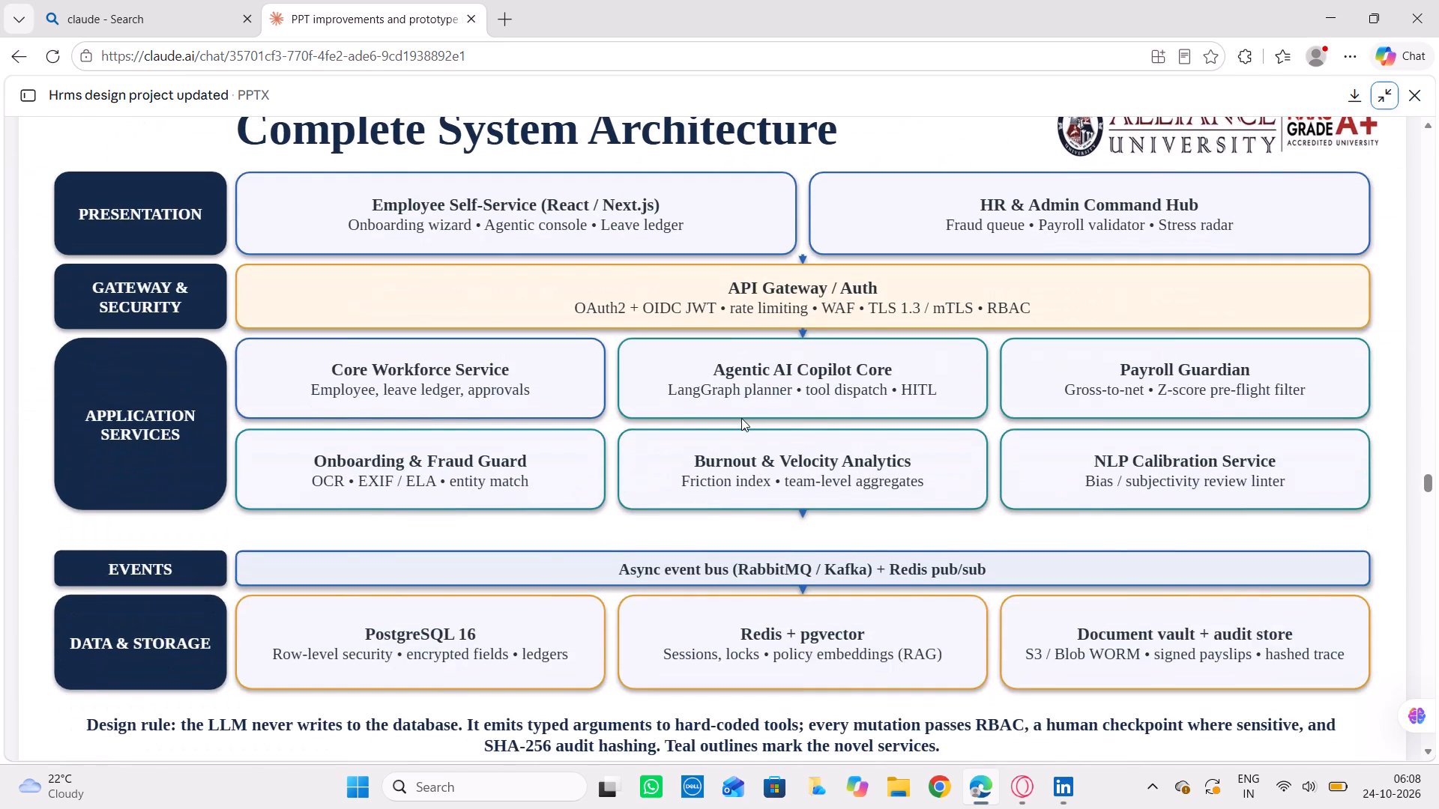
{"action": "scroll", "coordinate": [741, 418], "scroll_direction": "down", "scroll_amount": 1}
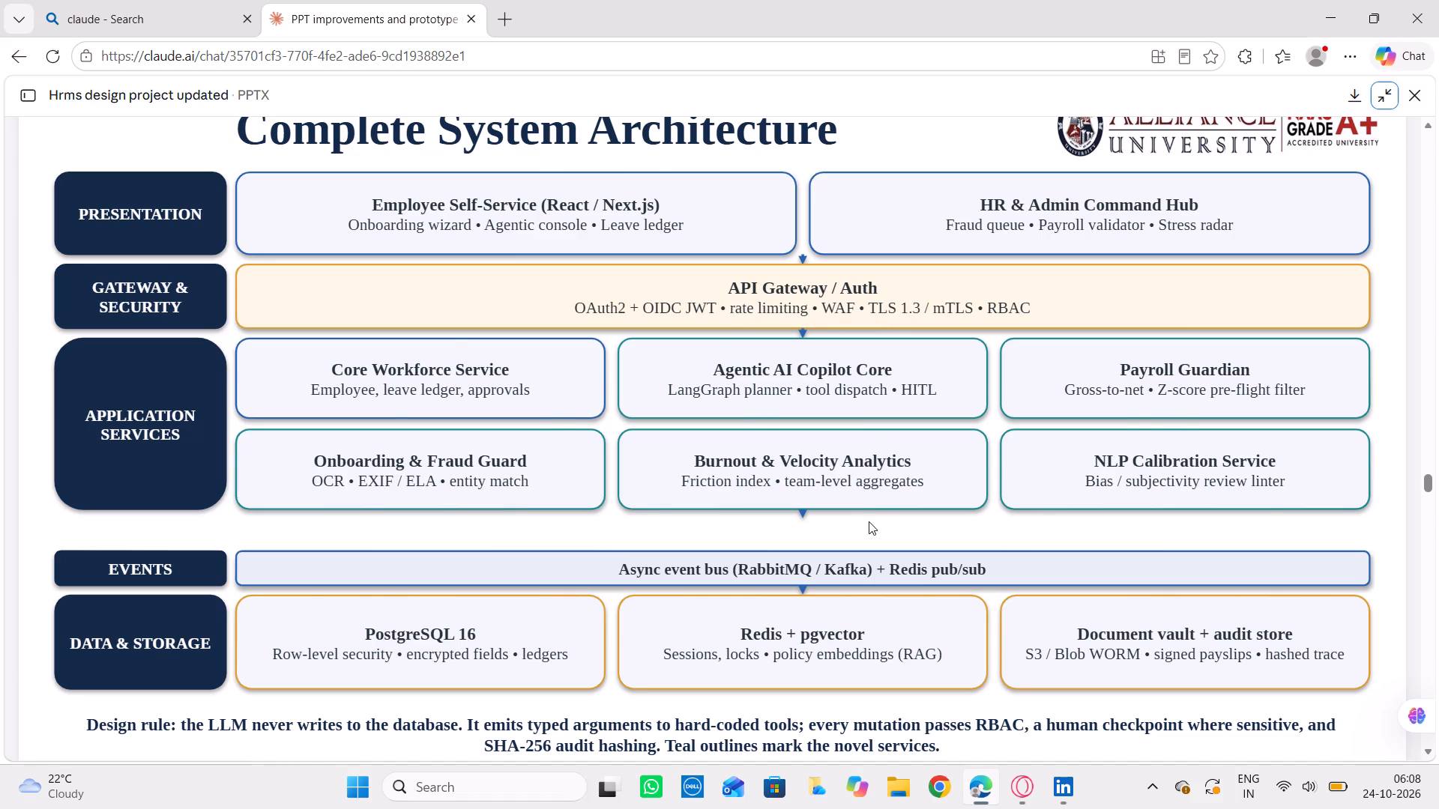
{"action": "scroll", "coordinate": [869, 521], "scroll_direction": "down", "scroll_amount": 1}
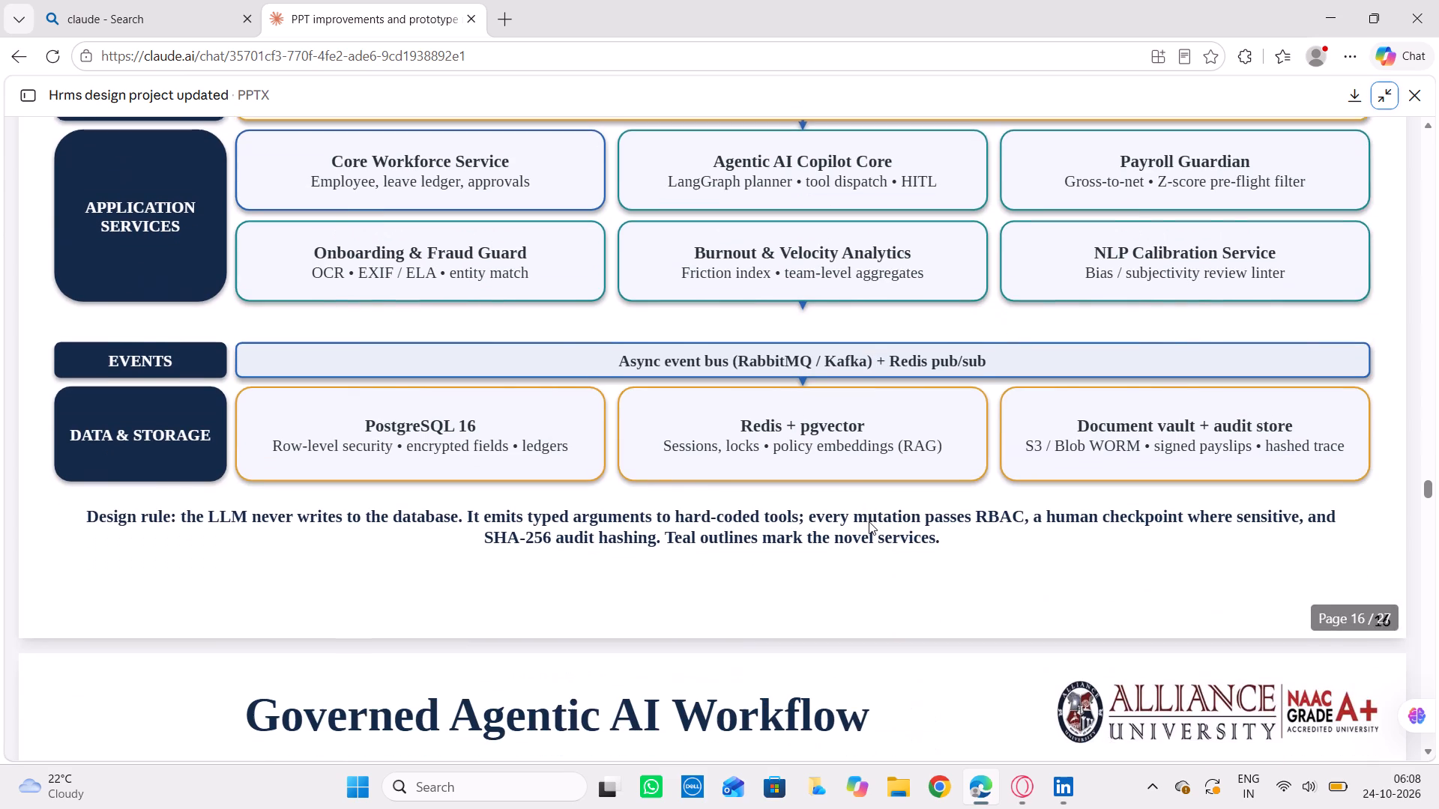
Examine the eight stages on the Governed Agentic AI Workflow slide, from Intake to Audit.
{"action": "scroll", "coordinate": [869, 521], "scroll_direction": "down", "scroll_amount": 5}
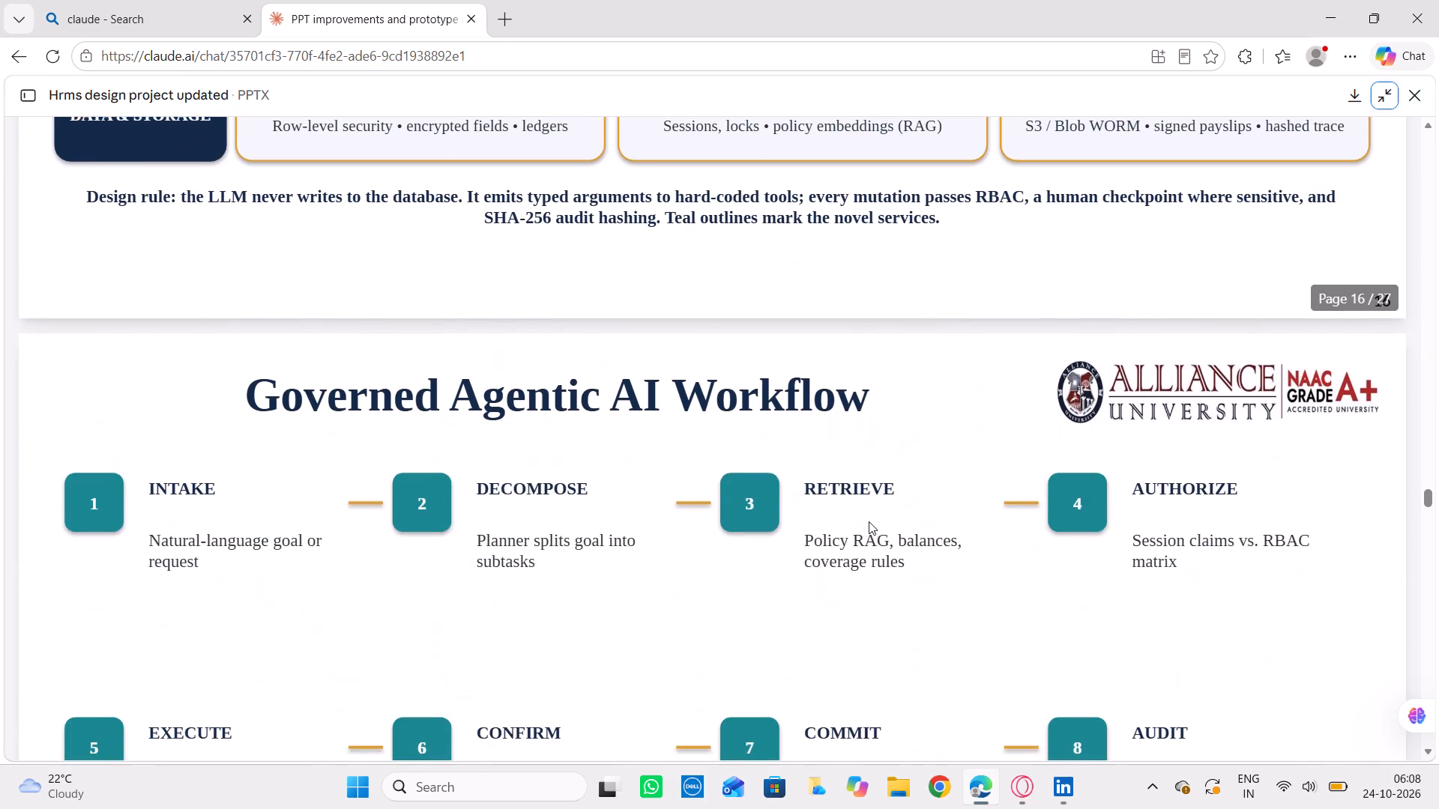
{"action": "scroll", "coordinate": [869, 521], "scroll_direction": "down", "scroll_amount": 3}
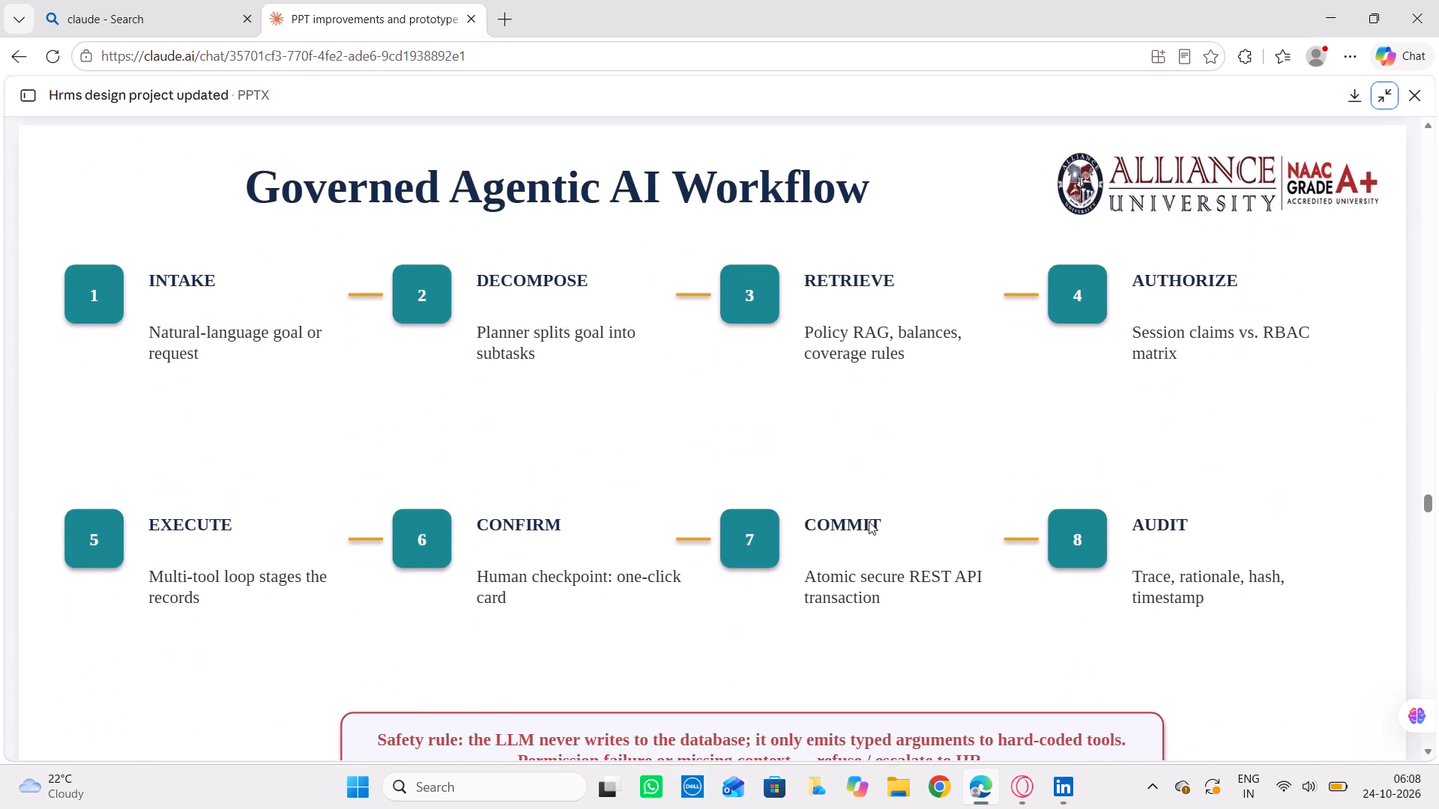
{"action": "scroll", "coordinate": [869, 521], "scroll_direction": "down", "scroll_amount": 2}
Examine both pipelines on the Onboarding Fraud Guard & Payroll Pre-Flight slide, including their release and hold rules.
{"action": "scroll", "coordinate": [869, 521], "scroll_direction": "down", "scroll_amount": 9}
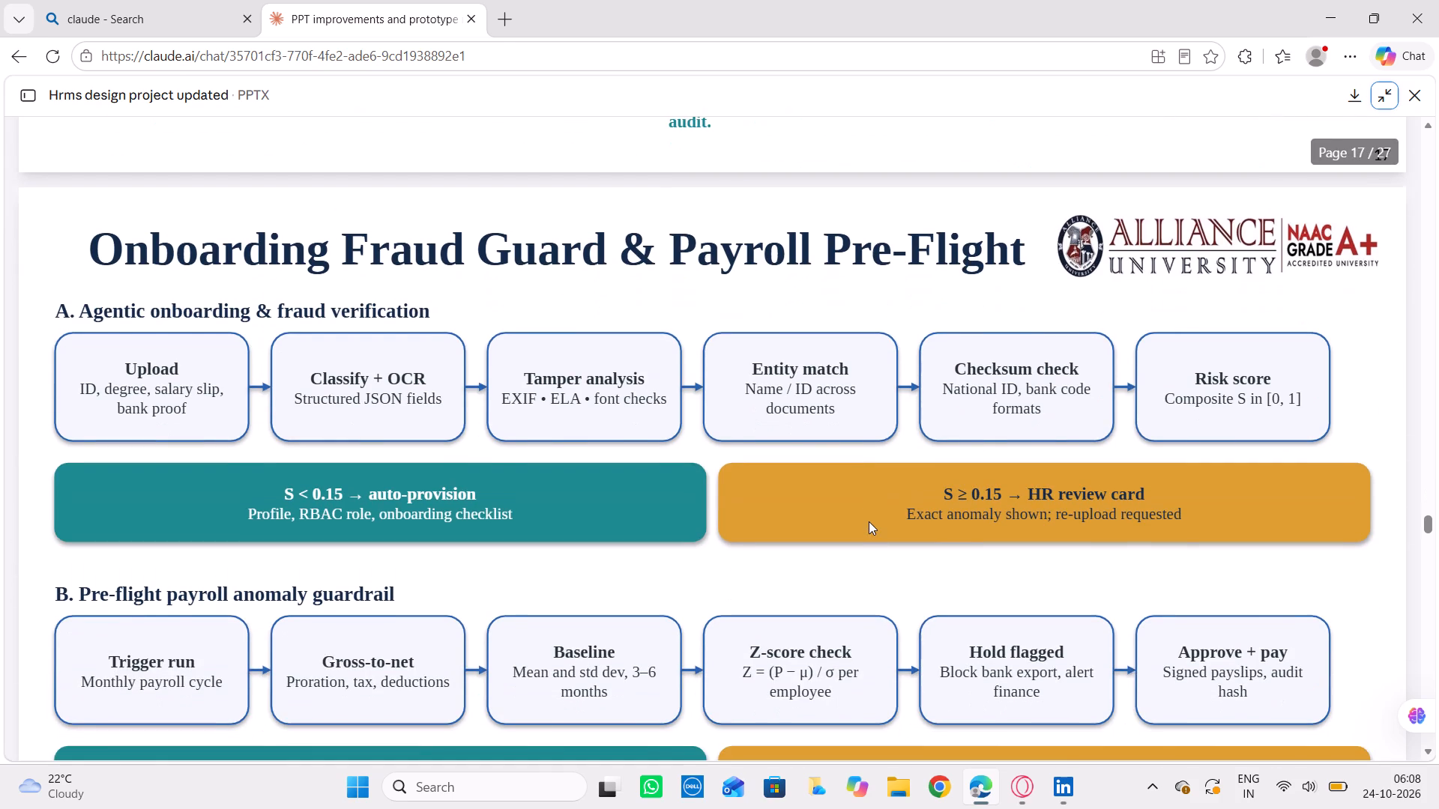
{"action": "scroll", "coordinate": [869, 521], "scroll_direction": "down", "scroll_amount": 1}
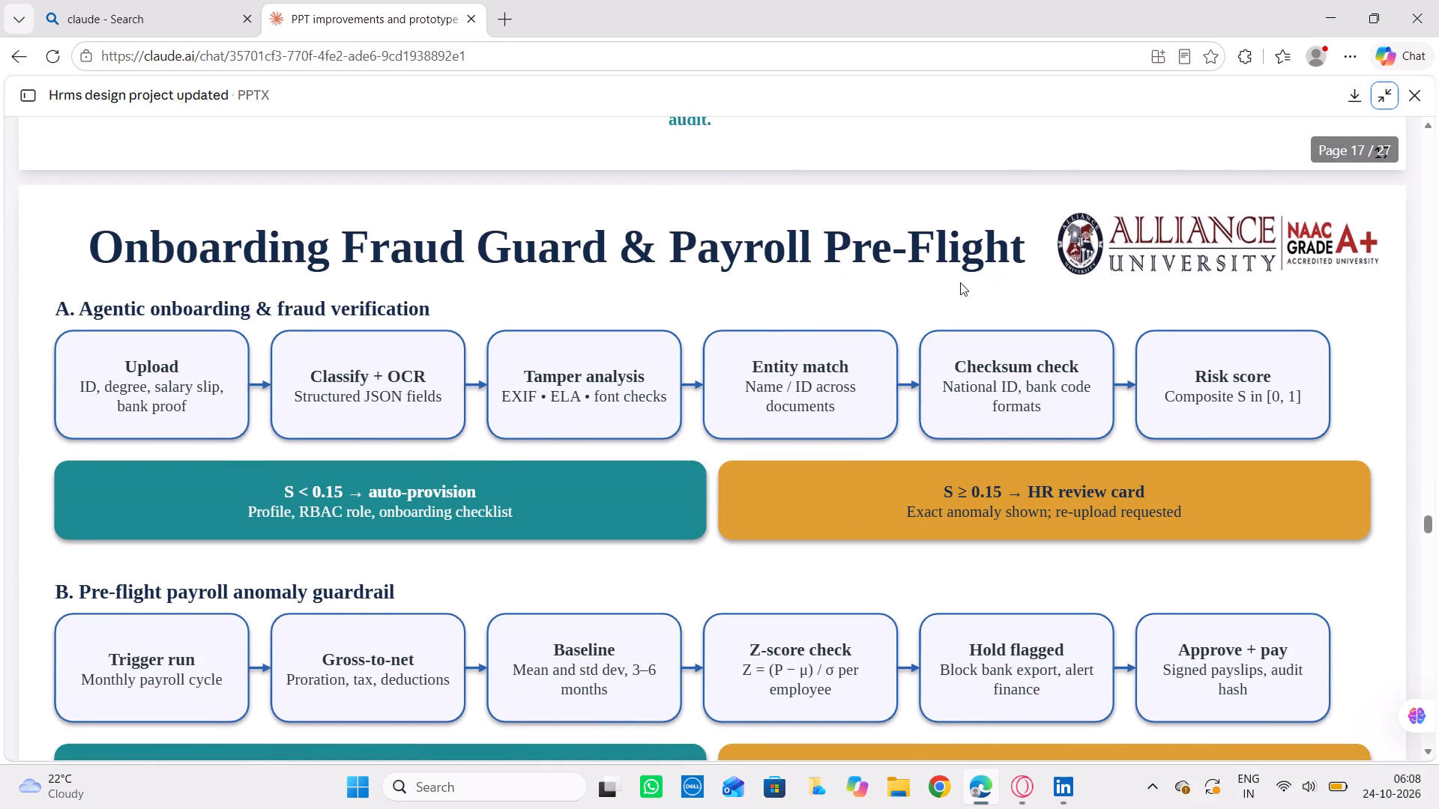
{"action": "scroll", "coordinate": [848, 279], "scroll_direction": "down", "scroll_amount": 3}
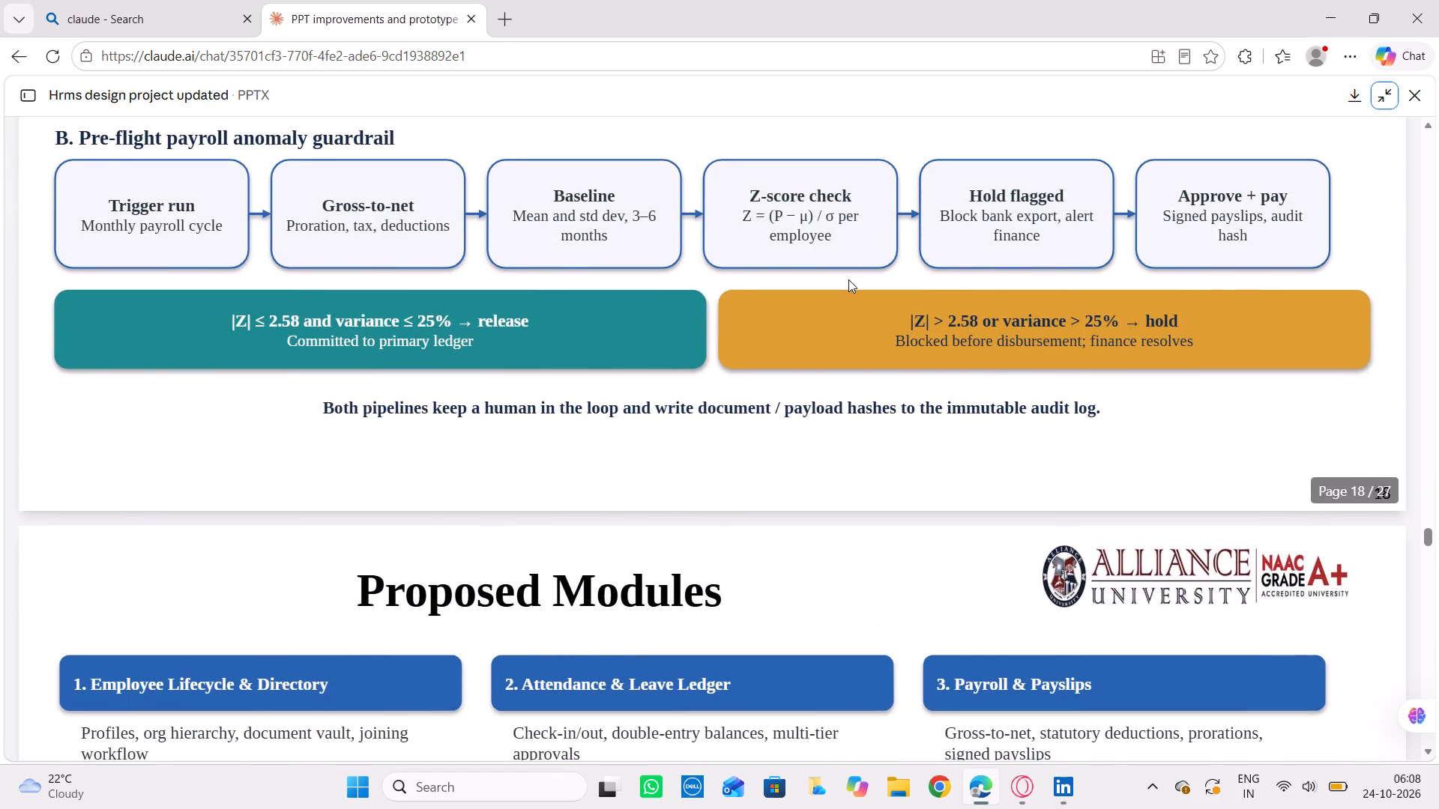
Review the twelve Proposed Modules and the six features on the Novelty of the Proposed Idea slide.
{"action": "scroll", "coordinate": [848, 279], "scroll_direction": "down", "scroll_amount": 6}
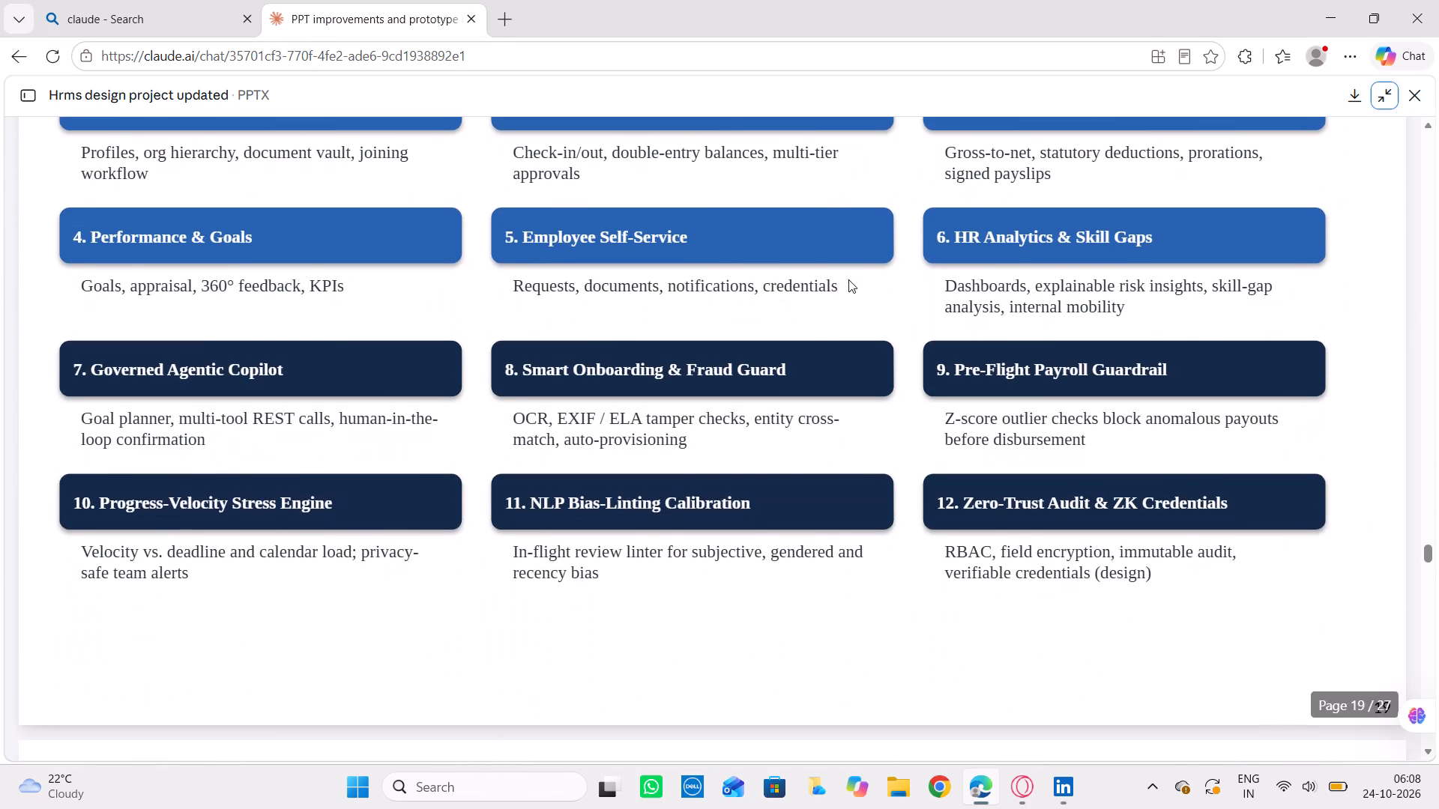
{"action": "scroll", "coordinate": [848, 279], "scroll_direction": "down", "scroll_amount": 6}
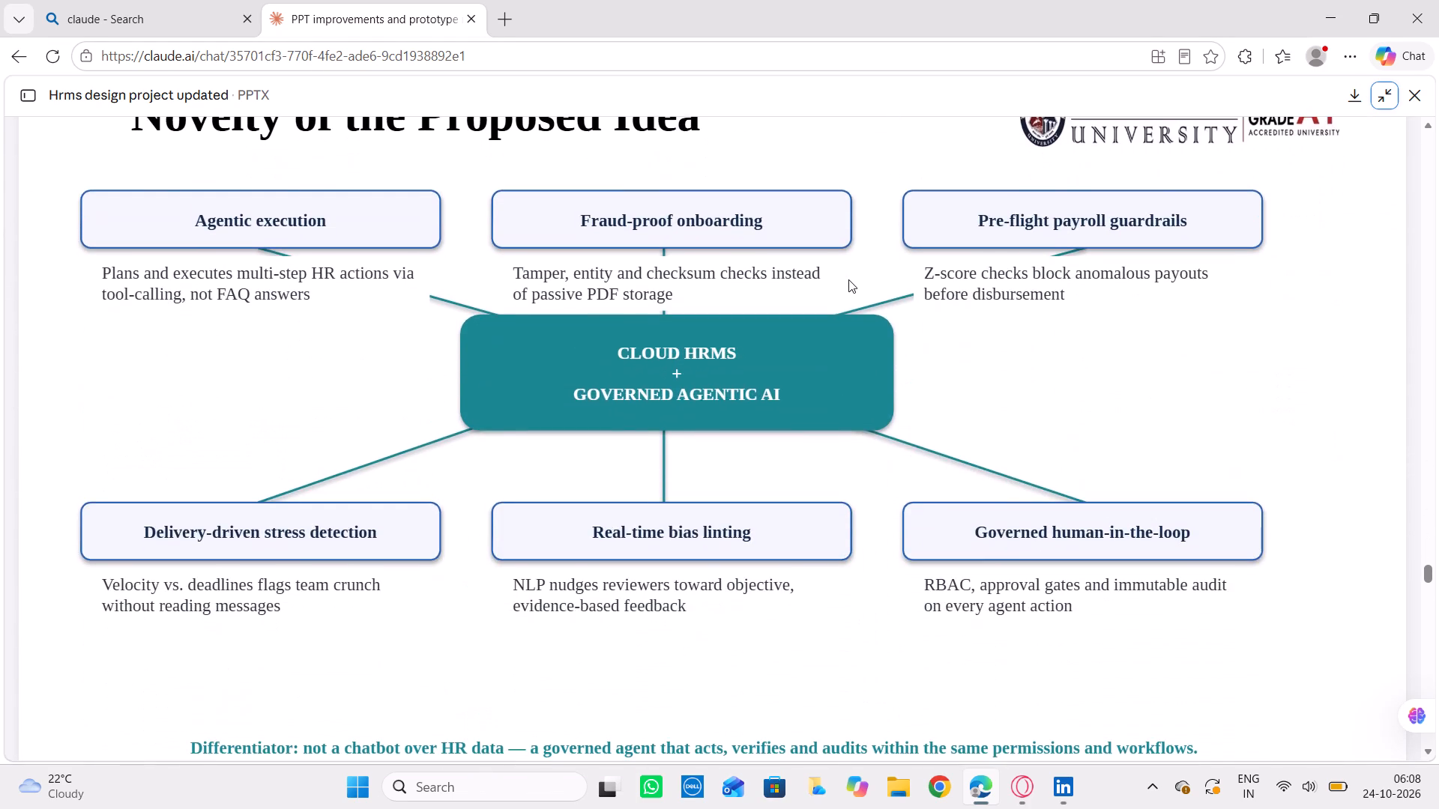
{"action": "scroll", "coordinate": [848, 279], "scroll_direction": "down", "scroll_amount": 2}
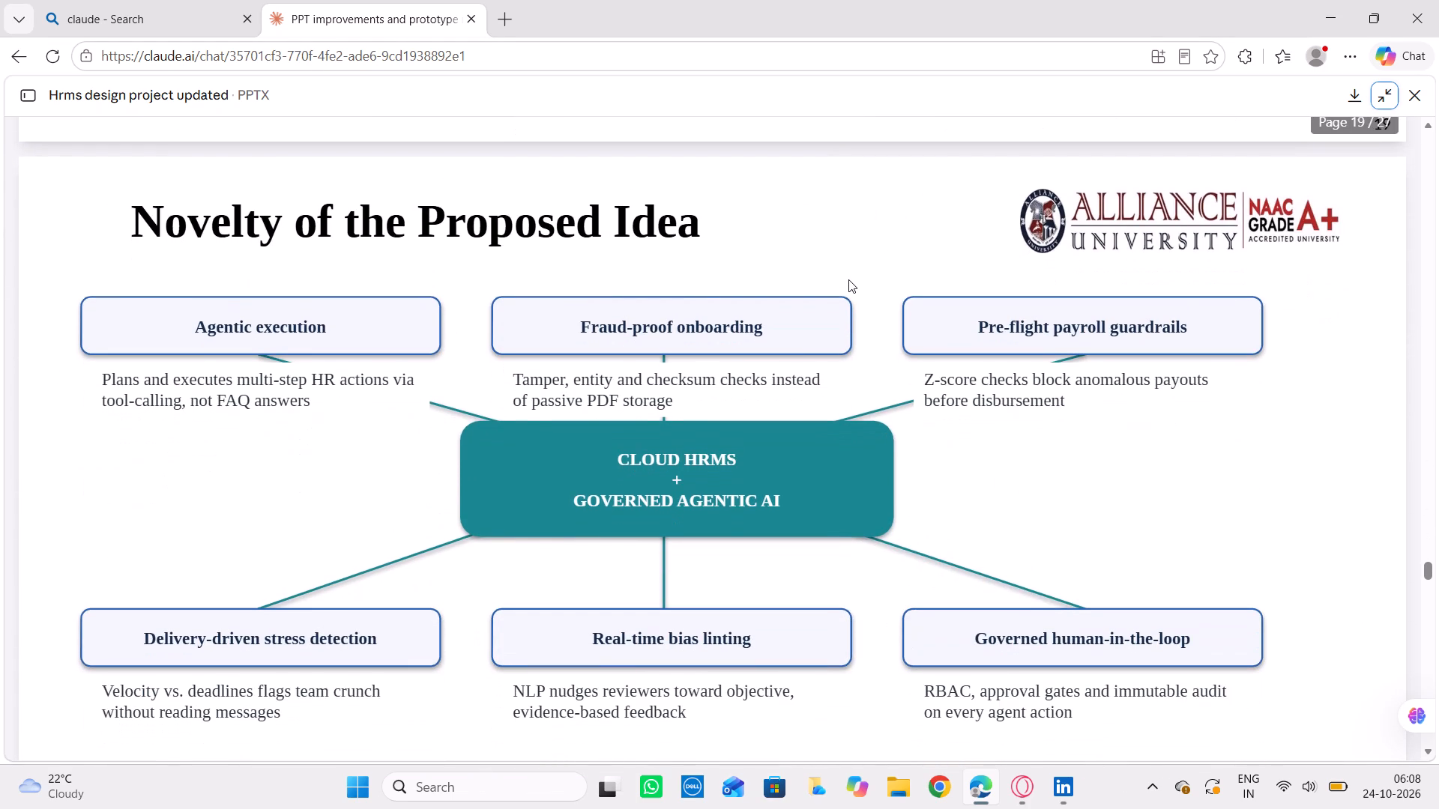
{"action": "scroll", "coordinate": [807, 396], "scroll_direction": "down", "scroll_amount": 2}
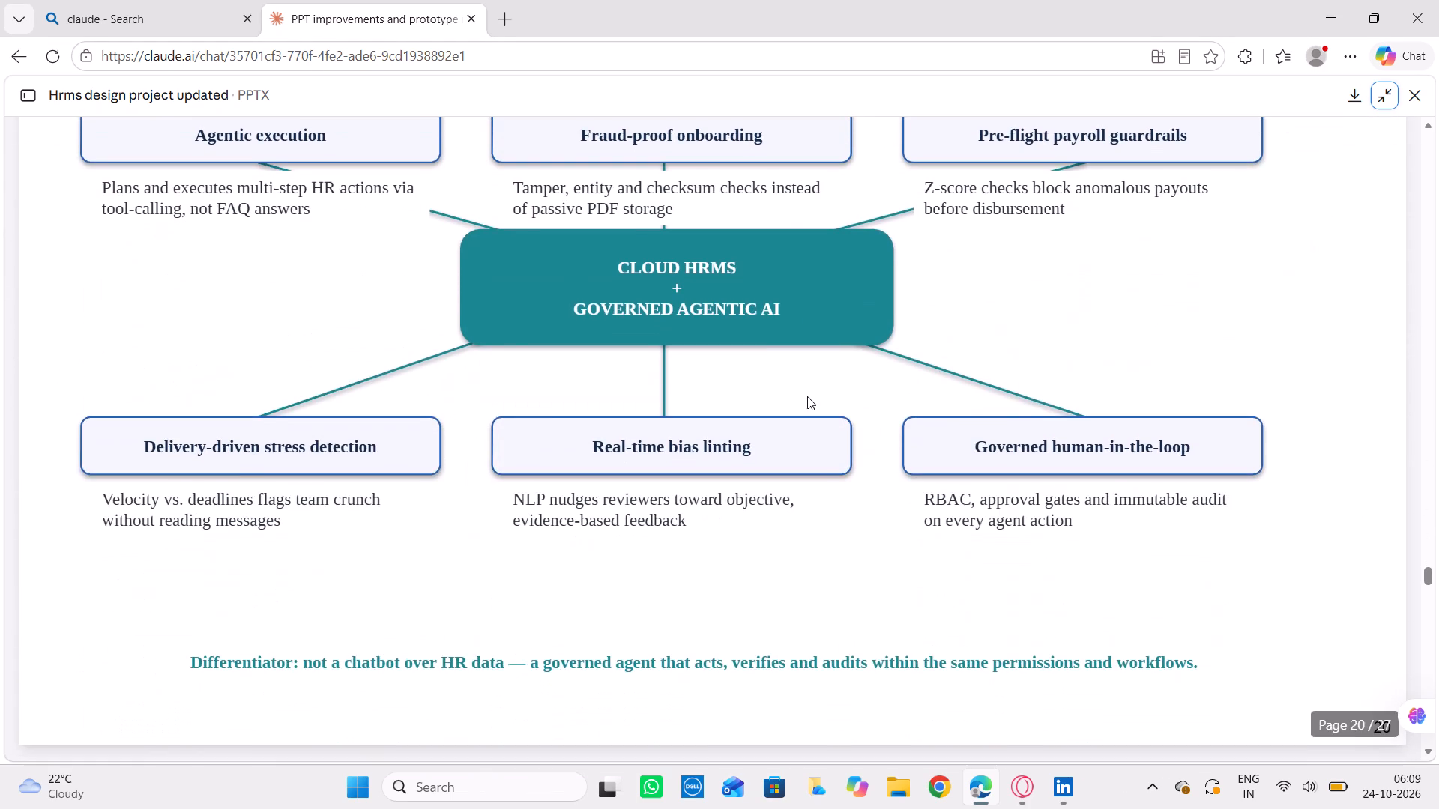
Check the Experimentation, Results and Discussion, and Conclusion and Future Directions slides.
{"action": "scroll", "coordinate": [807, 396], "scroll_direction": "down", "scroll_amount": 3}
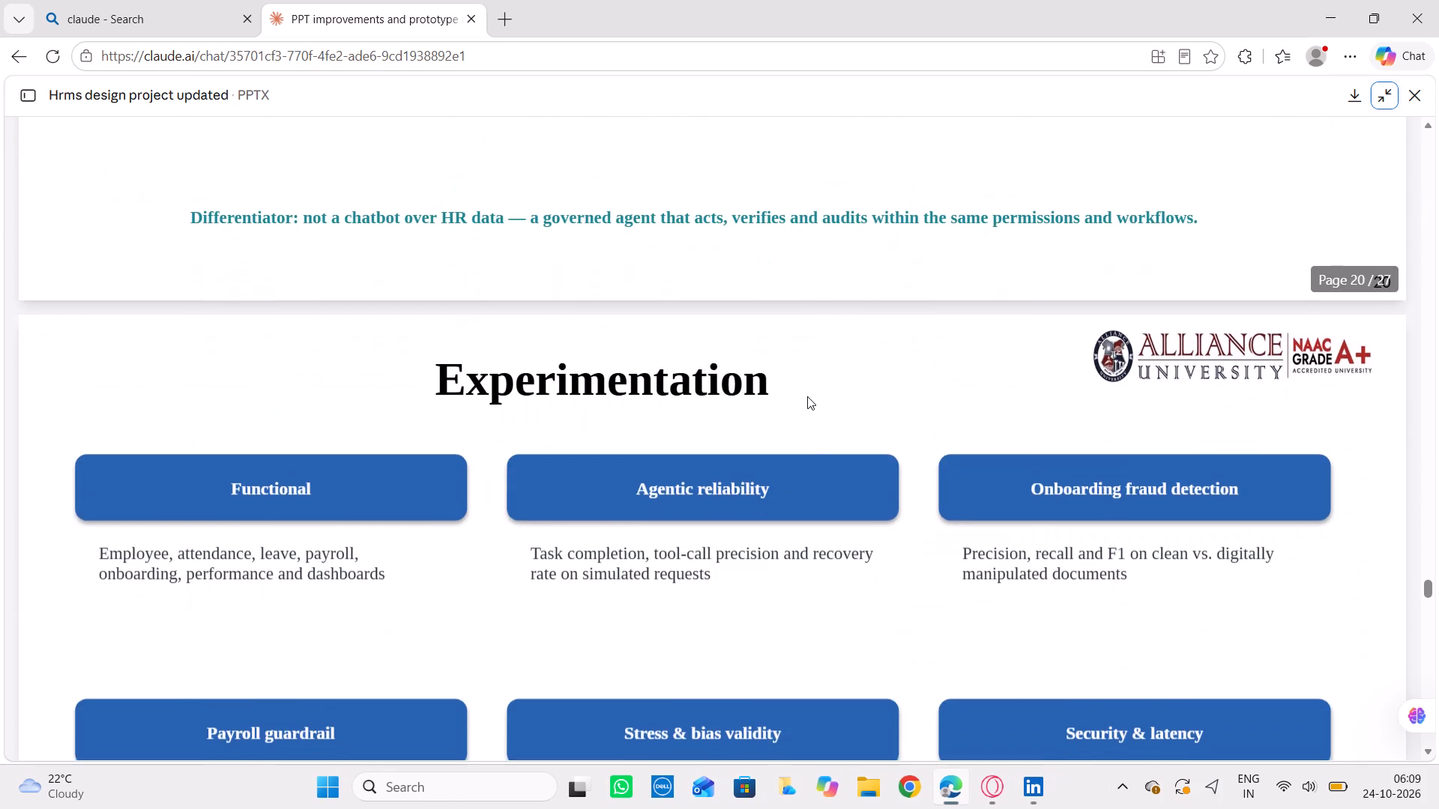
{"action": "scroll", "coordinate": [807, 396], "scroll_direction": "down", "scroll_amount": 1}
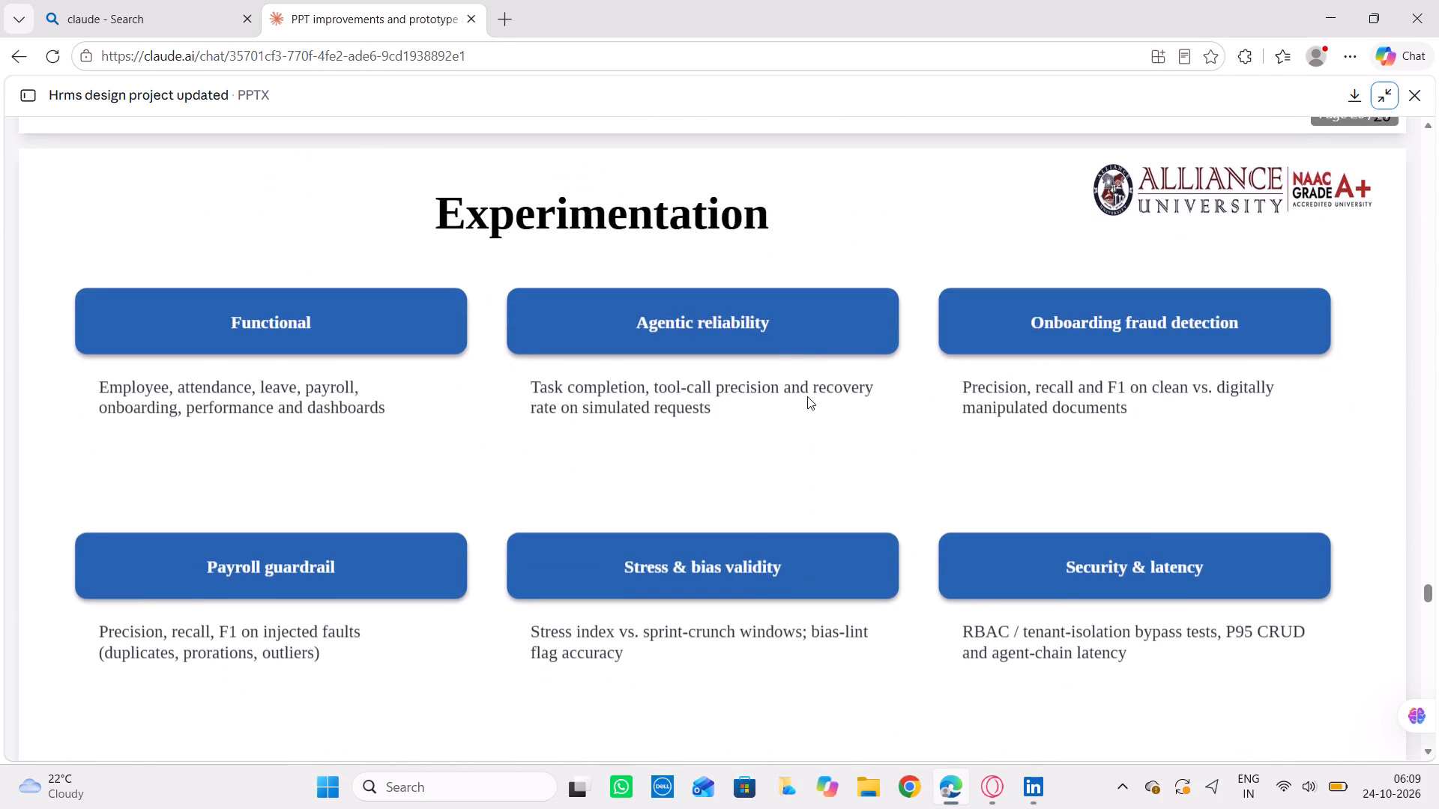
{"action": "scroll", "coordinate": [807, 396], "scroll_direction": "down", "scroll_amount": 6}
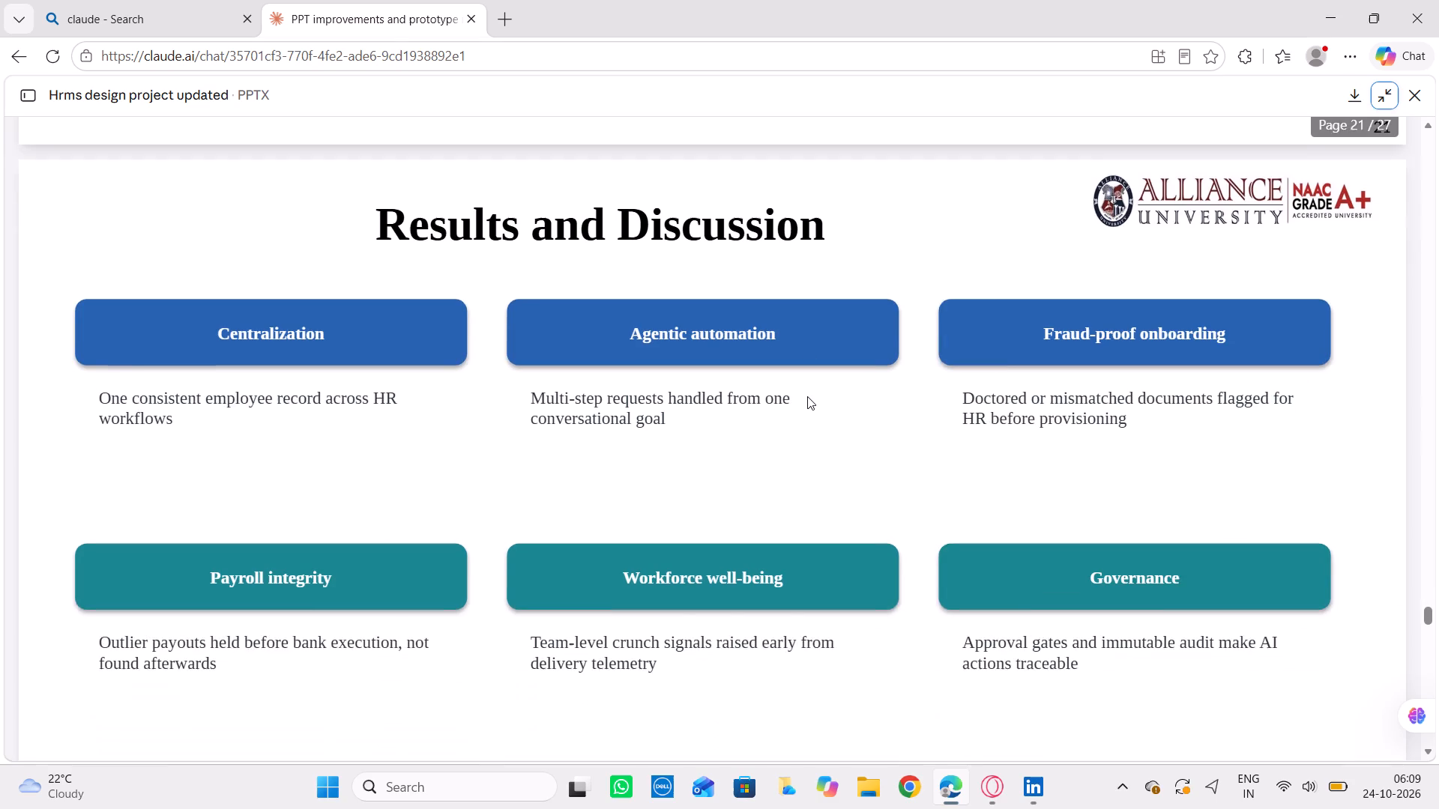
{"action": "scroll", "coordinate": [807, 396], "scroll_direction": "down", "scroll_amount": 4}
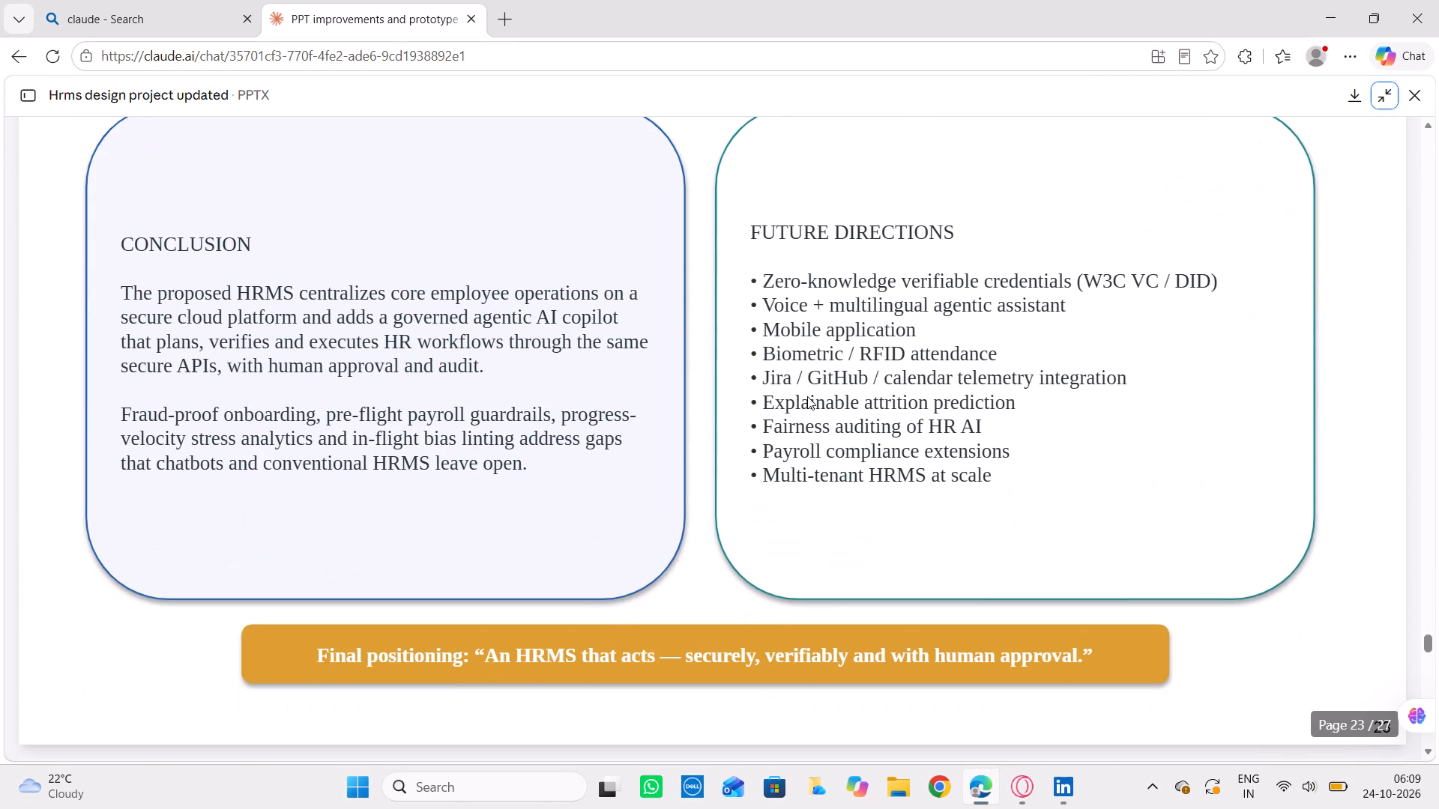
Look through the reference list and the remaining closing slides, including Submission Page of the Paper.
{"action": "scroll", "coordinate": [807, 396], "scroll_direction": "down", "scroll_amount": 5}
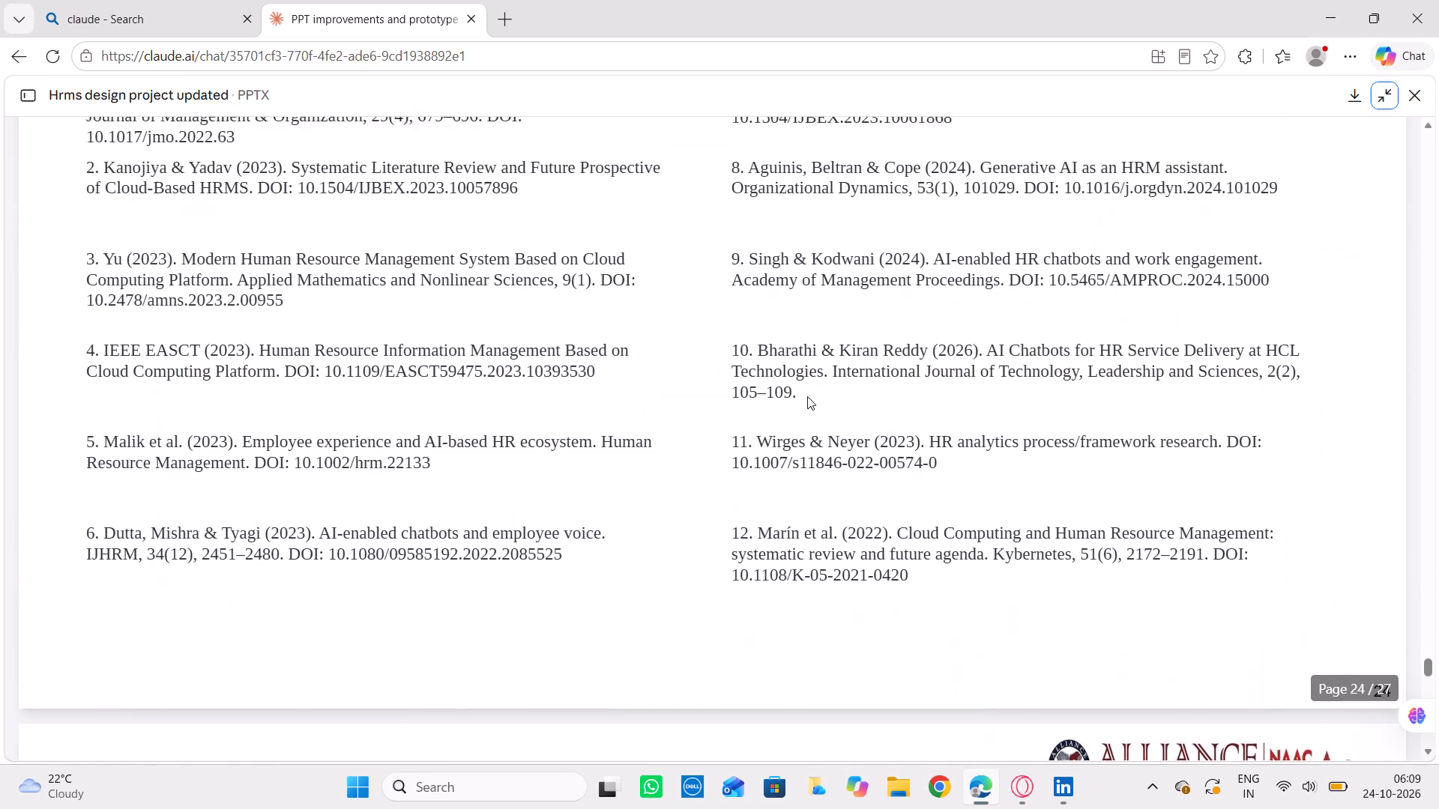
{"action": "scroll", "coordinate": [807, 396], "scroll_direction": "down", "scroll_amount": 1}
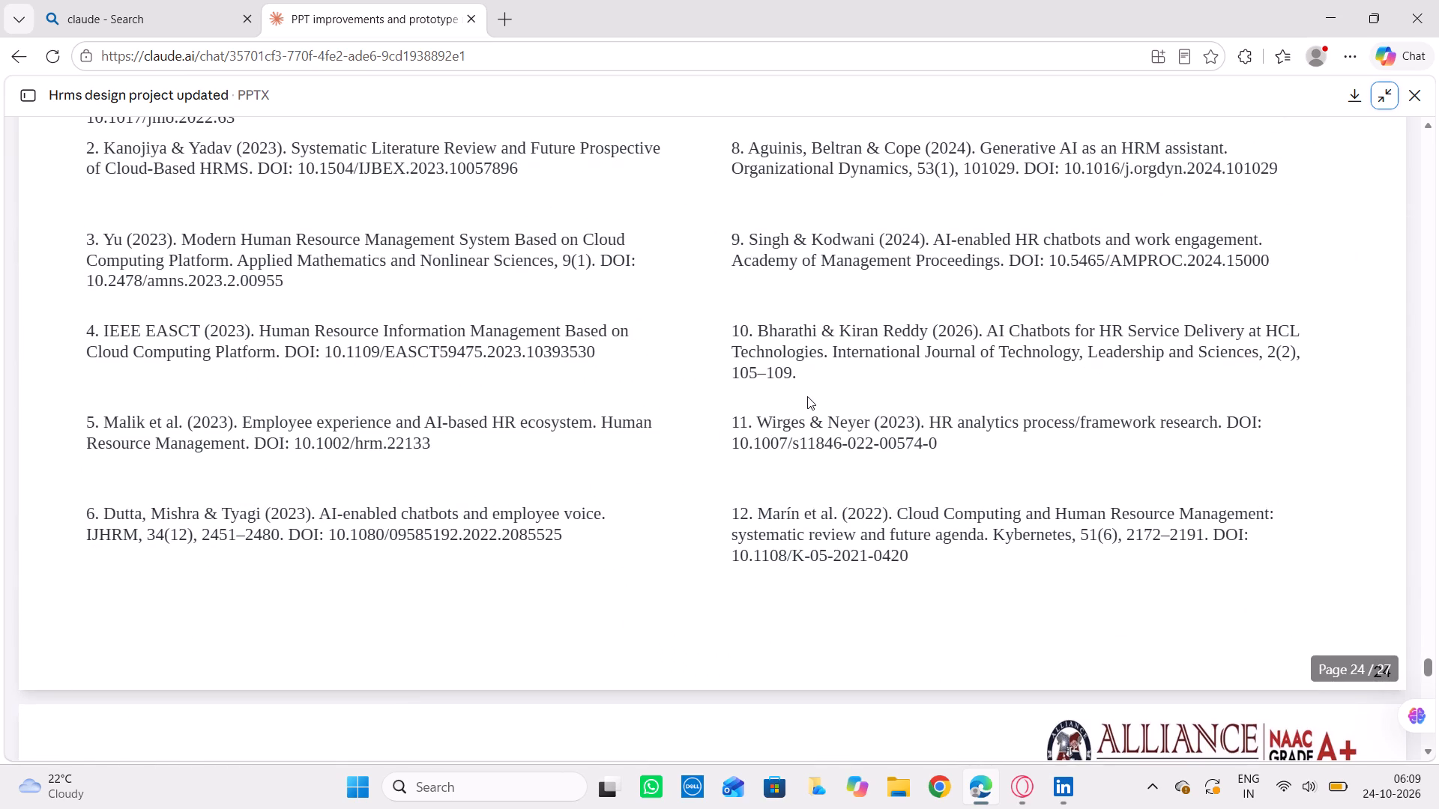
{"action": "scroll", "coordinate": [807, 396], "scroll_direction": "down", "scroll_amount": 10}
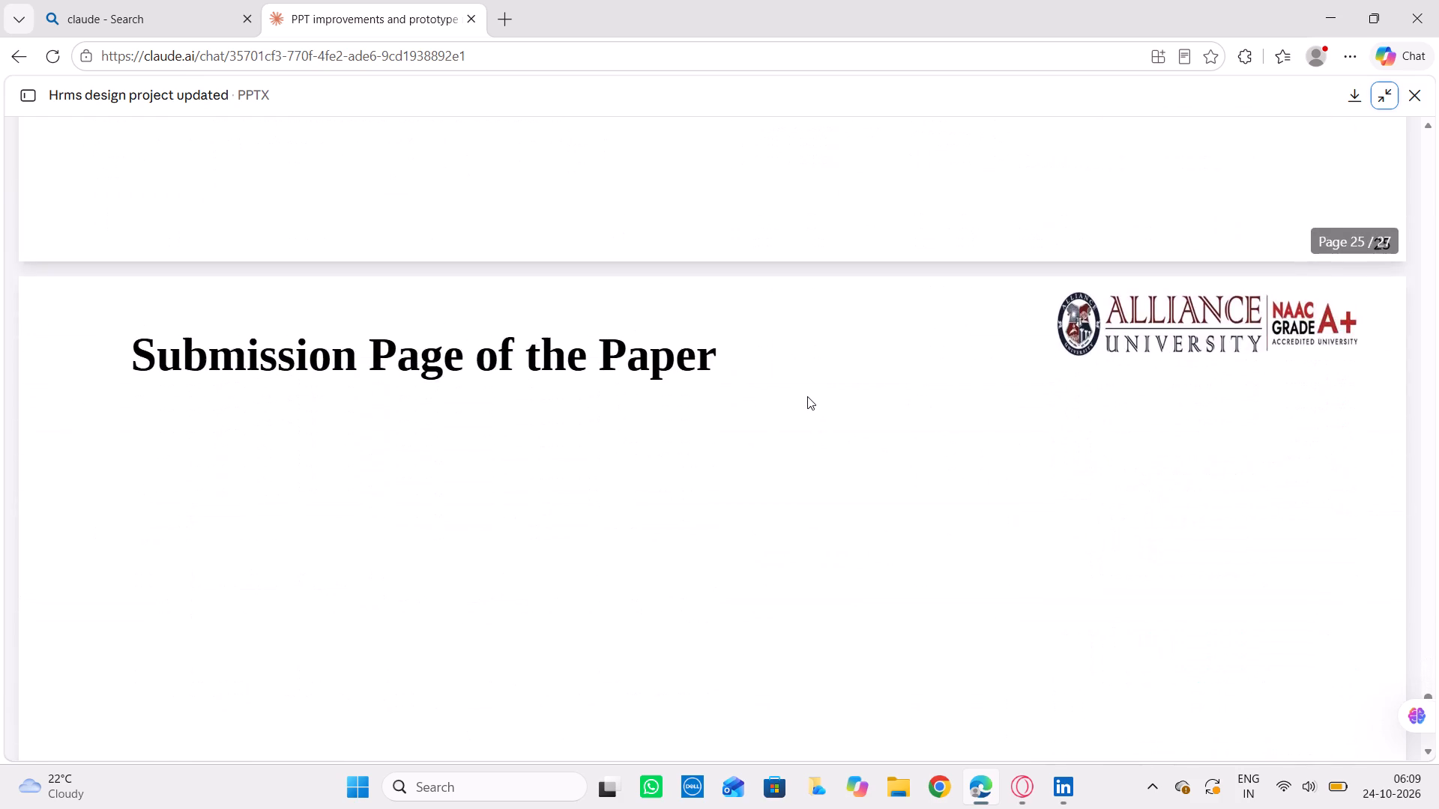
{"action": "scroll", "coordinate": [807, 396], "scroll_direction": "down", "scroll_amount": 6}
{"action": "scroll", "coordinate": [807, 396], "scroll_direction": "up", "scroll_amount": 6}
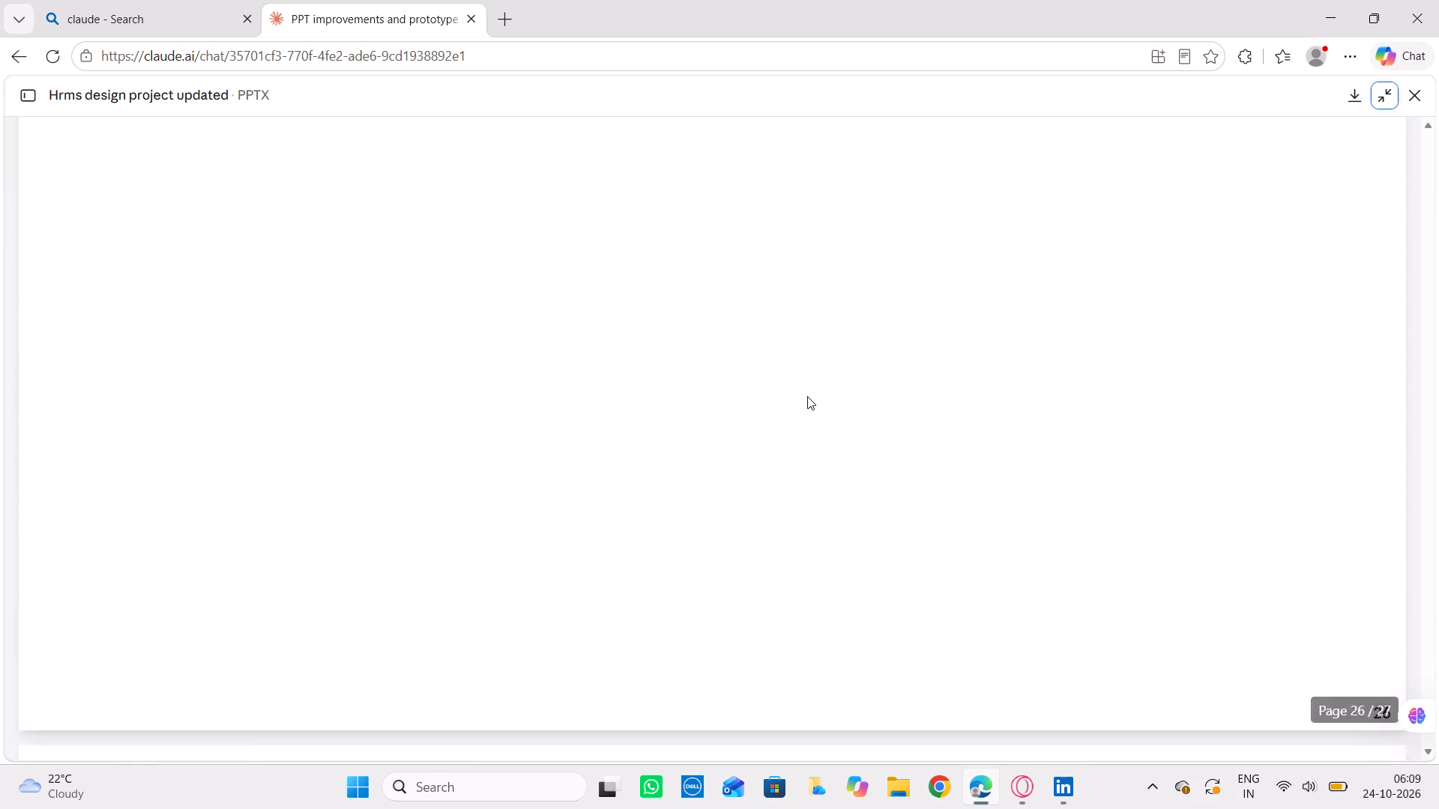
Download the updated HRMS design project presentation as a PowerPoint file.
{"action": "scroll", "coordinate": [807, 396], "scroll_direction": "up", "scroll_amount": 16}
{"action": "scroll", "coordinate": [807, 396], "scroll_direction": "up", "scroll_amount": 5}
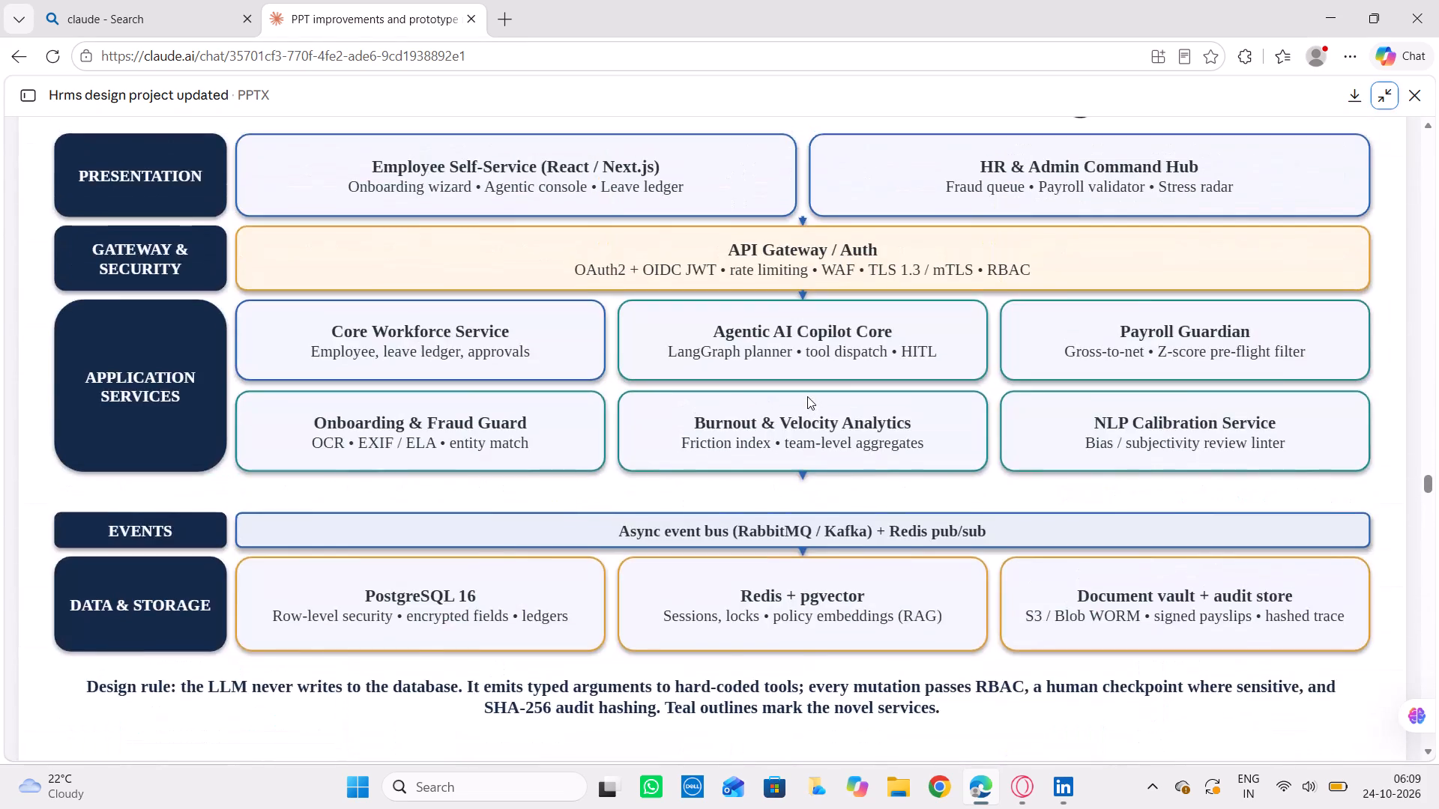
{"action": "scroll", "coordinate": [807, 396], "scroll_direction": "up", "scroll_amount": 4}
{"action": "scroll", "coordinate": [807, 396], "scroll_direction": "up", "scroll_amount": 20}
{"action": "scroll", "coordinate": [807, 396], "scroll_direction": "up", "scroll_amount": 3}
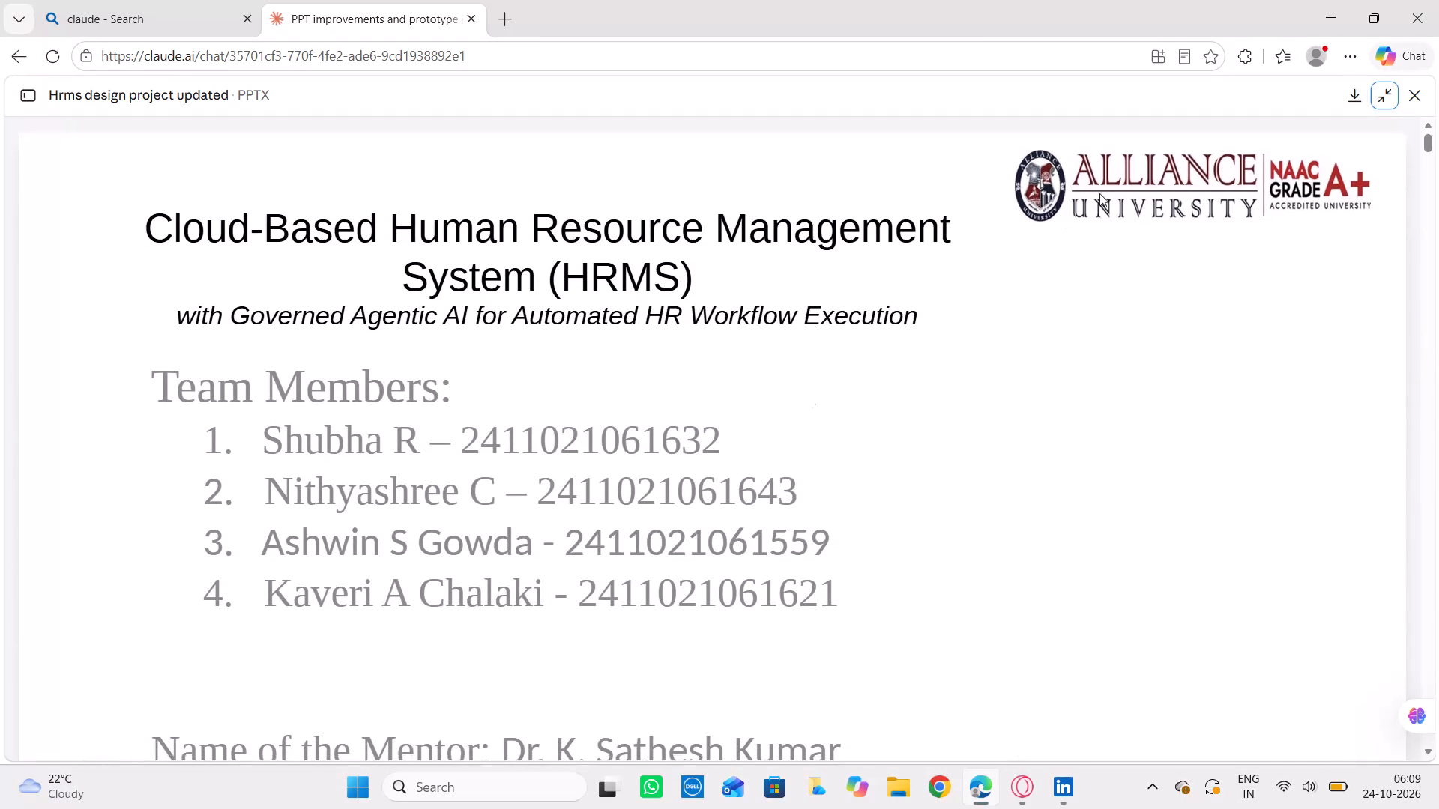
{"action": "left_click", "coordinate": [1351, 94]}
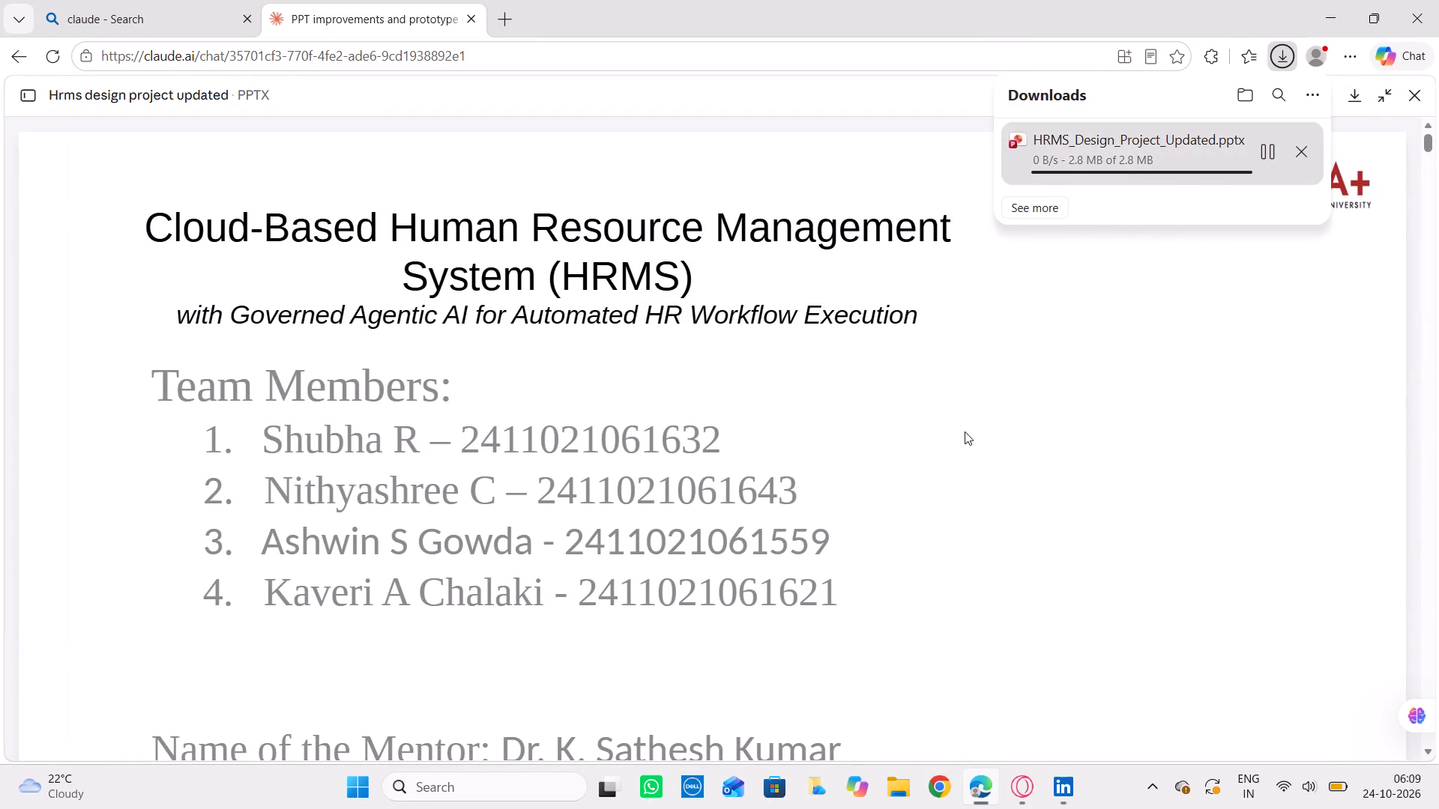
Recheck the opening slides of the deck, from the title through Observations from the Literature Review.
{"action": "scroll", "coordinate": [965, 431], "scroll_direction": "down", "scroll_amount": 10}
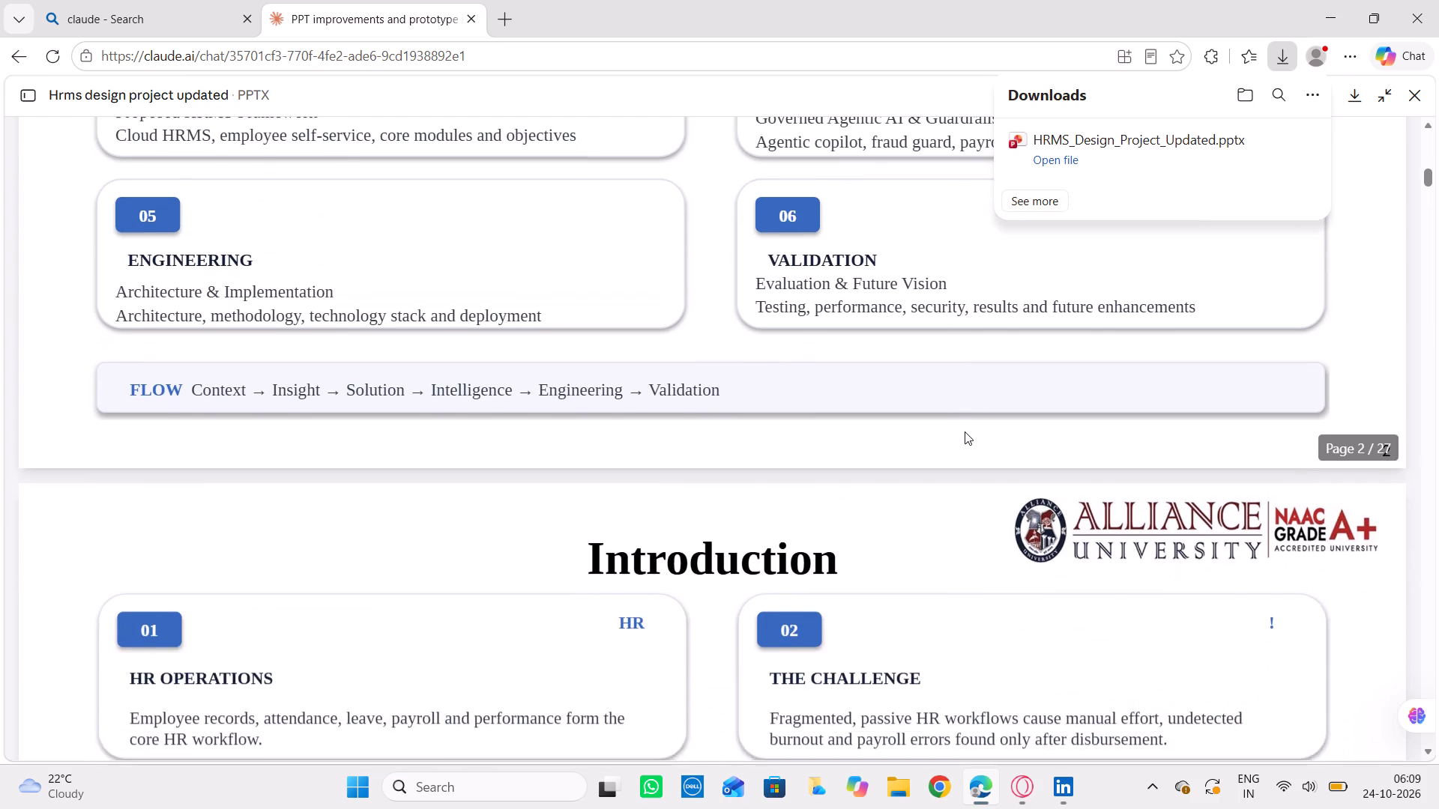
{"action": "scroll", "coordinate": [965, 431], "scroll_direction": "down", "scroll_amount": 3}
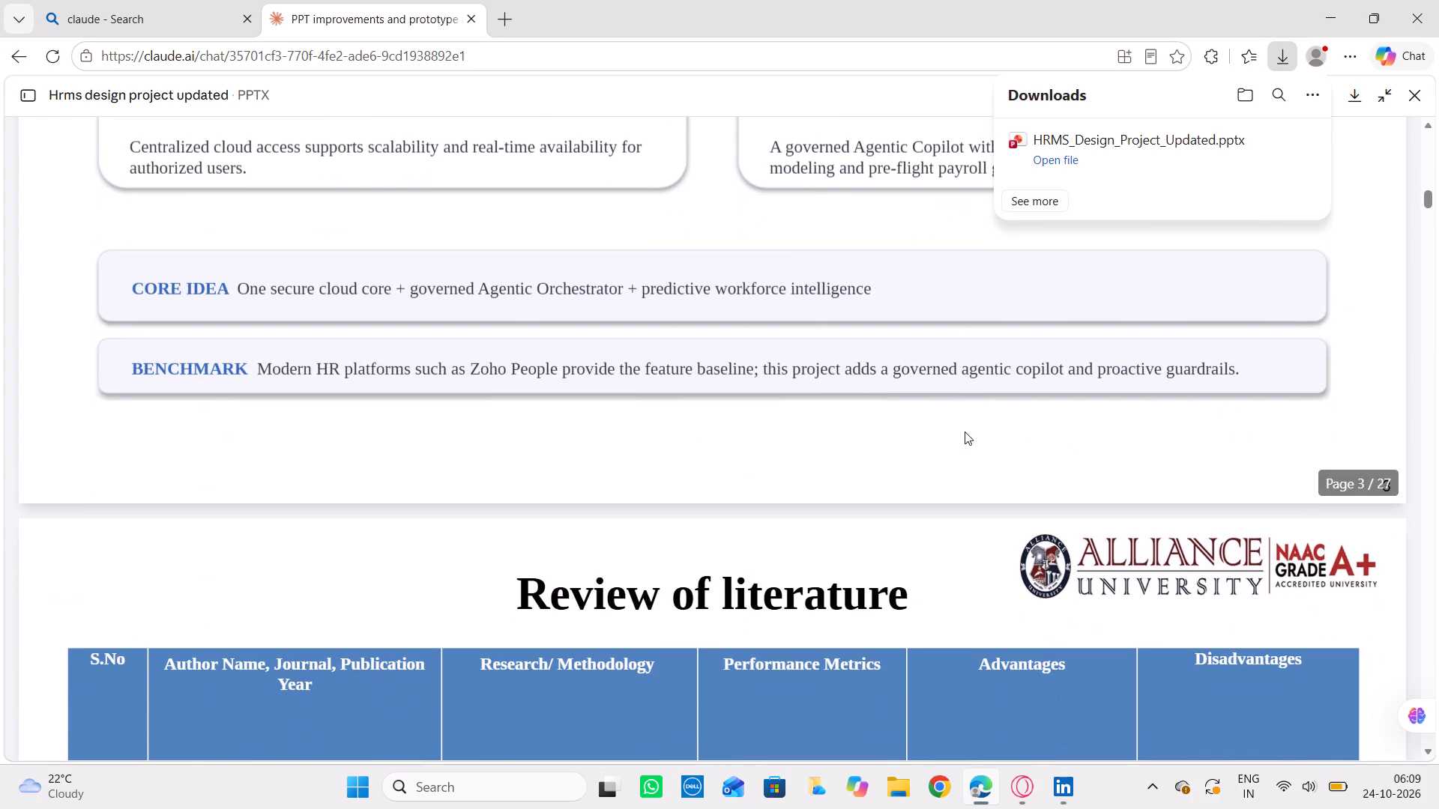
{"action": "scroll", "coordinate": [965, 431], "scroll_direction": "down", "scroll_amount": 9}
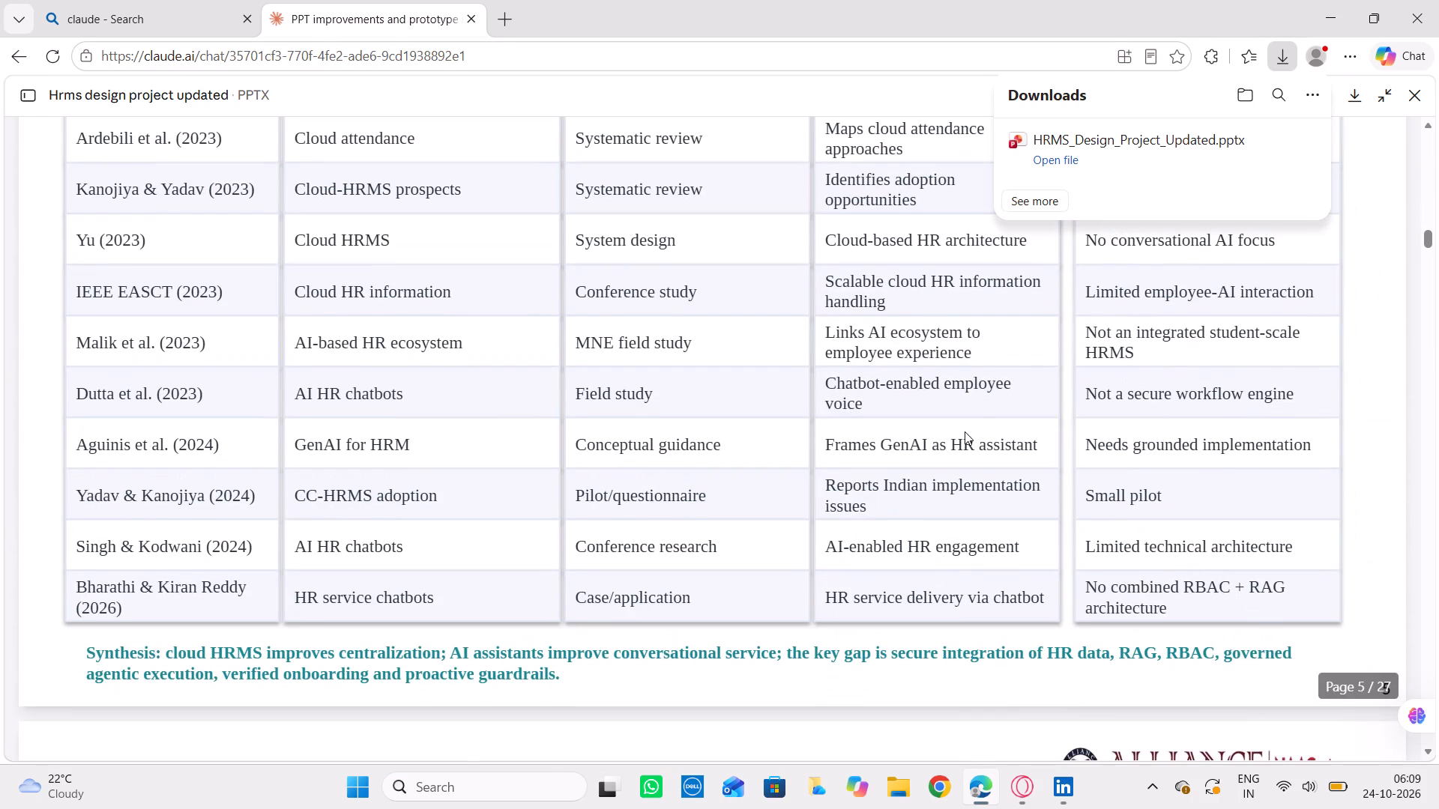
{"action": "scroll", "coordinate": [965, 431], "scroll_direction": "down", "scroll_amount": 5}
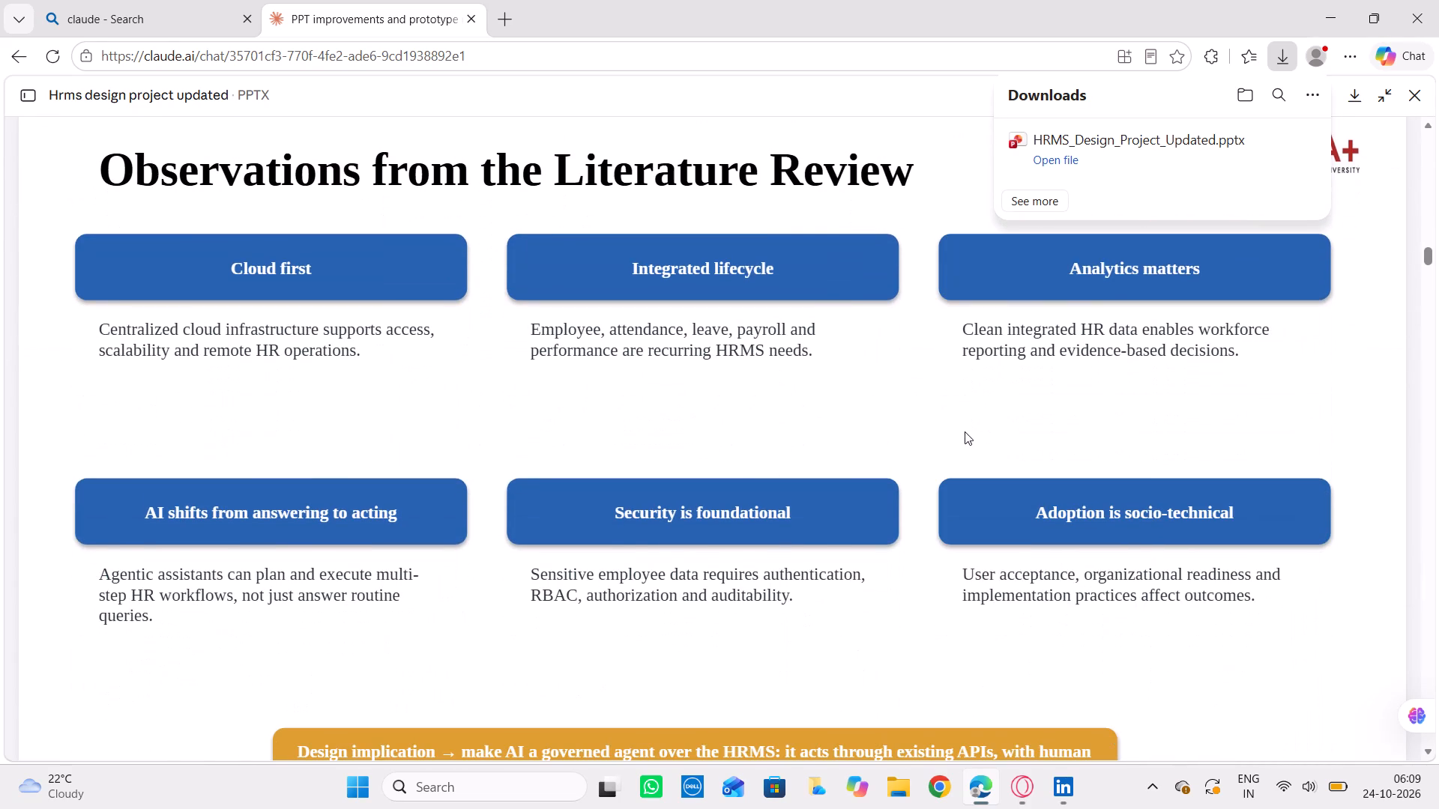
{"action": "scroll", "coordinate": [965, 431], "scroll_direction": "down", "scroll_amount": 3}
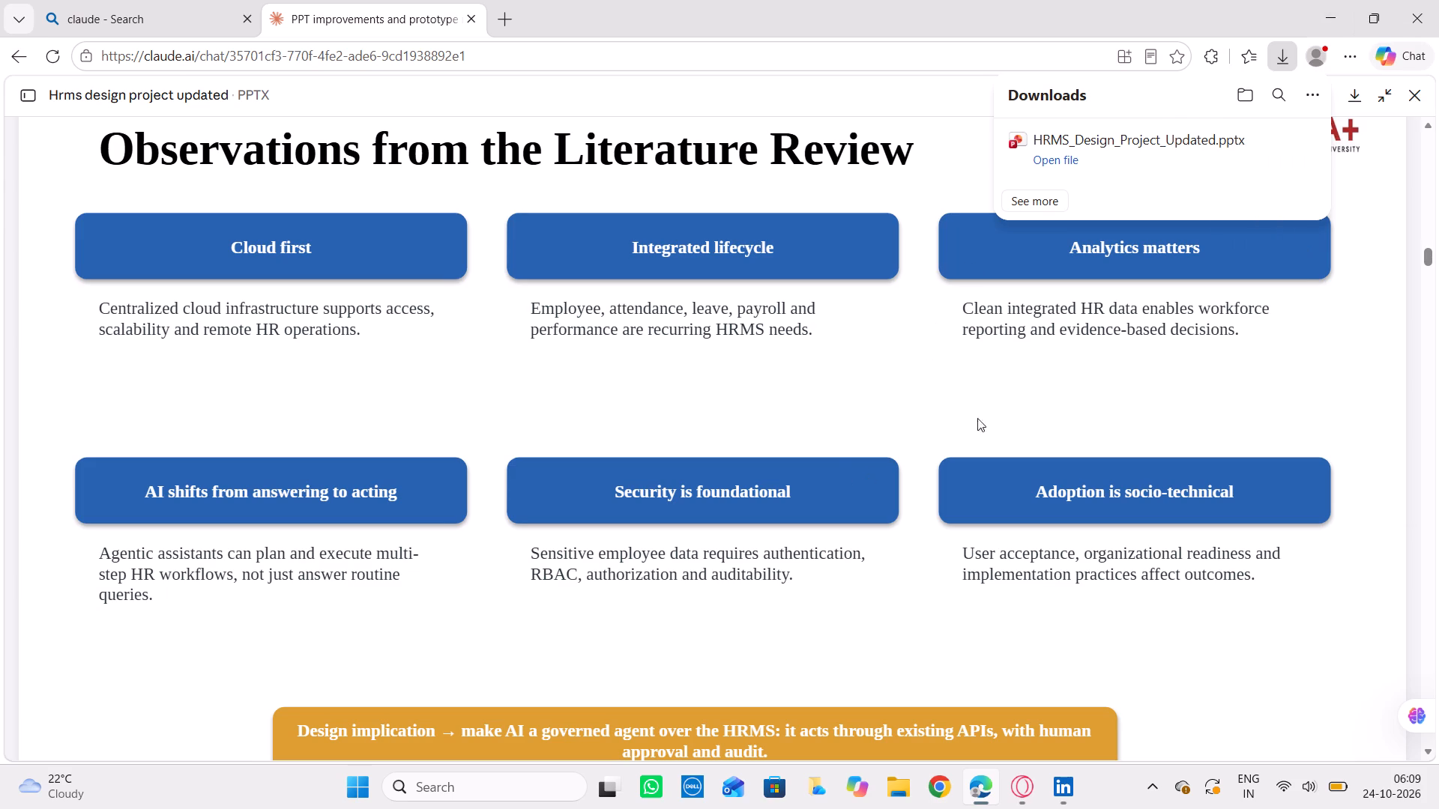
Close the open browser windows, including Opera's GX Corner, to get back to the desktop.
{"action": "left_click", "coordinate": [1438, 16]}
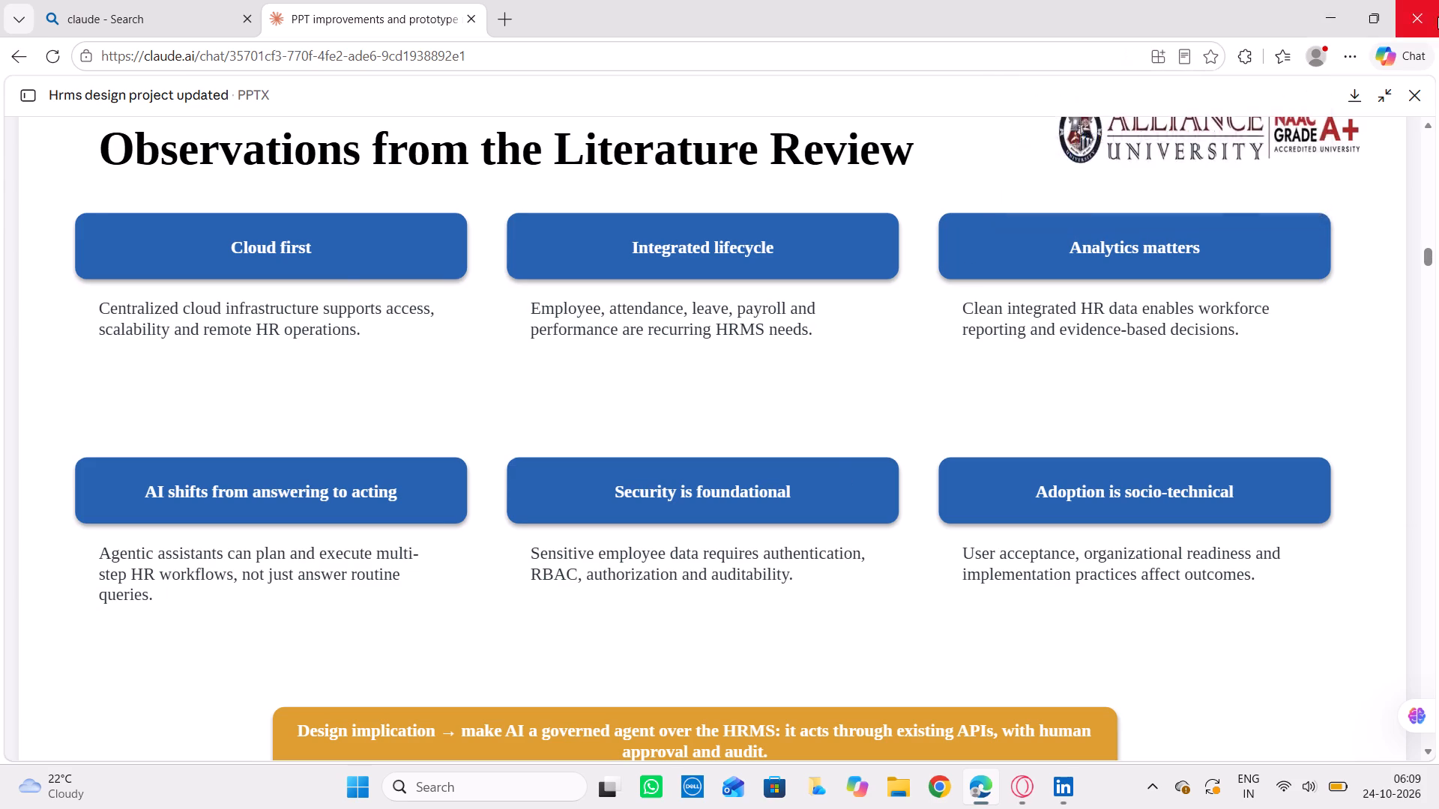
{"action": "left_click", "coordinate": [1213, 6]}
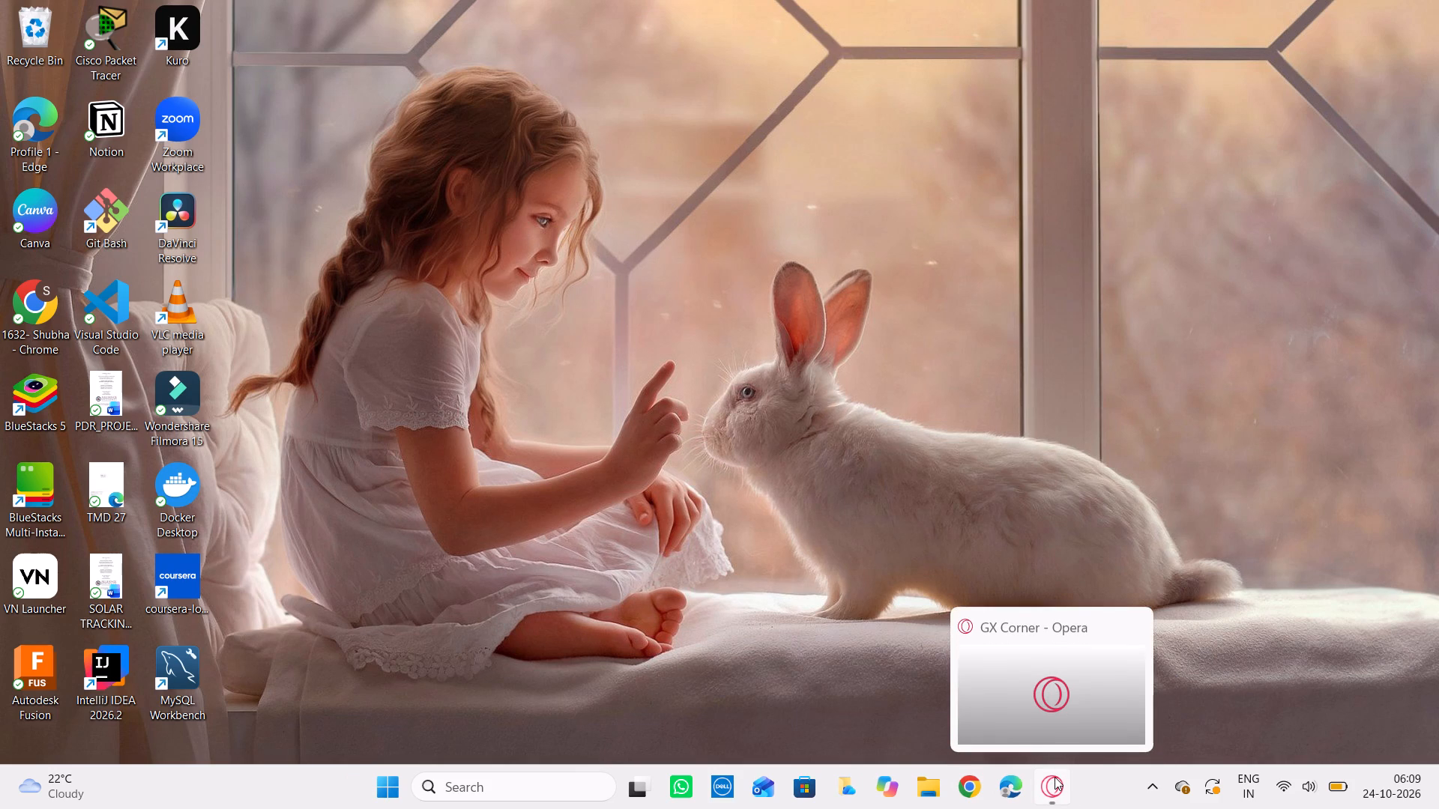
{"action": "left_click", "coordinate": [1141, 618]}
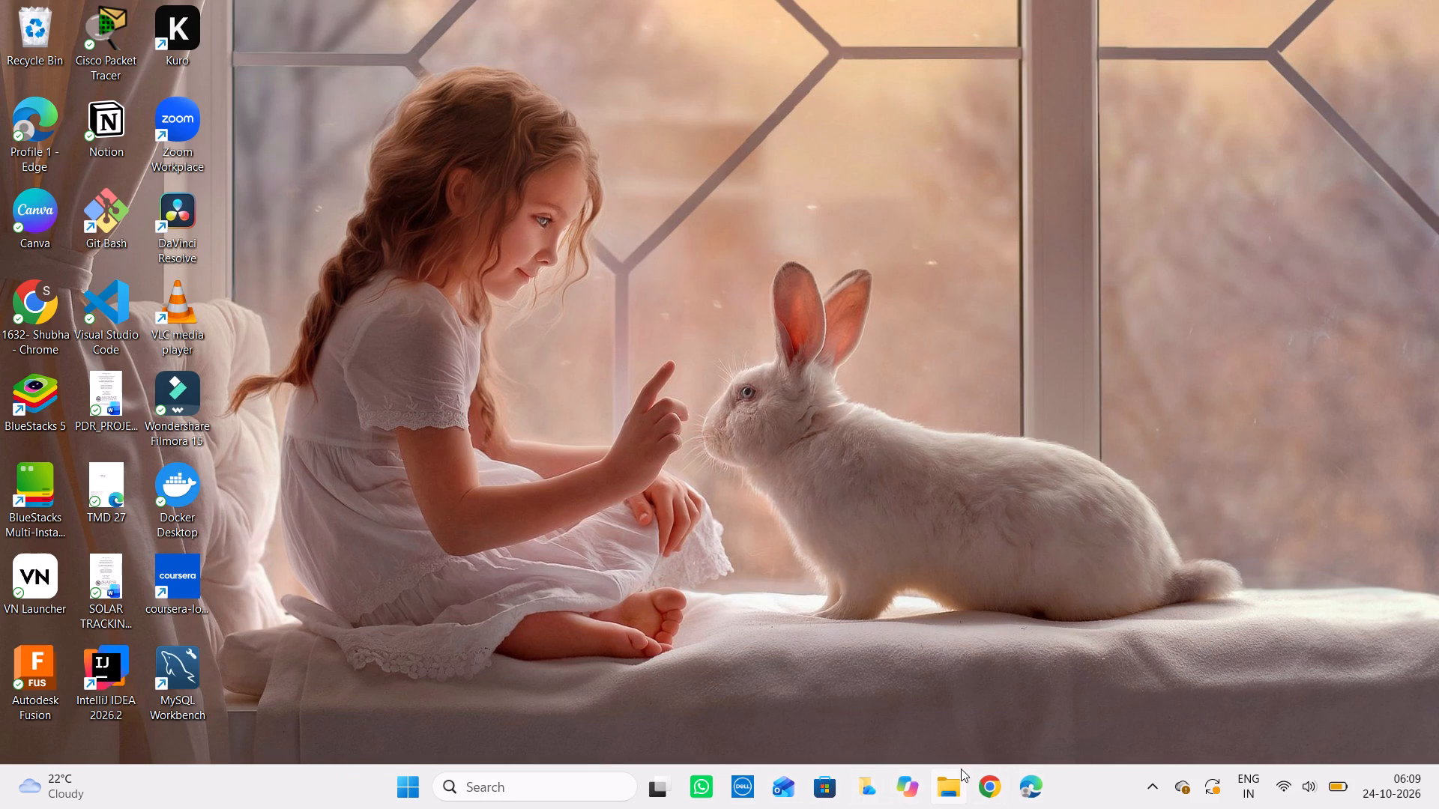
Open HRMS_Design_Project_Updated from the Downloads folder in PowerPoint and maximize its window.
{"action": "left_click", "coordinate": [945, 787]}
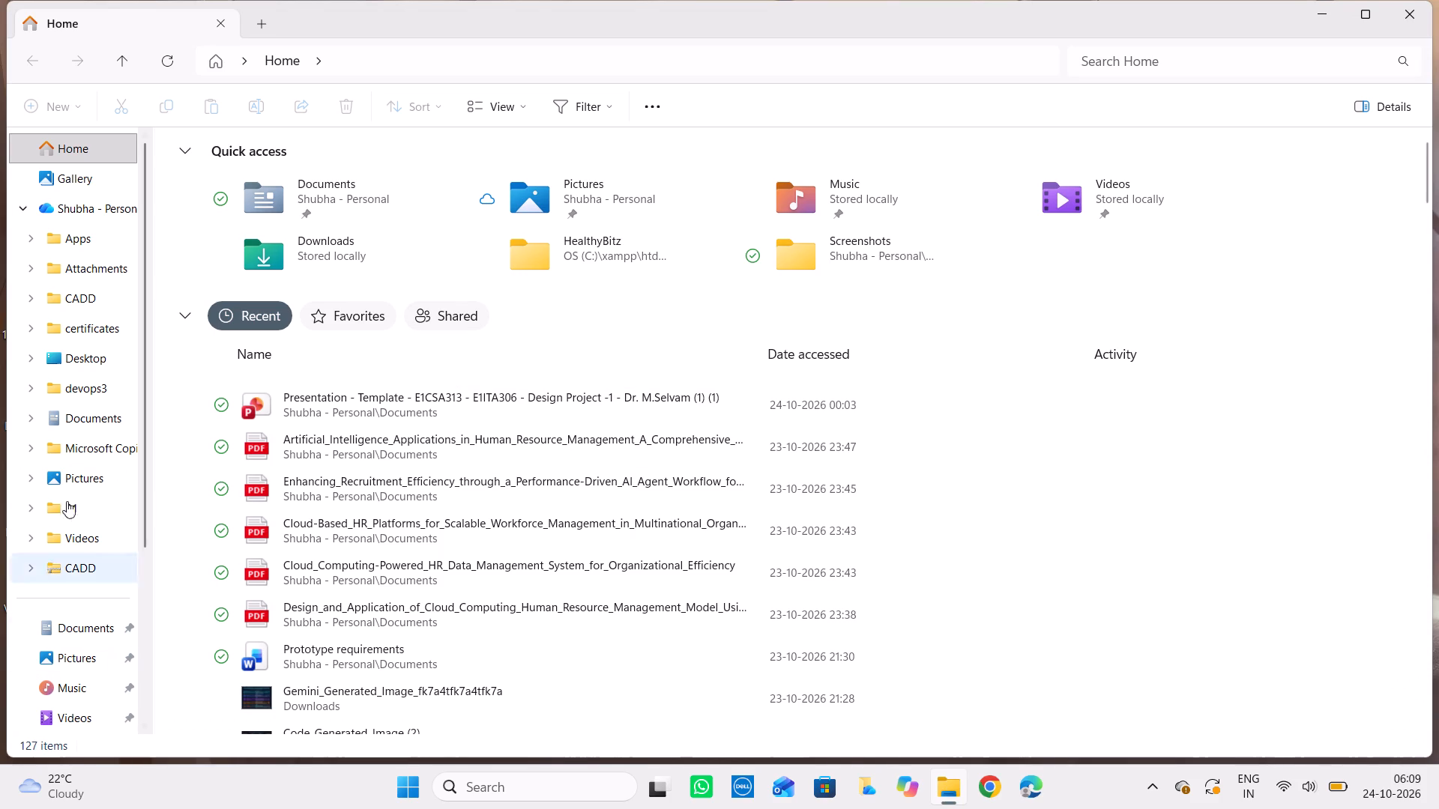
{"action": "scroll", "coordinate": [88, 377], "scroll_direction": "down", "scroll_amount": 1}
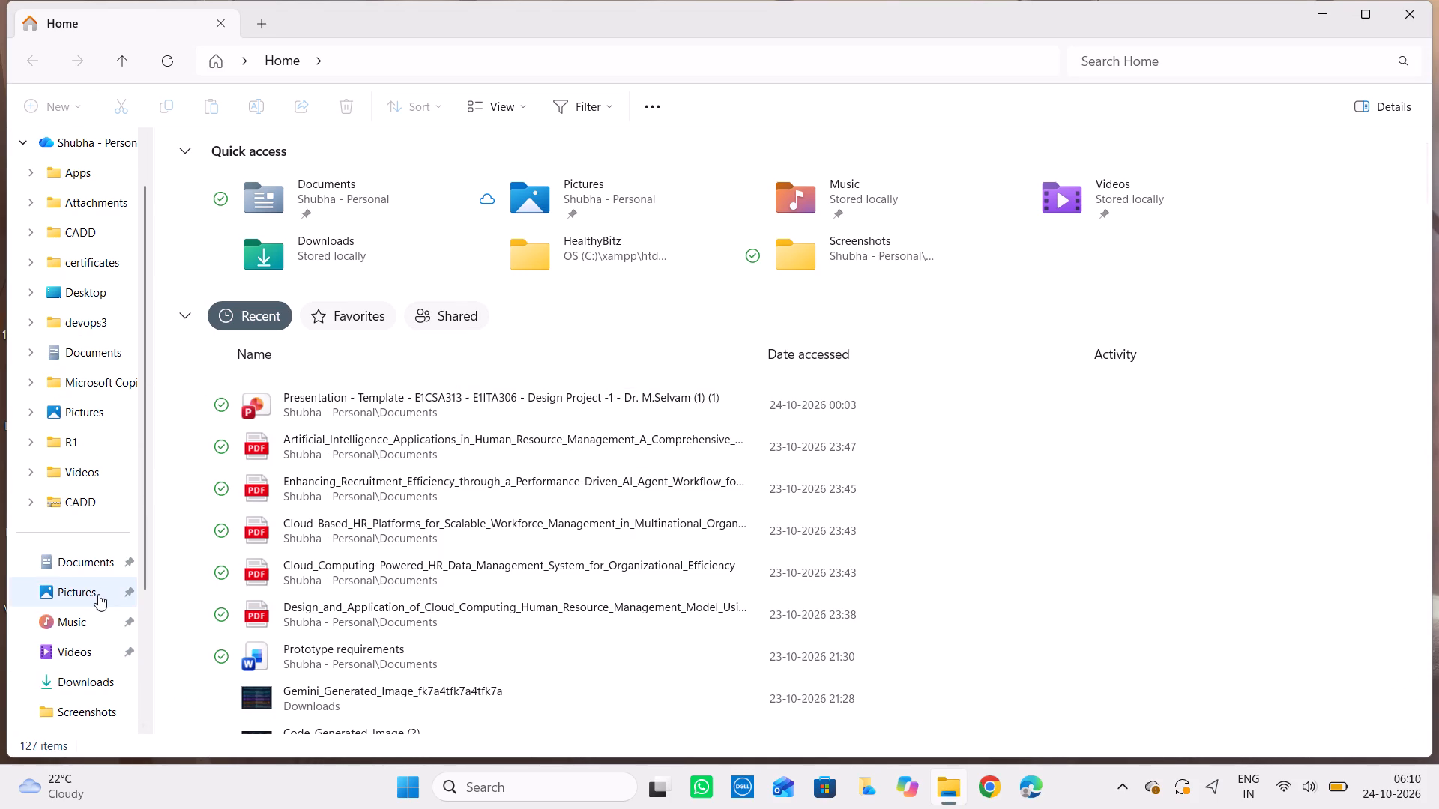
{"action": "left_click", "coordinate": [93, 673]}
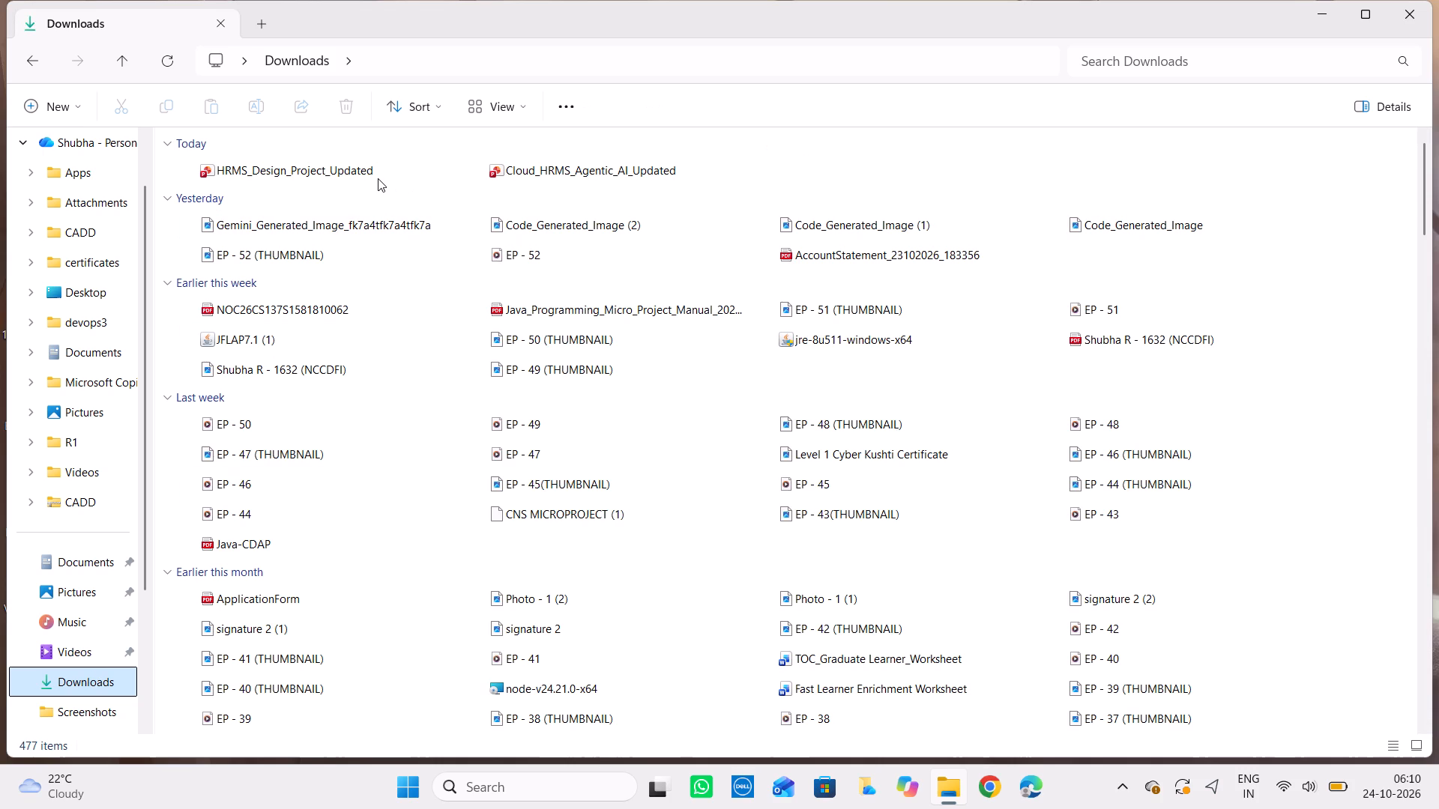
{"action": "double_click", "coordinate": [378, 178]}
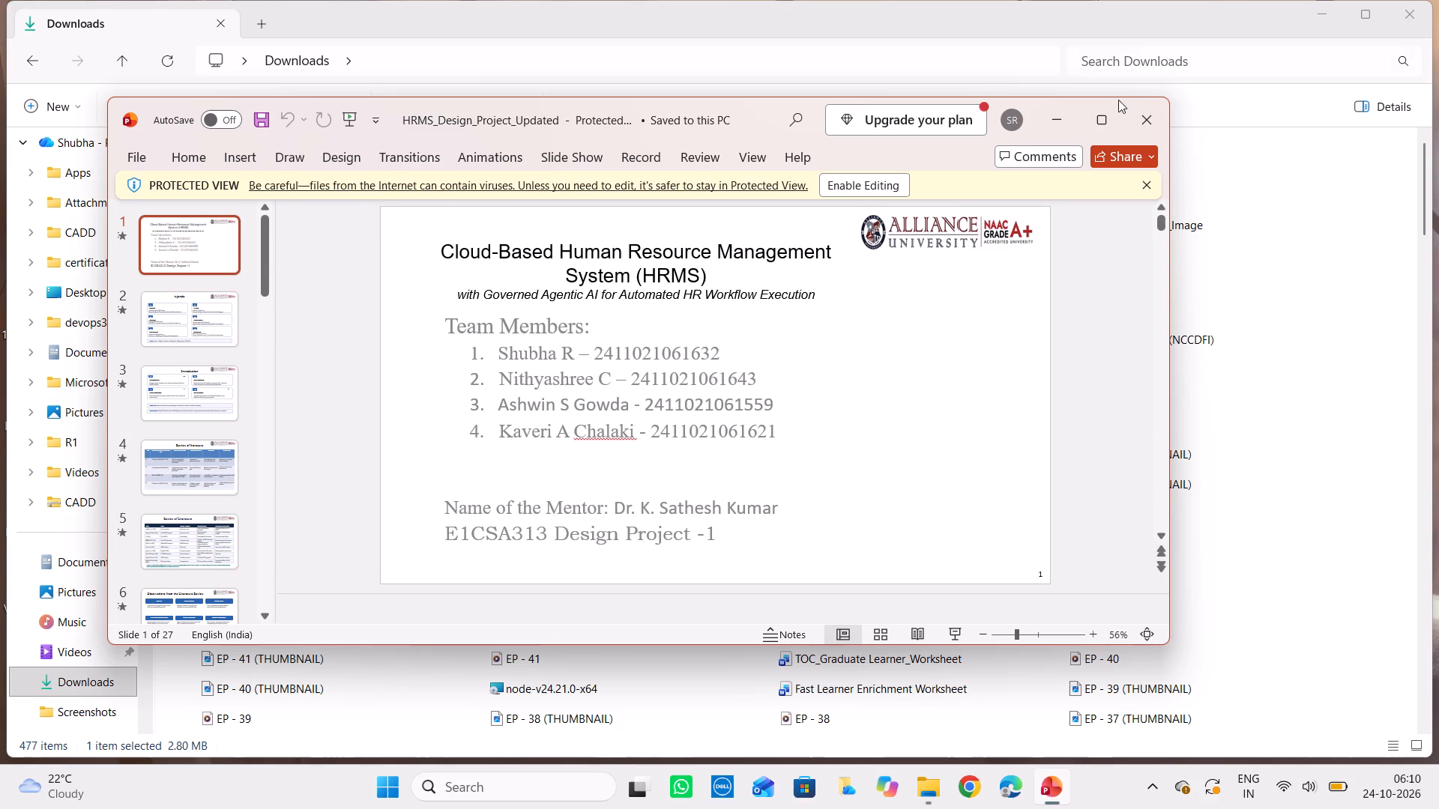
{"action": "left_click", "coordinate": [1106, 121]}
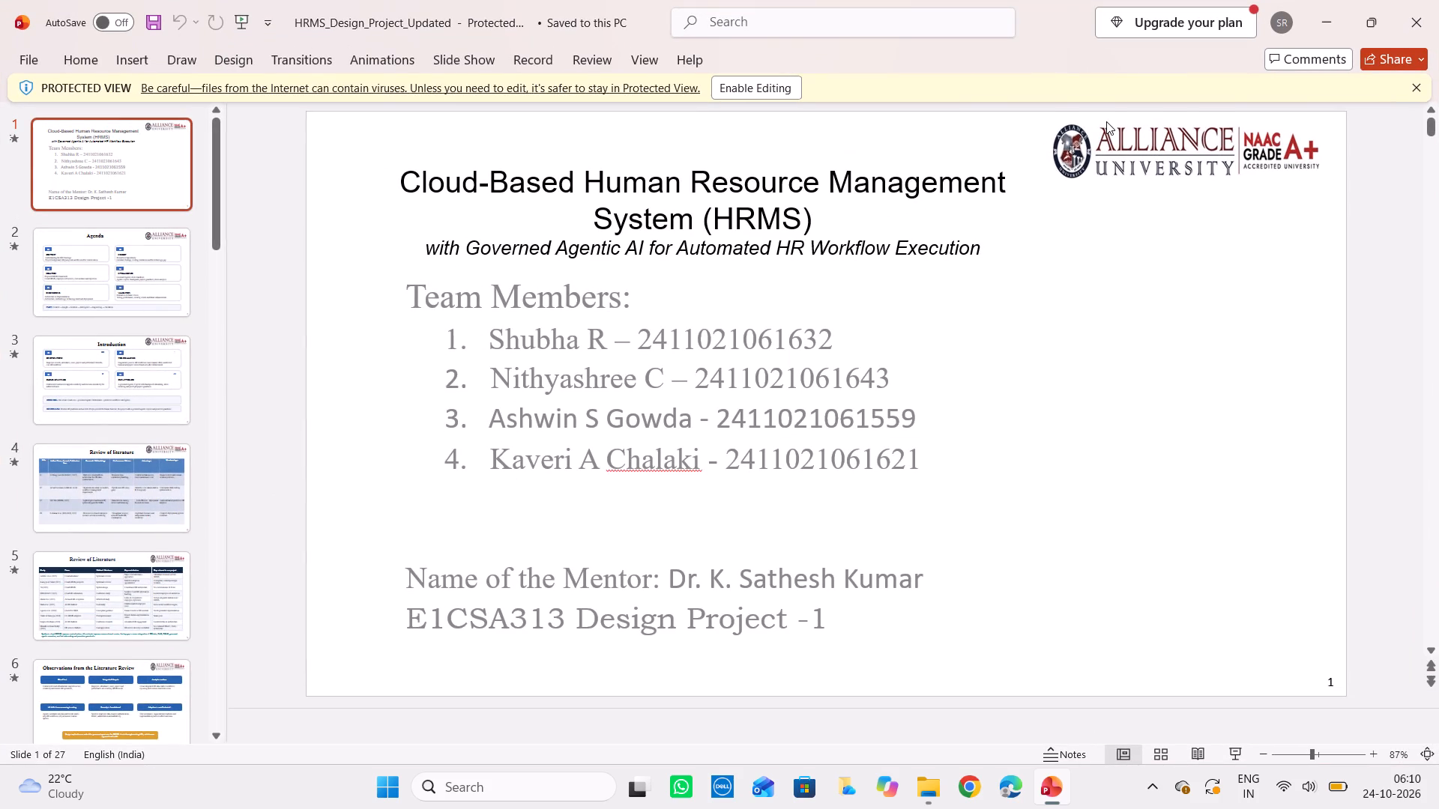
Search the Documents folder for "pre" and open the E1CSA313 Design Project -1 template presentation.
{"action": "left_click", "coordinate": [930, 791]}
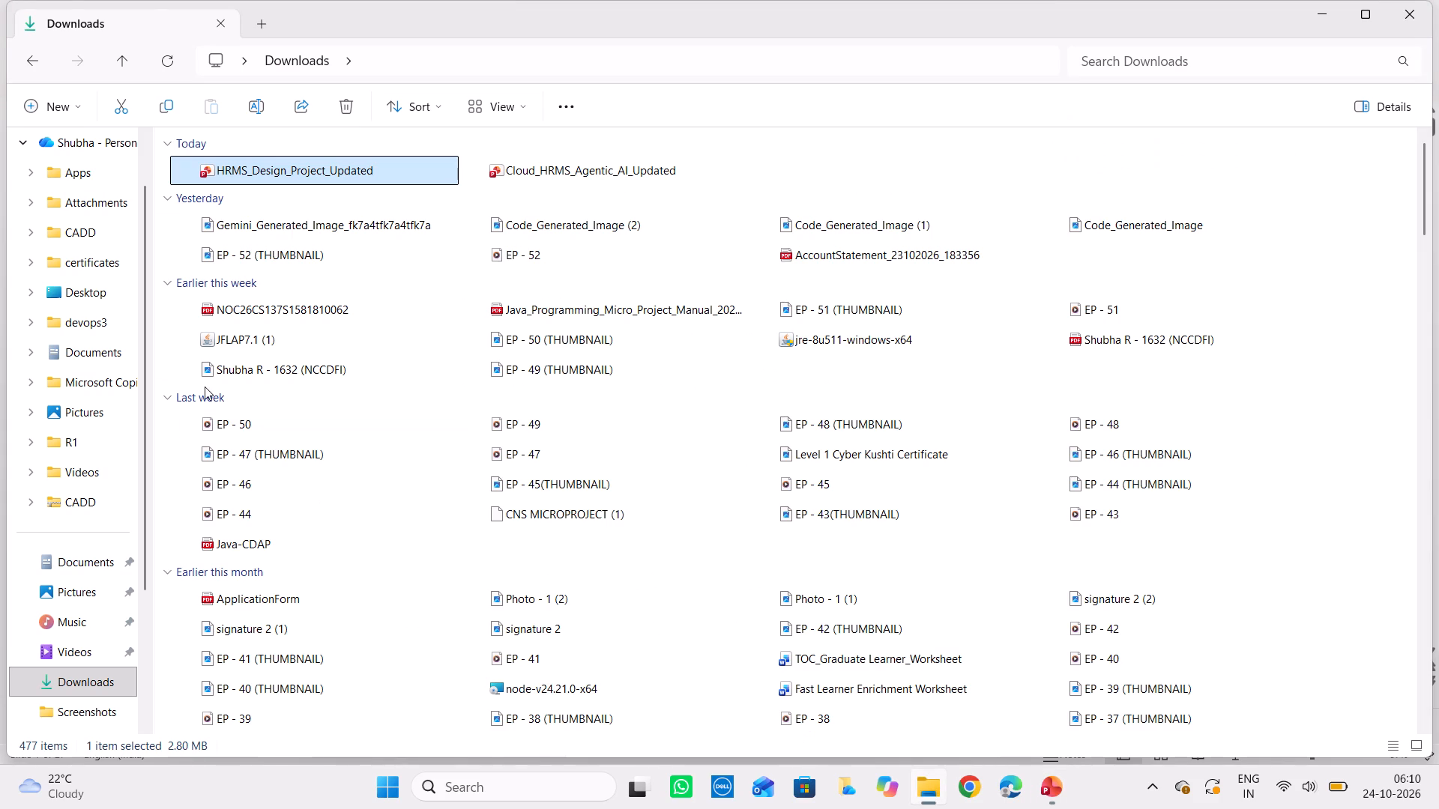
{"action": "left_click", "coordinate": [119, 349]}
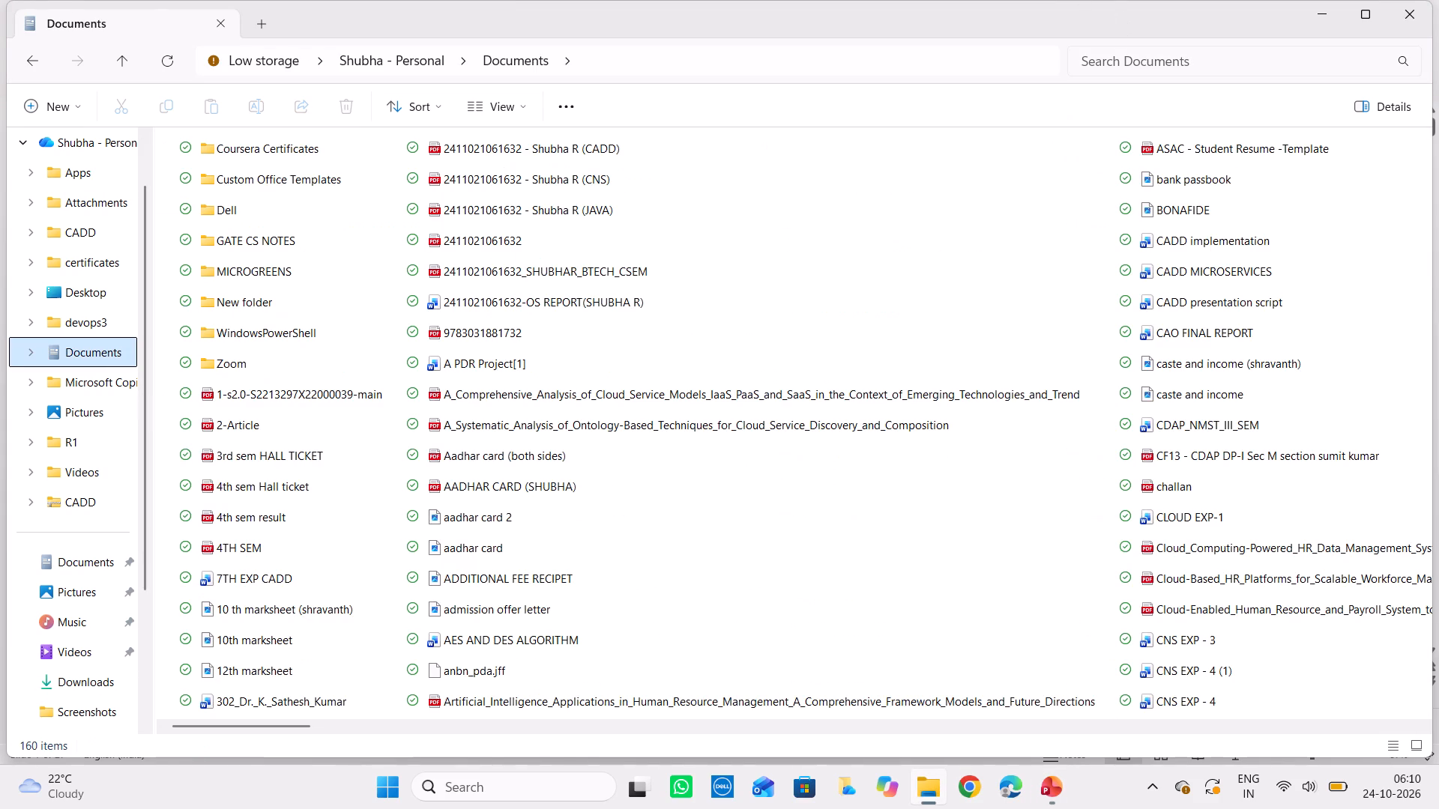
{"action": "left_click", "coordinate": [1117, 54]}
{"action": "type", "text": "pre"}
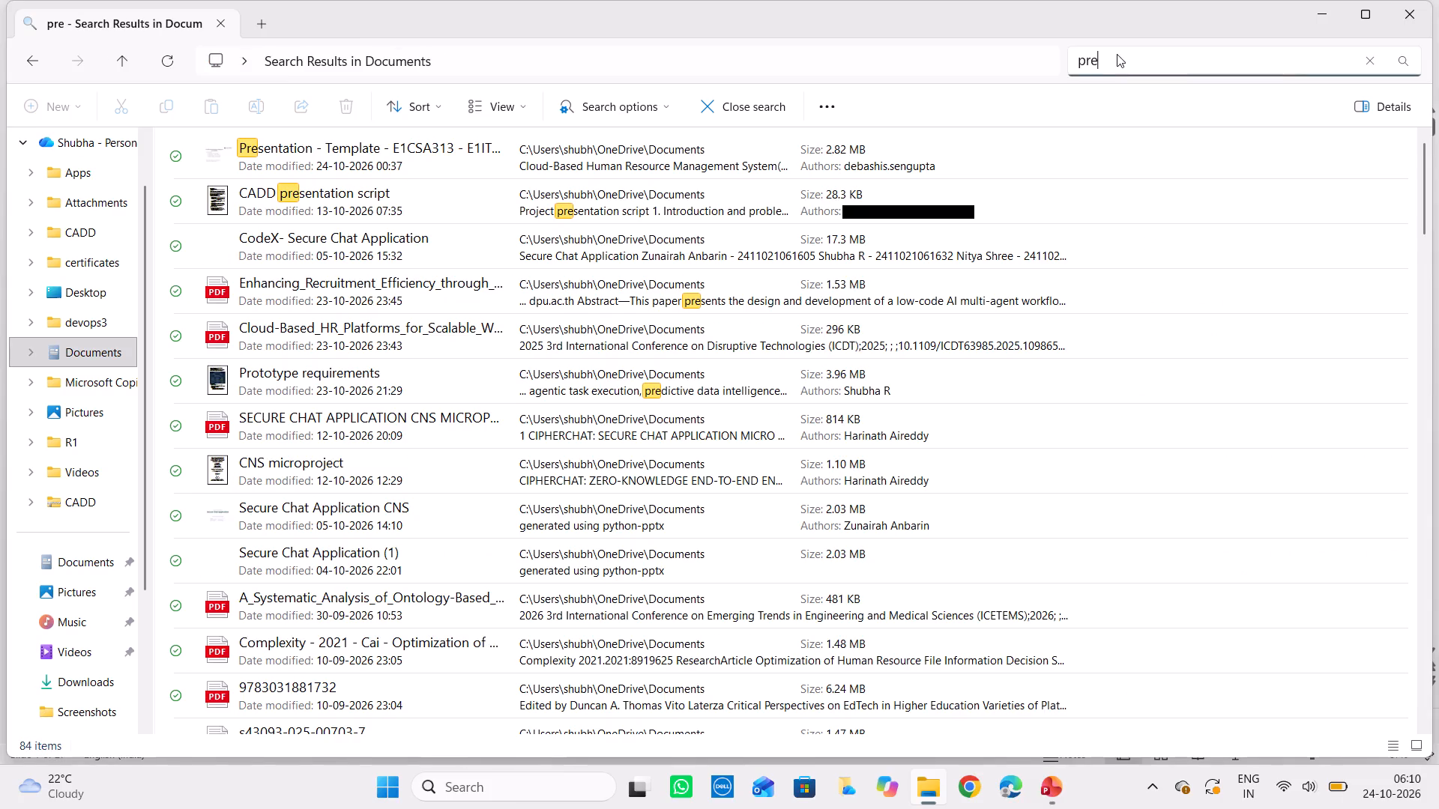
{"action": "double_click", "coordinate": [334, 163]}
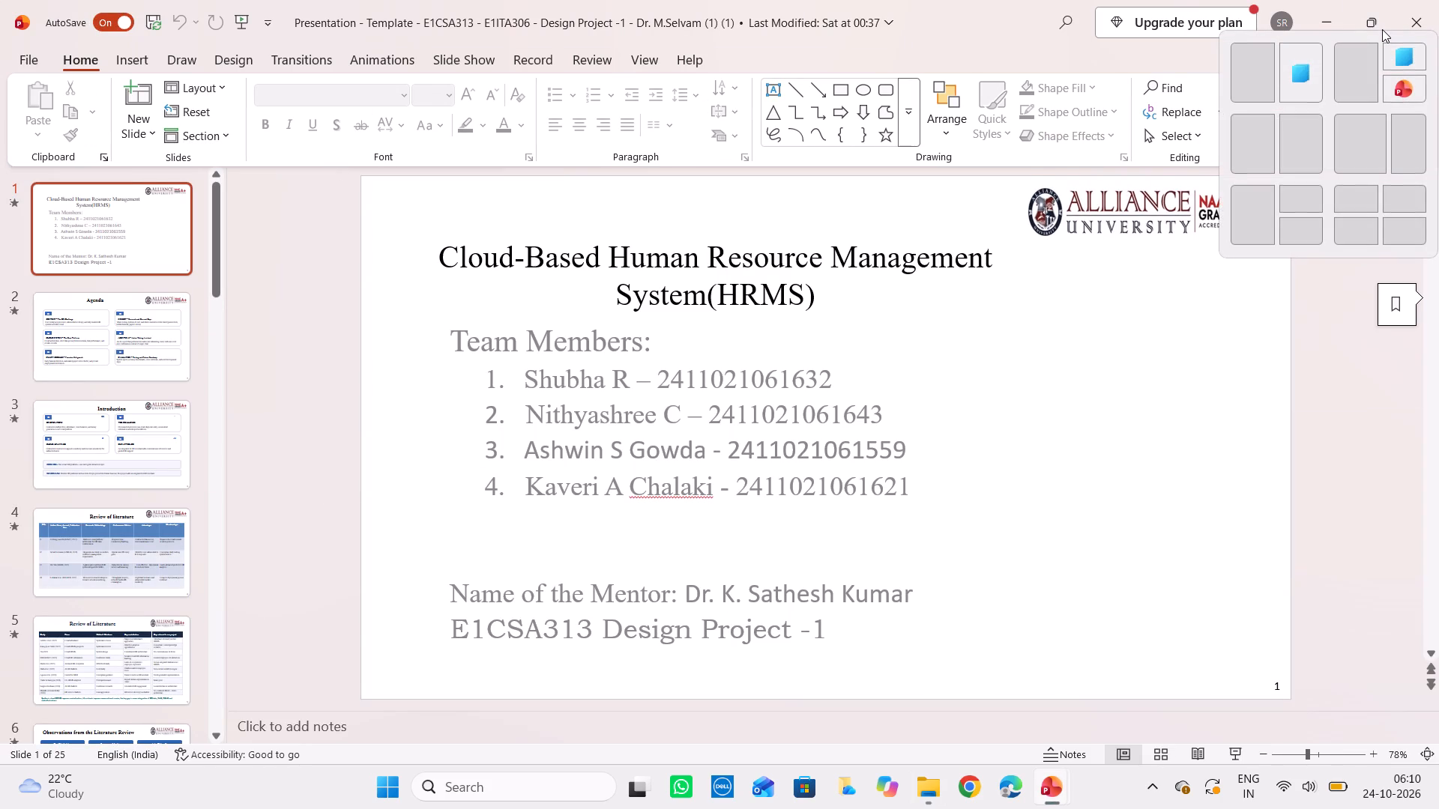
Arrange the original template deck and HRMS_Design_Project_Updated side by side, each filling half the screen.
{"action": "left_click", "coordinate": [1267, 121]}
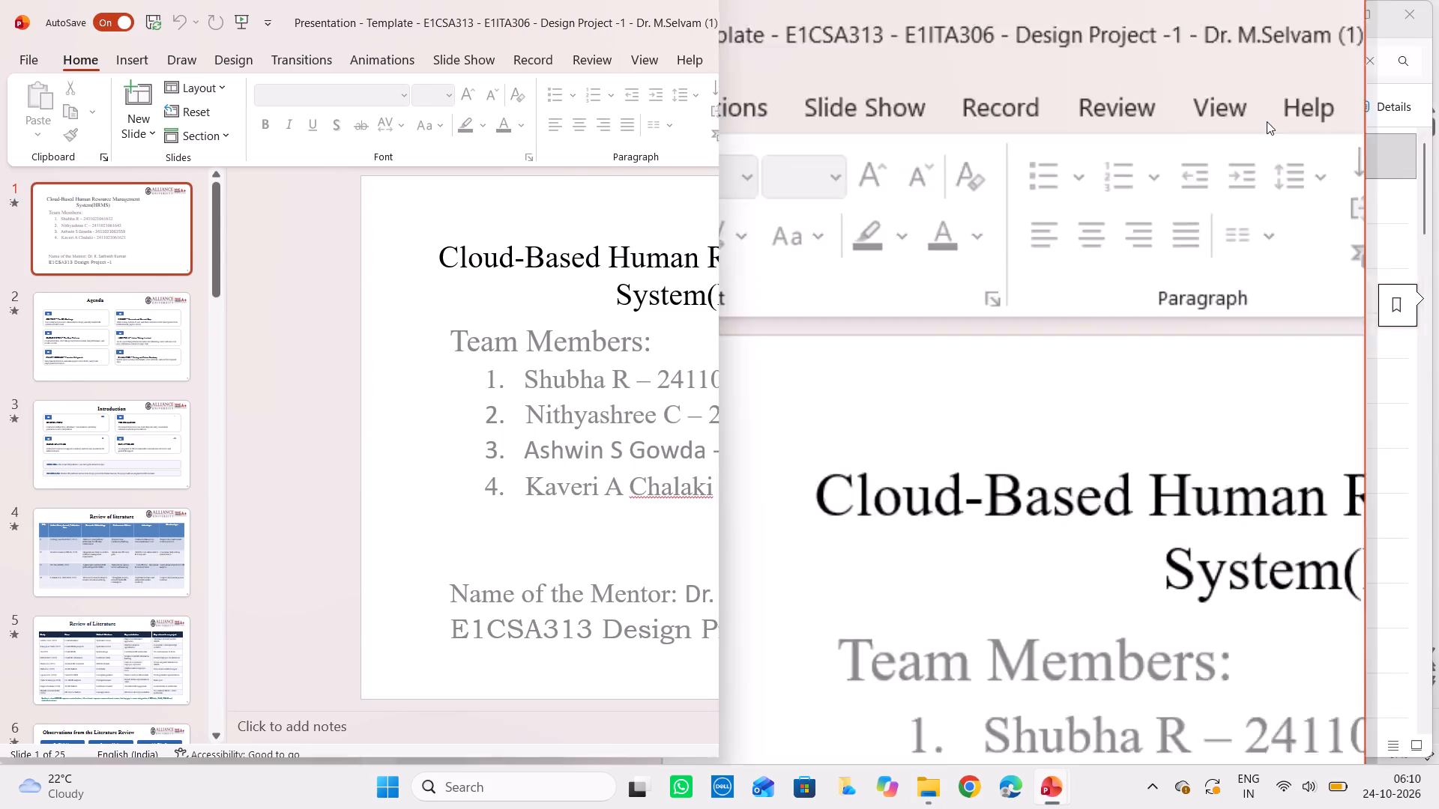
{"action": "left_click", "coordinate": [1078, 545]}
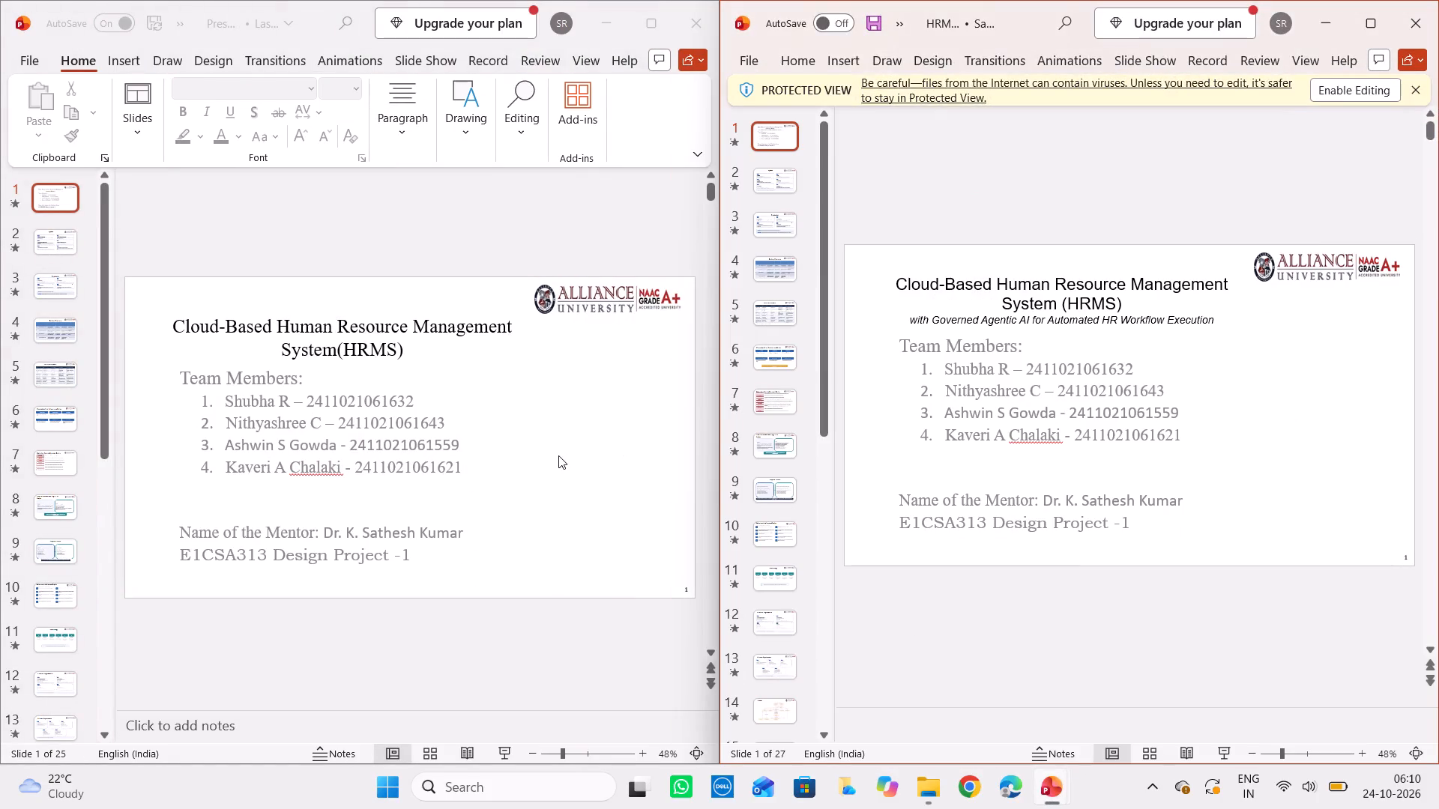
Compare the Agenda, Observations from the Literature Review and Limitations from the Literature Review slides between the two decks.
{"action": "key", "text": "Down"}
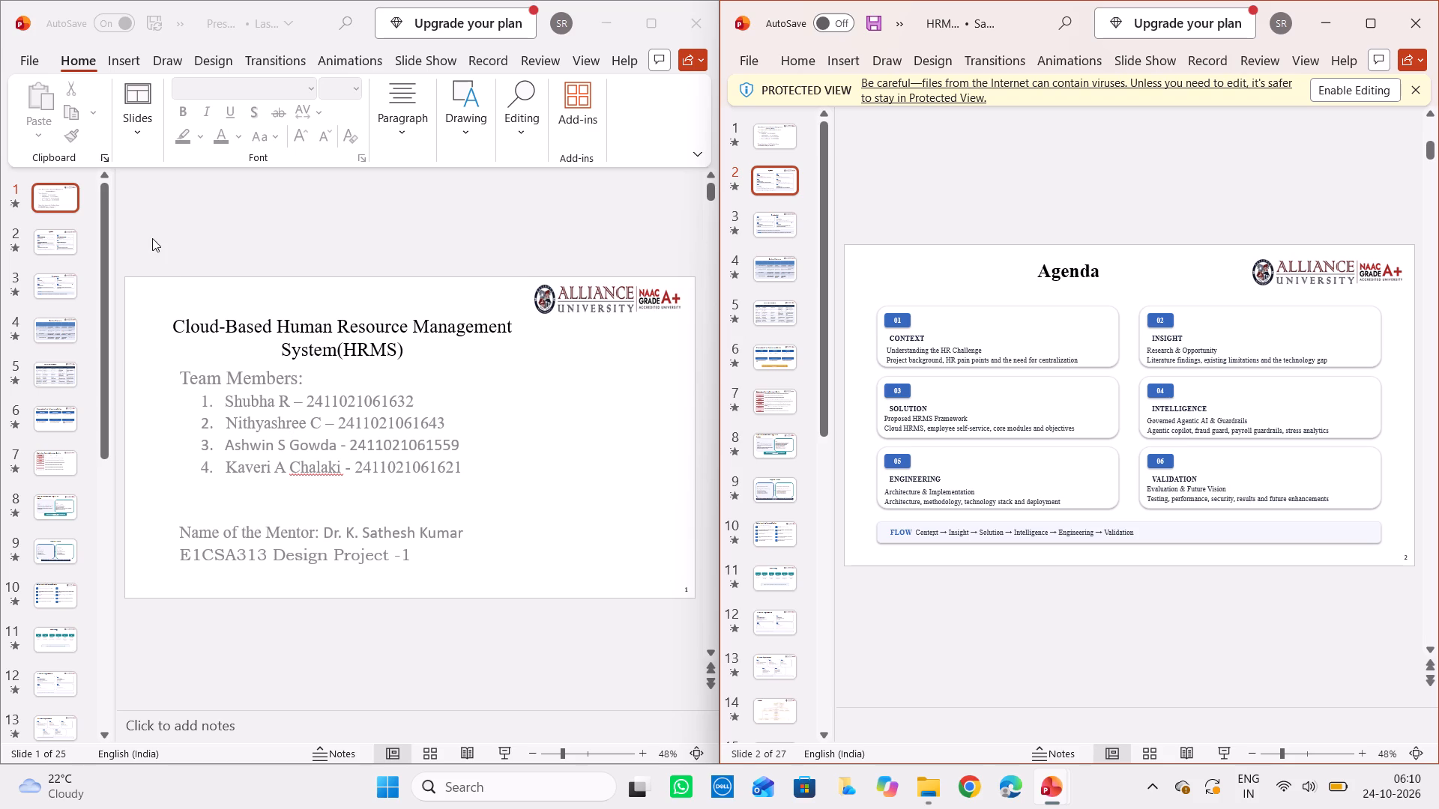
{"action": "left_click", "coordinate": [57, 238]}
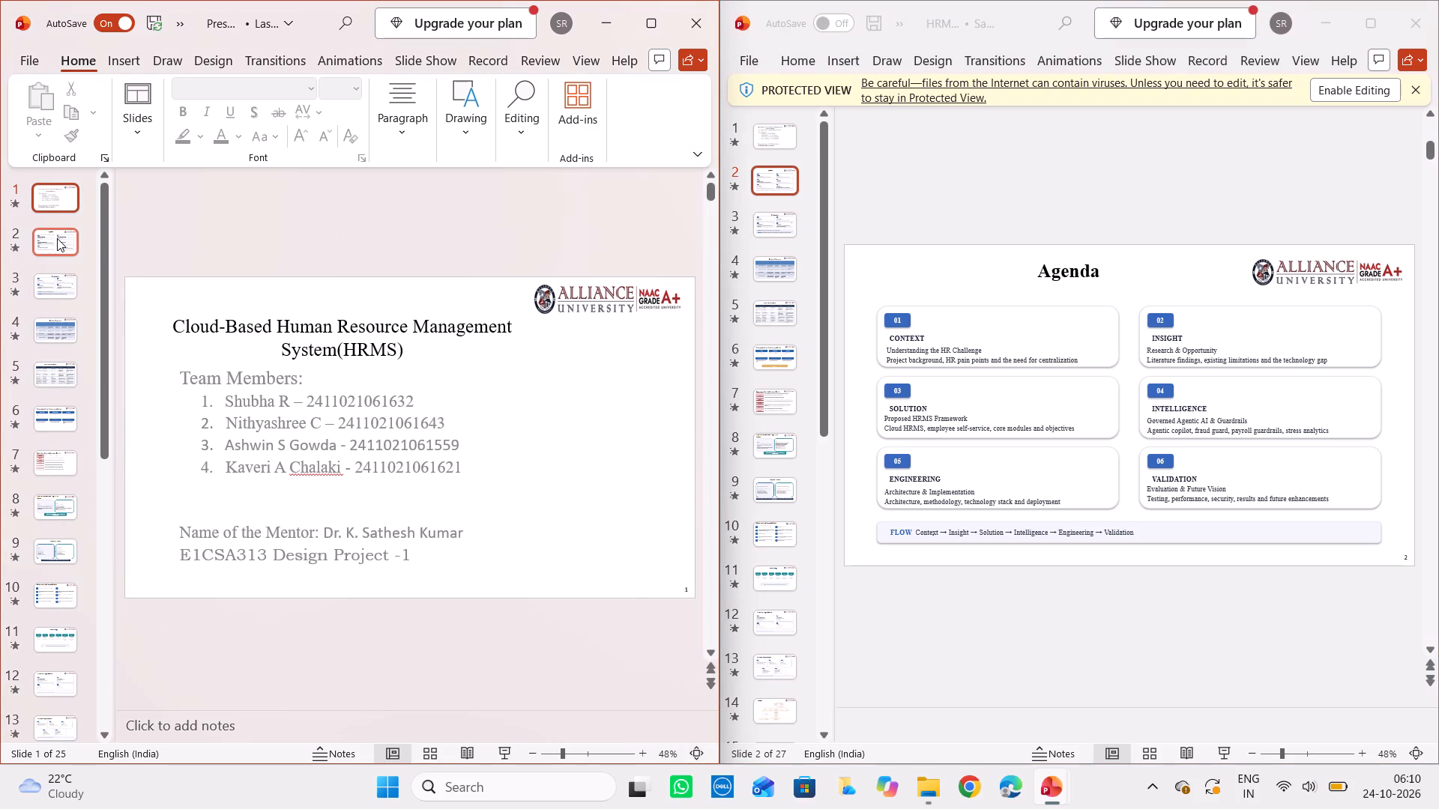
{"action": "left_click", "coordinate": [57, 249]}
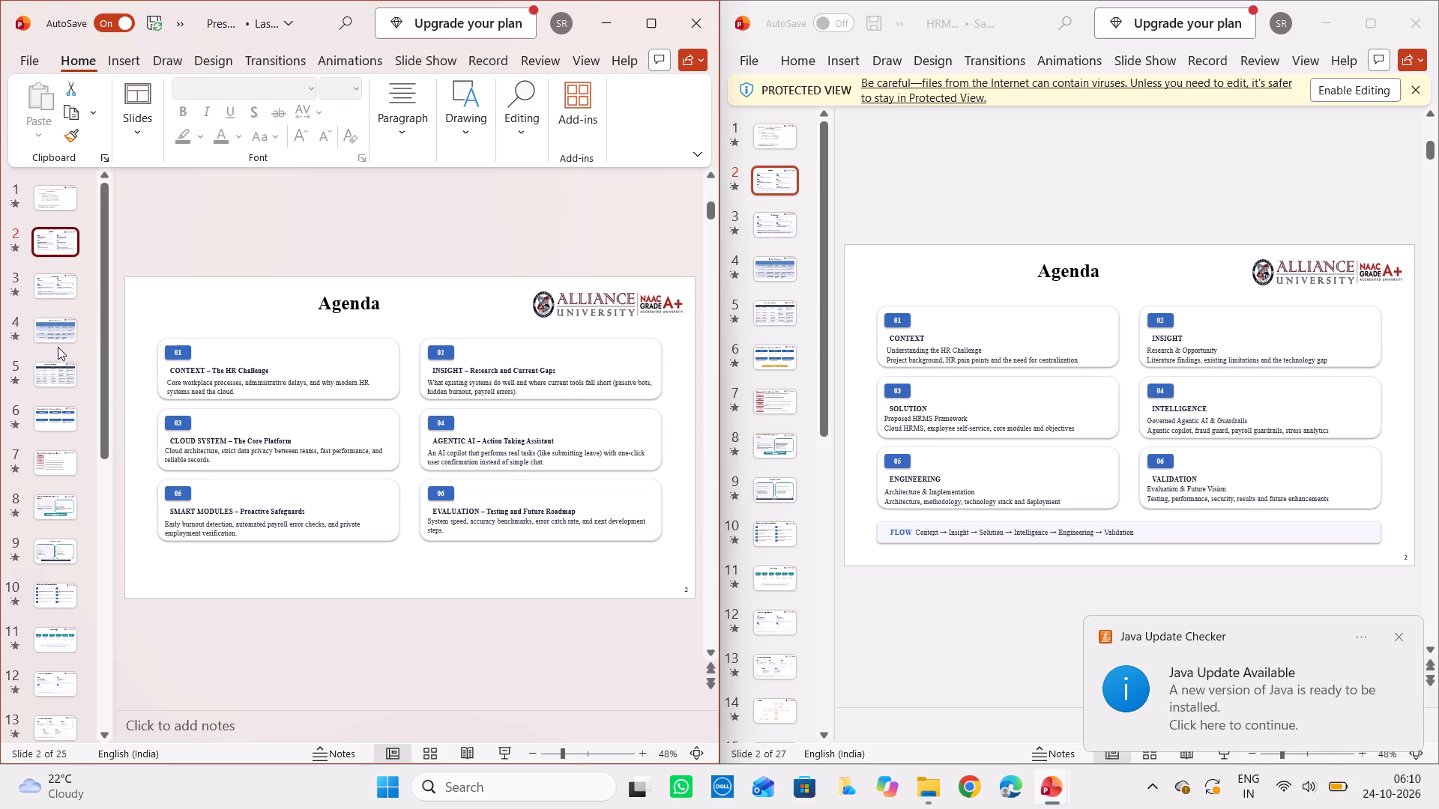
{"action": "left_click", "coordinate": [51, 423]}
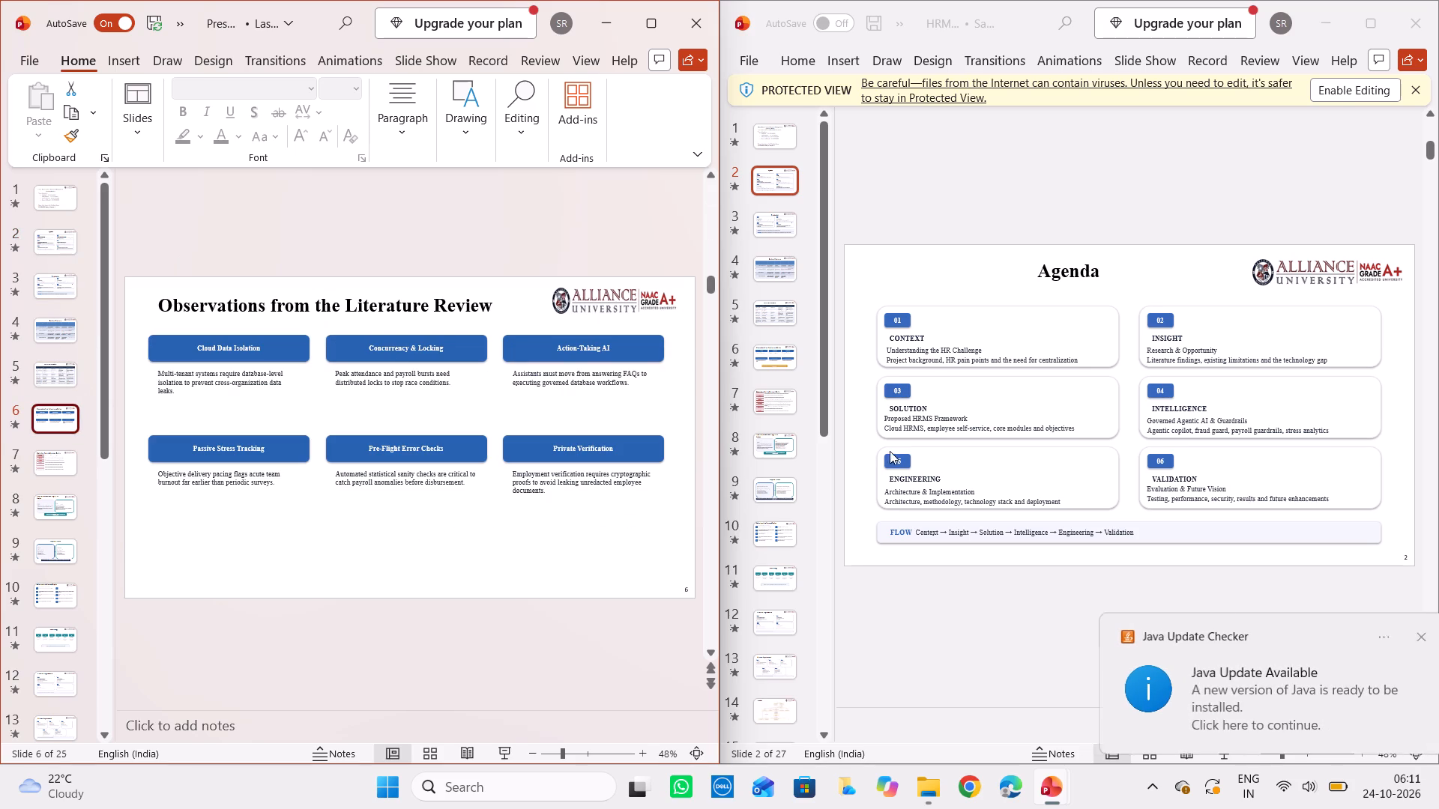
{"action": "left_click", "coordinate": [784, 361]}
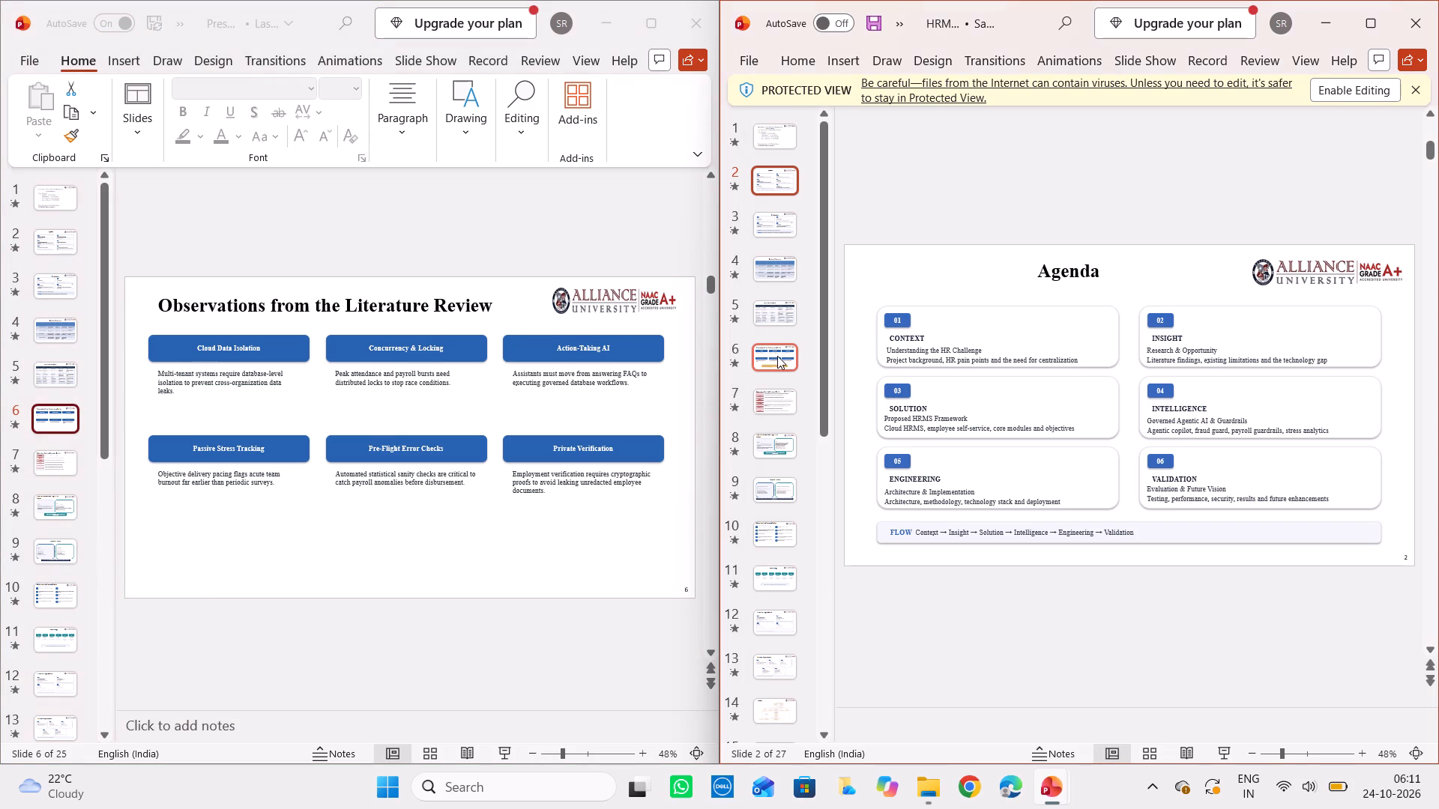
{"action": "left_click", "coordinate": [776, 356]}
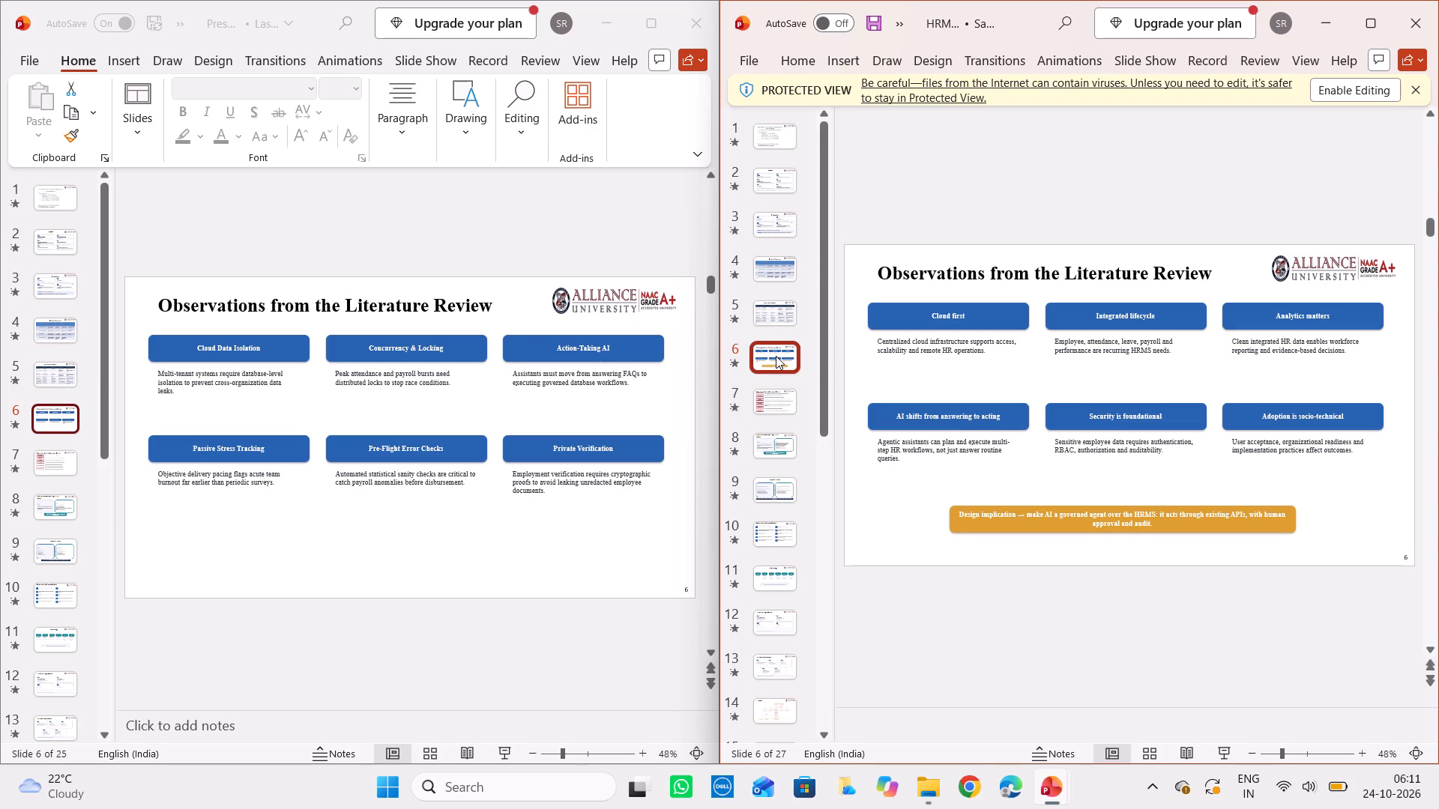
{"action": "left_click", "coordinate": [773, 403]}
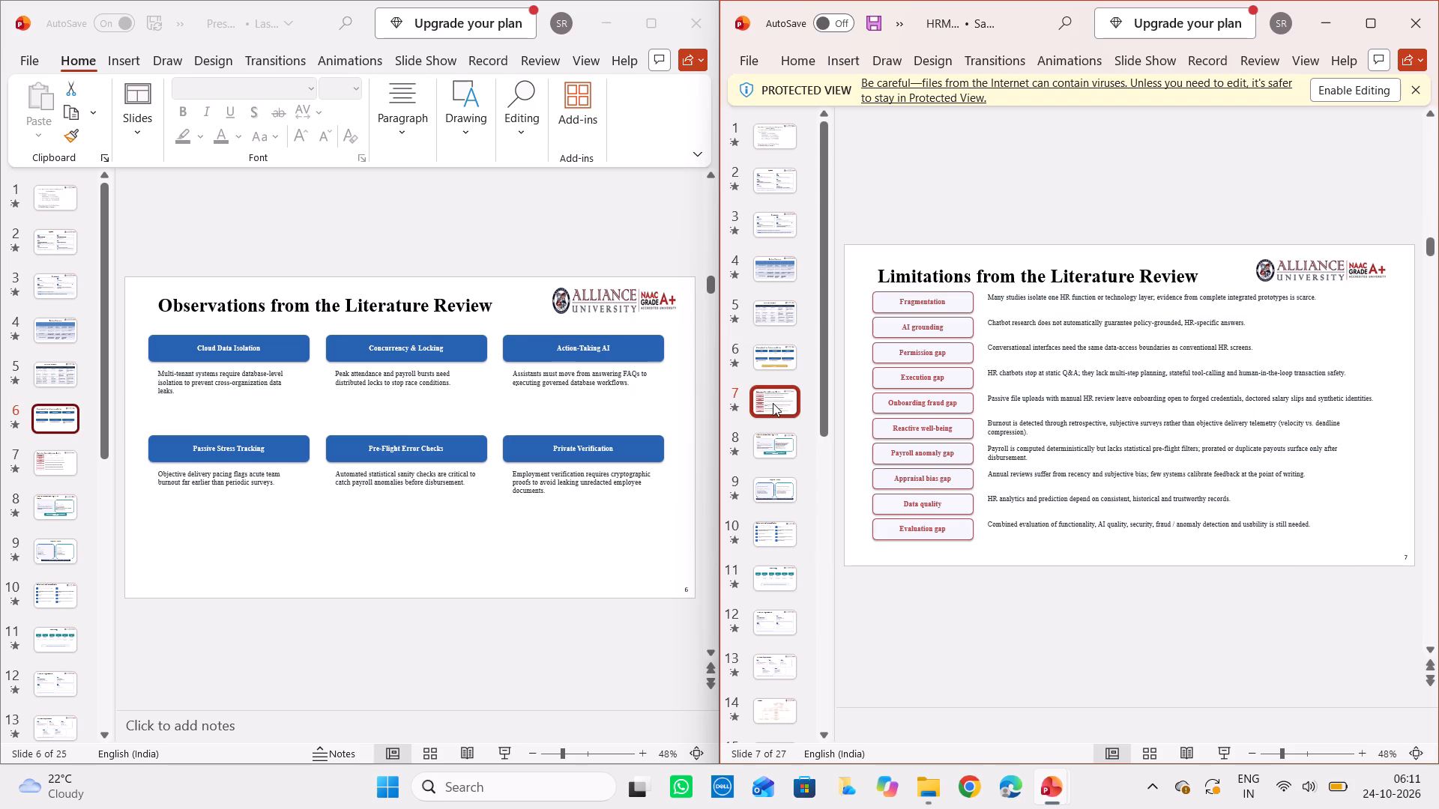
{"action": "left_click", "coordinate": [54, 466]}
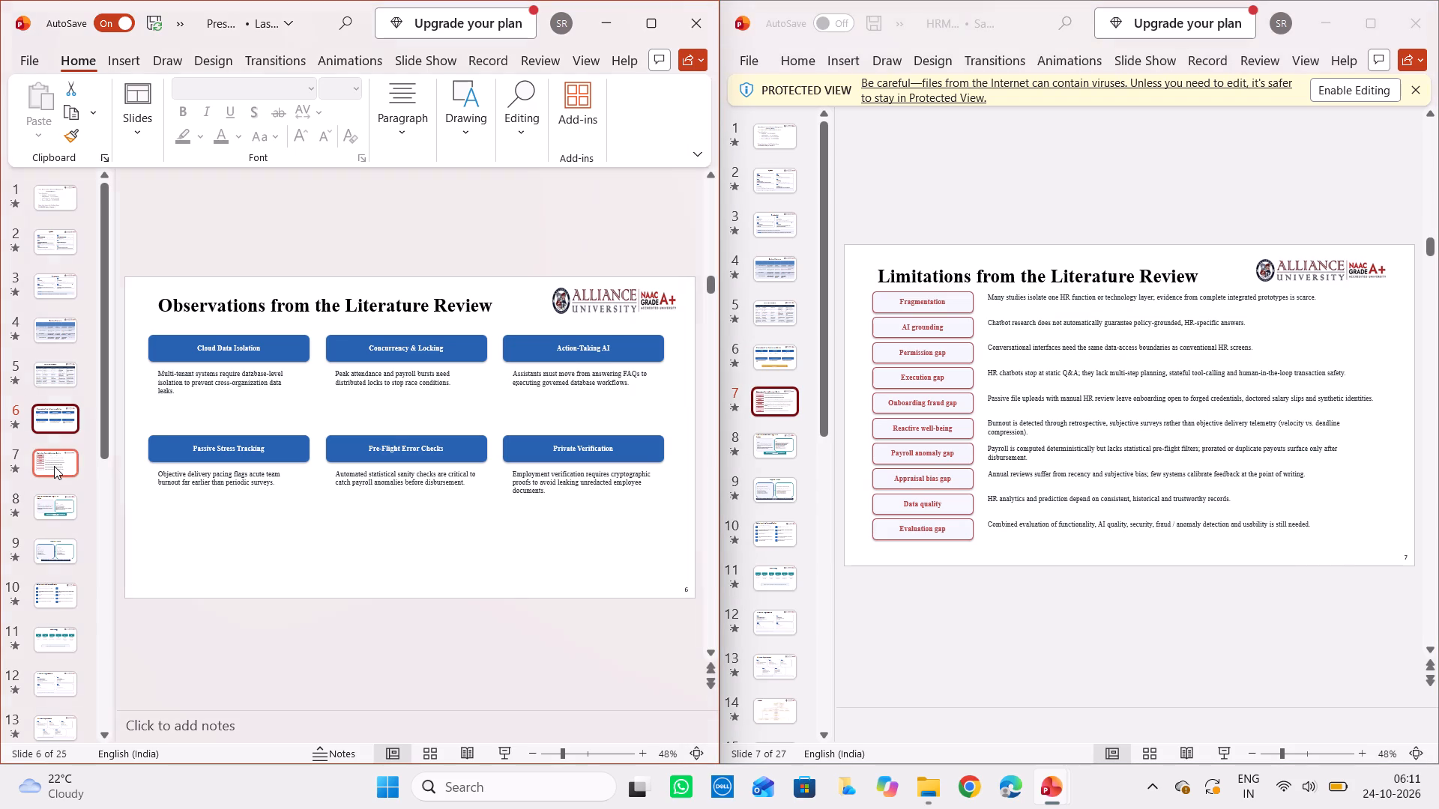
{"action": "left_click", "coordinate": [54, 466]}
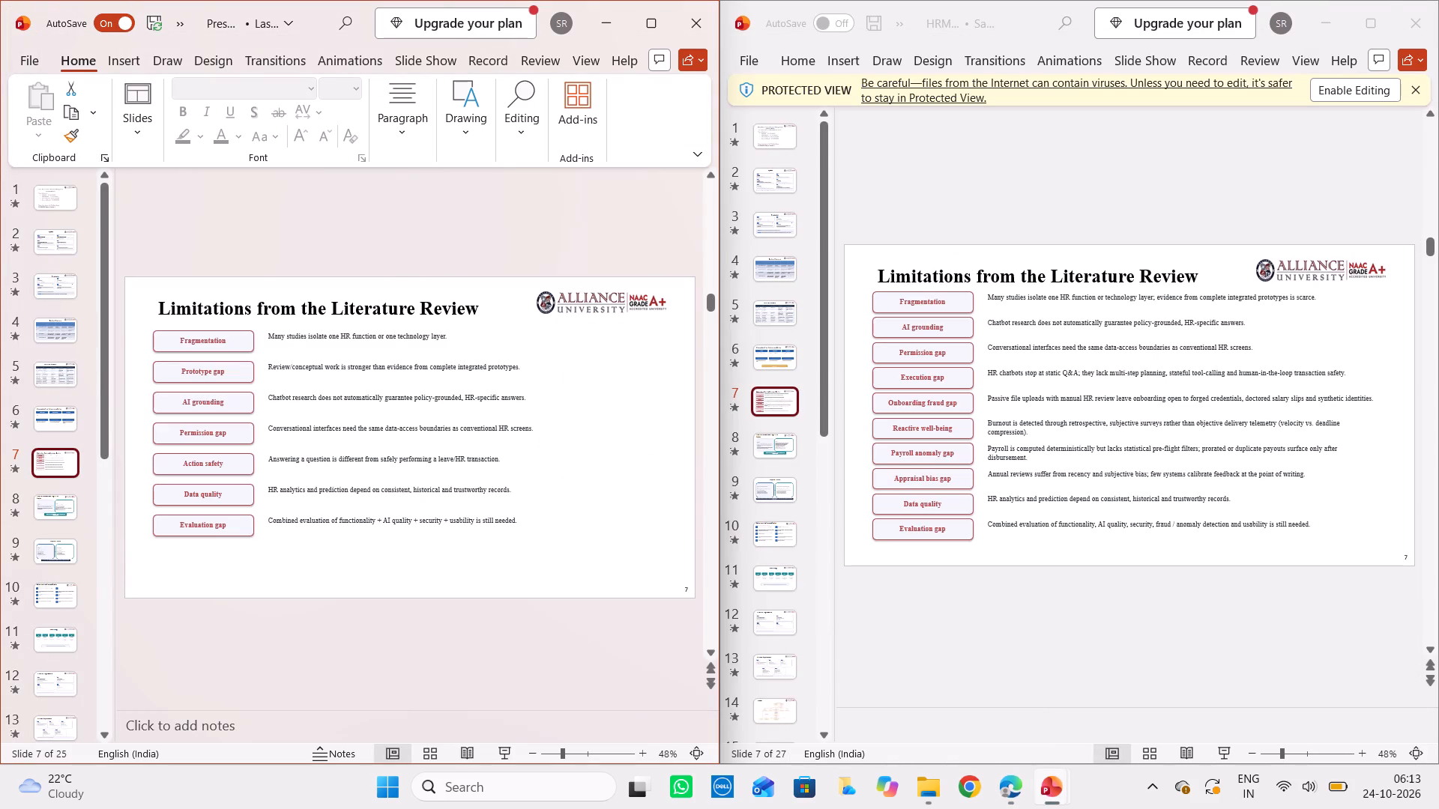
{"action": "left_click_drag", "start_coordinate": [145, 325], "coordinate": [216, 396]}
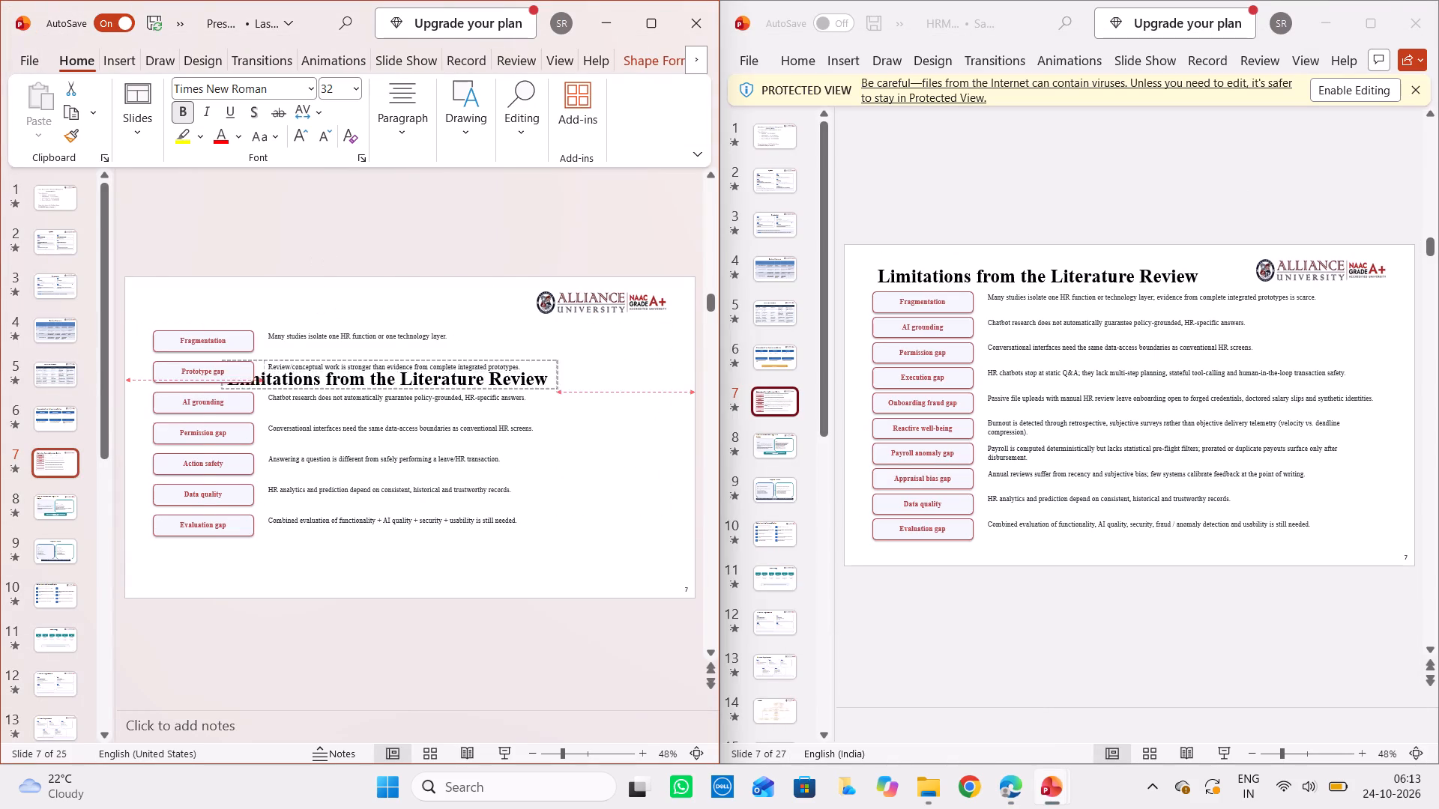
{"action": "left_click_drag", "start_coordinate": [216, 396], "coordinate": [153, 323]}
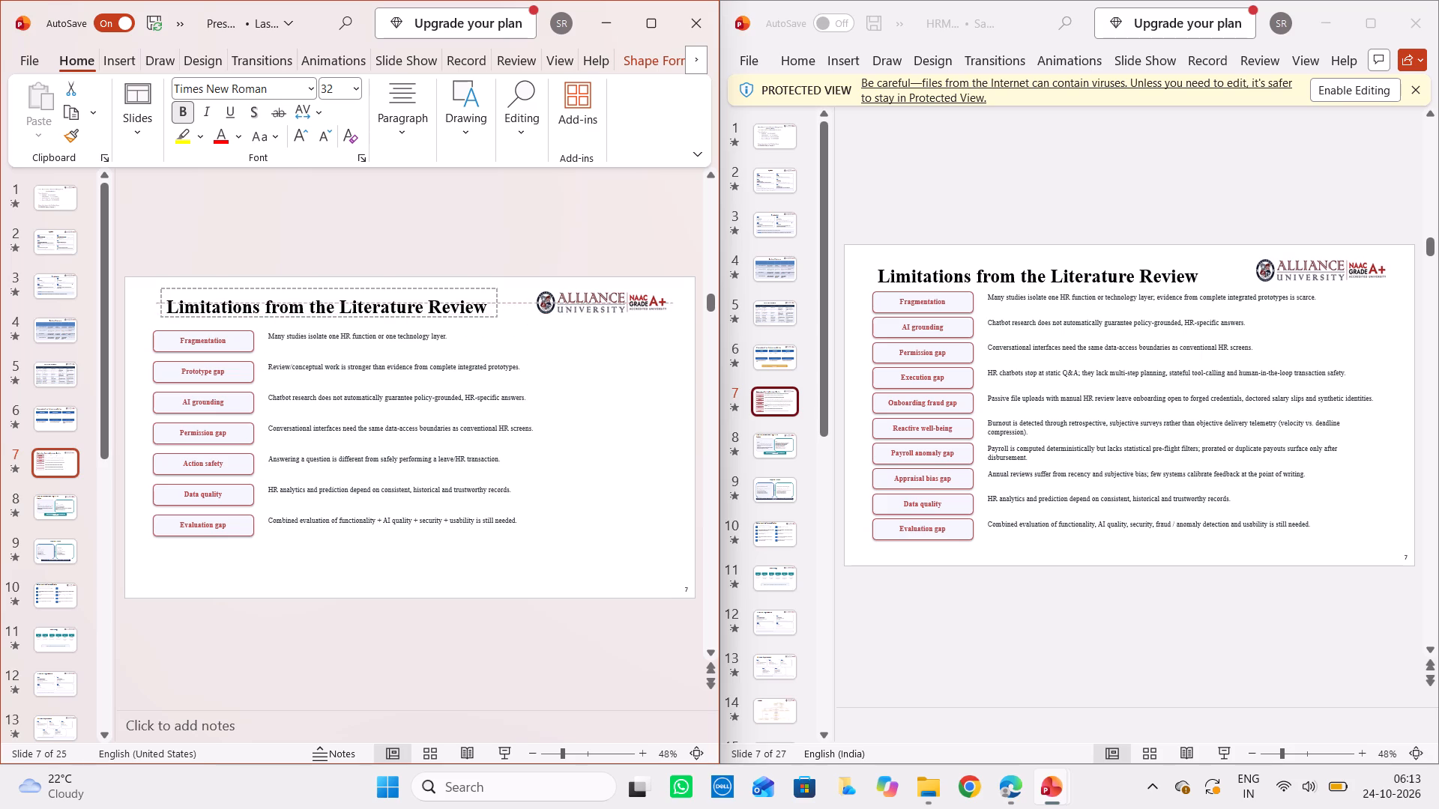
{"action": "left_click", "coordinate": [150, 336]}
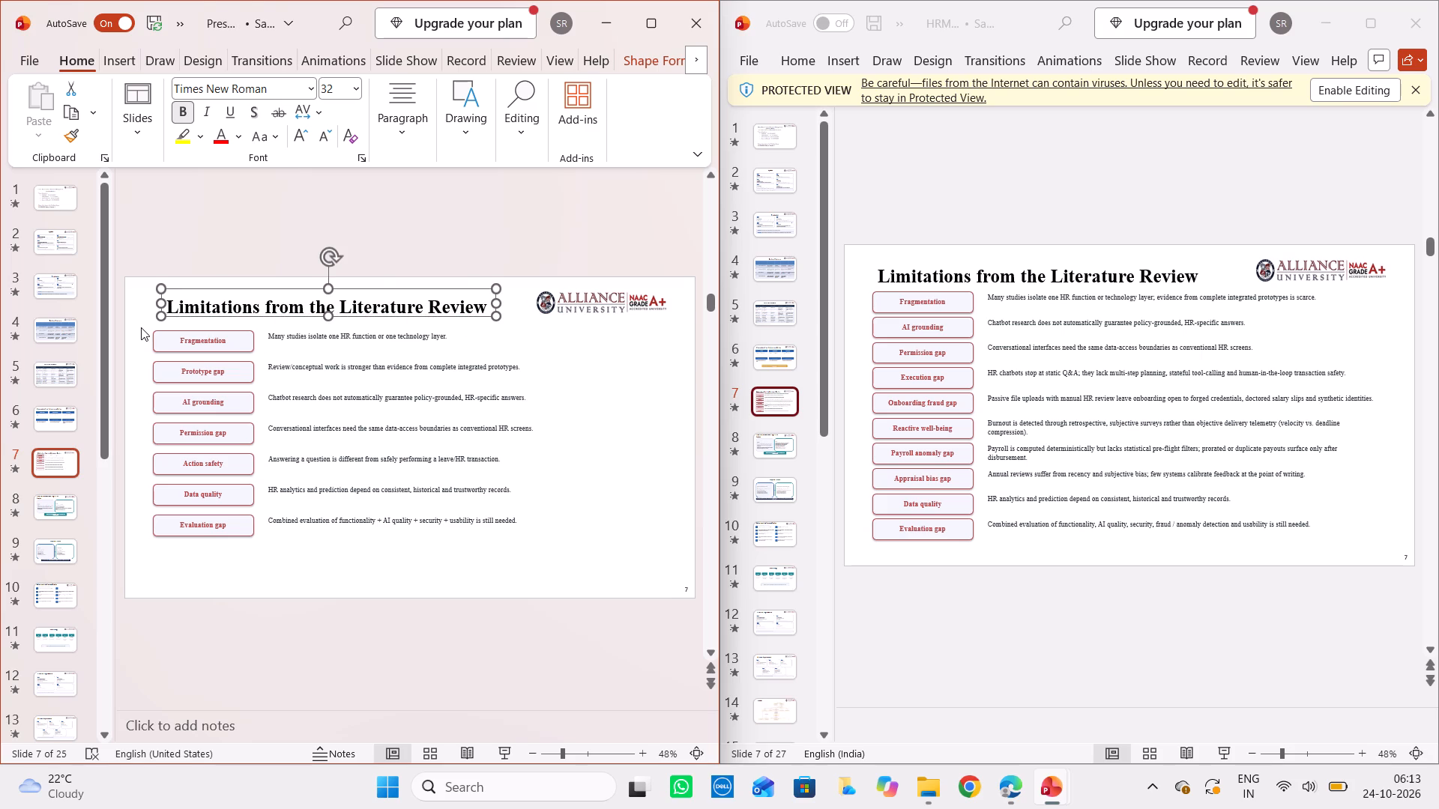
Delete all seven label boxes, from Fragmentation to Evaluation gap, on the original deck's Limitations from the Literature Review slide.
{"action": "left_click_drag", "start_coordinate": [139, 327], "coordinate": [582, 603]}
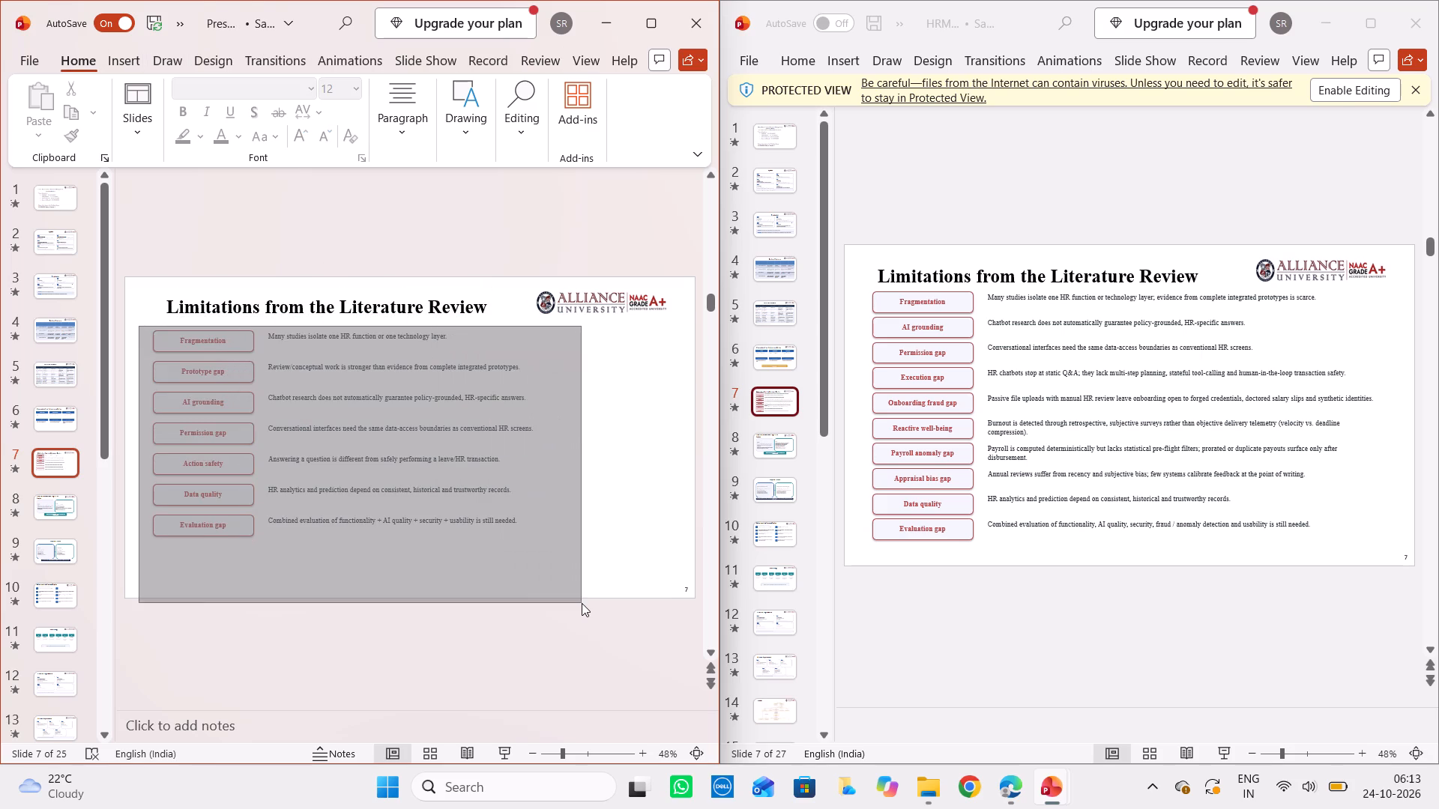
{"action": "left_click_drag", "start_coordinate": [582, 603], "coordinate": [571, 577]}
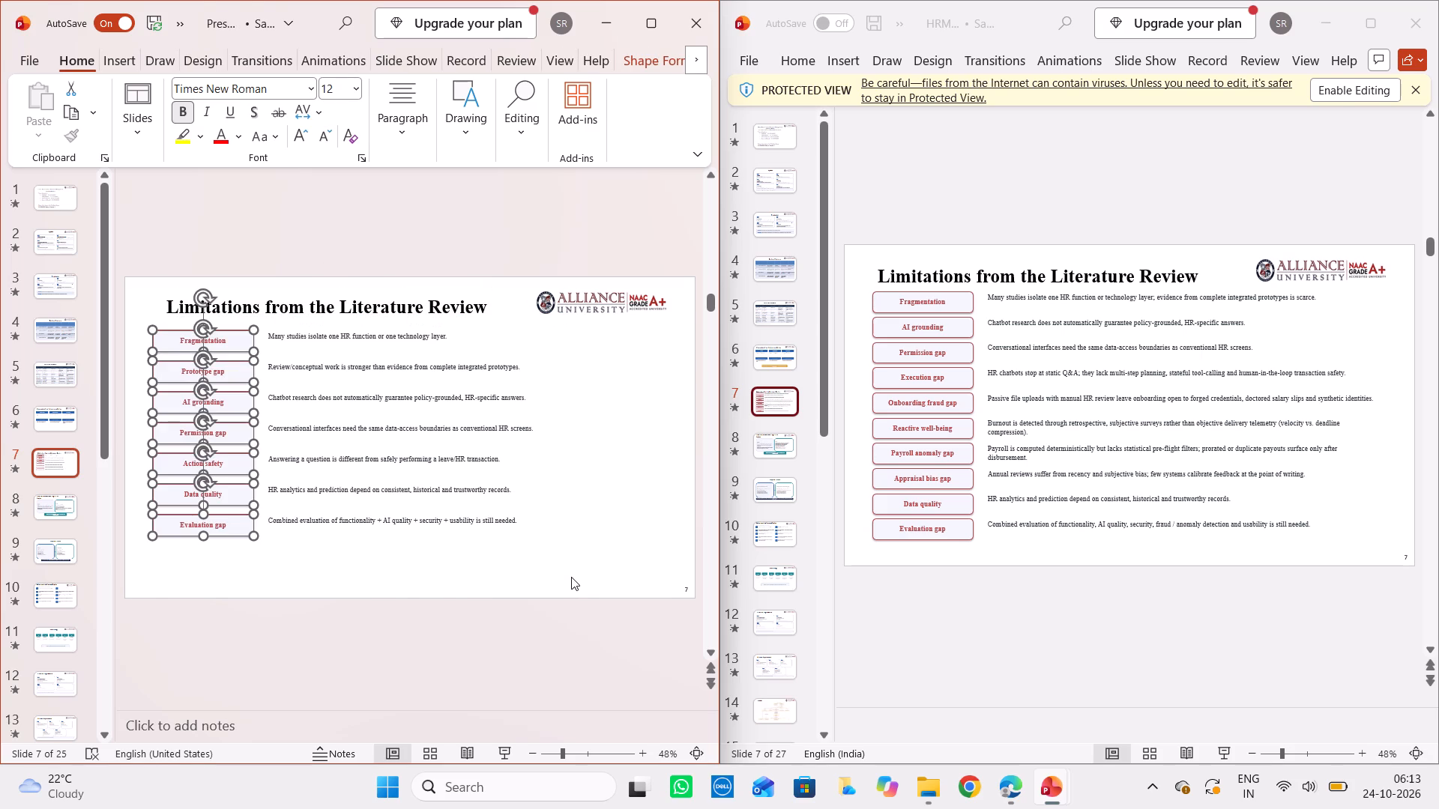
{"action": "key", "text": "BackSpace"}
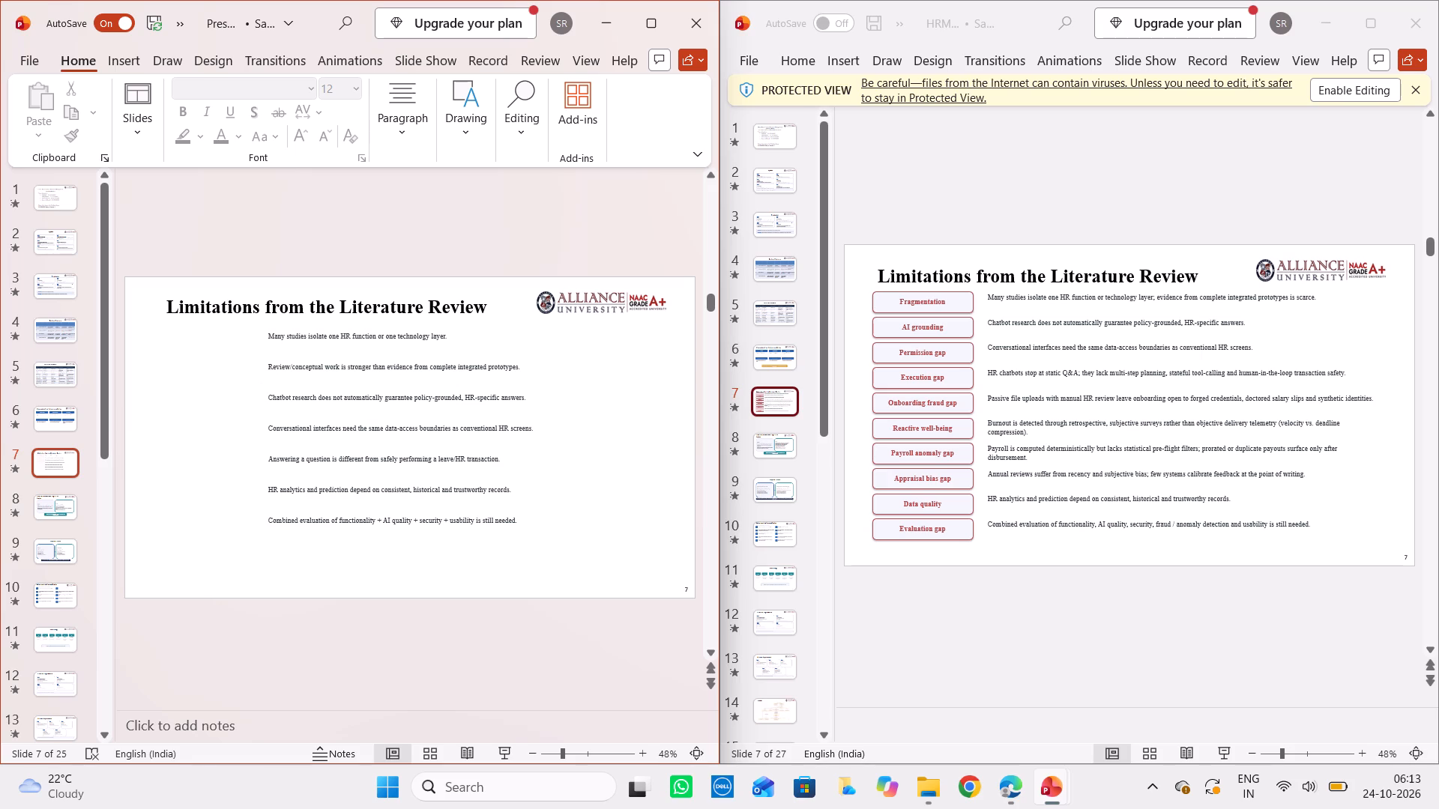
Clear the first three limitation descriptions, from "Many studies isolate" to "Chatbot research", on the original deck's Limitations from the Literature Review slide.
{"action": "left_click_drag", "start_coordinate": [268, 334], "coordinate": [358, 410]}
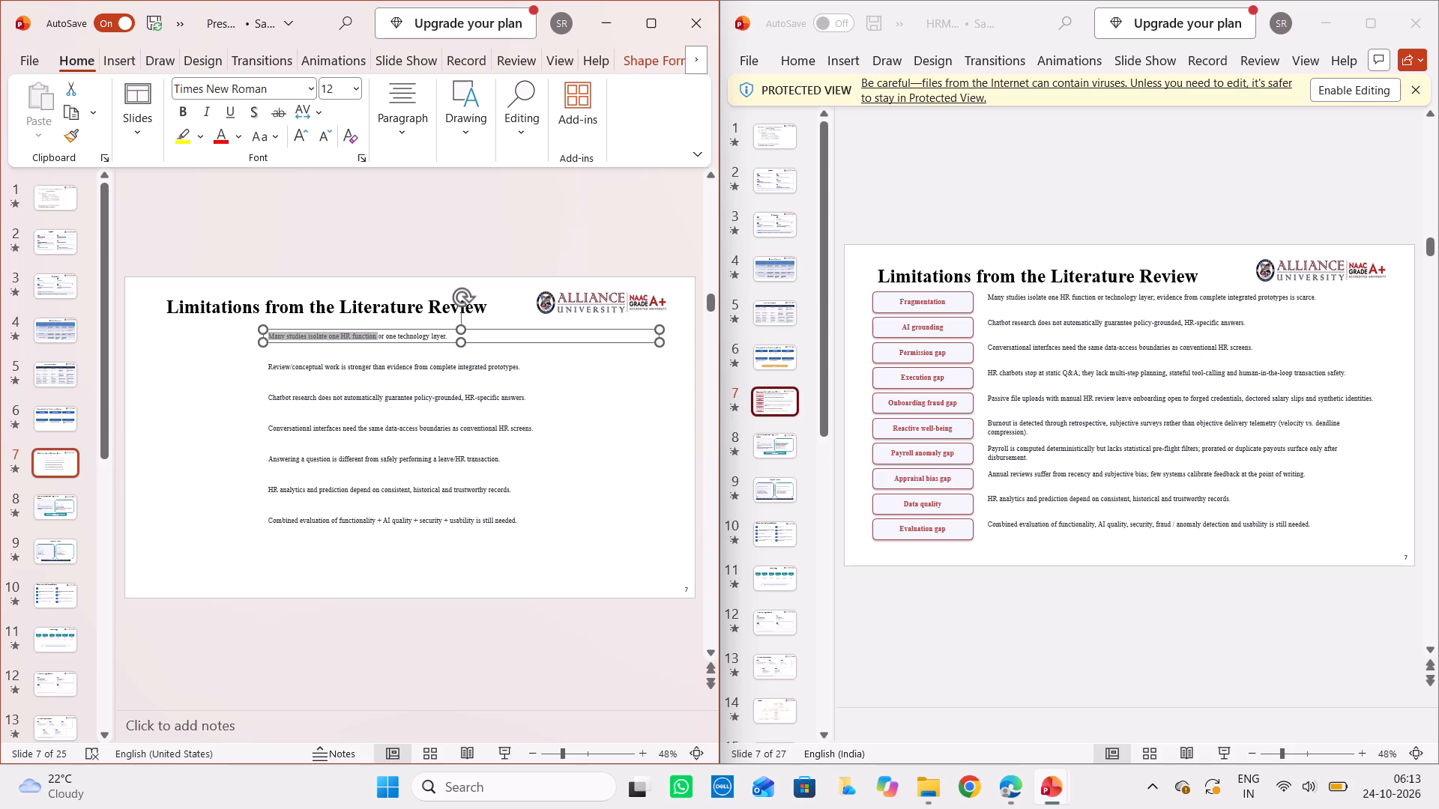
{"action": "left_click_drag", "start_coordinate": [358, 410], "coordinate": [514, 515]}
{"action": "scroll", "coordinate": [514, 515], "scroll_direction": "down", "scroll_amount": 1}
{"action": "key", "text": "BackSpace"}
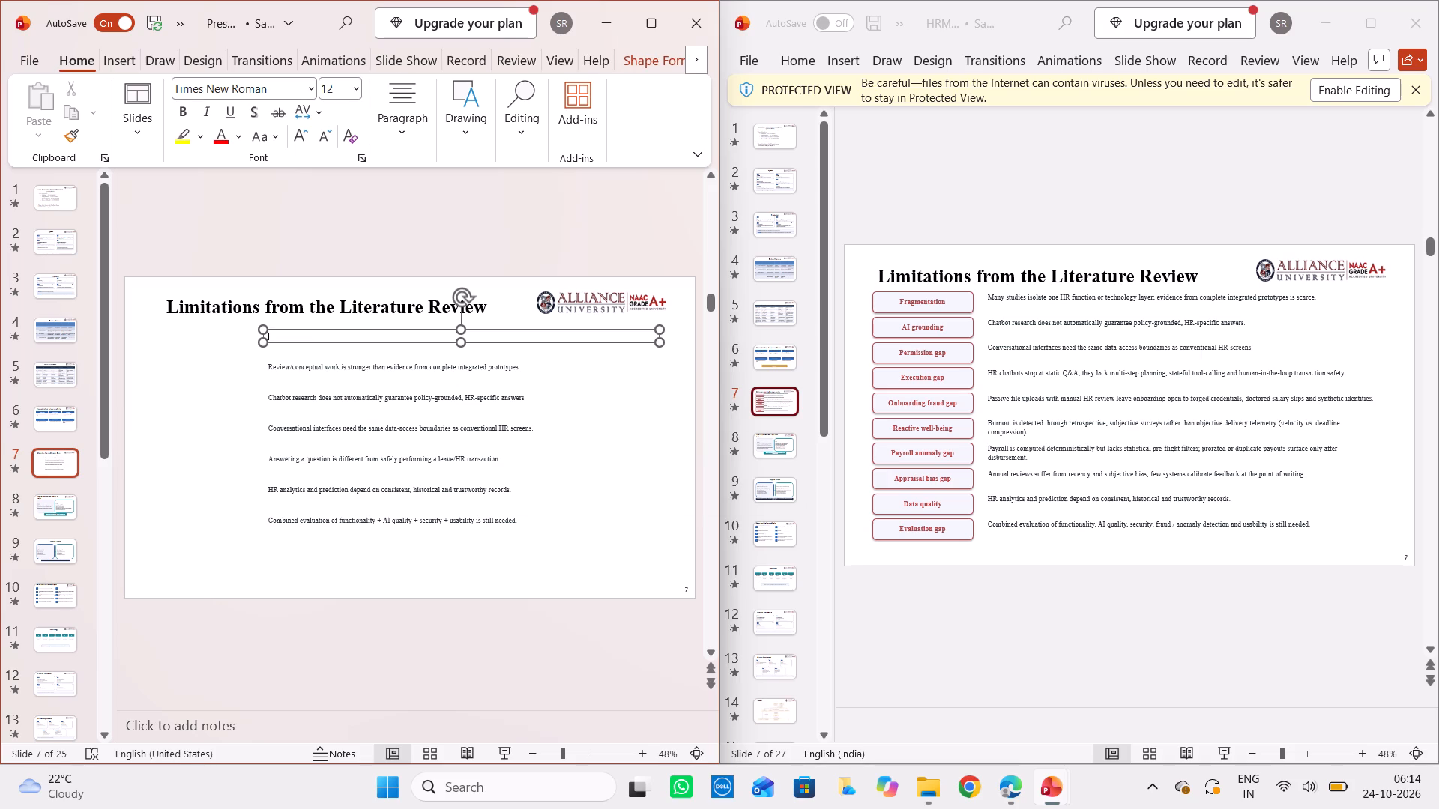
{"action": "left_click", "coordinate": [474, 368]}
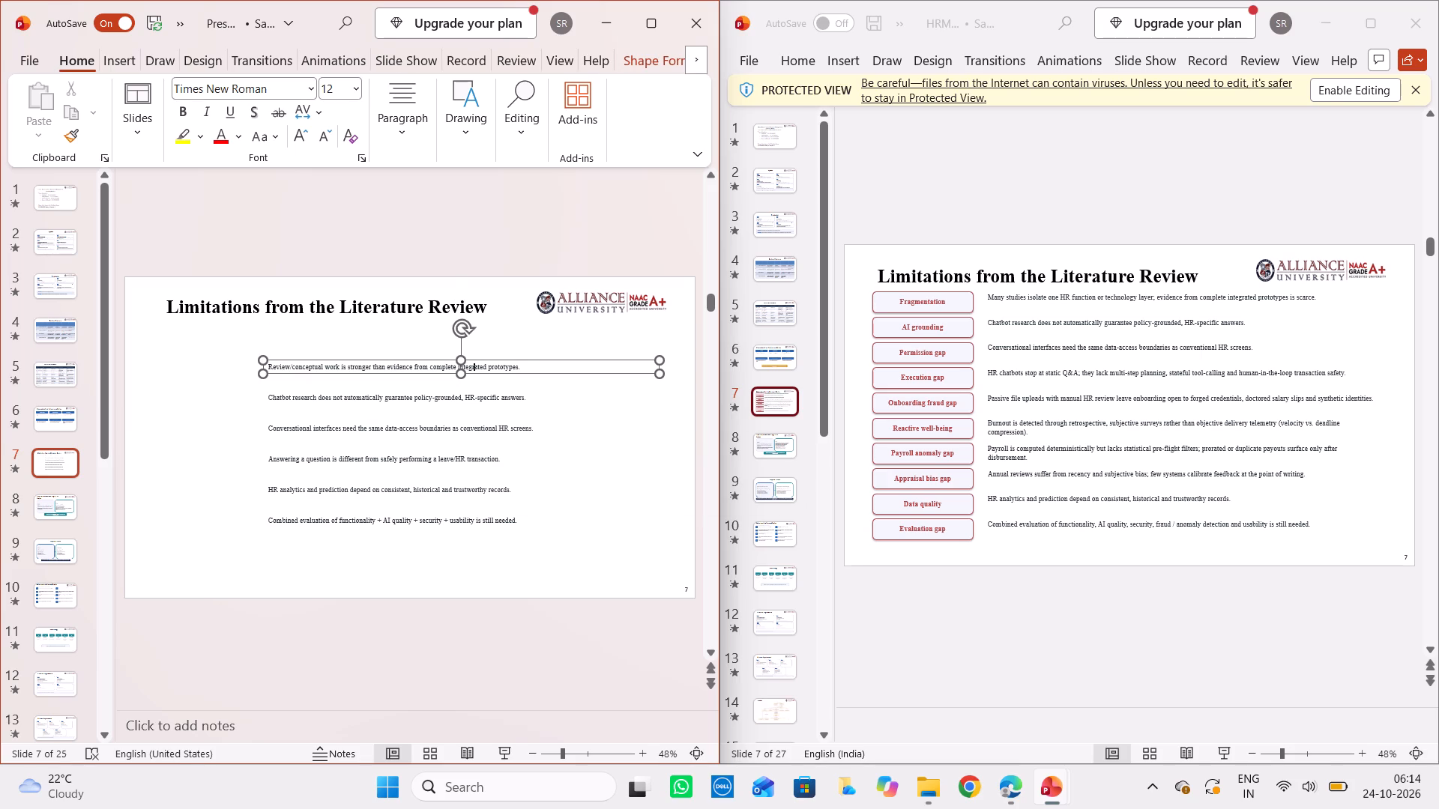
{"action": "key", "text": "BackSpace"}
{"action": "key", "text": "ctrl+a"}
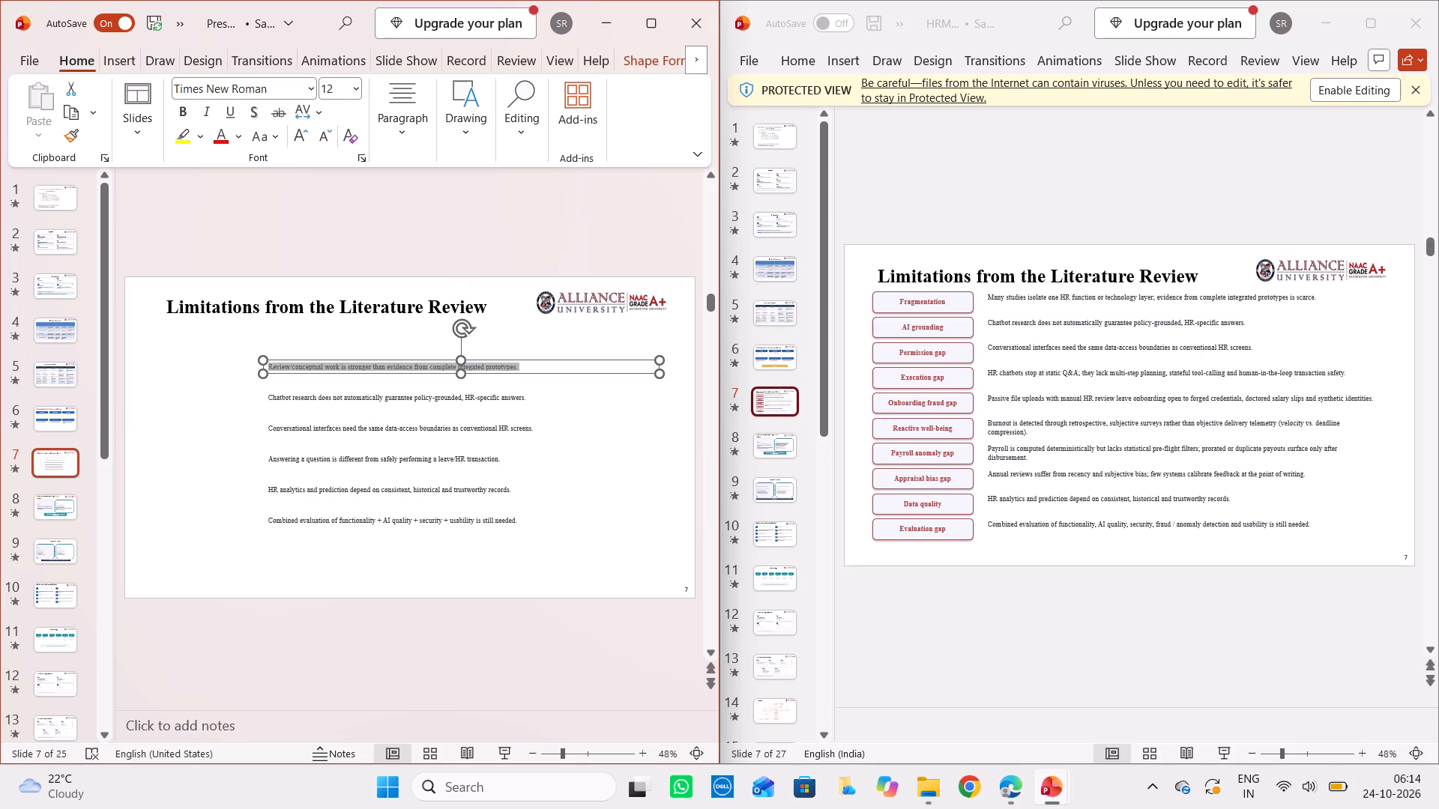
{"action": "key", "text": "BackSpace"}
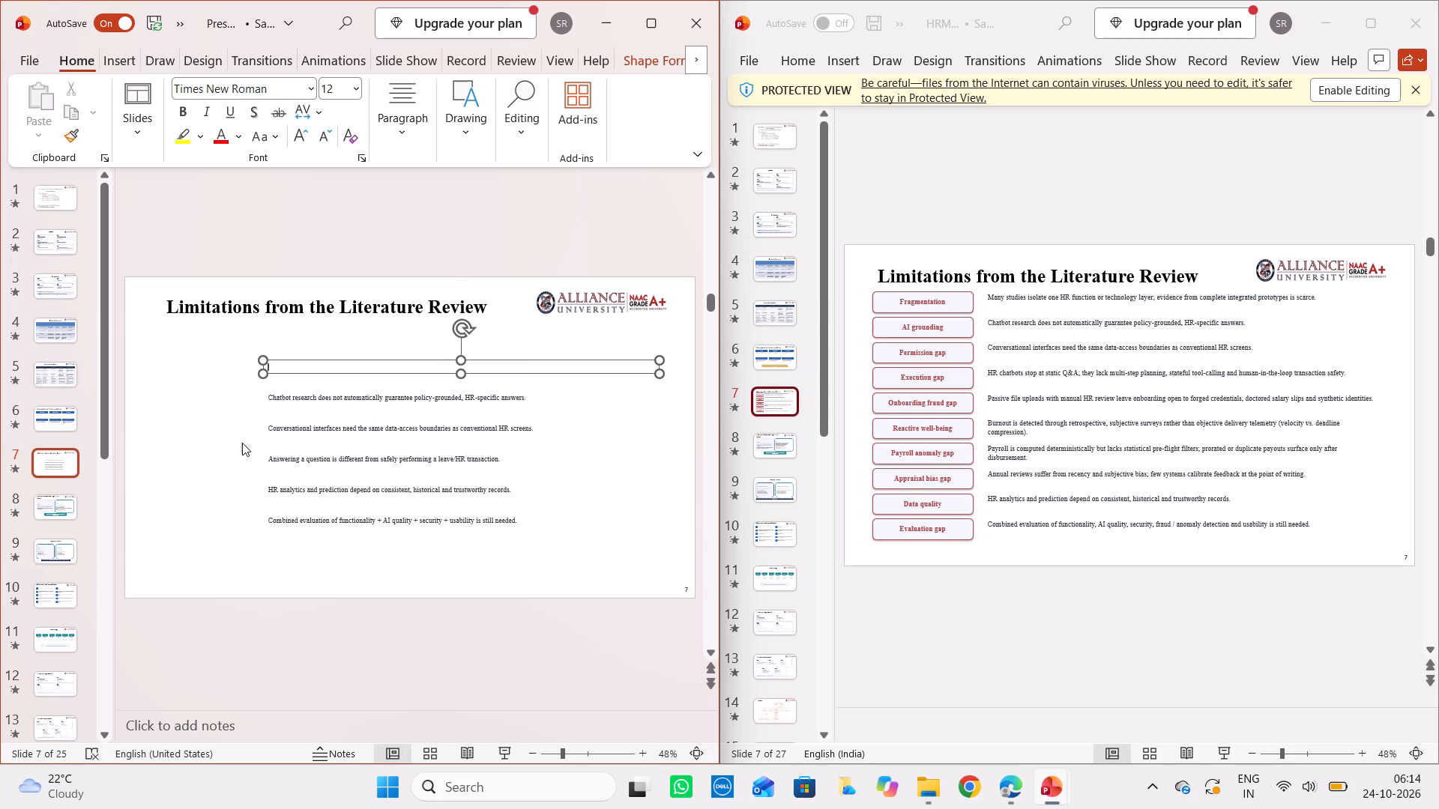
{"action": "left_click_drag", "start_coordinate": [262, 381], "coordinate": [453, 518]}
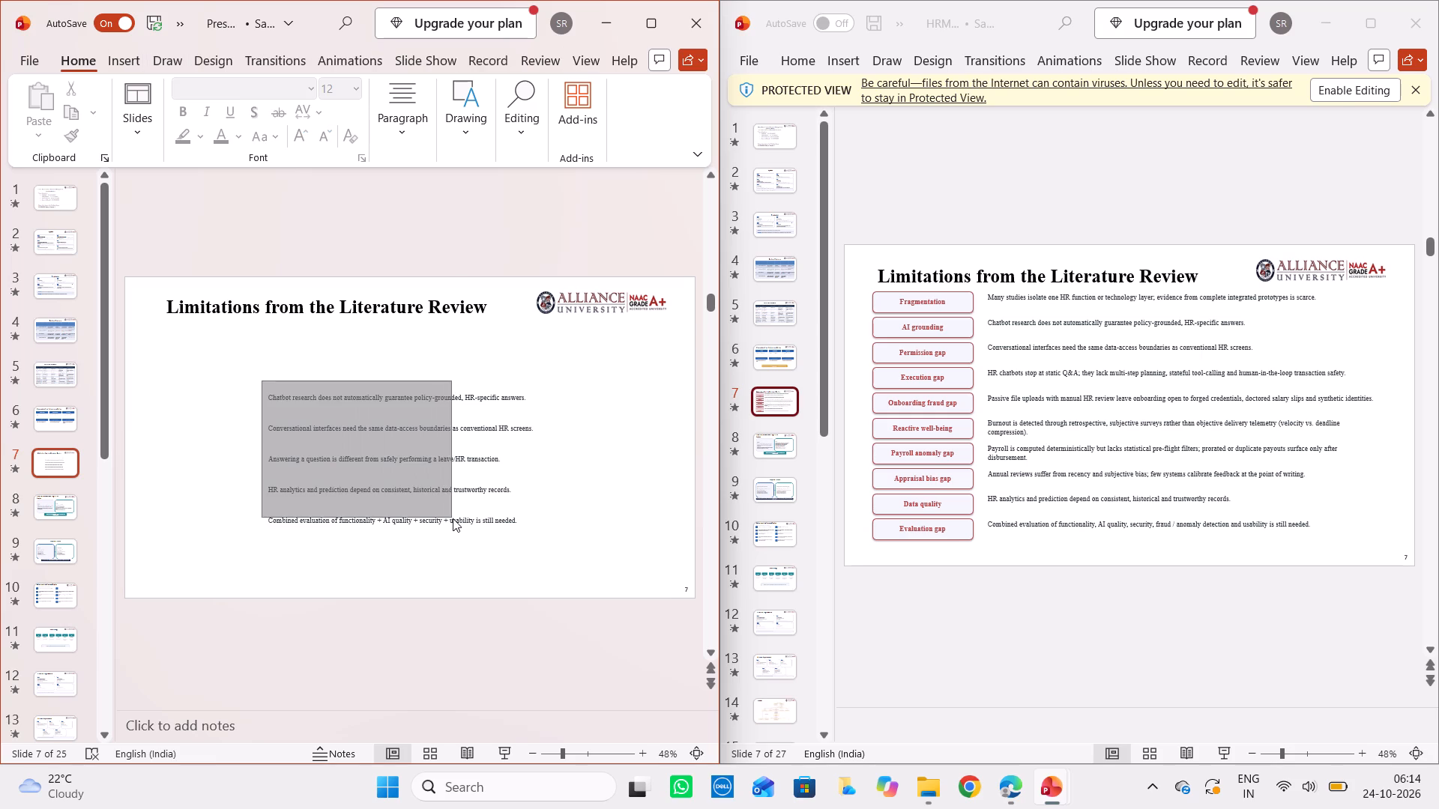
{"action": "left_click_drag", "start_coordinate": [453, 518], "coordinate": [606, 551]}
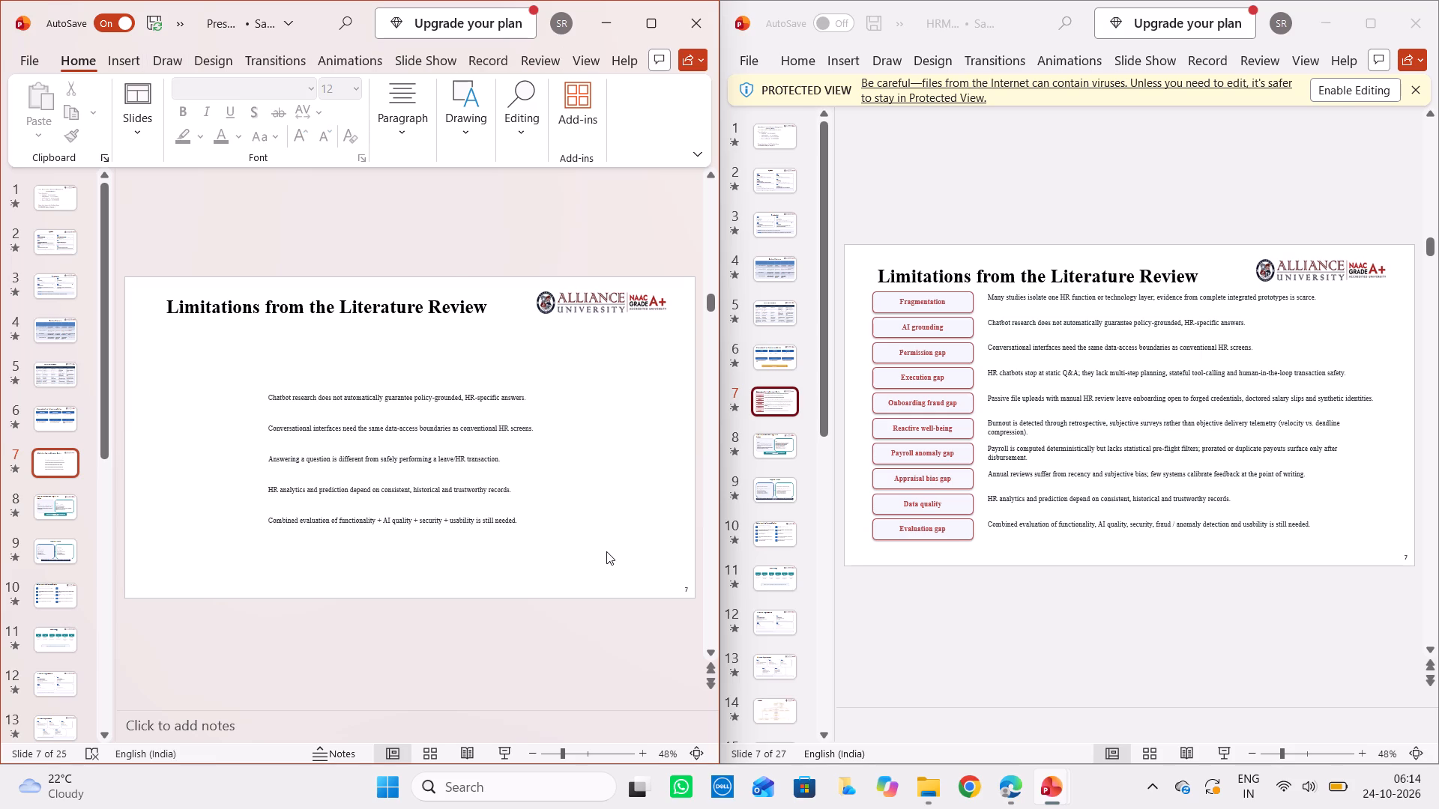
{"action": "left_click_drag", "start_coordinate": [262, 388], "coordinate": [377, 515]}
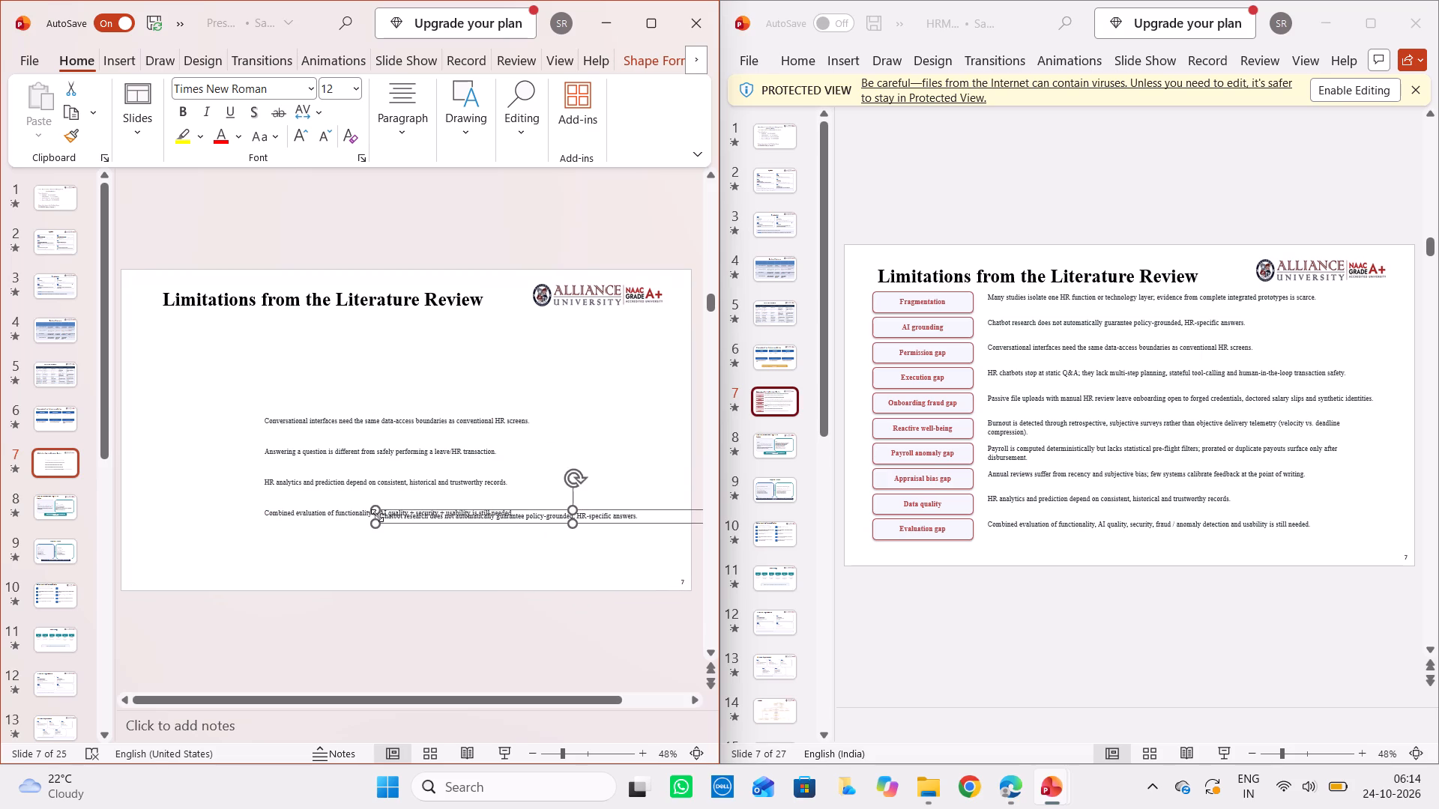
{"action": "key", "text": "BackSpace"}
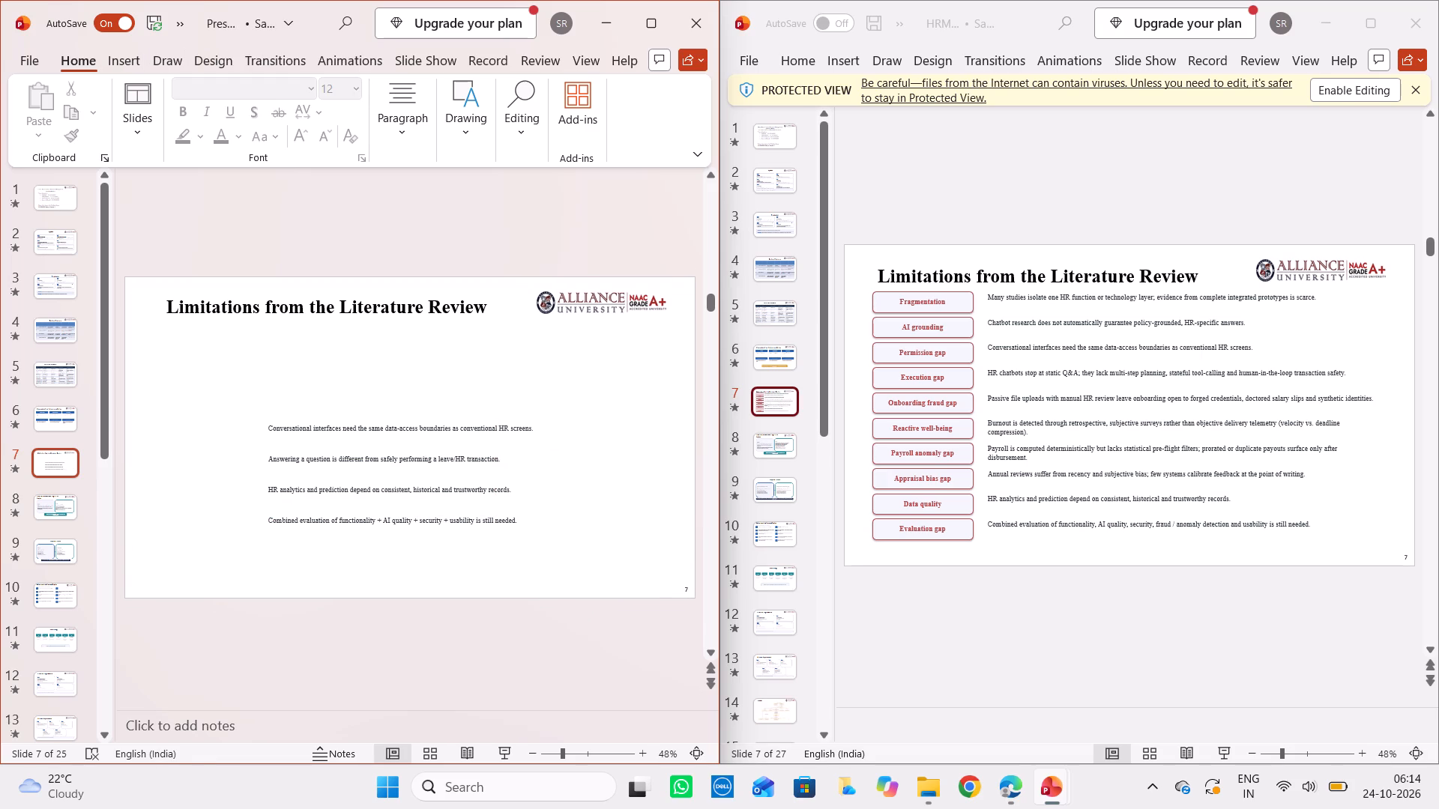
Clear the remaining four limitation descriptions on the slide, from "Conversational interfaces" to "Combined evaluation of functionality".
{"action": "left_click", "coordinate": [418, 430]}
{"action": "key", "text": "BackSpace"}
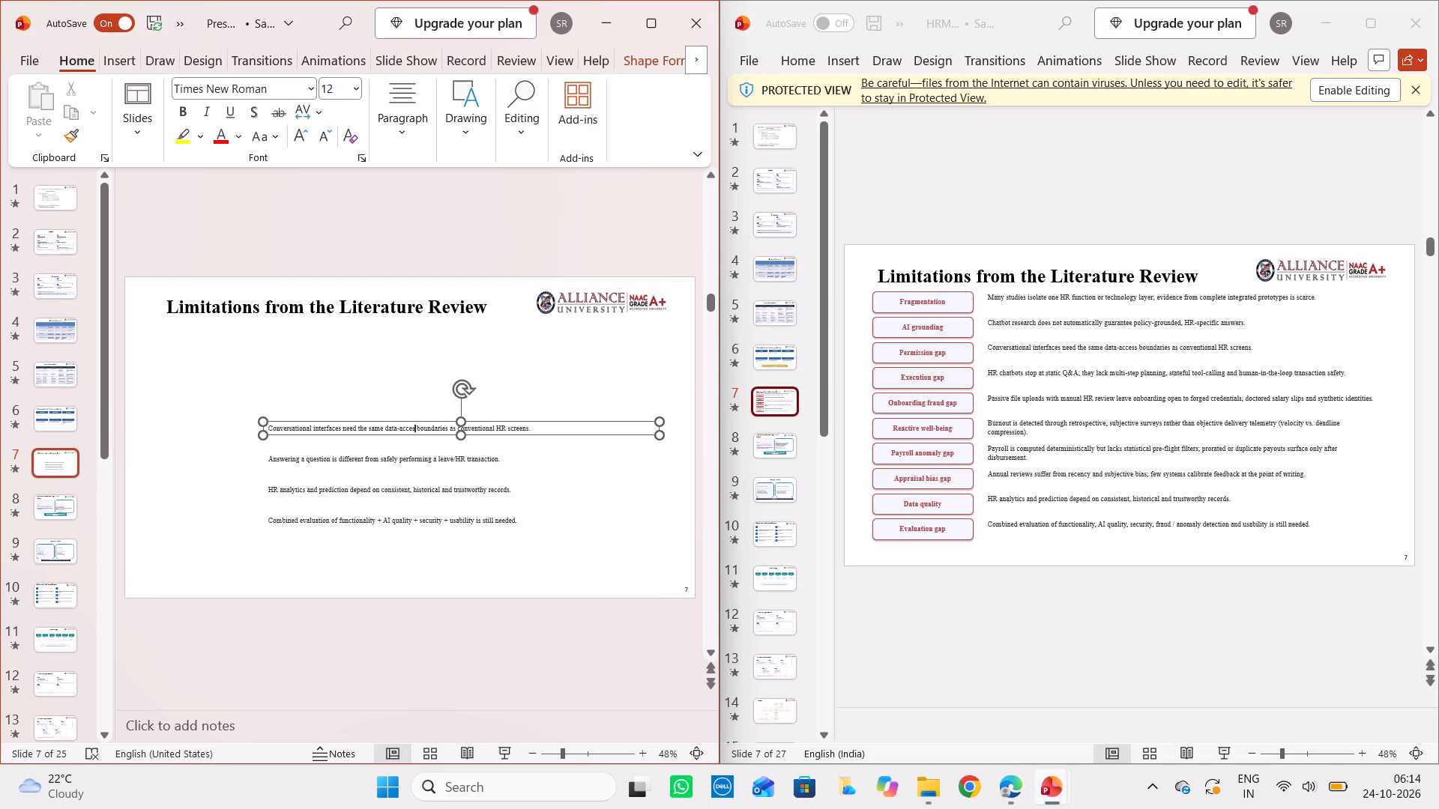
{"action": "key", "text": "Delete"}
{"action": "key", "text": "ctrl+a"}
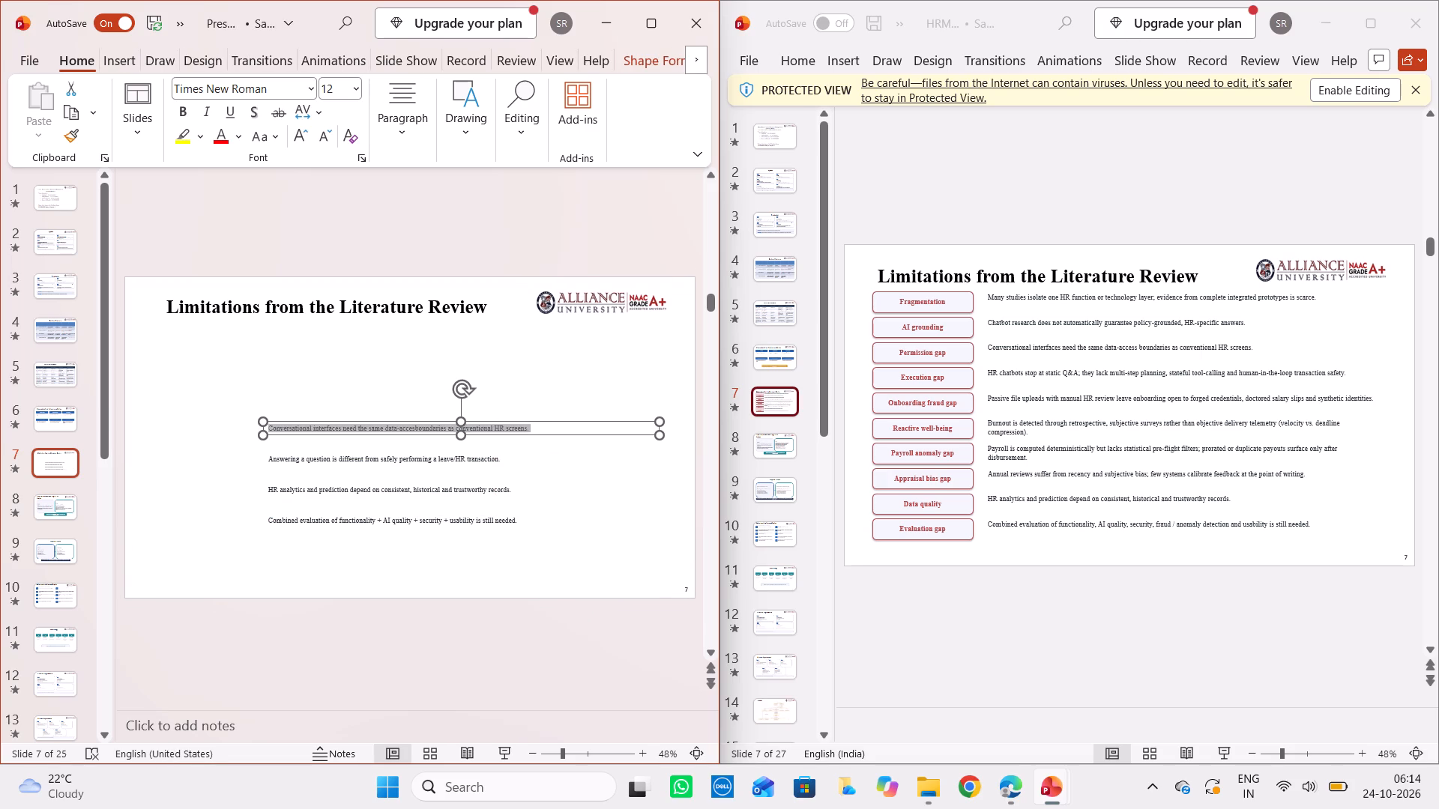
{"action": "key", "text": "BackSpace"}
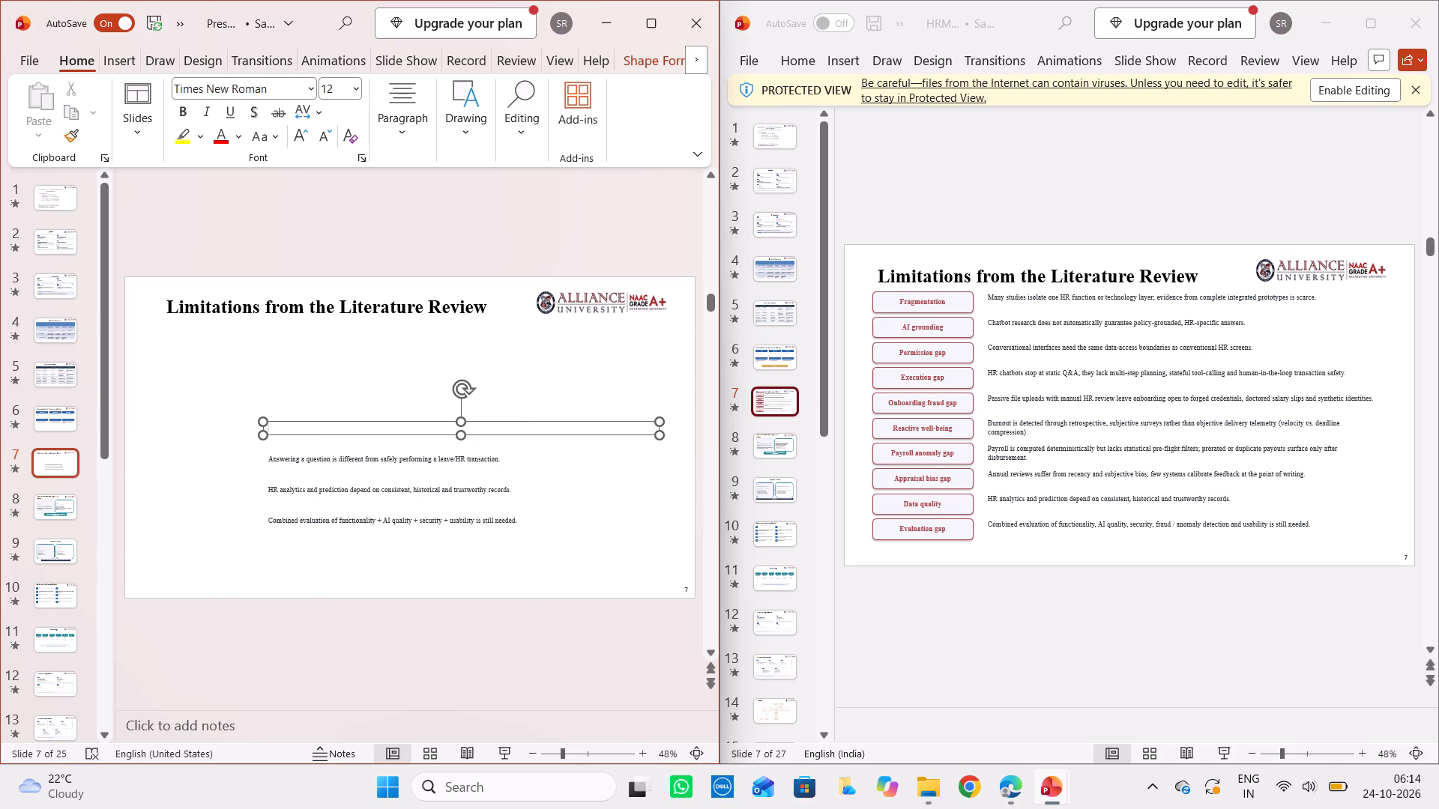
{"action": "left_click", "coordinate": [423, 458]}
{"action": "key", "text": "ctrl+a"}
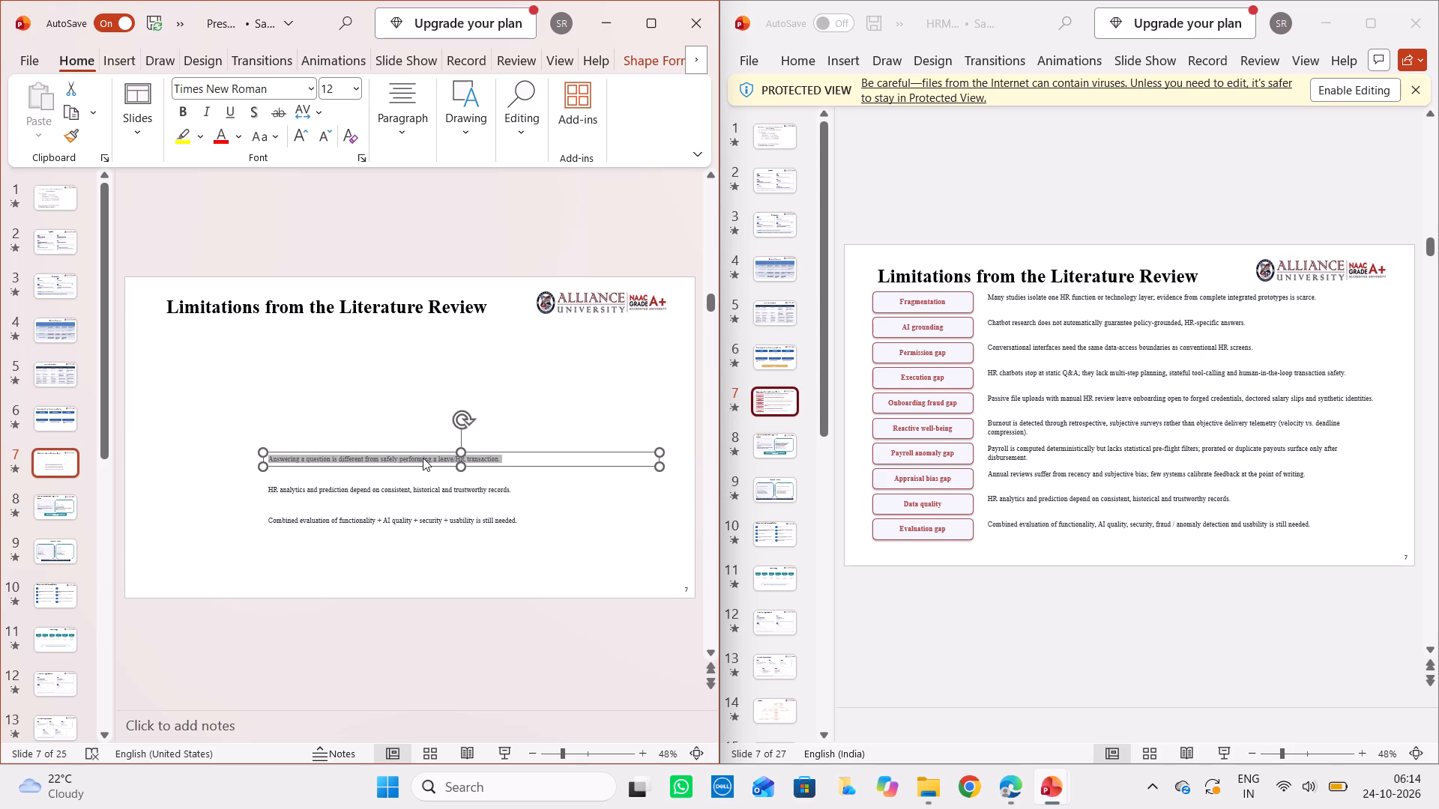
{"action": "key", "text": "BackSpace"}
{"action": "left_click", "coordinate": [410, 491]}
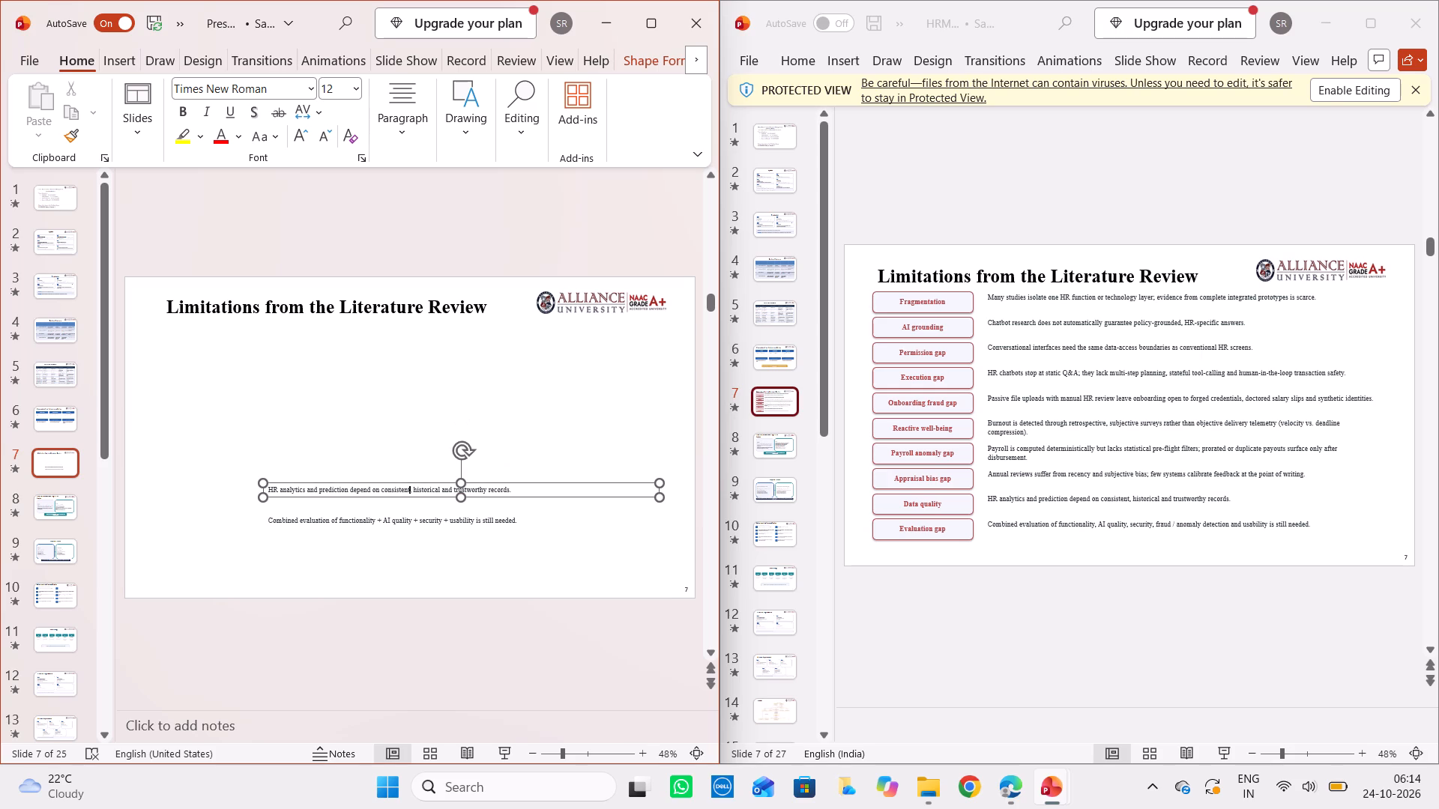
{"action": "key", "text": "ctrl+a"}
{"action": "key", "text": "BackSpace"}
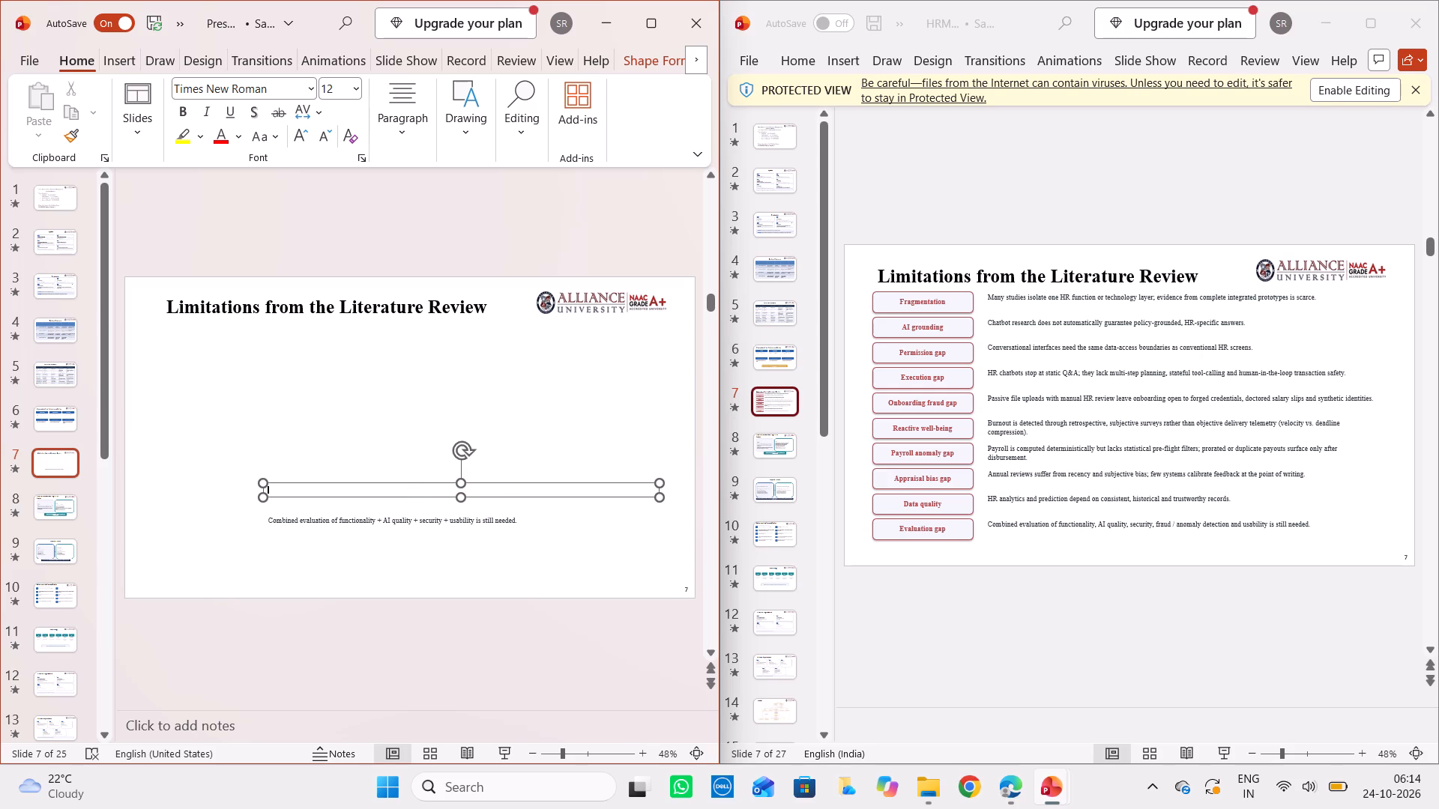
{"action": "left_click", "coordinate": [417, 520]}
{"action": "key", "text": "ctrl+a"}
{"action": "key", "text": "BackSpace"}
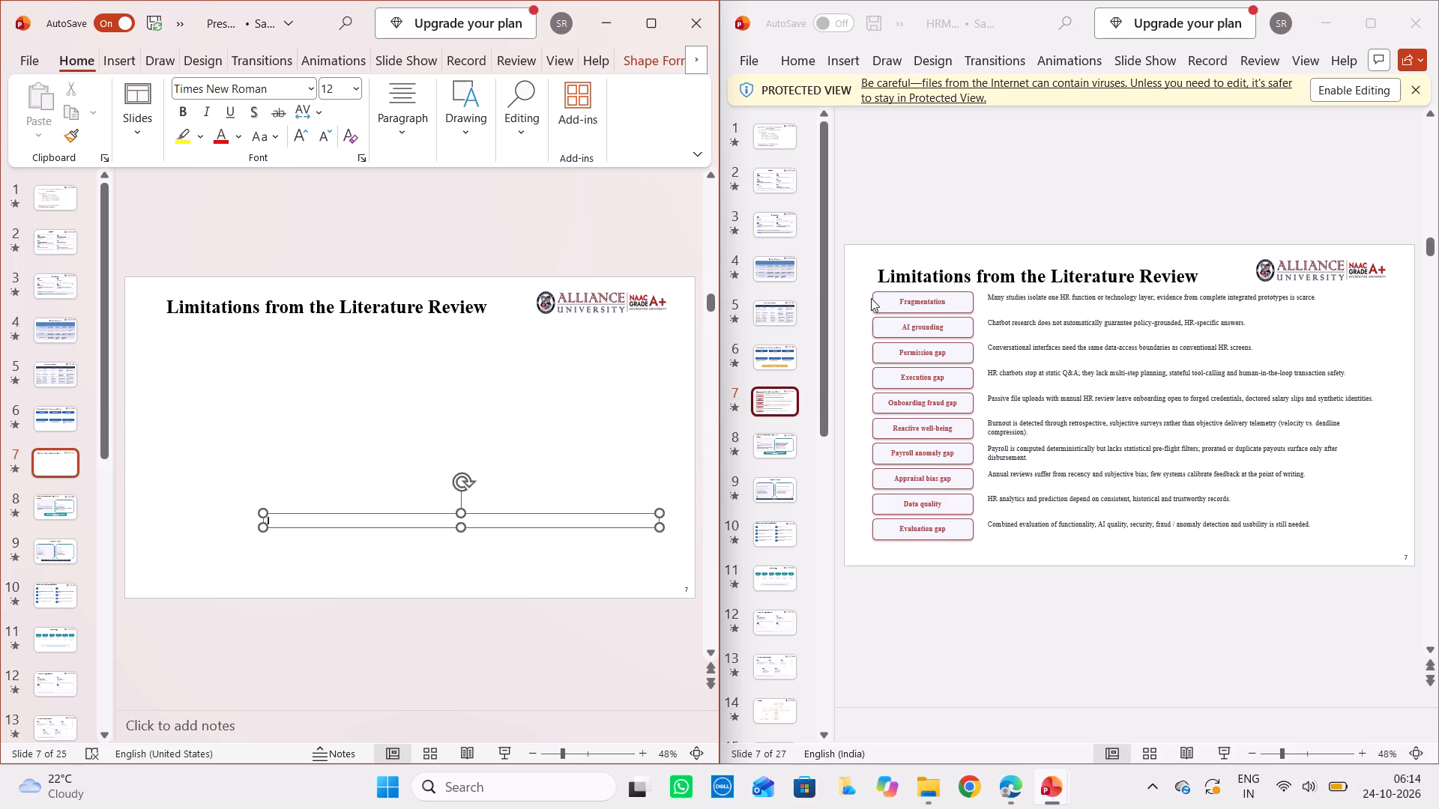
Enable editing of the updated HRMS deck and place its window side by side with the original deck again.
{"action": "left_click_drag", "start_coordinate": [862, 292], "coordinate": [992, 402]}
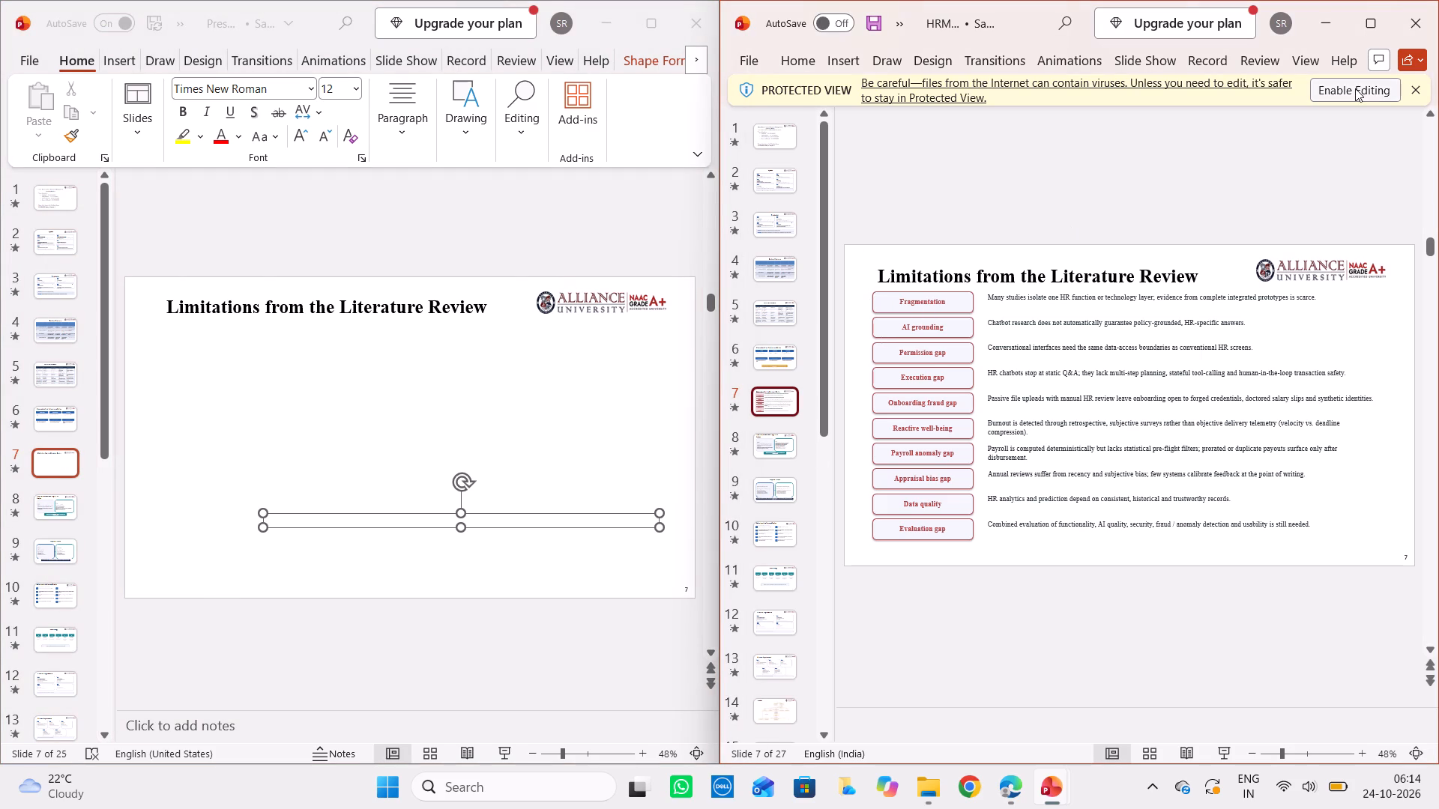
{"action": "left_click", "coordinate": [1355, 88]}
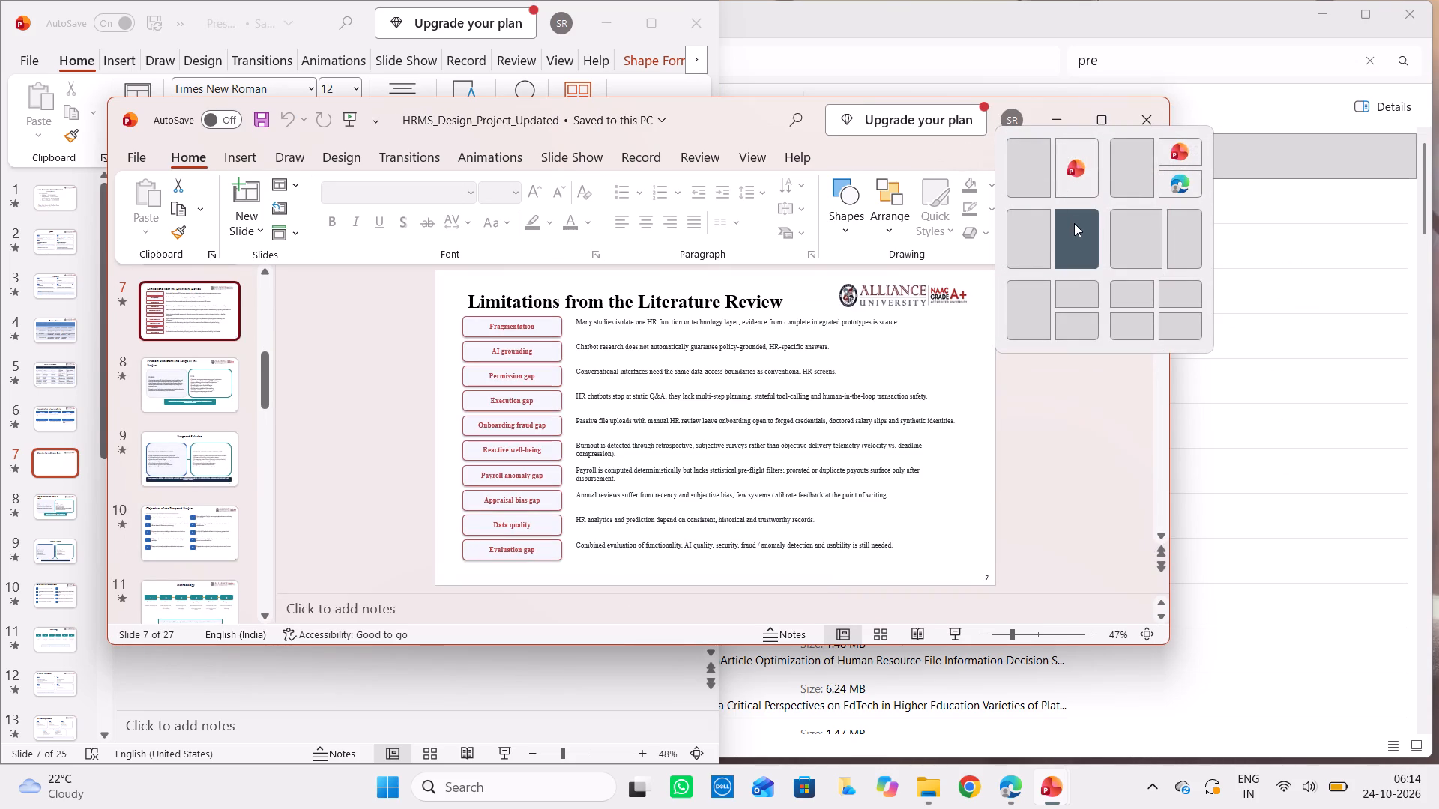
{"action": "left_click", "coordinate": [1074, 223]}
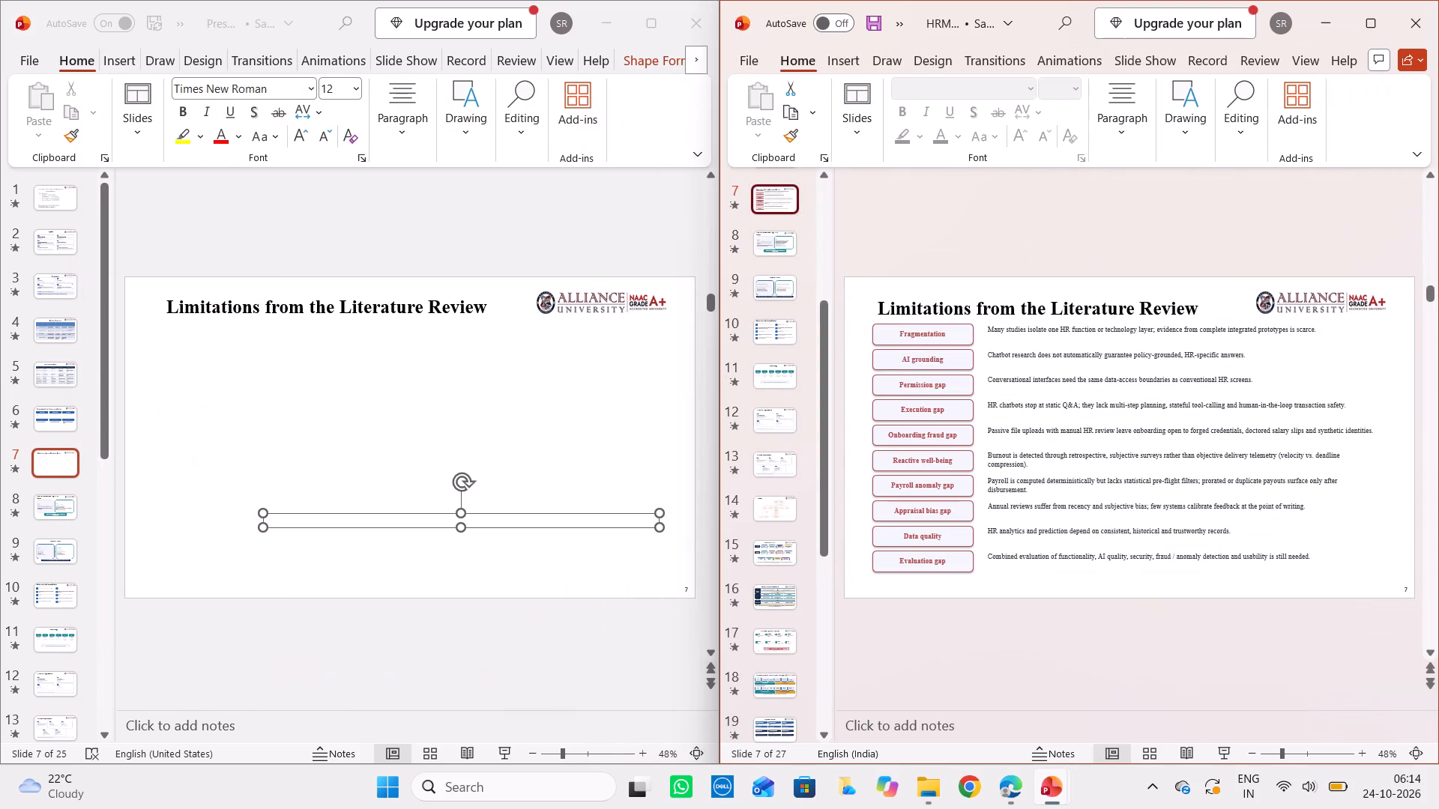
Copy all ten label boxes, from Fragmentation to Evaluation gap, with their descriptions from the updated deck's Limitations slide.
{"action": "left_click", "coordinate": [870, 324]}
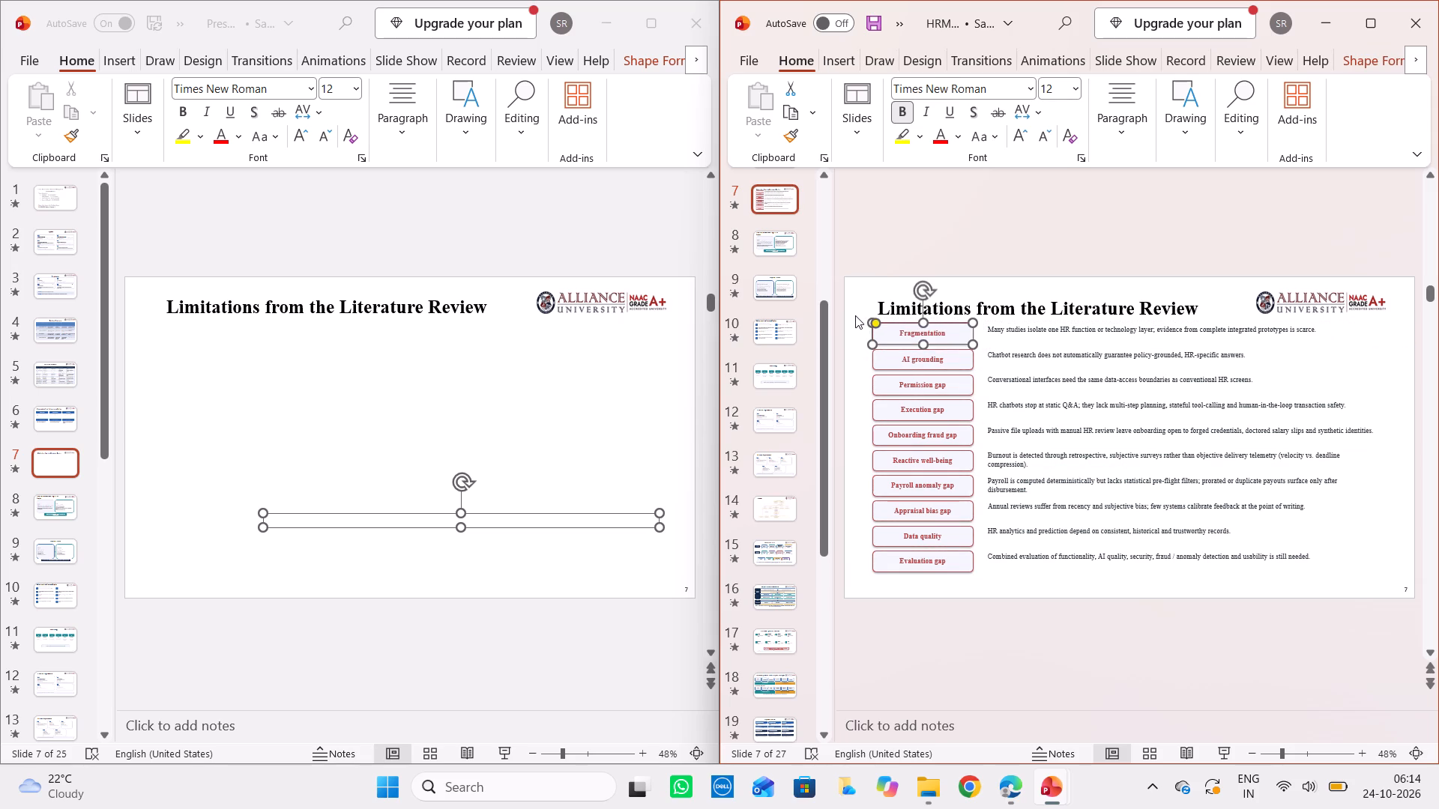
{"action": "right_click", "coordinate": [855, 315]}
{"action": "left_click", "coordinate": [878, 237]}
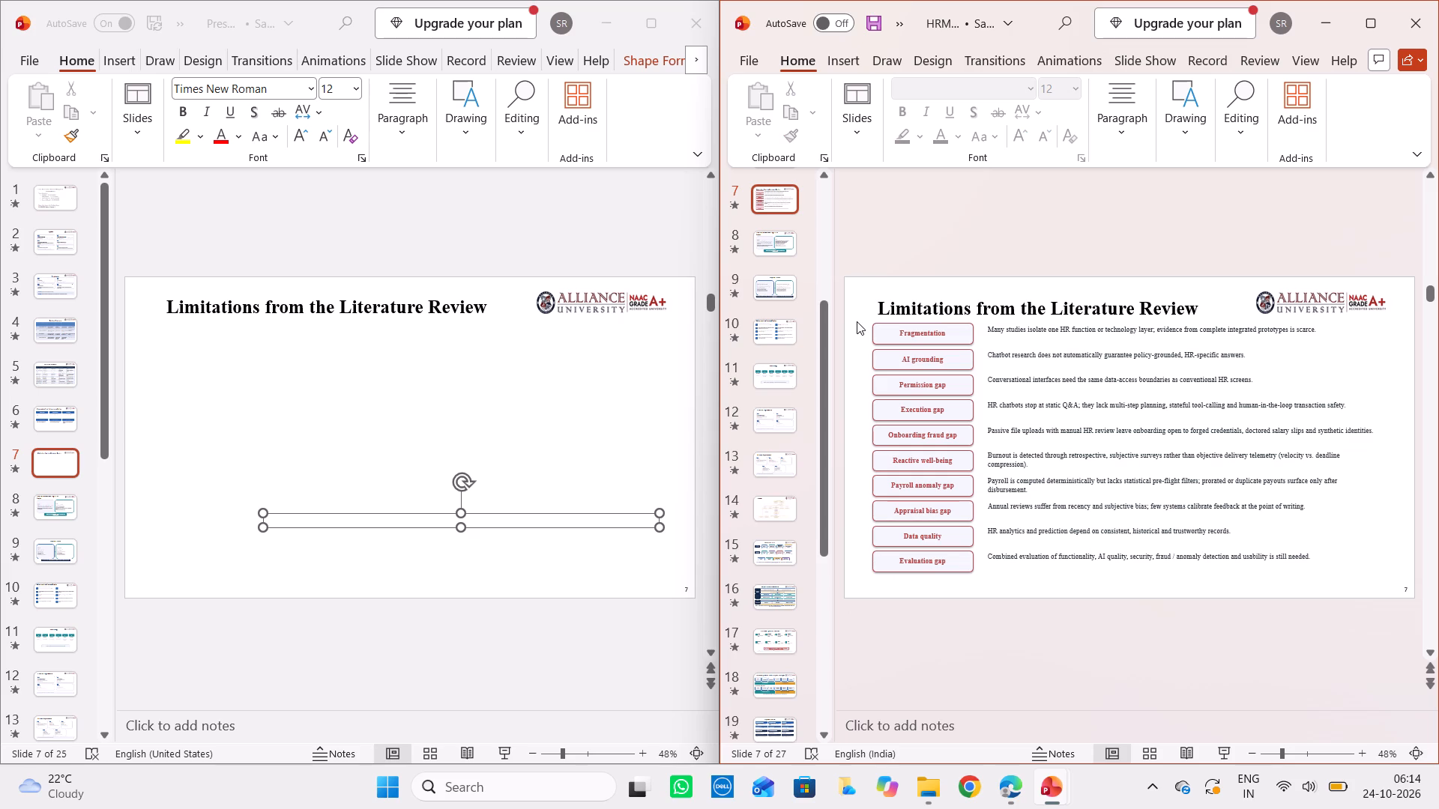
{"action": "left_click_drag", "start_coordinate": [860, 318], "coordinate": [1255, 561]}
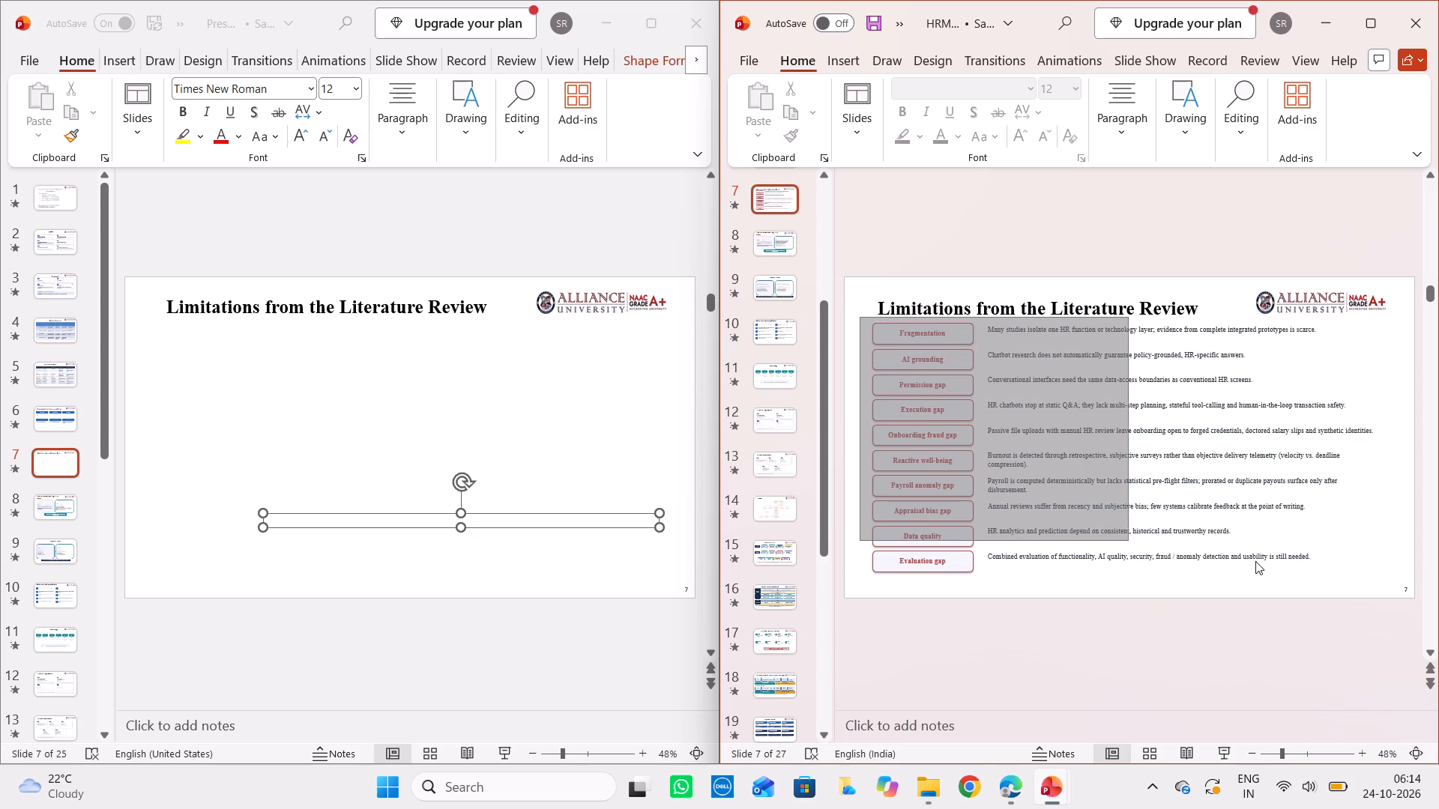
{"action": "left_click_drag", "start_coordinate": [1255, 561], "coordinate": [1397, 587]}
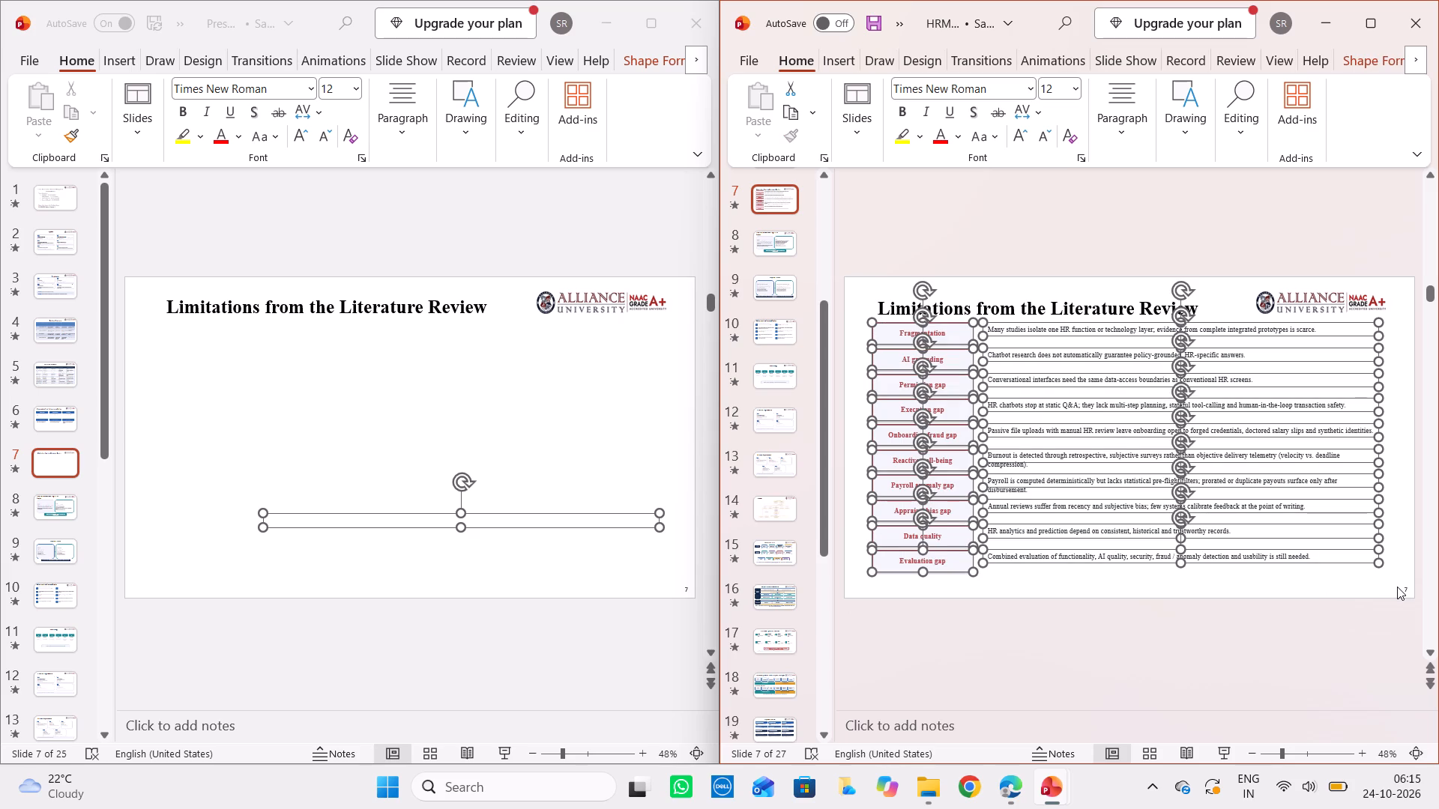
{"action": "key", "text": "ctrl+c"}
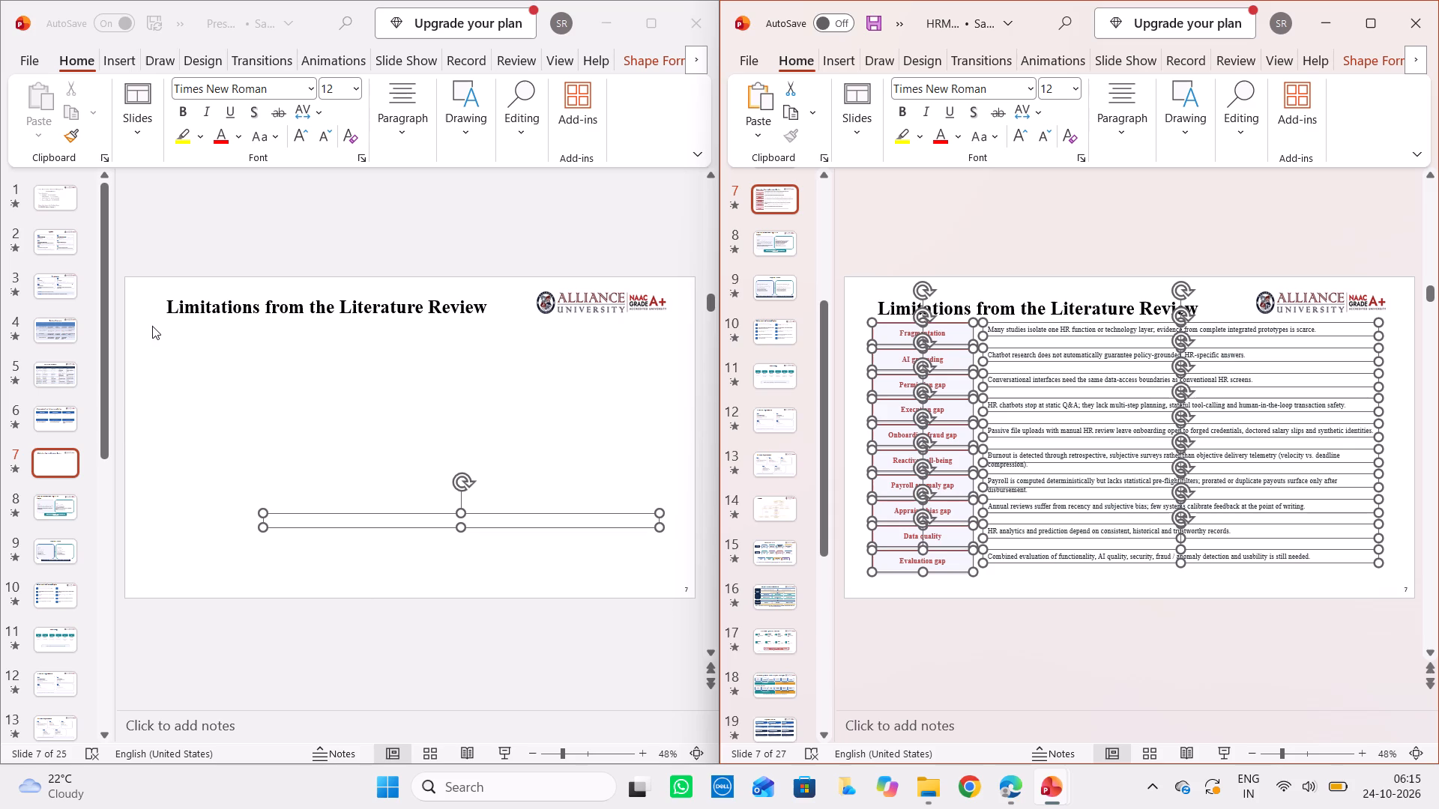
Draw a text box across the area below the title on the original deck's Limitations slide and paste the copied labels and descriptions.
{"action": "left_click", "coordinate": [151, 328]}
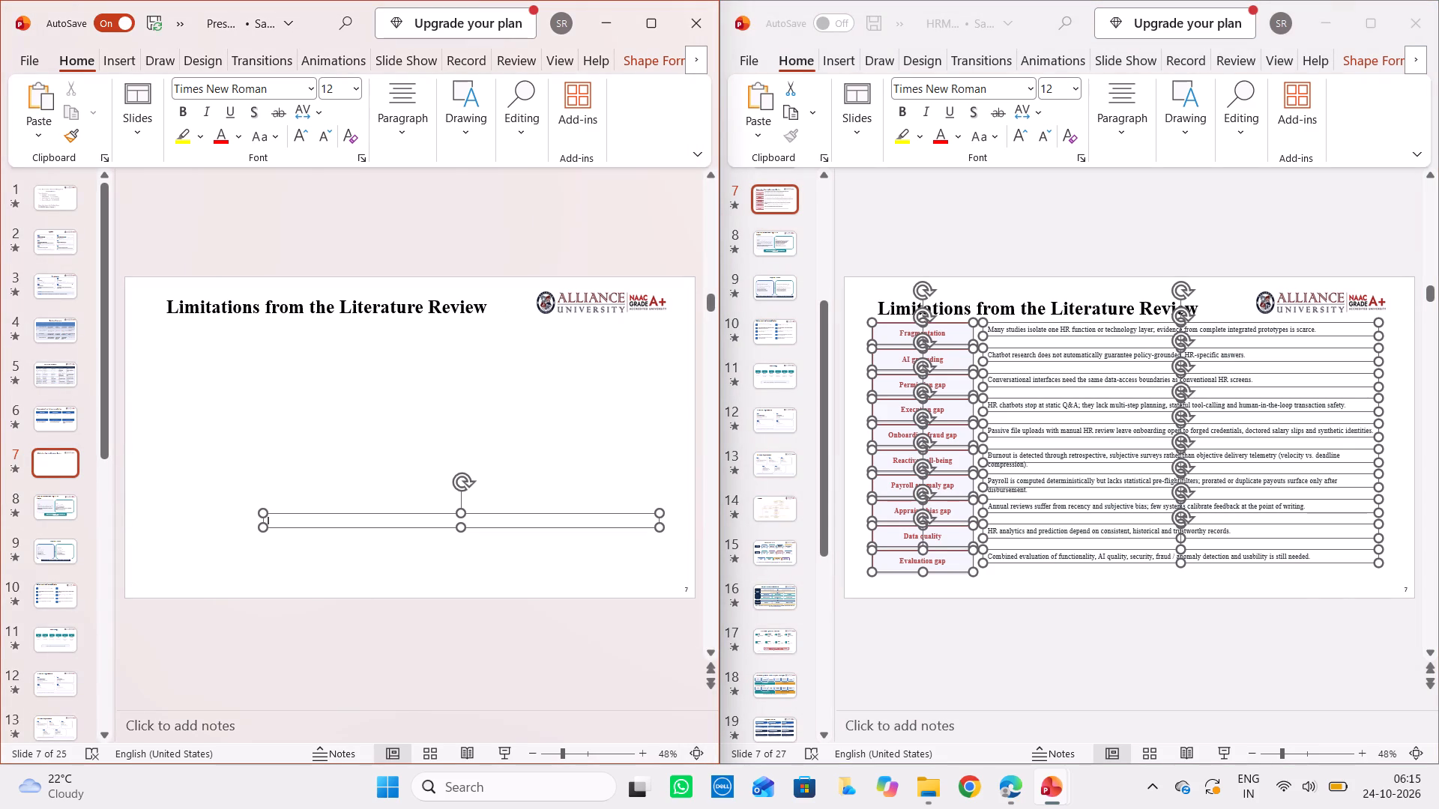
{"action": "left_click", "coordinate": [490, 303]}
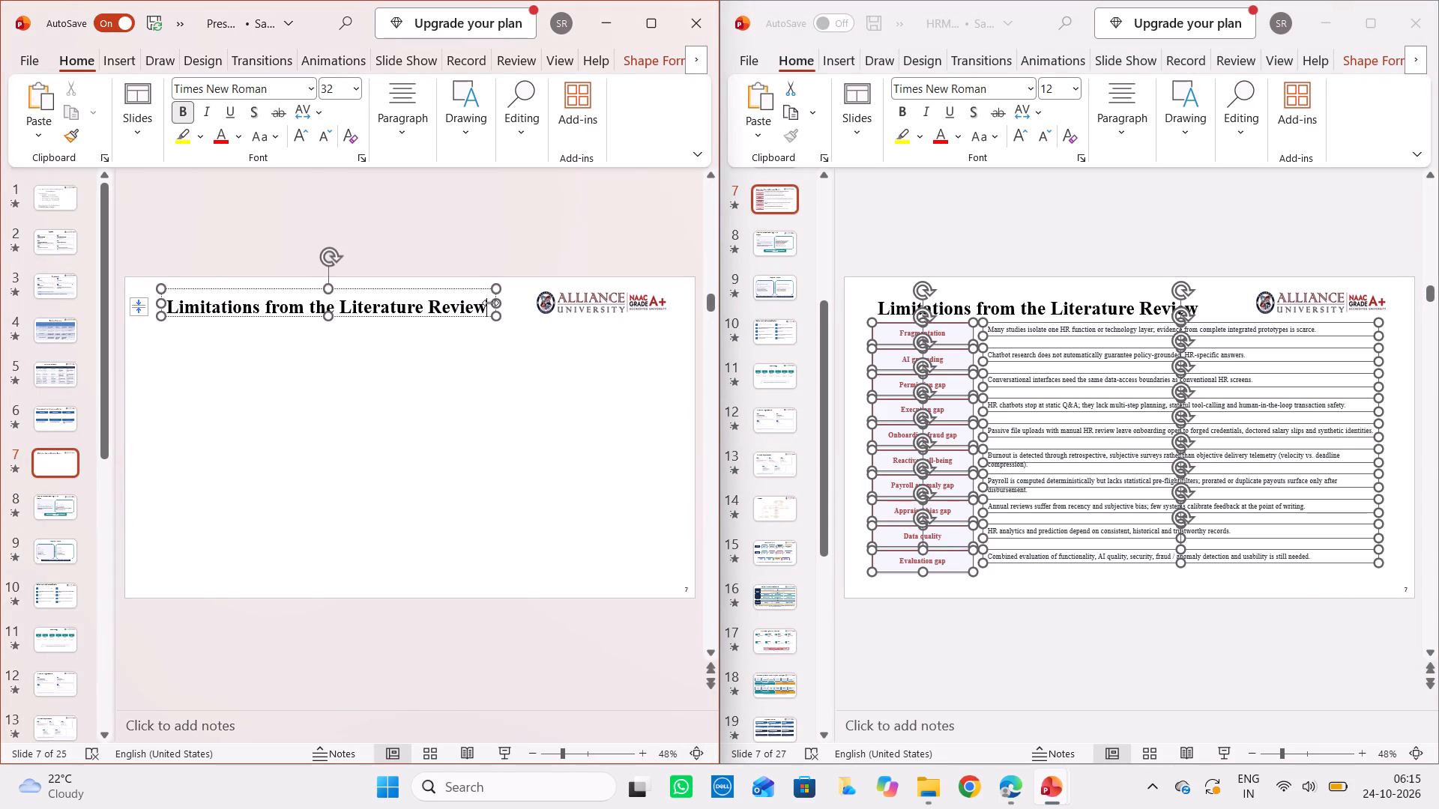
{"action": "left_click", "coordinate": [145, 339]}
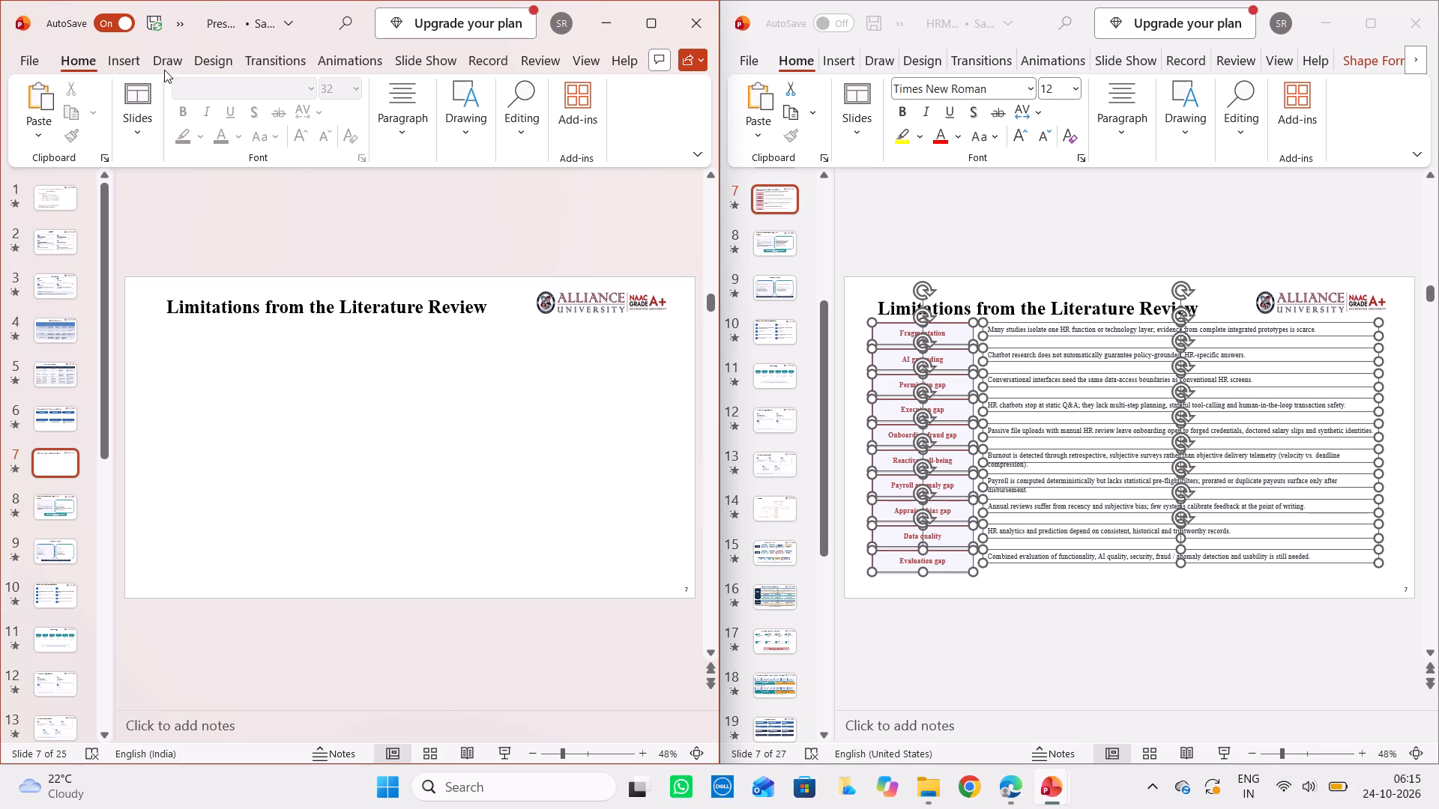
{"action": "left_click", "coordinate": [134, 68]}
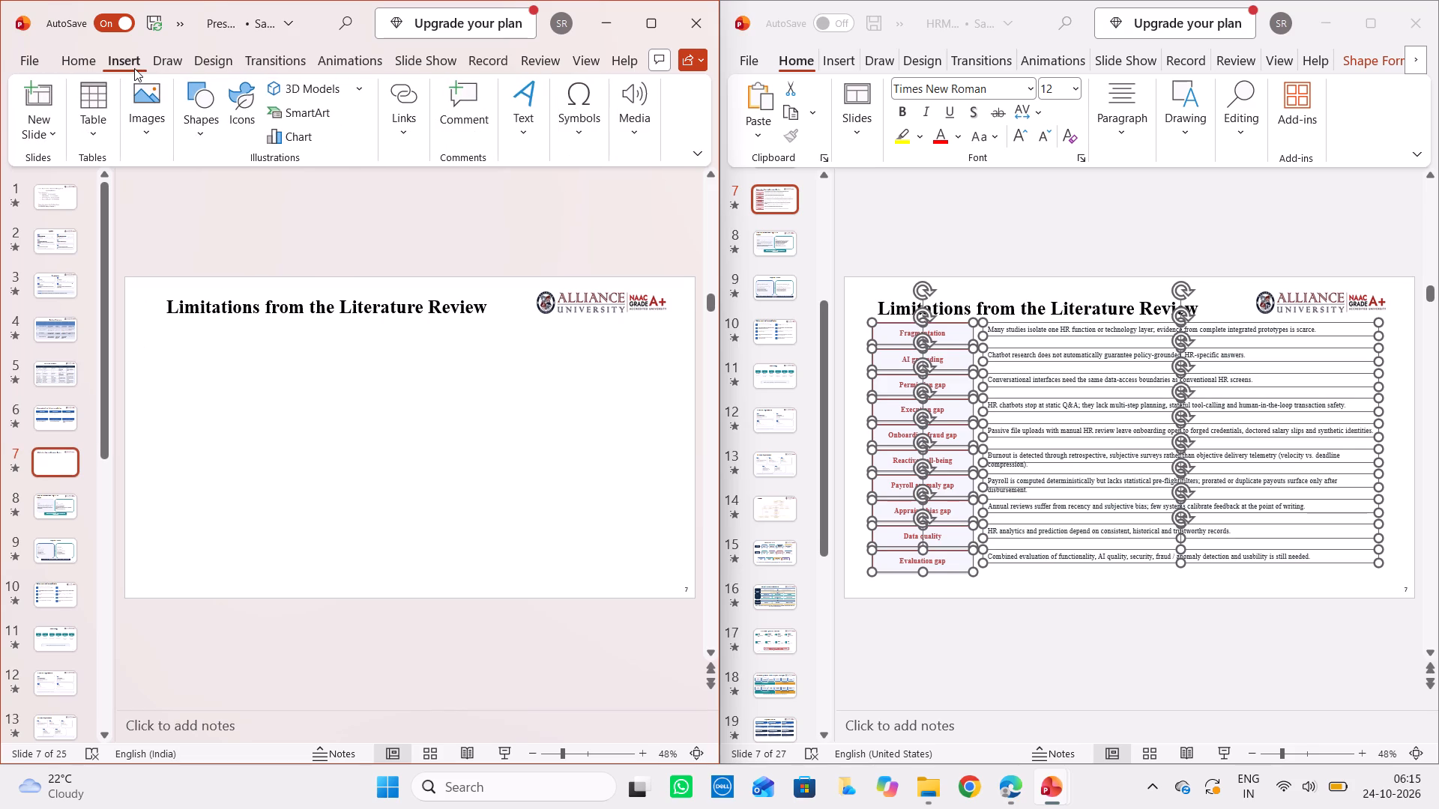
{"action": "left_click", "coordinate": [530, 130]}
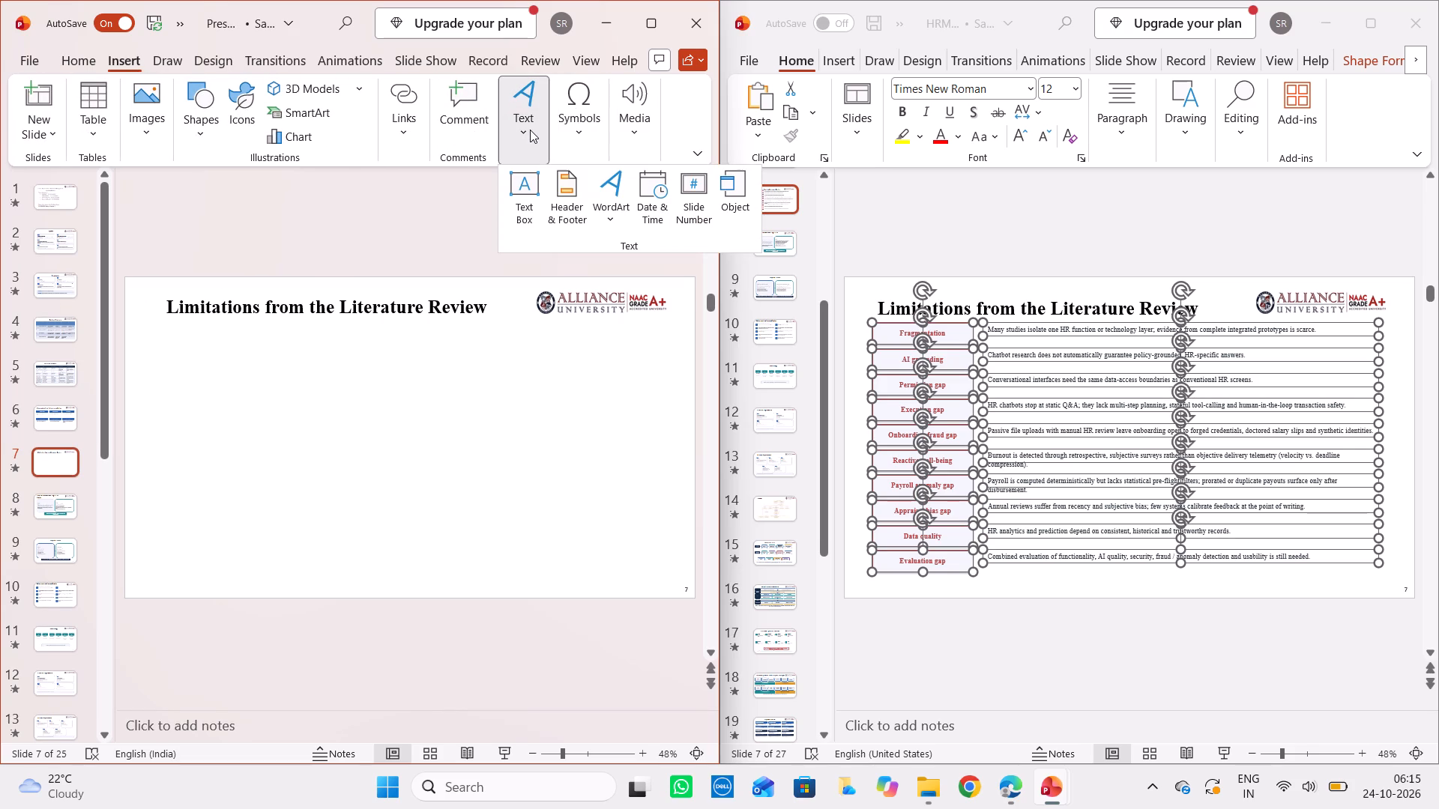
{"action": "left_click", "coordinate": [526, 193]}
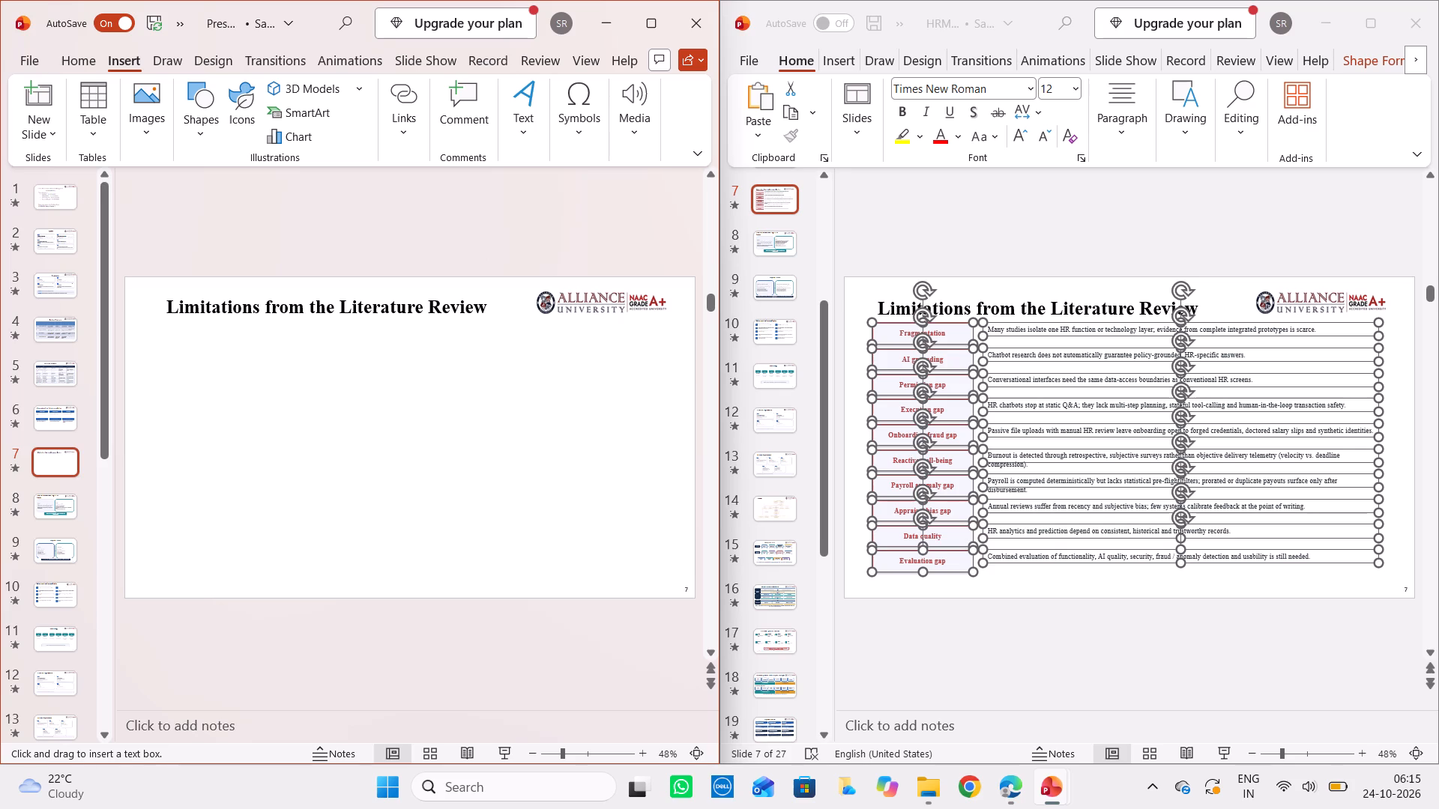
{"action": "left_click_drag", "start_coordinate": [137, 333], "coordinate": [606, 572]}
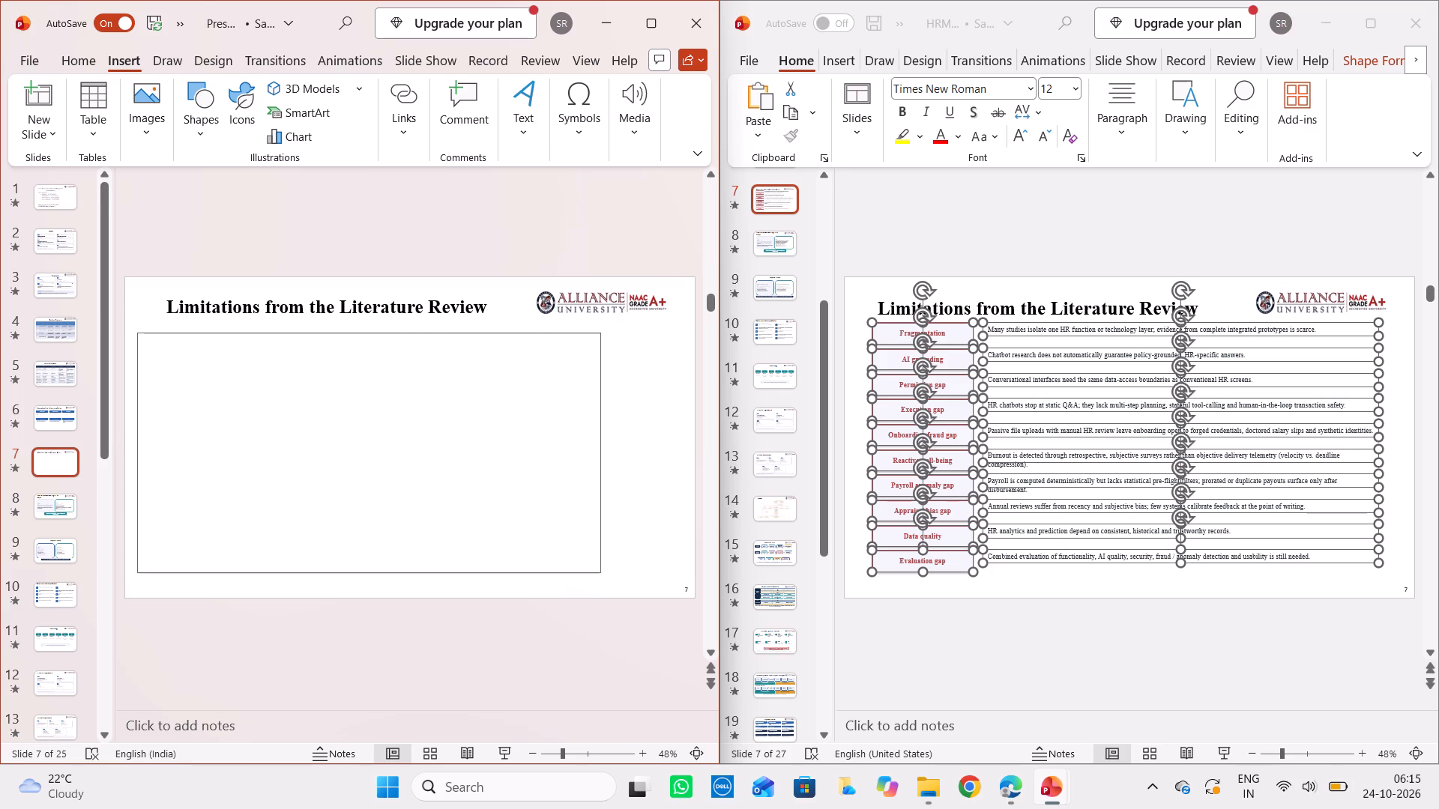
{"action": "left_click_drag", "start_coordinate": [606, 572], "coordinate": [684, 573]}
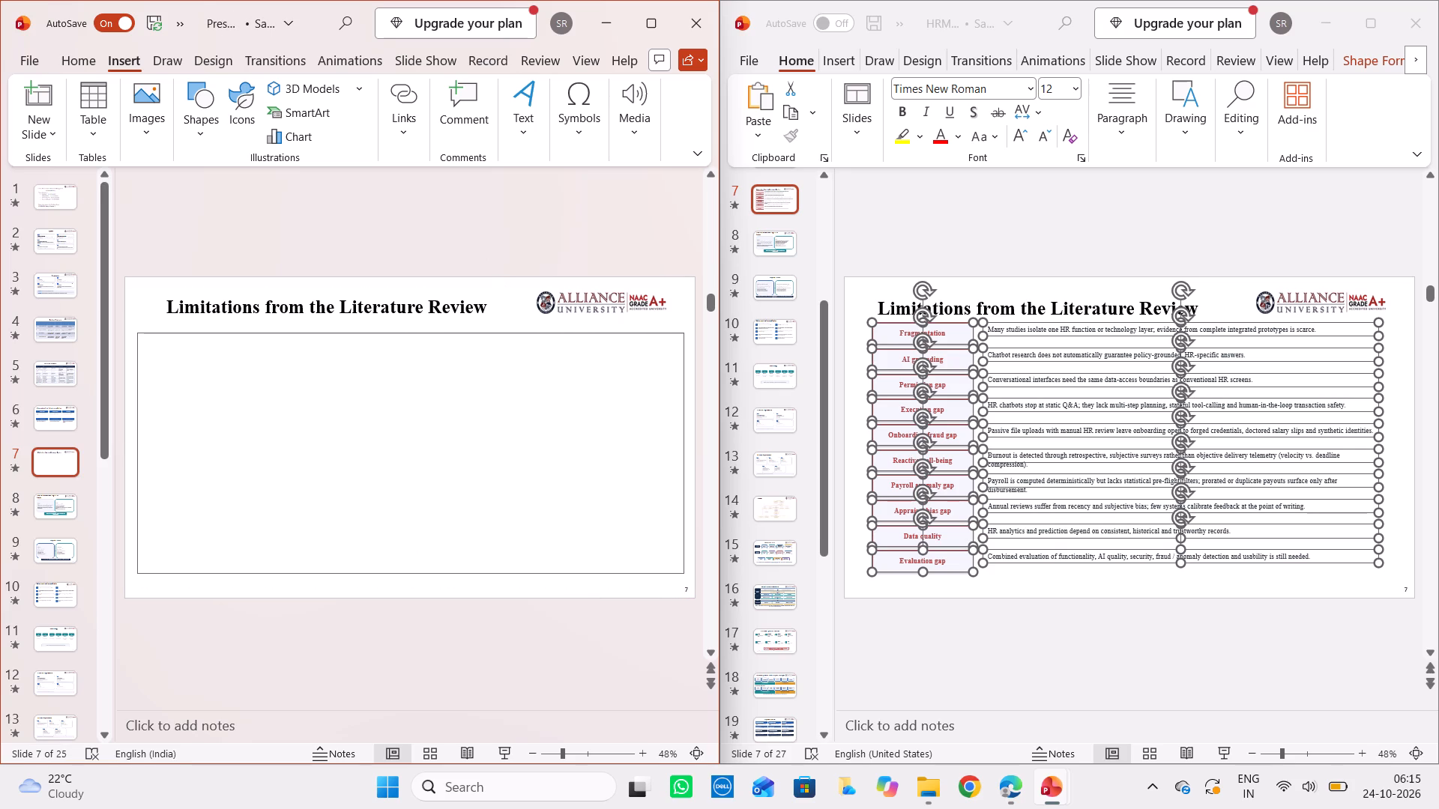
{"action": "left_click_drag", "start_coordinate": [684, 573], "coordinate": [684, 572]}
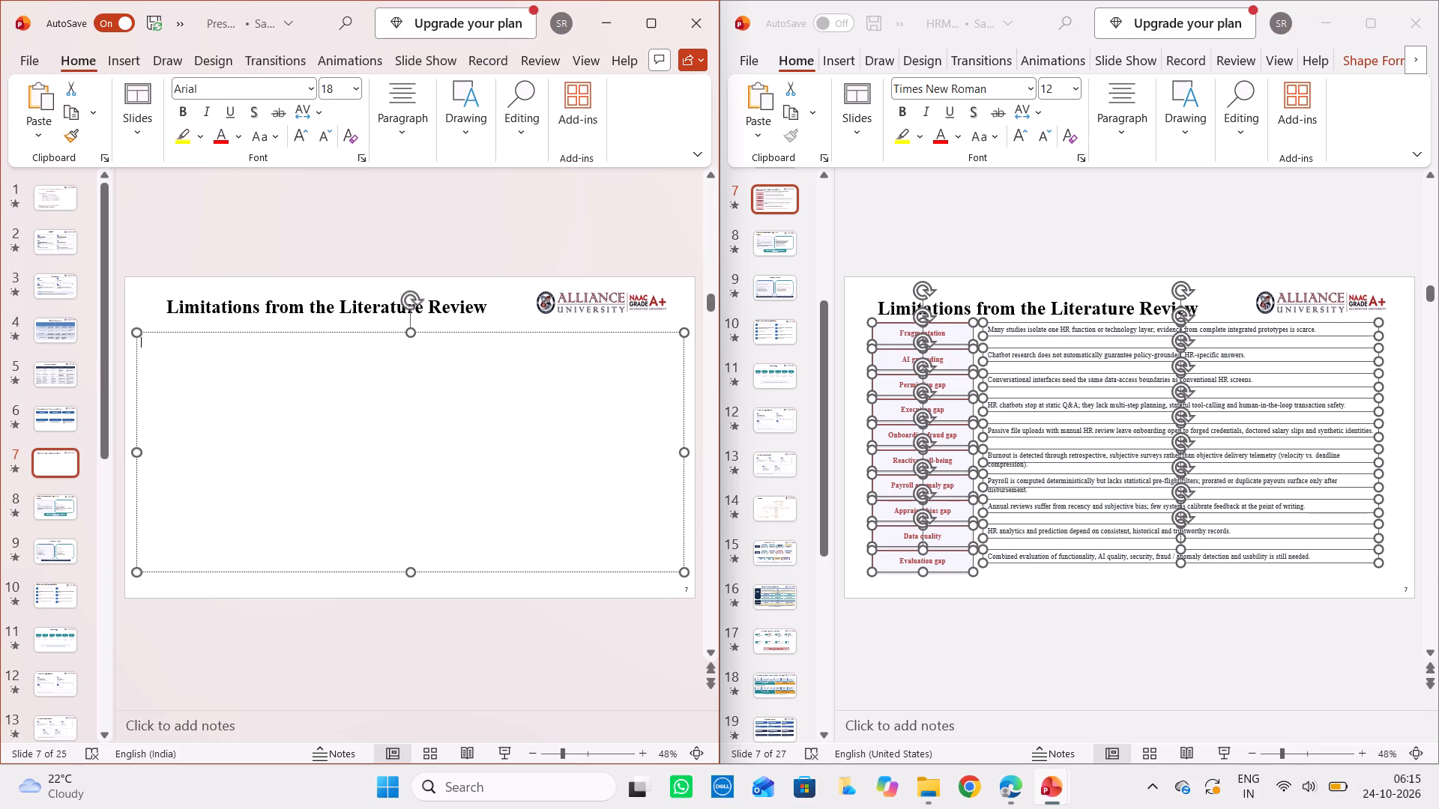
{"action": "key", "text": "ctrl+v"}
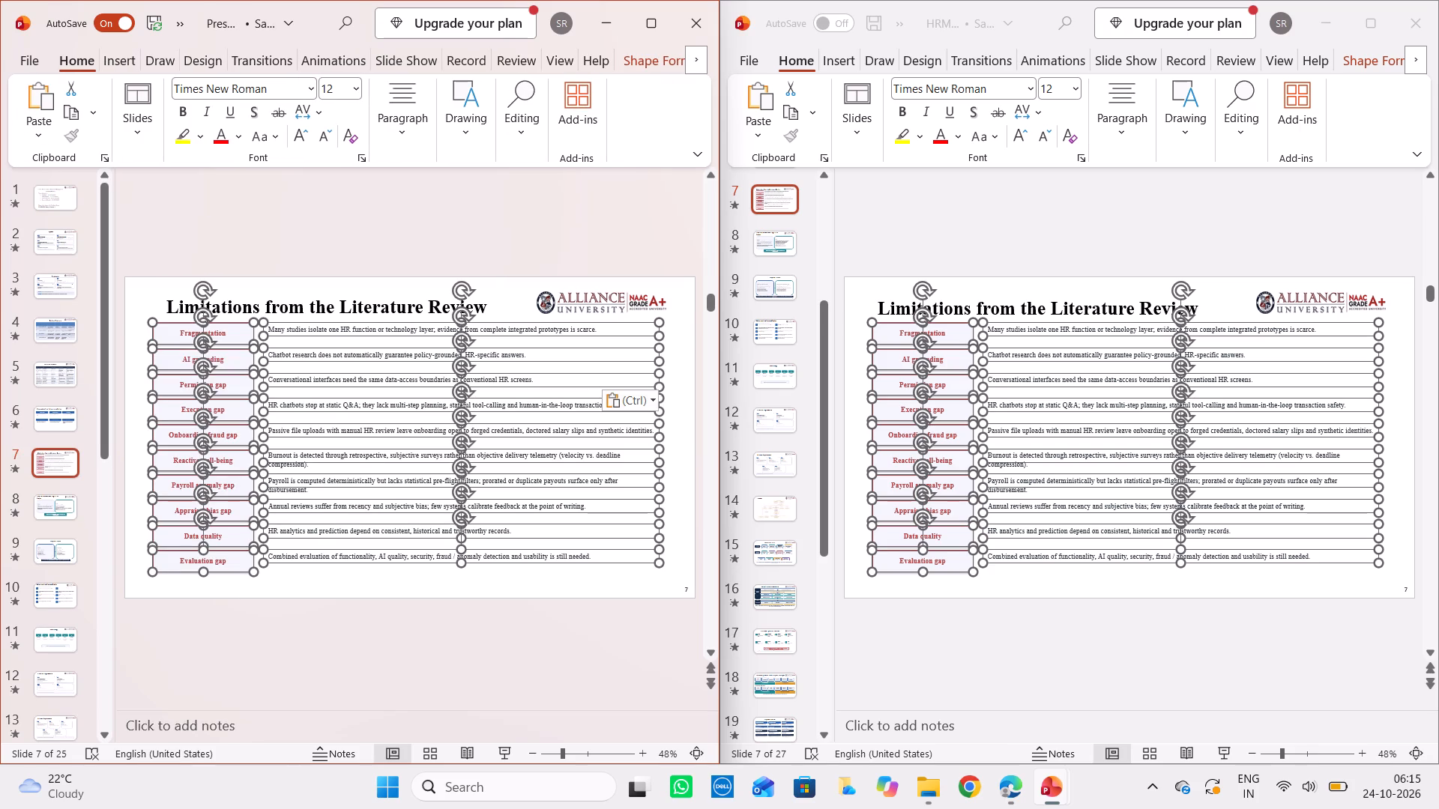
{"action": "left_click", "coordinate": [551, 246]}
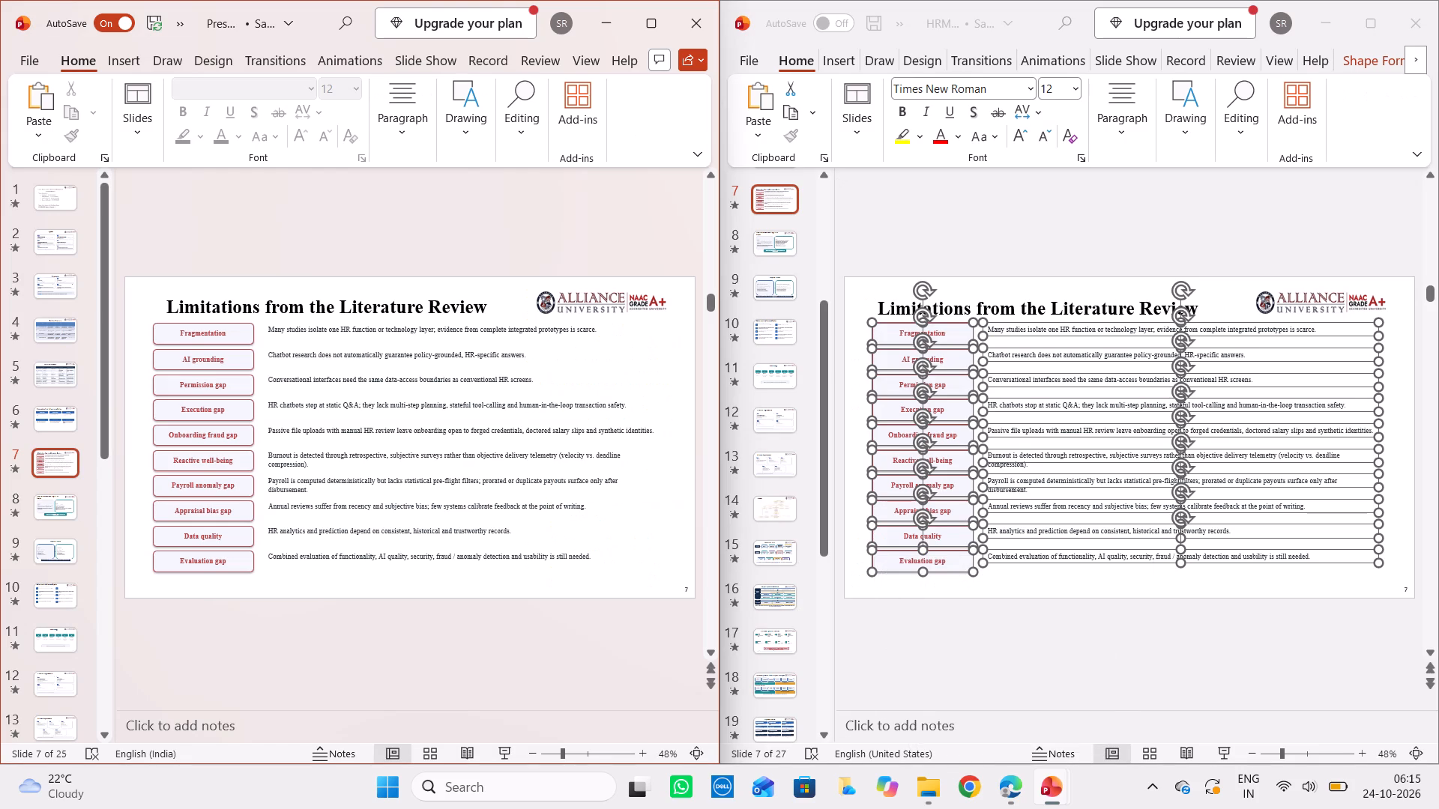
Clear the text of the "AI grounding" label box and its description on the original deck's Limitations slide.
{"action": "left_click", "coordinate": [212, 360]}
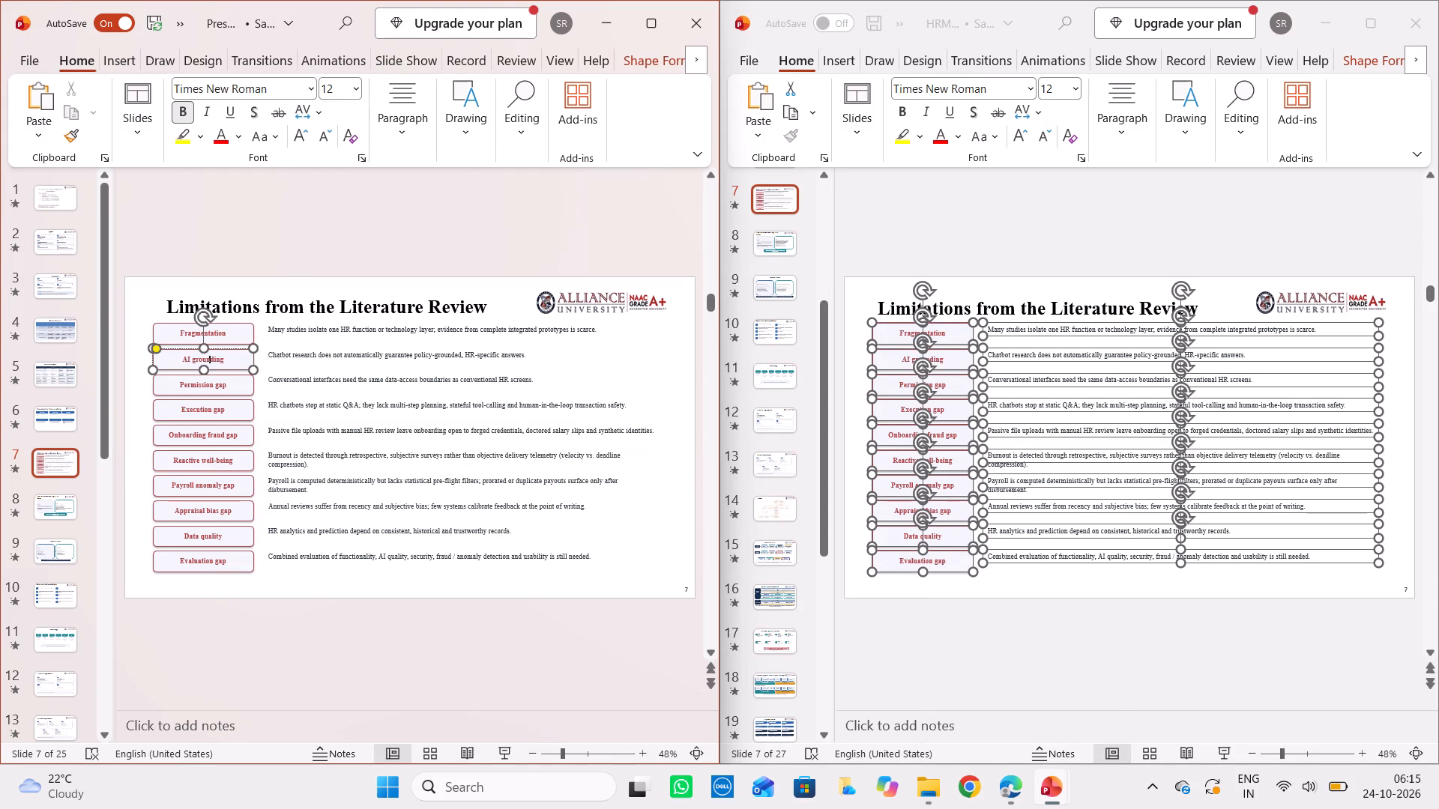
{"action": "key", "text": "BackSpace"}
{"action": "key", "text": "ctrl+a"}
{"action": "key", "text": "BackSpace"}
{"action": "key", "text": "Delete"}
{"action": "left_click", "coordinate": [346, 354]}
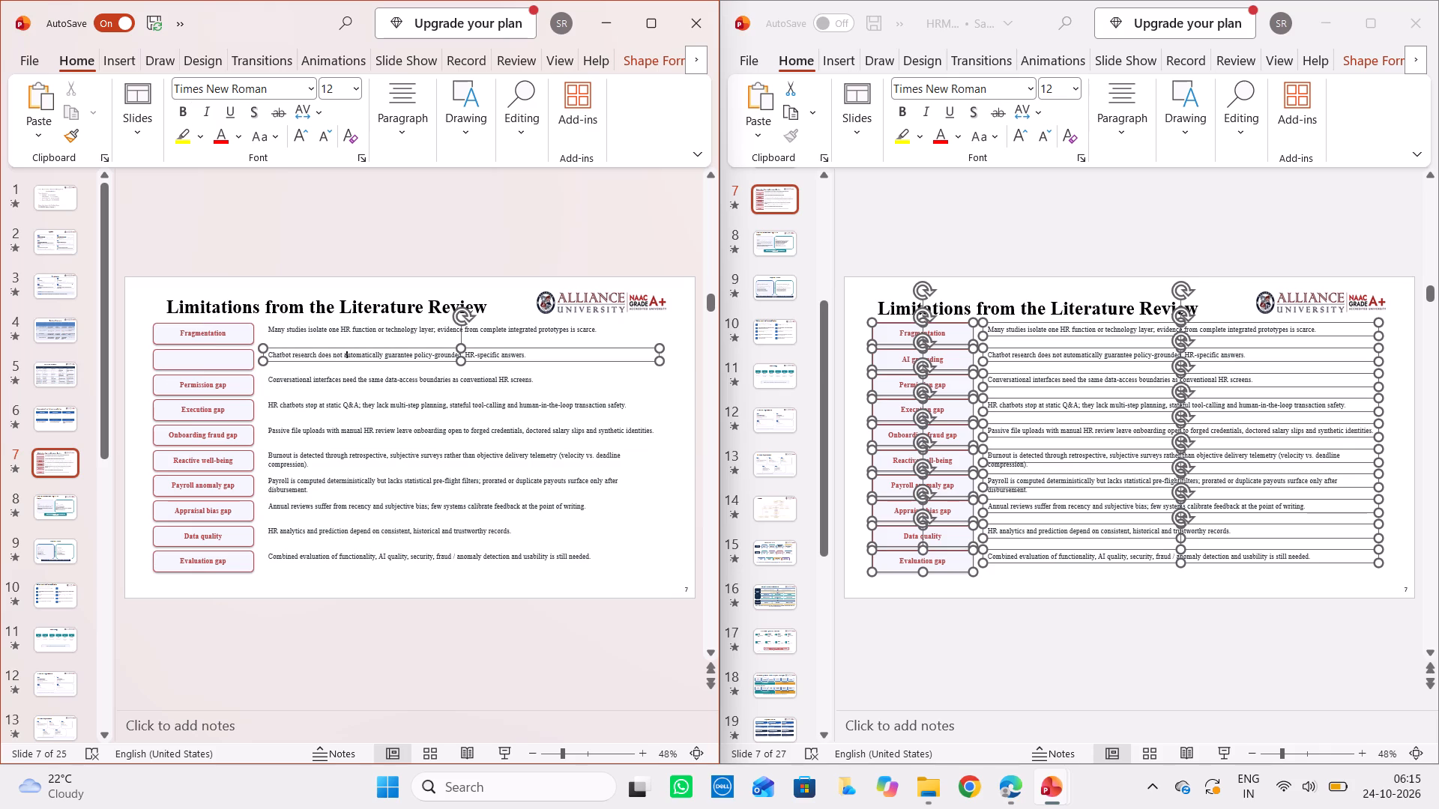
{"action": "key", "text": "ctrl+a"}
{"action": "key", "text": "BackSpace"}
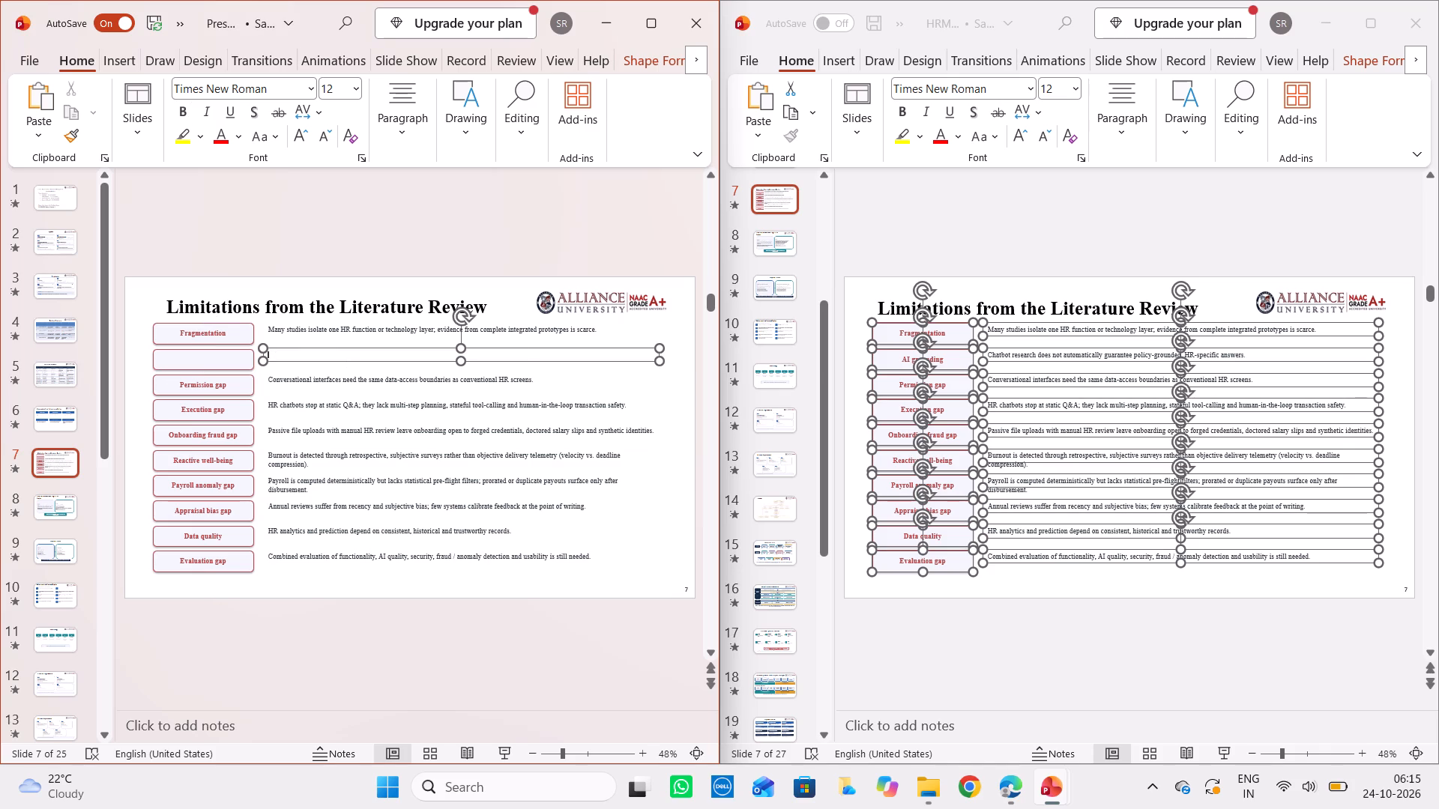
Delete the "Data quality" label box, and remove the "Evaluation gap" label box together with its description text.
{"action": "left_click", "coordinate": [226, 536]}
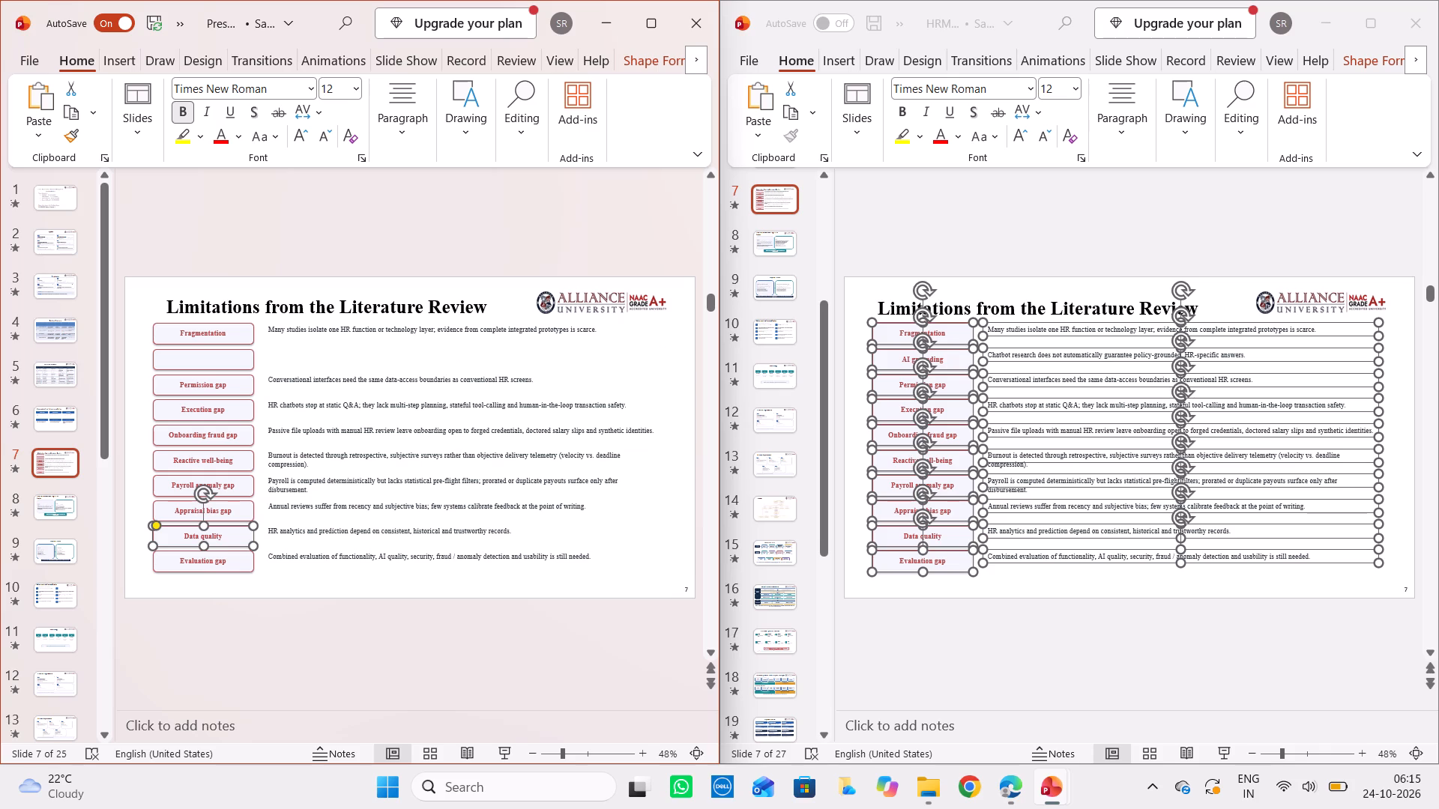
{"action": "key", "text": "BackSpace"}
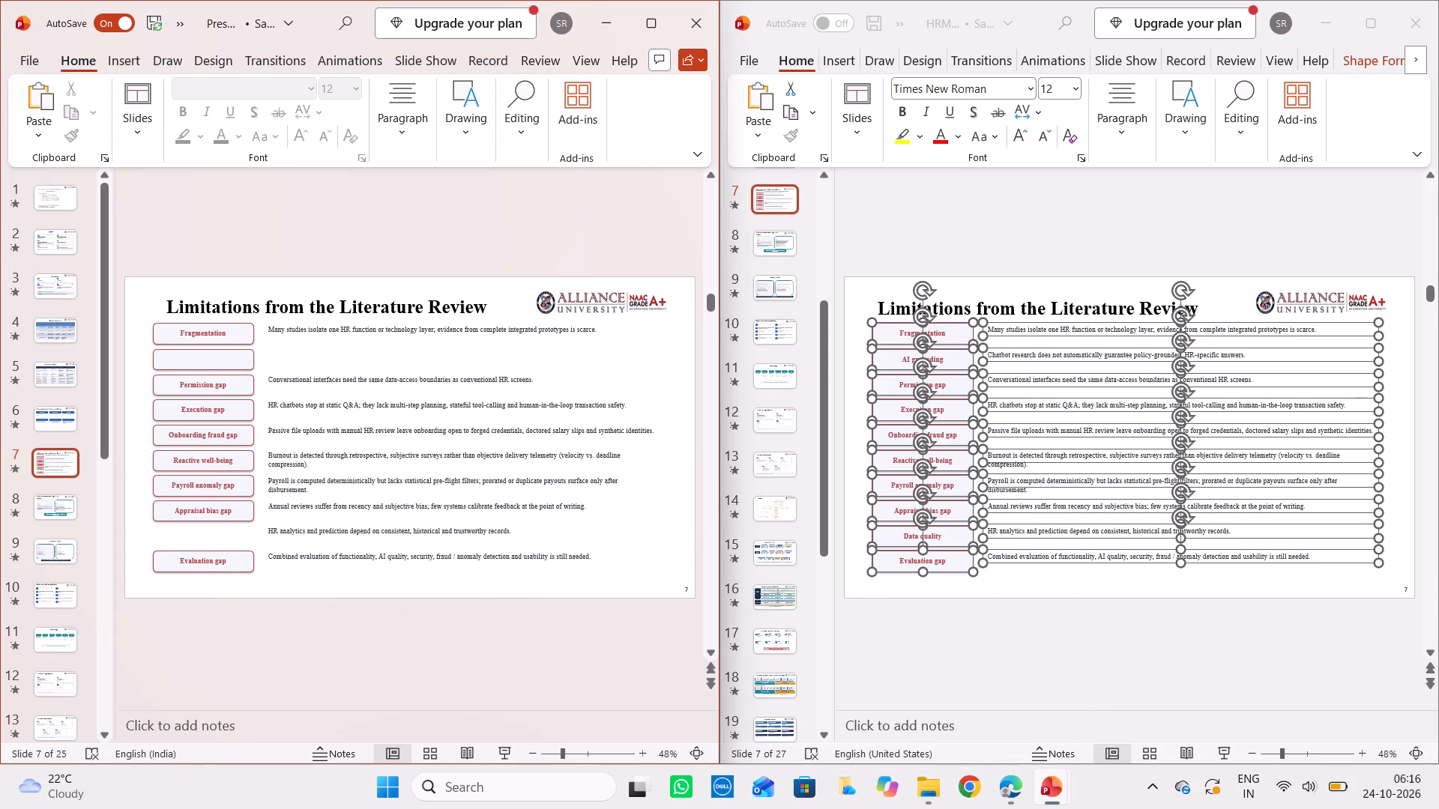
{"action": "left_click", "coordinate": [226, 561]}
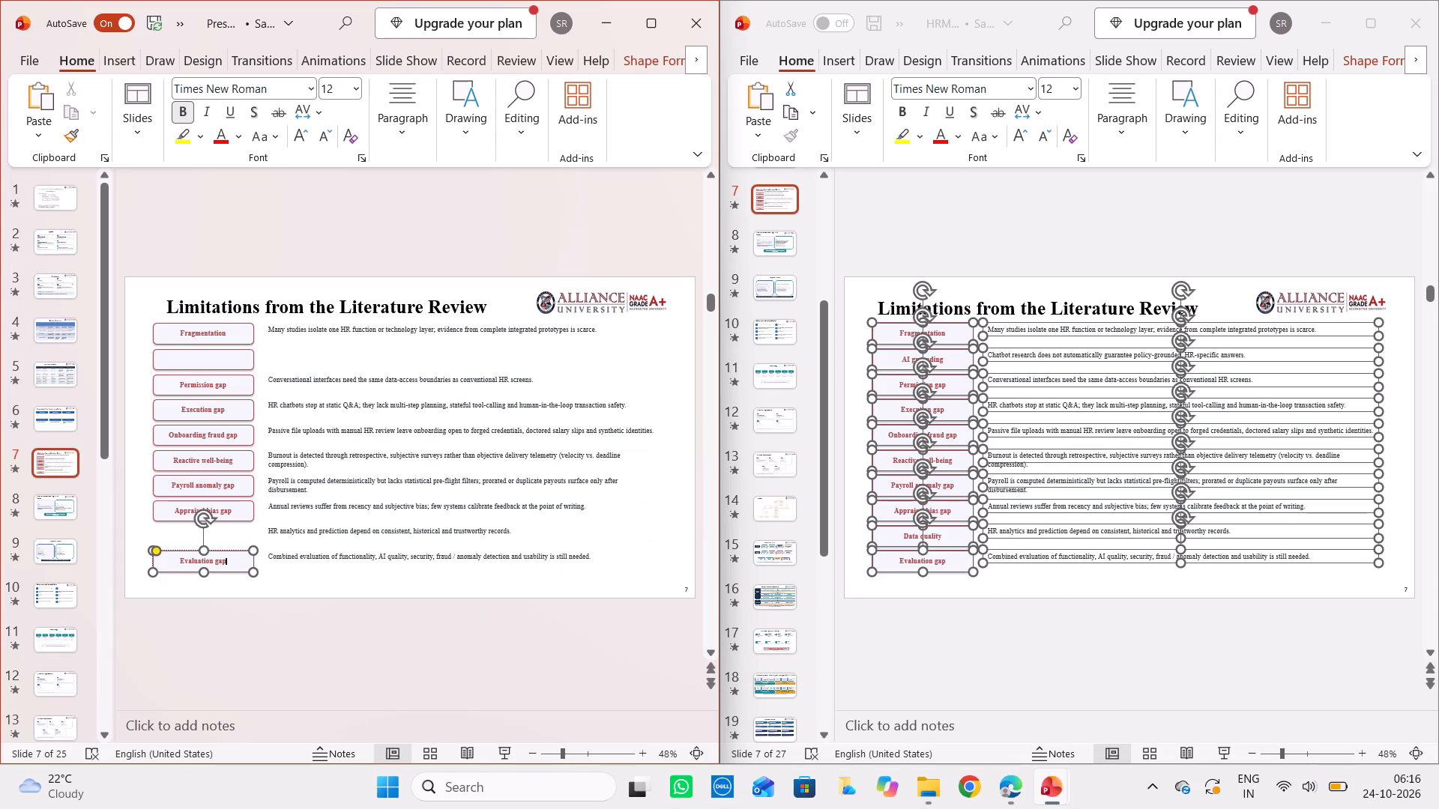
{"action": "key", "text": "Delete"}
{"action": "key", "text": "ctrl+a"}
{"action": "key", "text": "Delete"}
{"action": "left_click", "coordinate": [316, 556]}
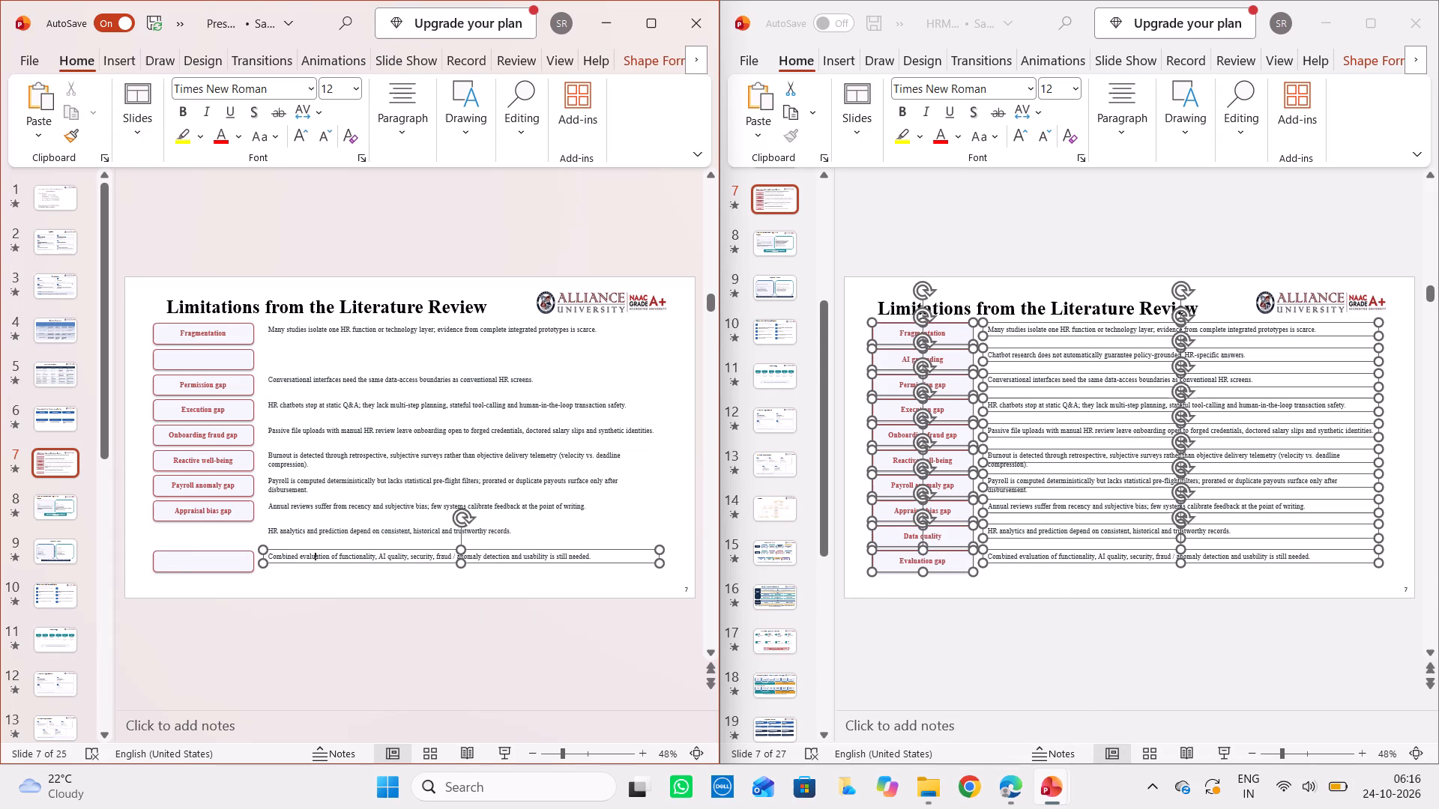
{"action": "key", "text": "Delete"}
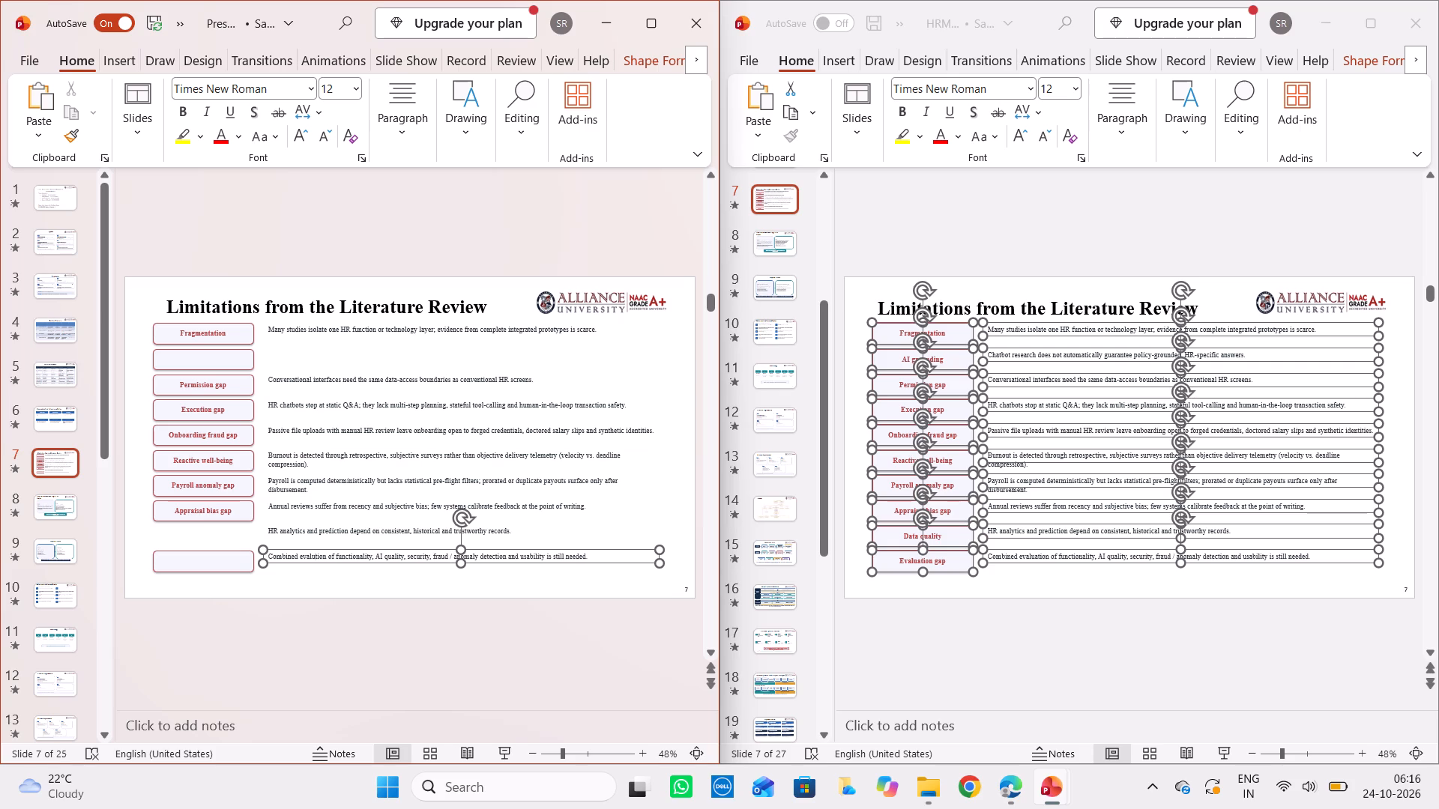
{"action": "key", "text": "ctrl+a"}
{"action": "key", "text": "Delete"}
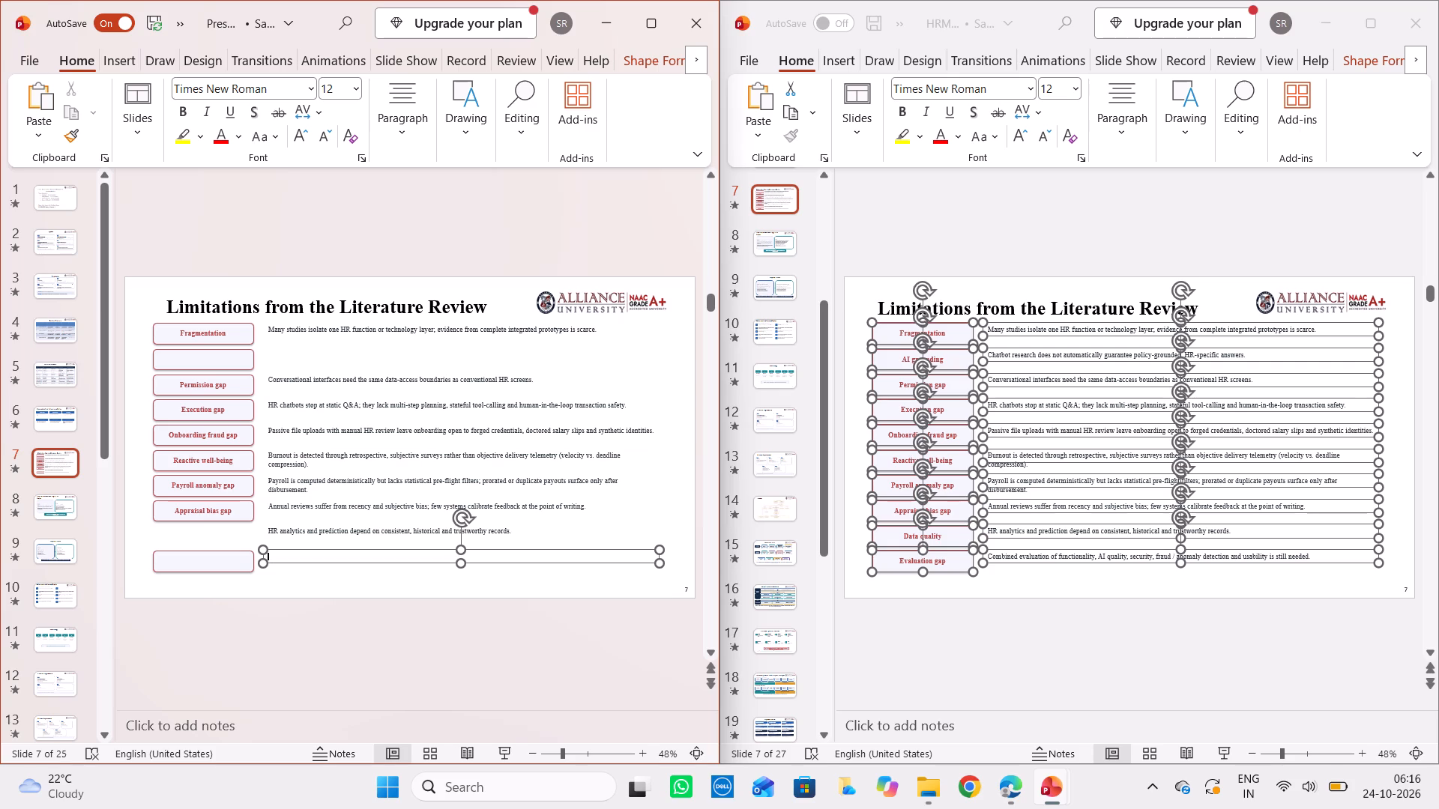
{"action": "left_click", "coordinate": [213, 560]}
Delete the emptied label box between Fragmentation and Permission gap.
{"action": "left_click", "coordinate": [236, 361]}
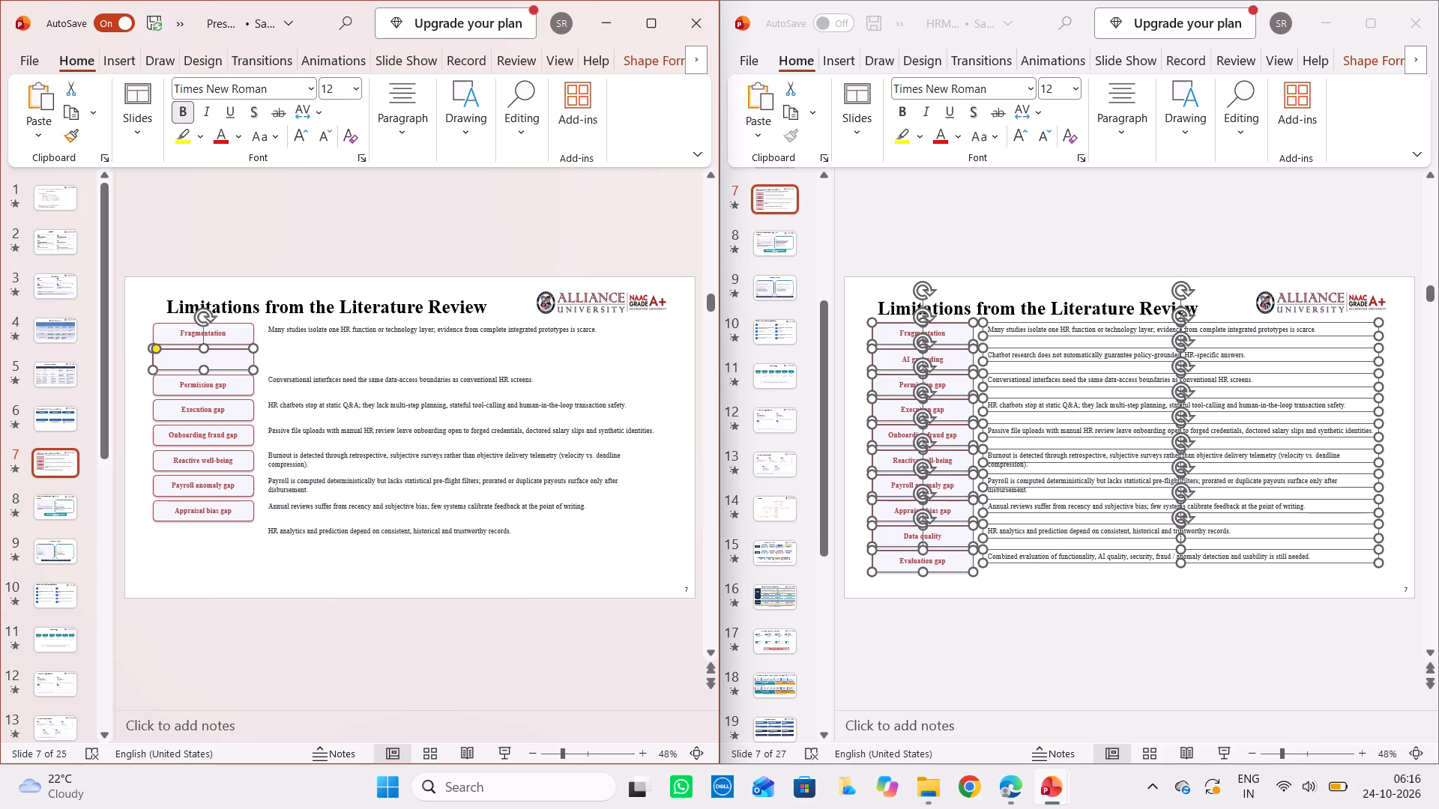
{"action": "key", "text": "Delete"}
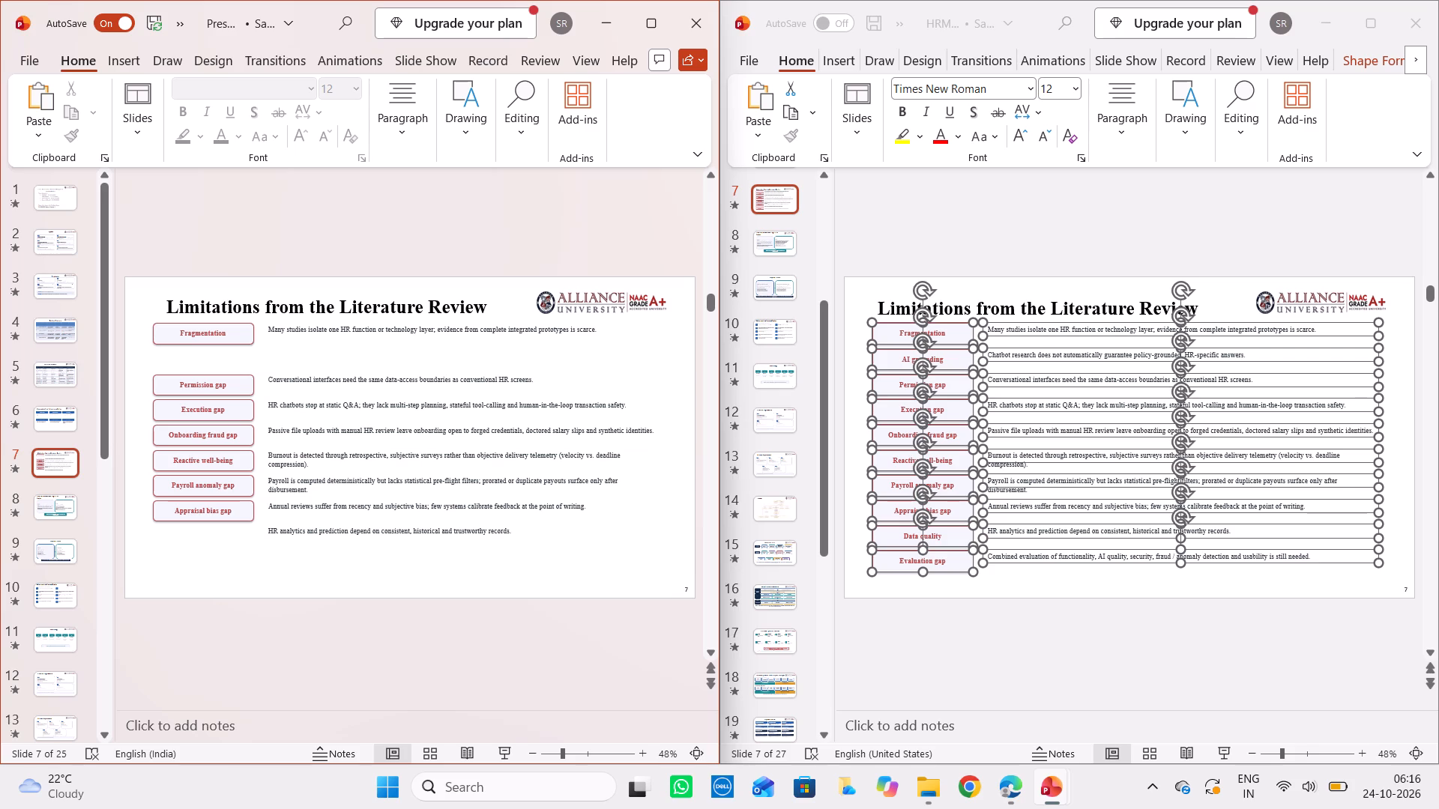
Move the Fragmentation label box down into the freed space and place its description level with it, close beside the box.
{"action": "left_click", "coordinate": [958, 213]}
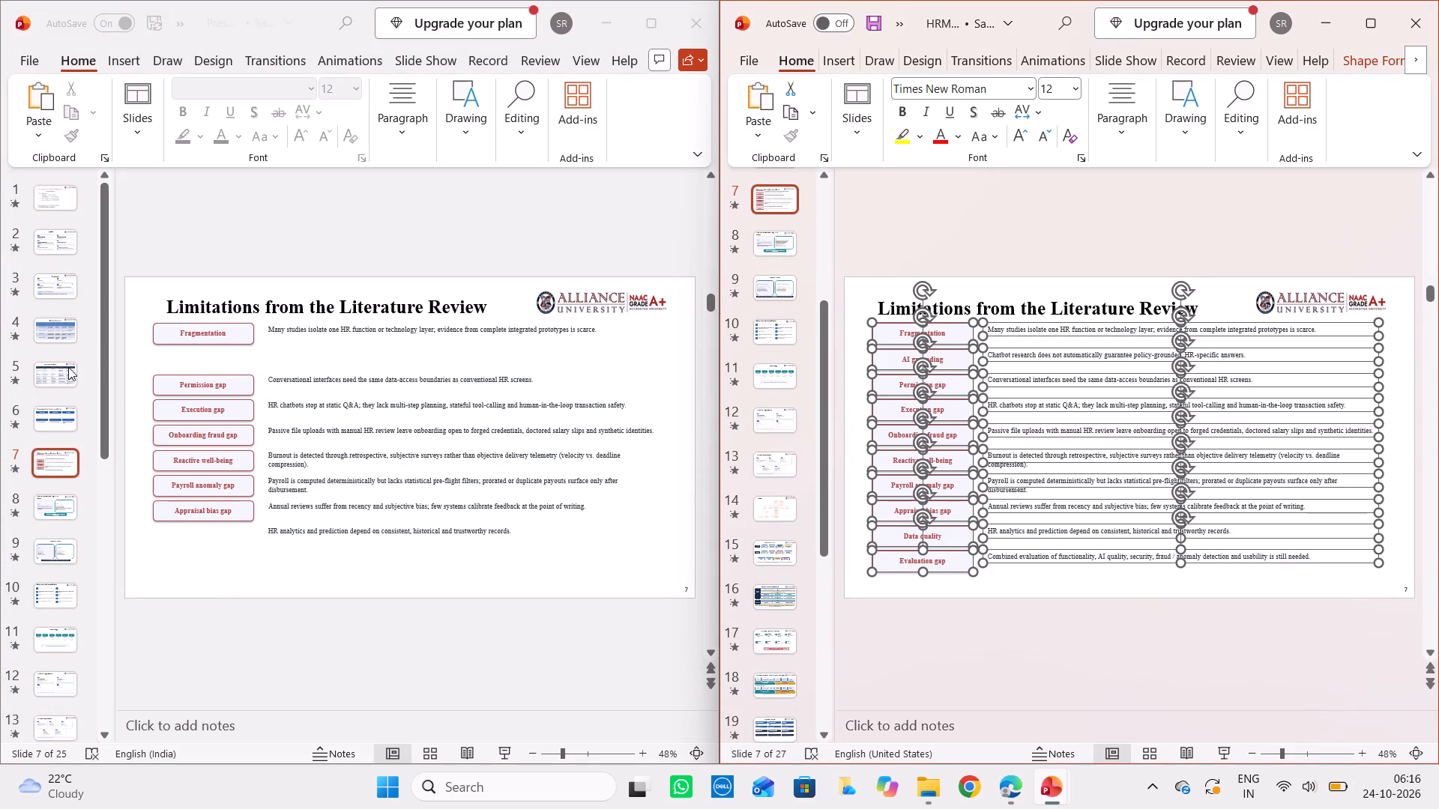
{"action": "left_click", "coordinate": [204, 384]}
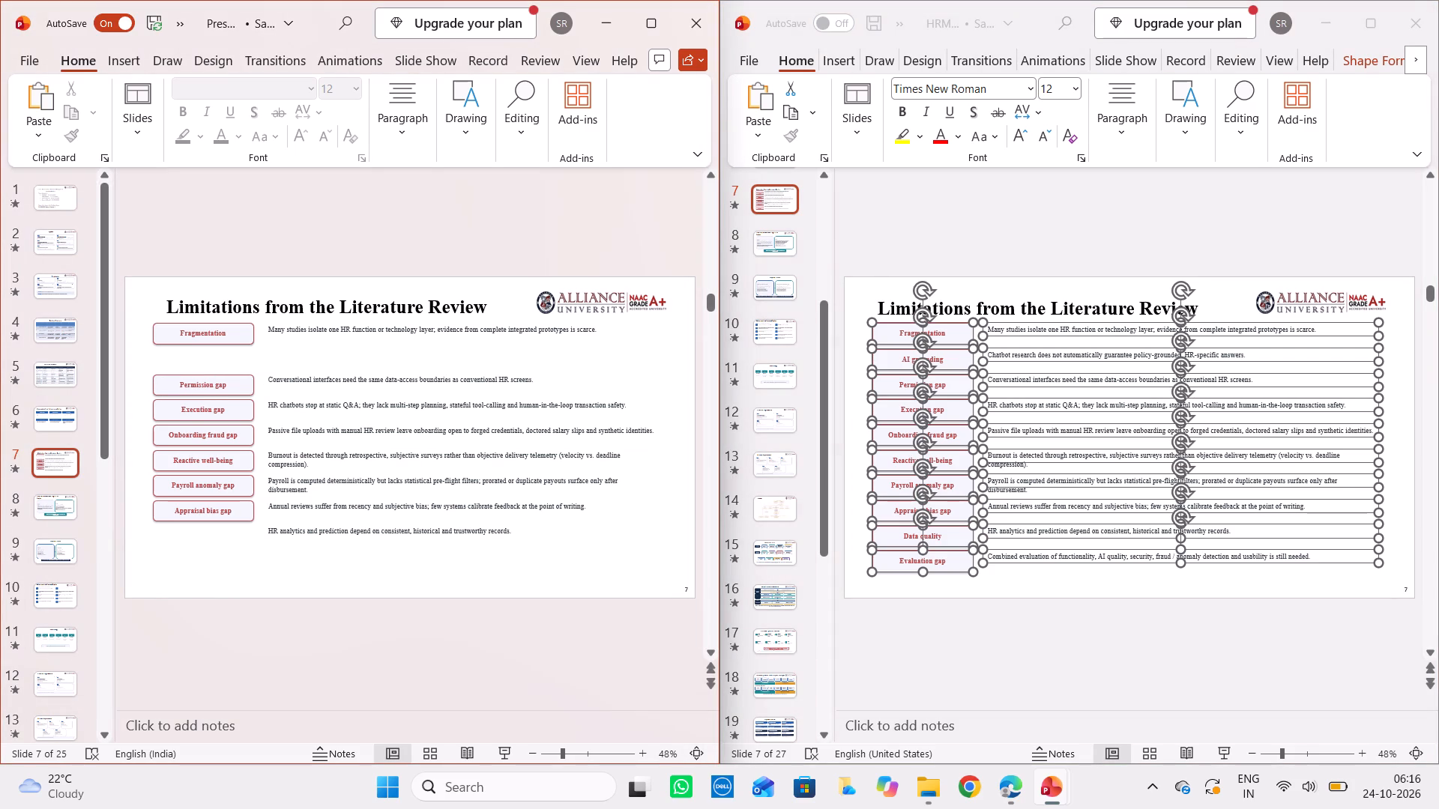
{"action": "left_click_drag", "start_coordinate": [202, 334], "coordinate": [204, 363]}
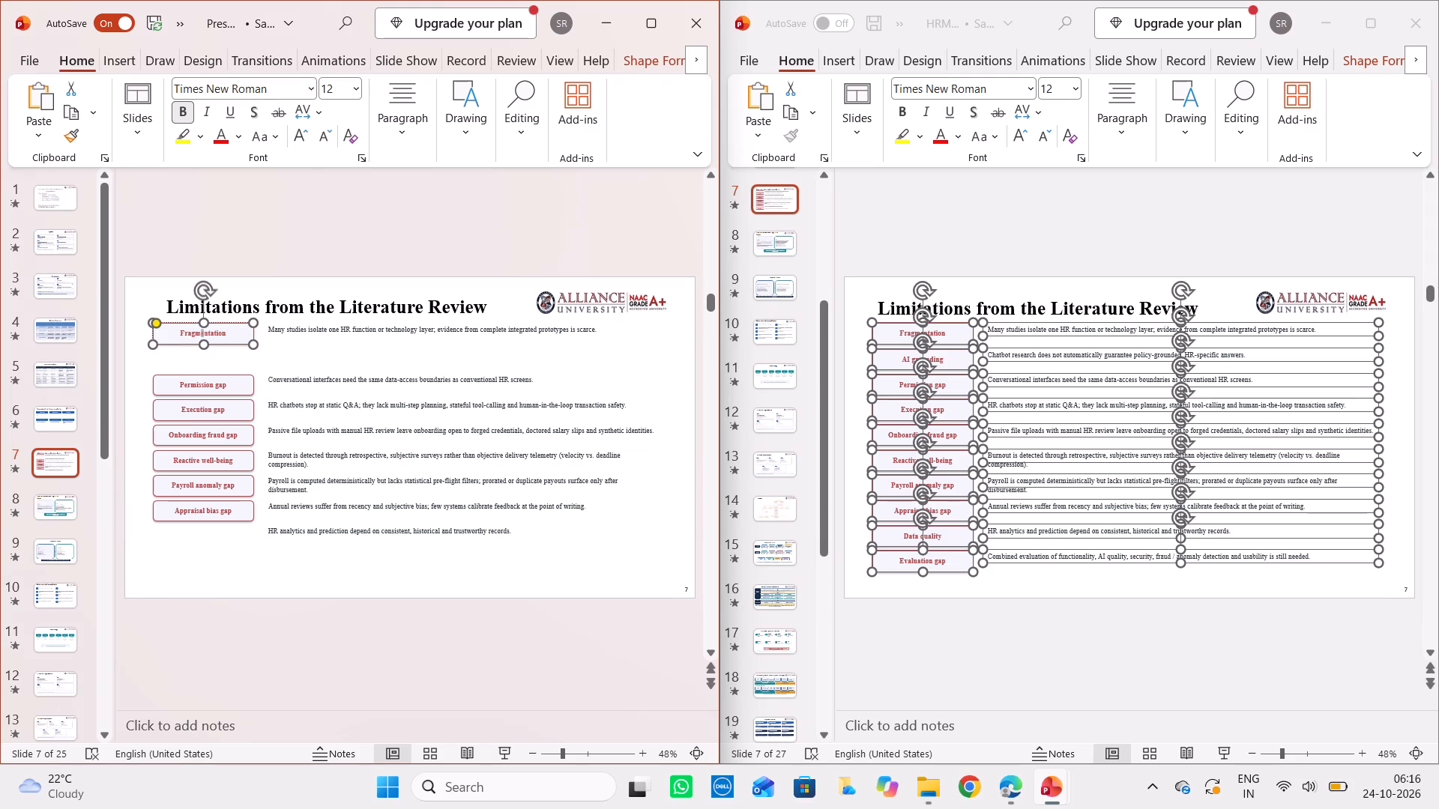
{"action": "left_click_drag", "start_coordinate": [204, 363], "coordinate": [204, 364]}
{"action": "left_click", "coordinate": [204, 224]}
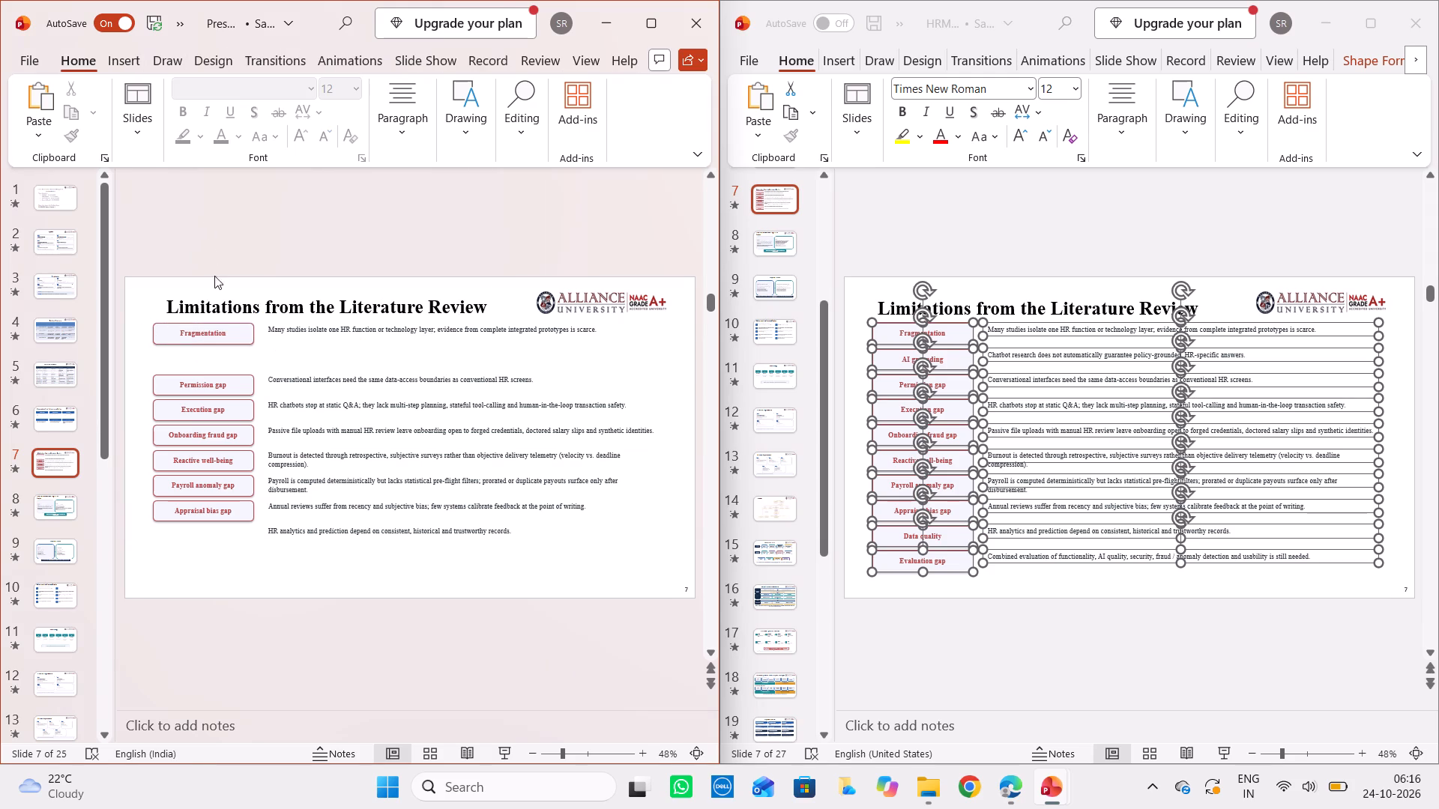
{"action": "left_click", "coordinate": [155, 324]}
{"action": "left_click_drag", "start_coordinate": [232, 332], "coordinate": [232, 346]}
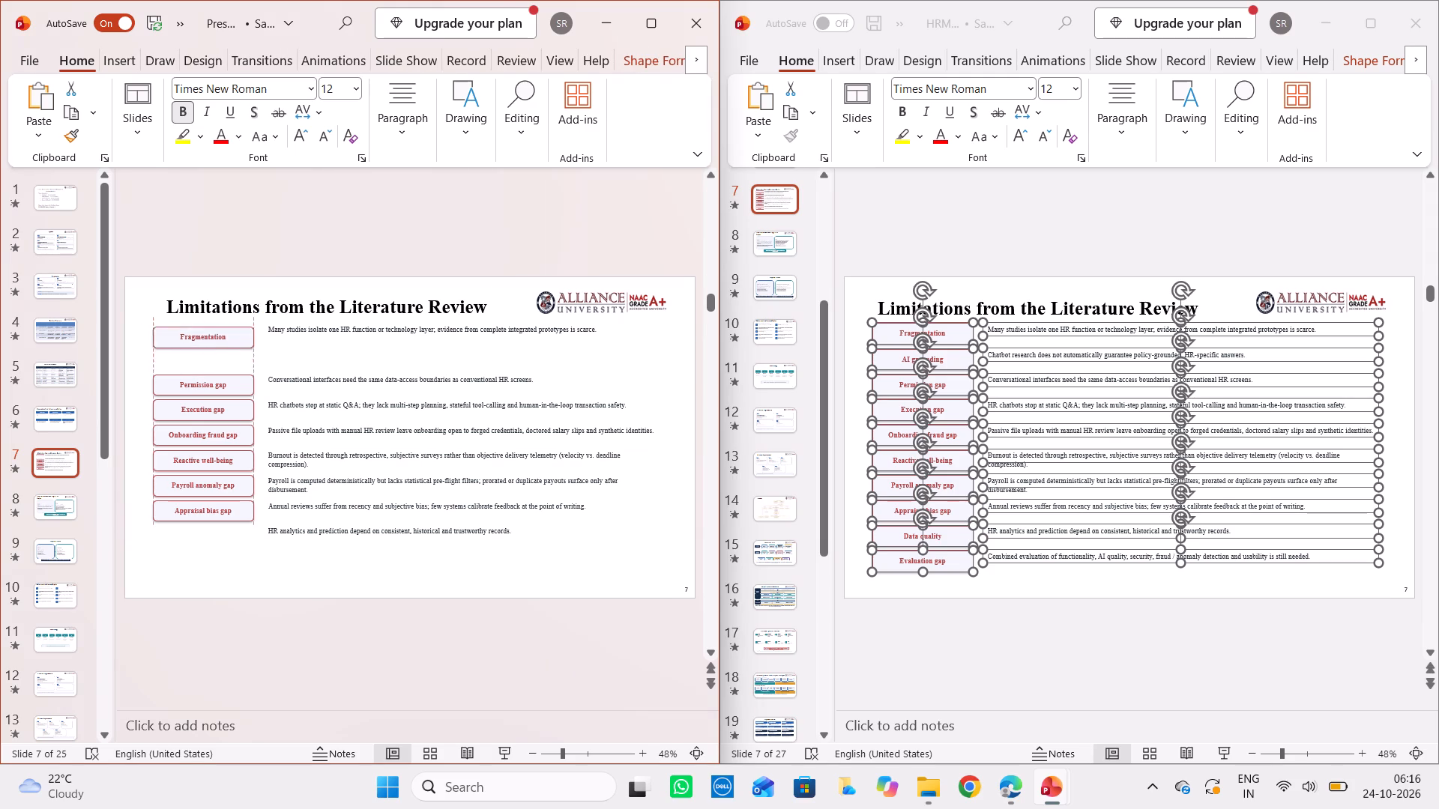
{"action": "left_click_drag", "start_coordinate": [232, 346], "coordinate": [235, 347]}
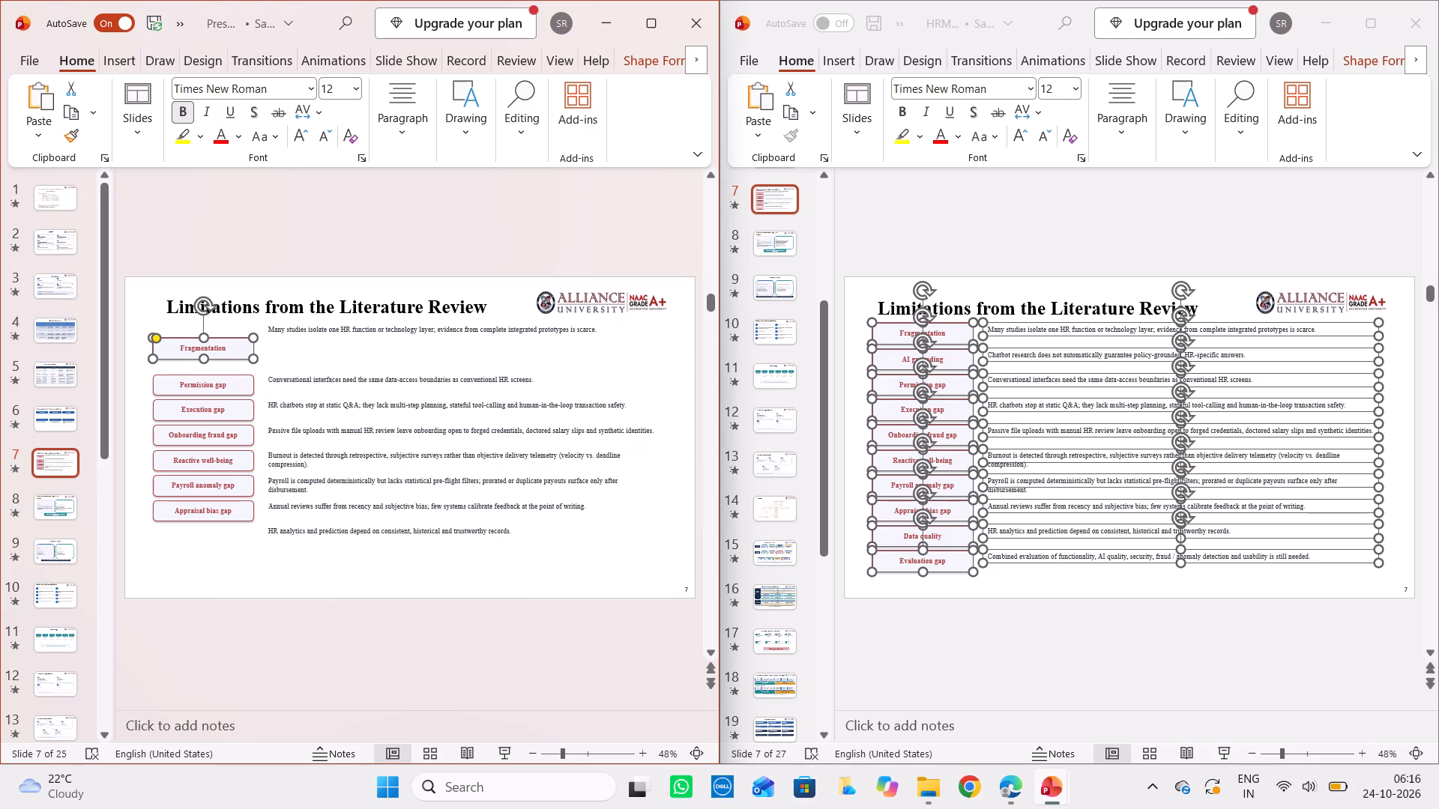
{"action": "left_click", "coordinate": [354, 330]}
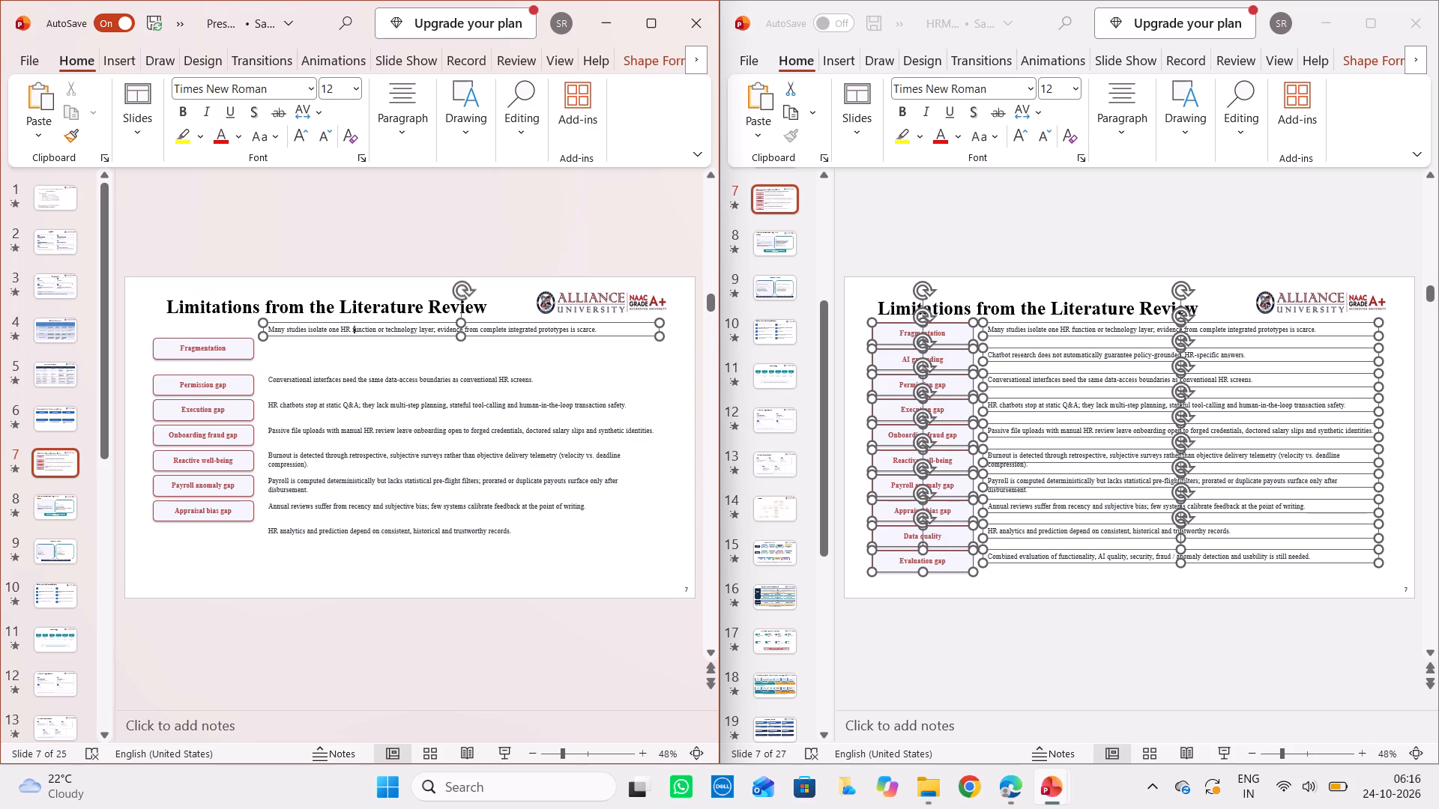
{"action": "left_click_drag", "start_coordinate": [618, 330], "coordinate": [612, 348]}
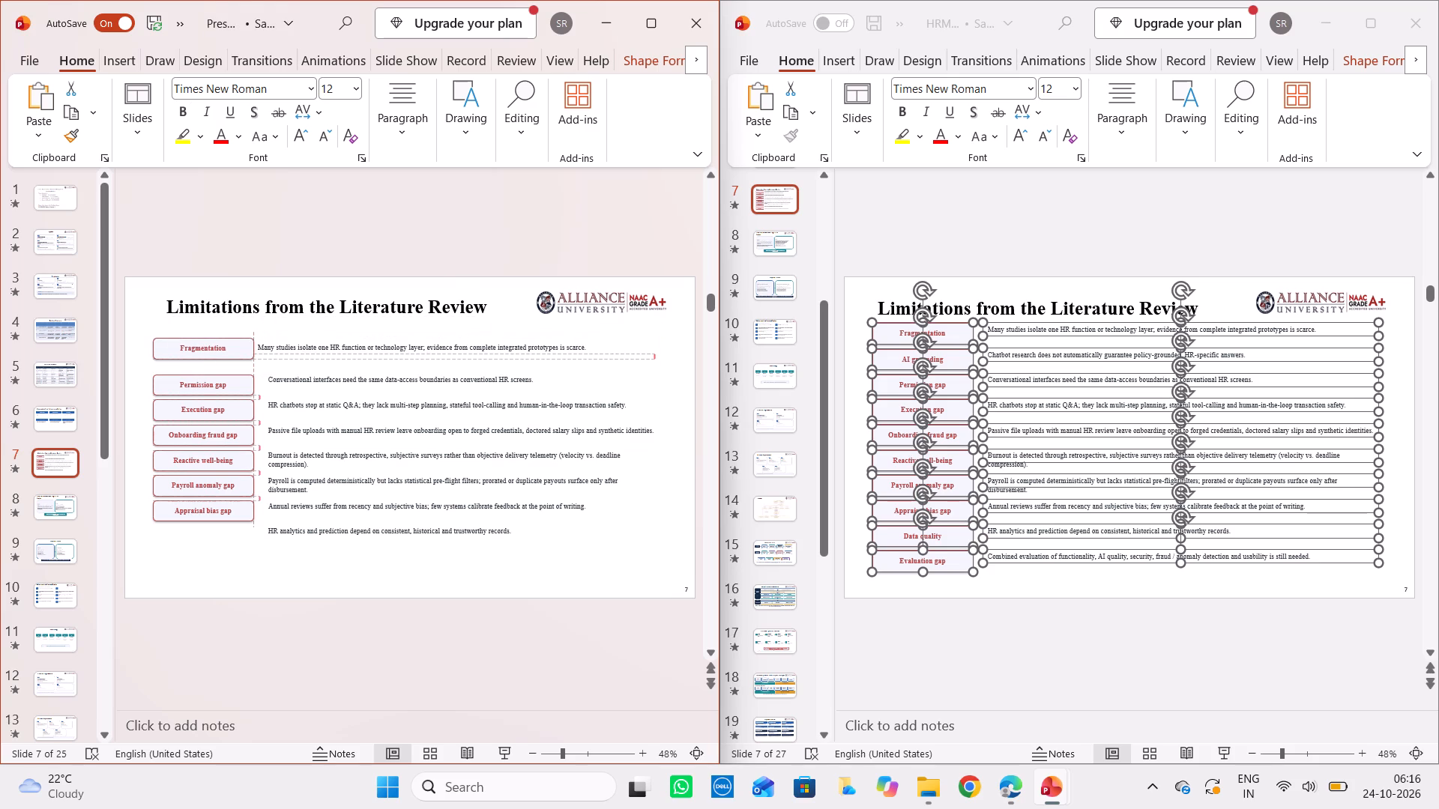
{"action": "left_click_drag", "start_coordinate": [612, 348], "coordinate": [612, 347]}
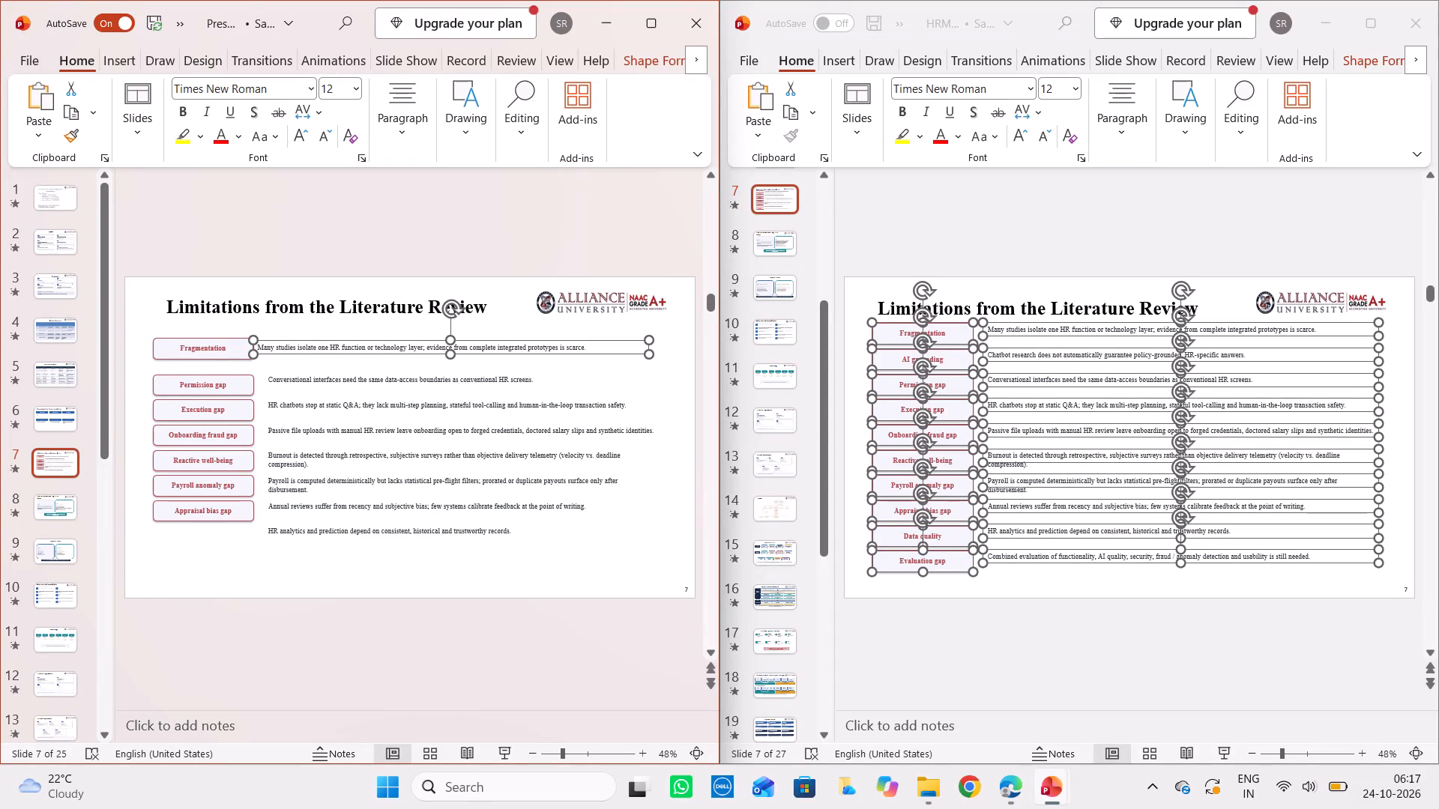
Nudge the Permission gap label box up slightly and move its description beside it, in line with the Fragmentation description.
{"action": "left_click", "coordinate": [245, 384]}
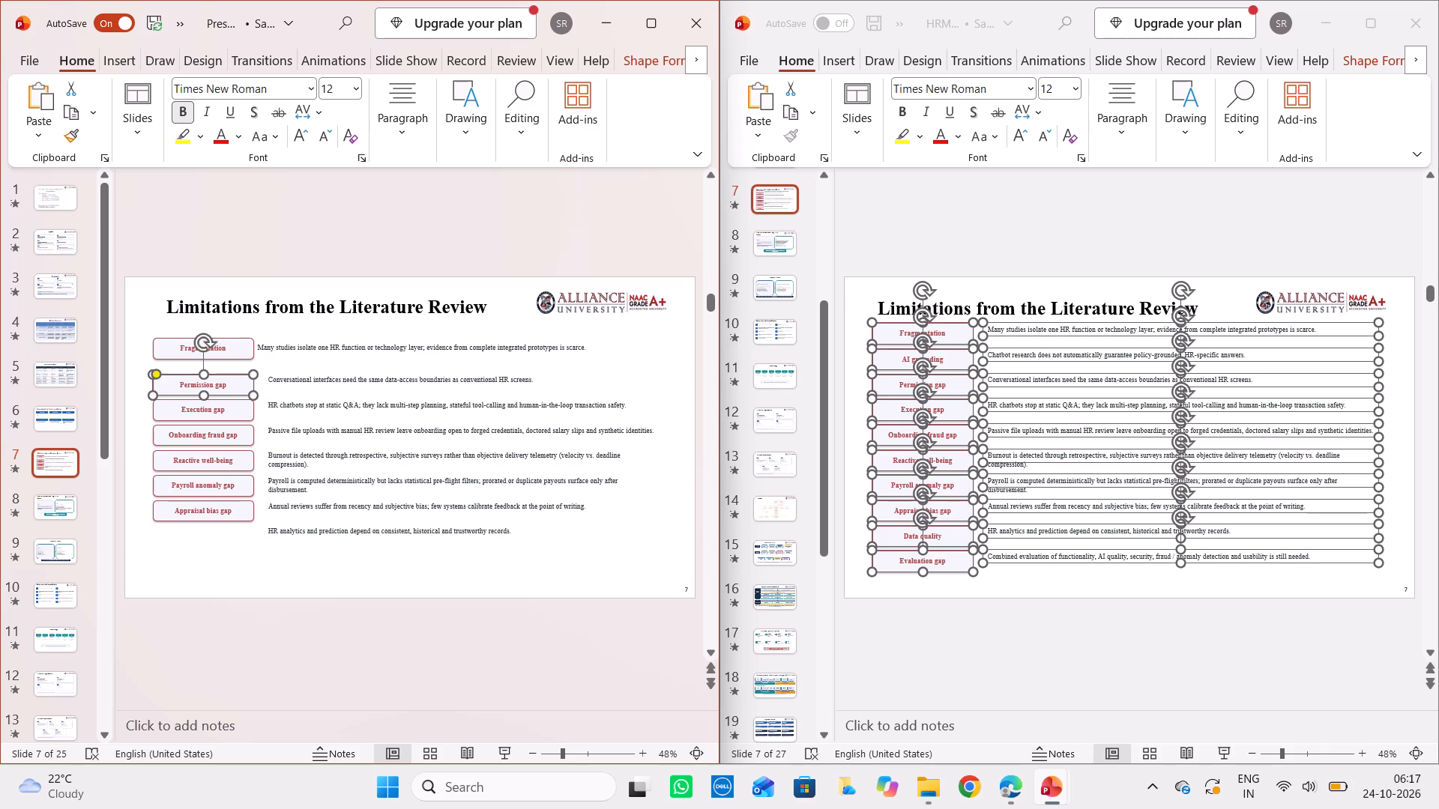
{"action": "left_click", "coordinate": [304, 384]}
{"action": "left_click_drag", "start_coordinate": [304, 383], "coordinate": [303, 381]}
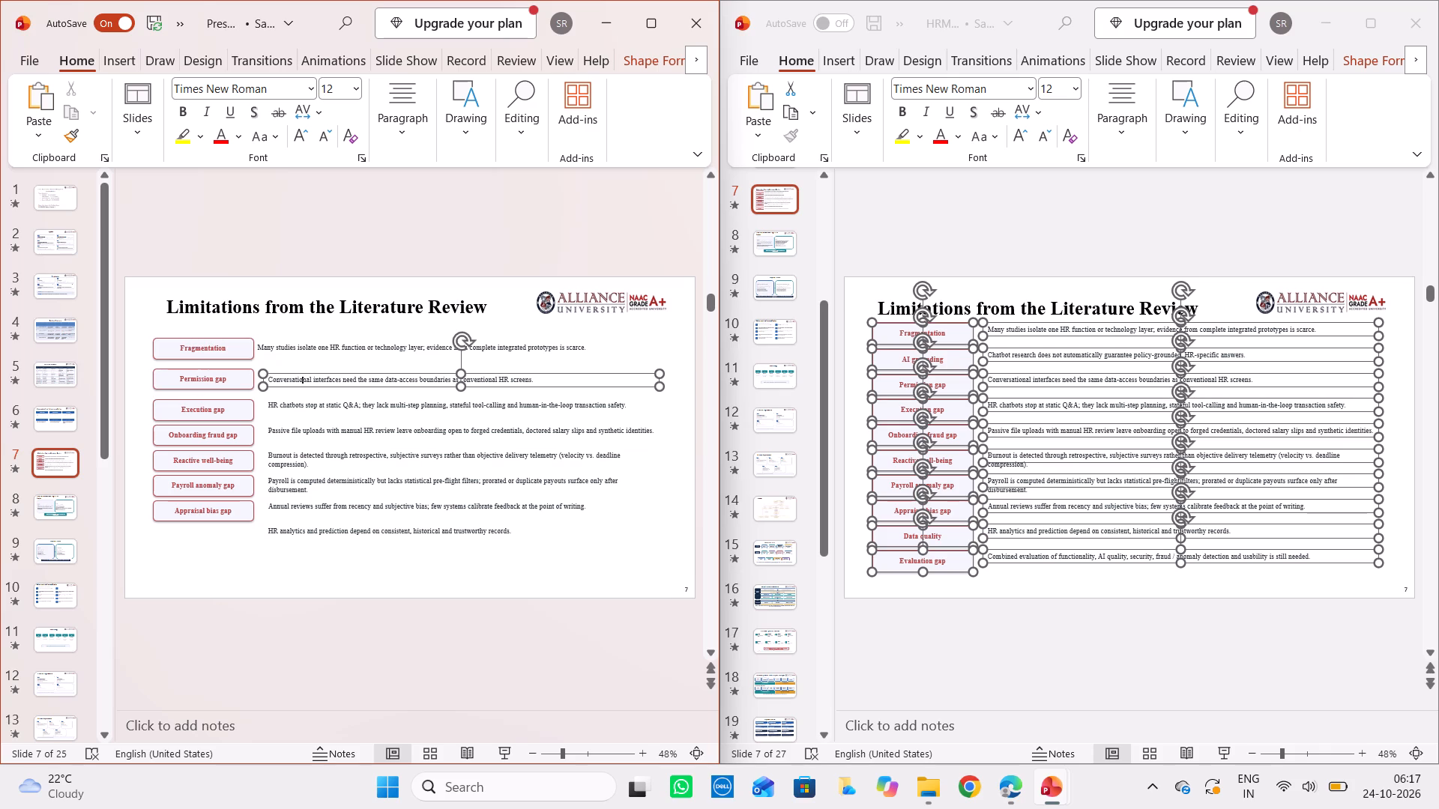
{"action": "left_click_drag", "start_coordinate": [303, 381], "coordinate": [298, 375]}
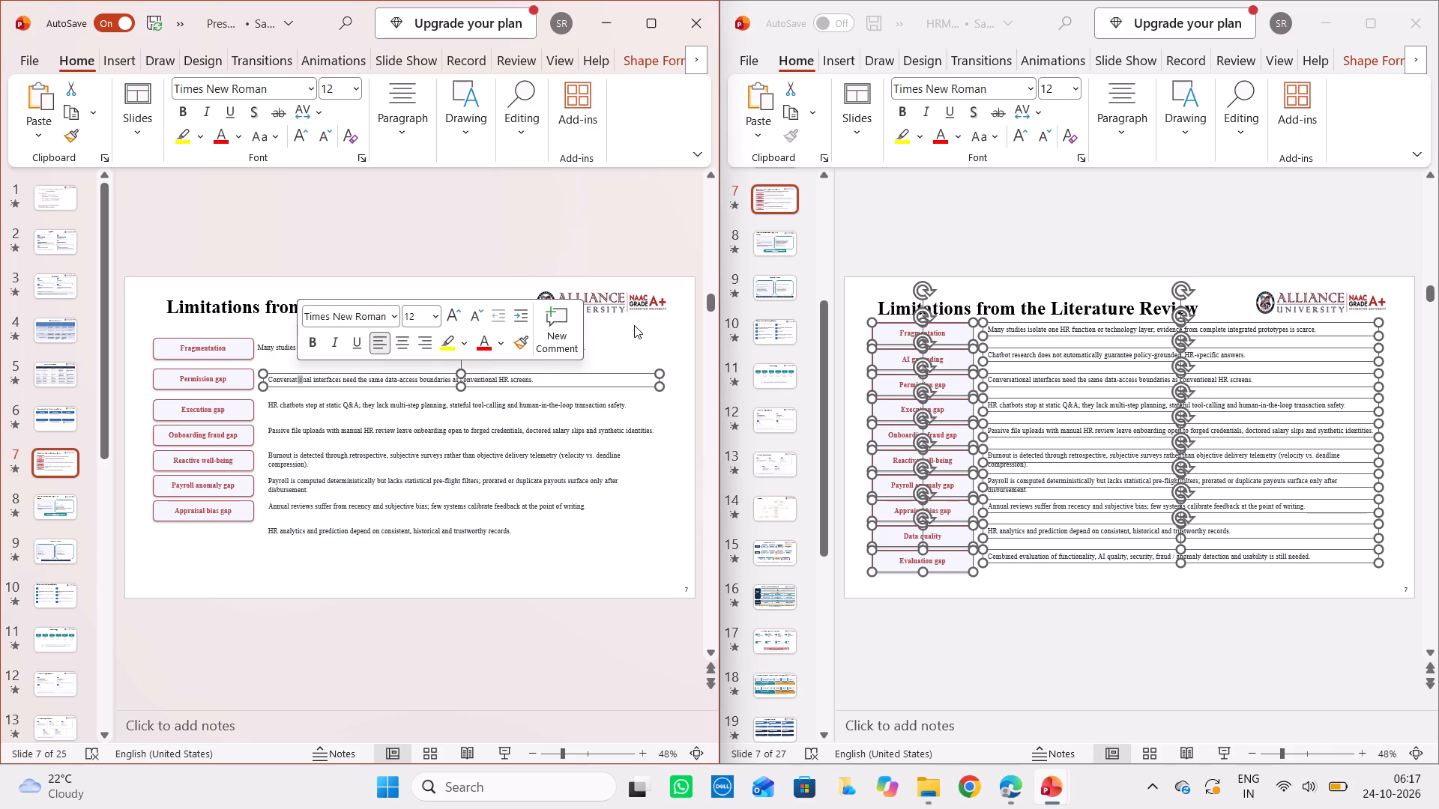
{"action": "left_click", "coordinate": [633, 330]}
{"action": "left_click", "coordinate": [567, 380]}
{"action": "left_click_drag", "start_coordinate": [564, 381], "coordinate": [555, 378]}
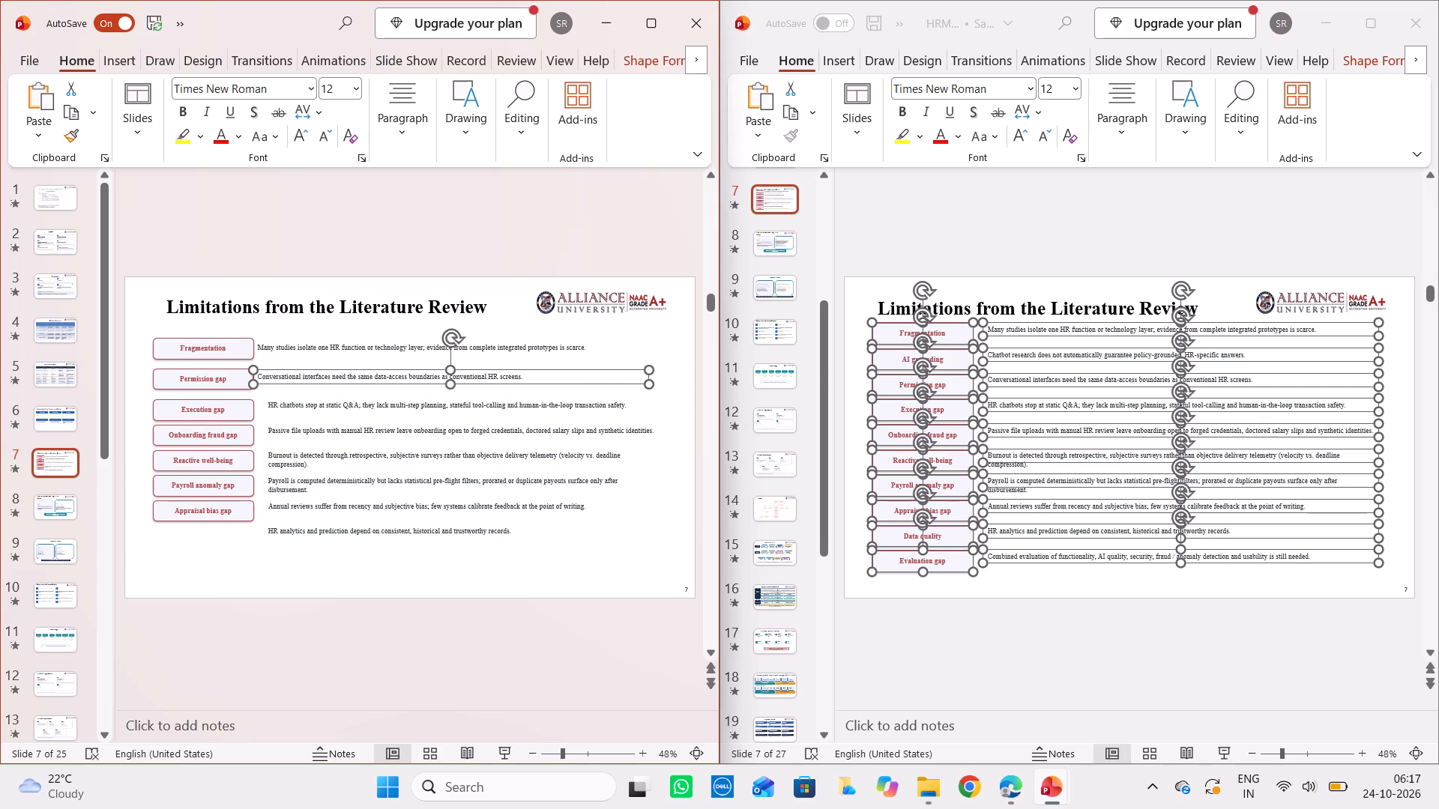
{"action": "left_click", "coordinate": [565, 226]}
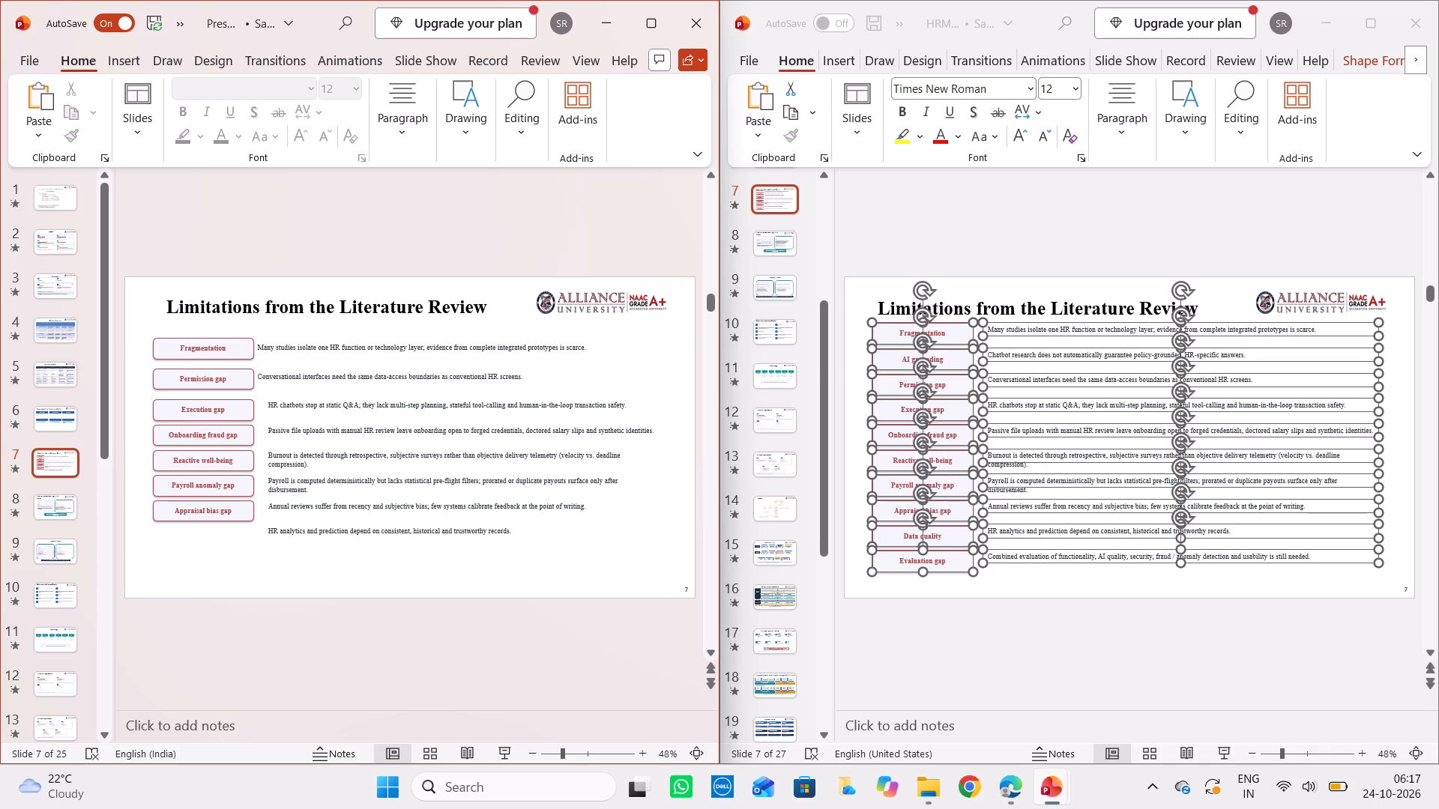
Move the Appraisal bias gap label box down towards the slide's bottom and the Payroll anomaly gap label box down above it.
{"action": "left_click_drag", "start_coordinate": [229, 517], "coordinate": [229, 519]}
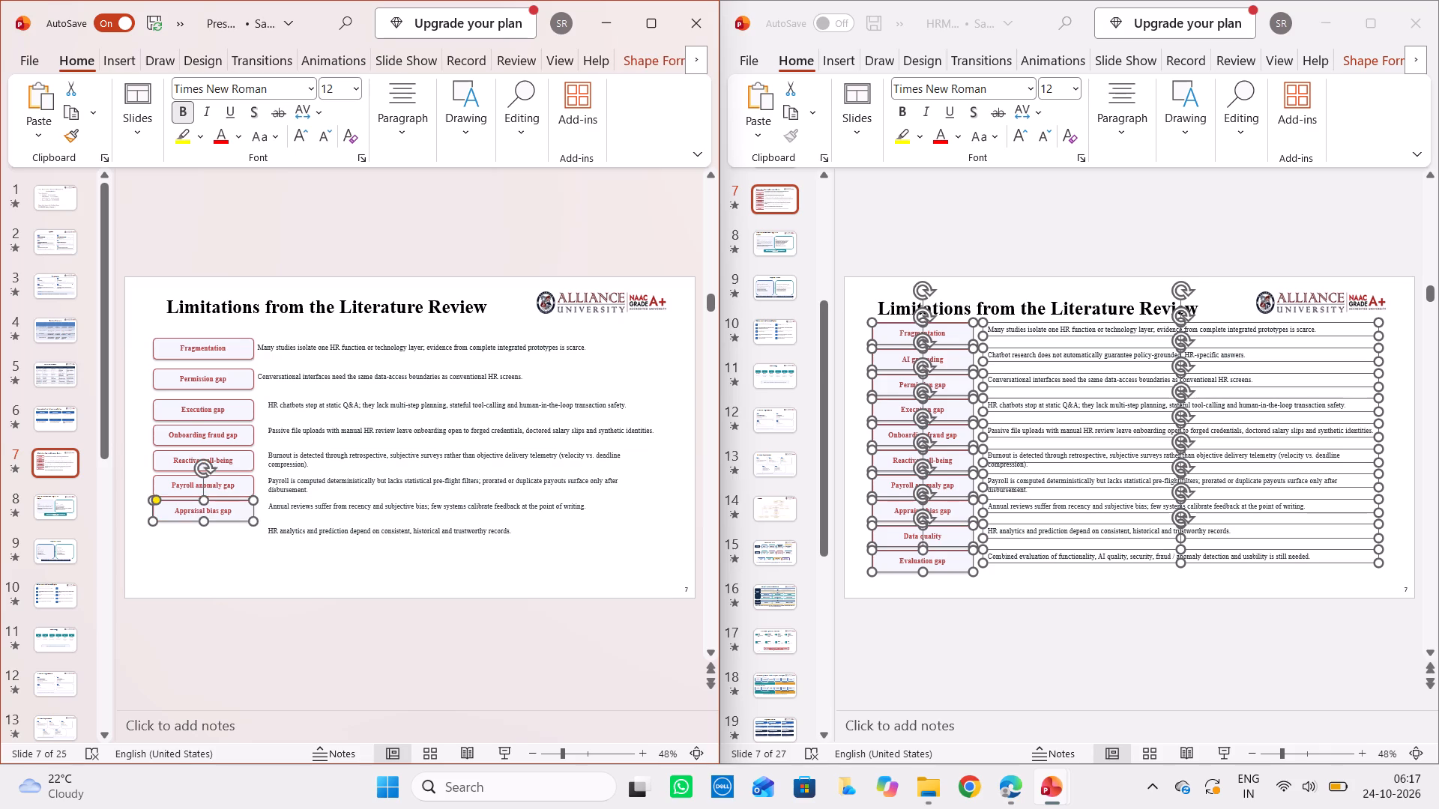
{"action": "left_click_drag", "start_coordinate": [229, 519], "coordinate": [229, 536]}
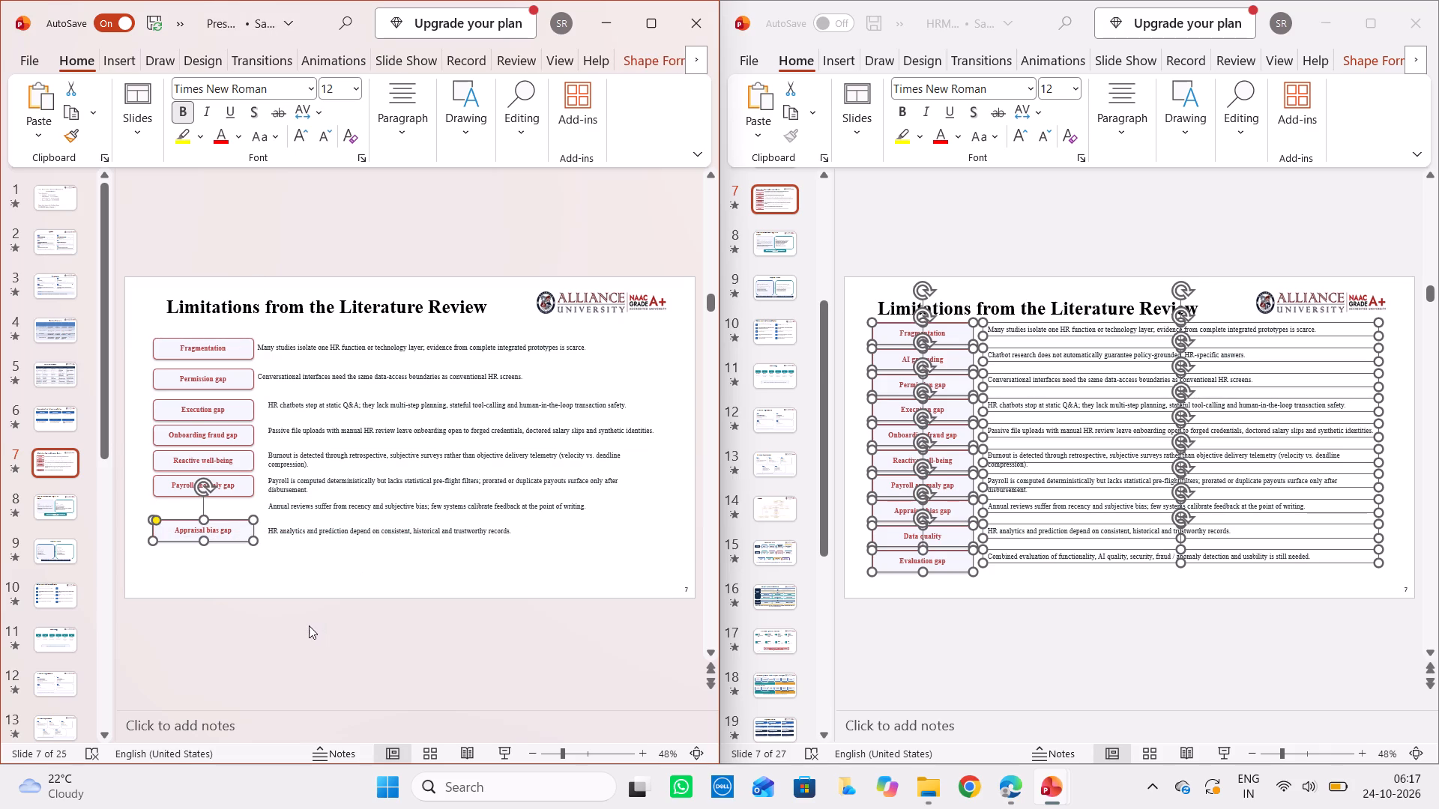
{"action": "left_click_drag", "start_coordinate": [280, 619], "coordinate": [344, 628]}
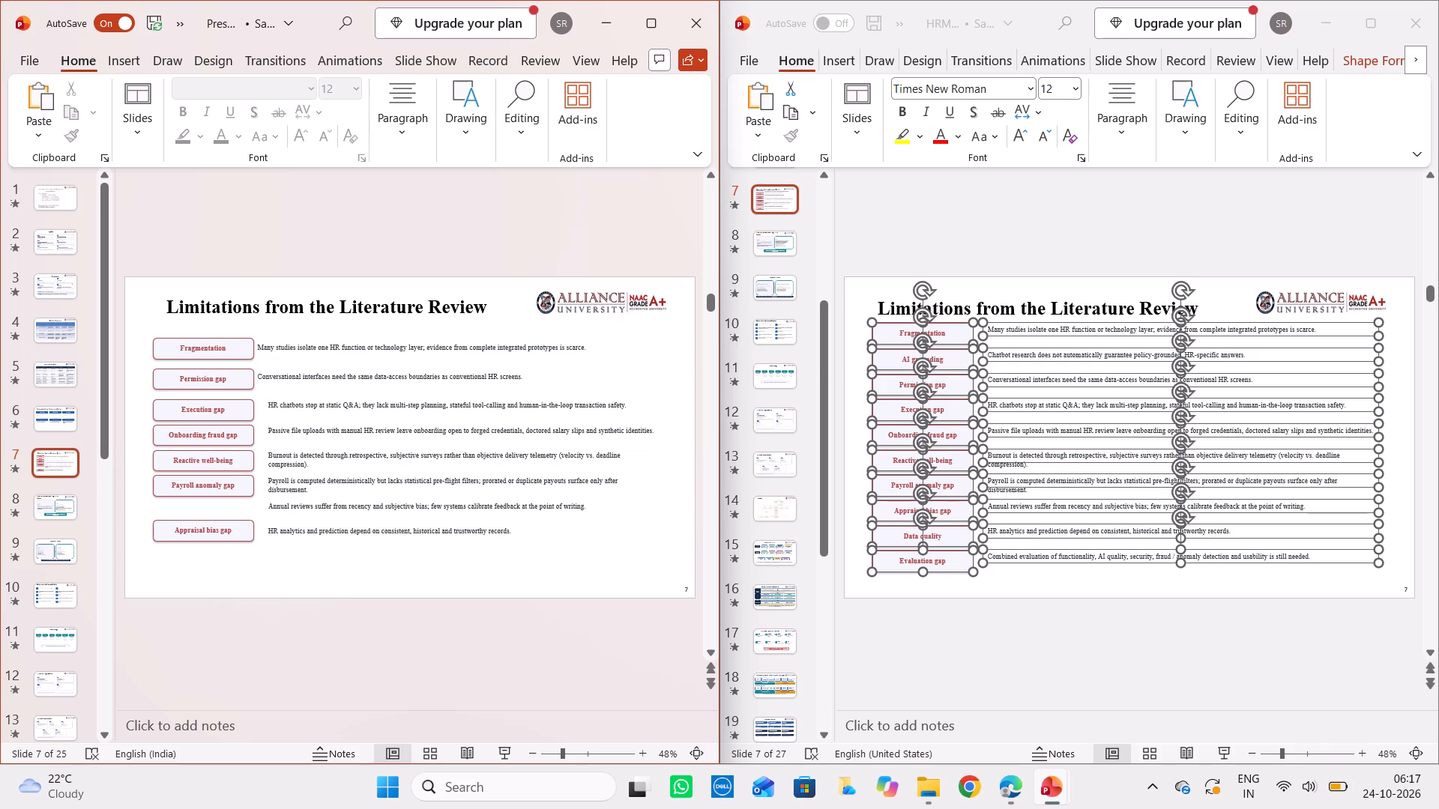
{"action": "left_click", "coordinate": [239, 486]}
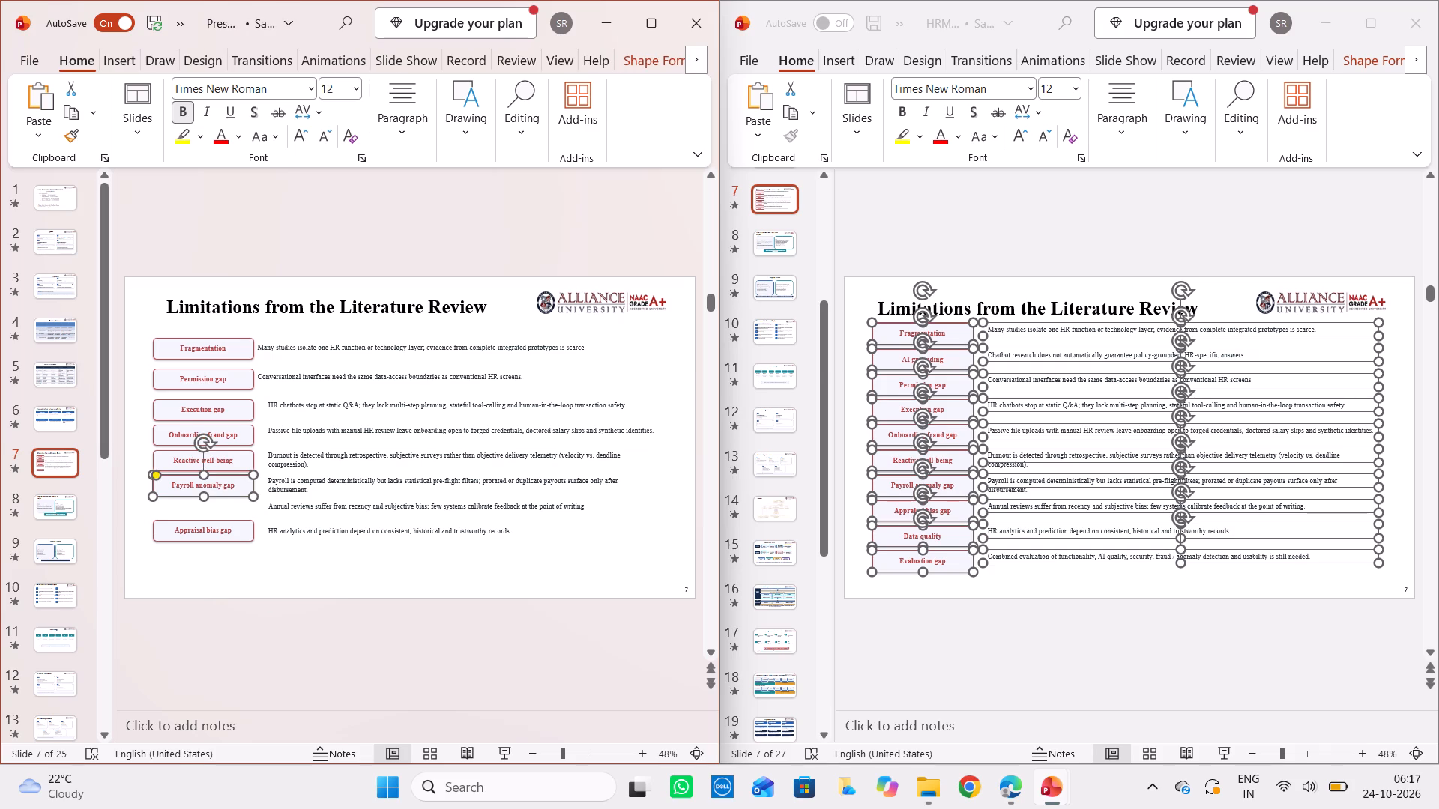
{"action": "left_click_drag", "start_coordinate": [239, 486], "coordinate": [243, 502]}
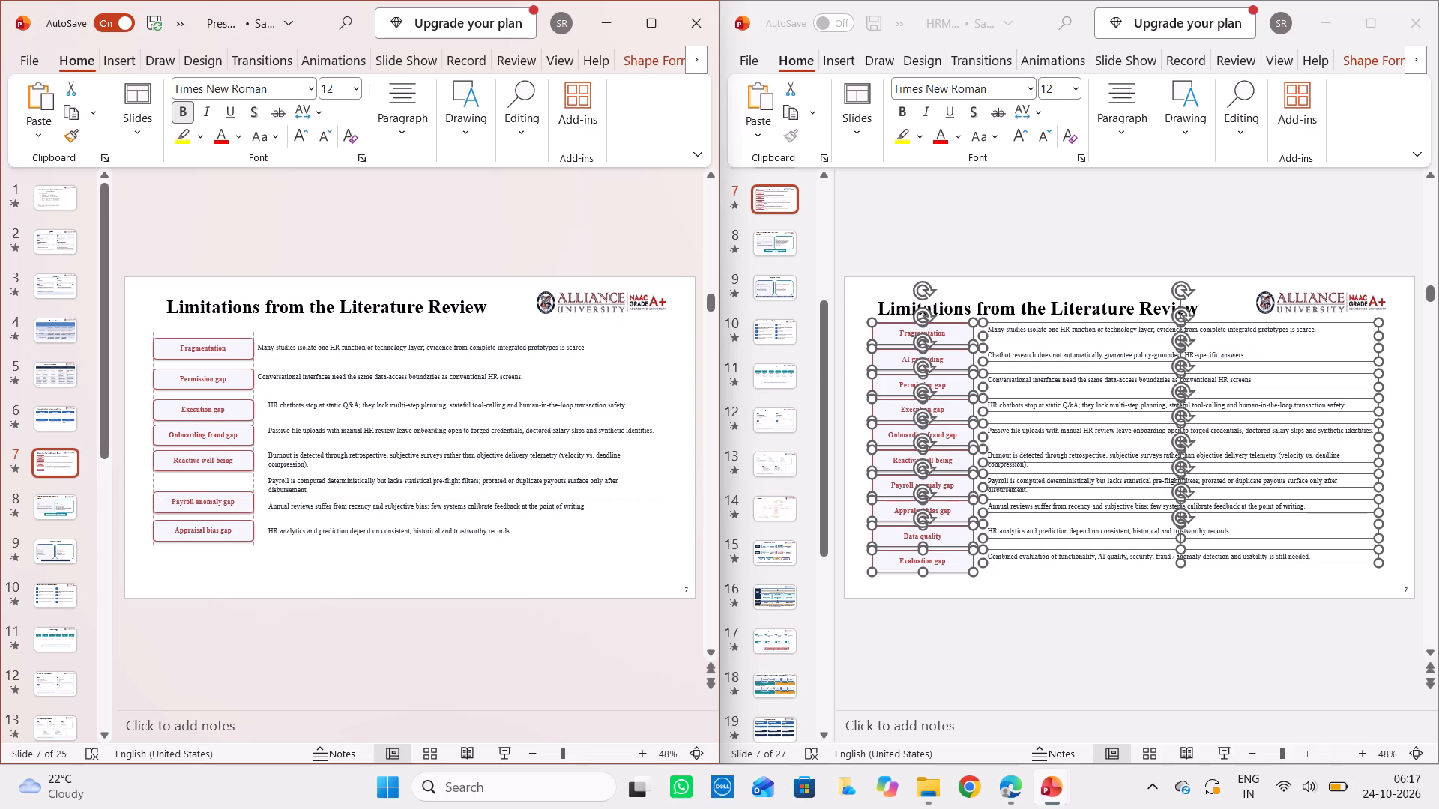
{"action": "left_click_drag", "start_coordinate": [243, 502], "coordinate": [243, 503]}
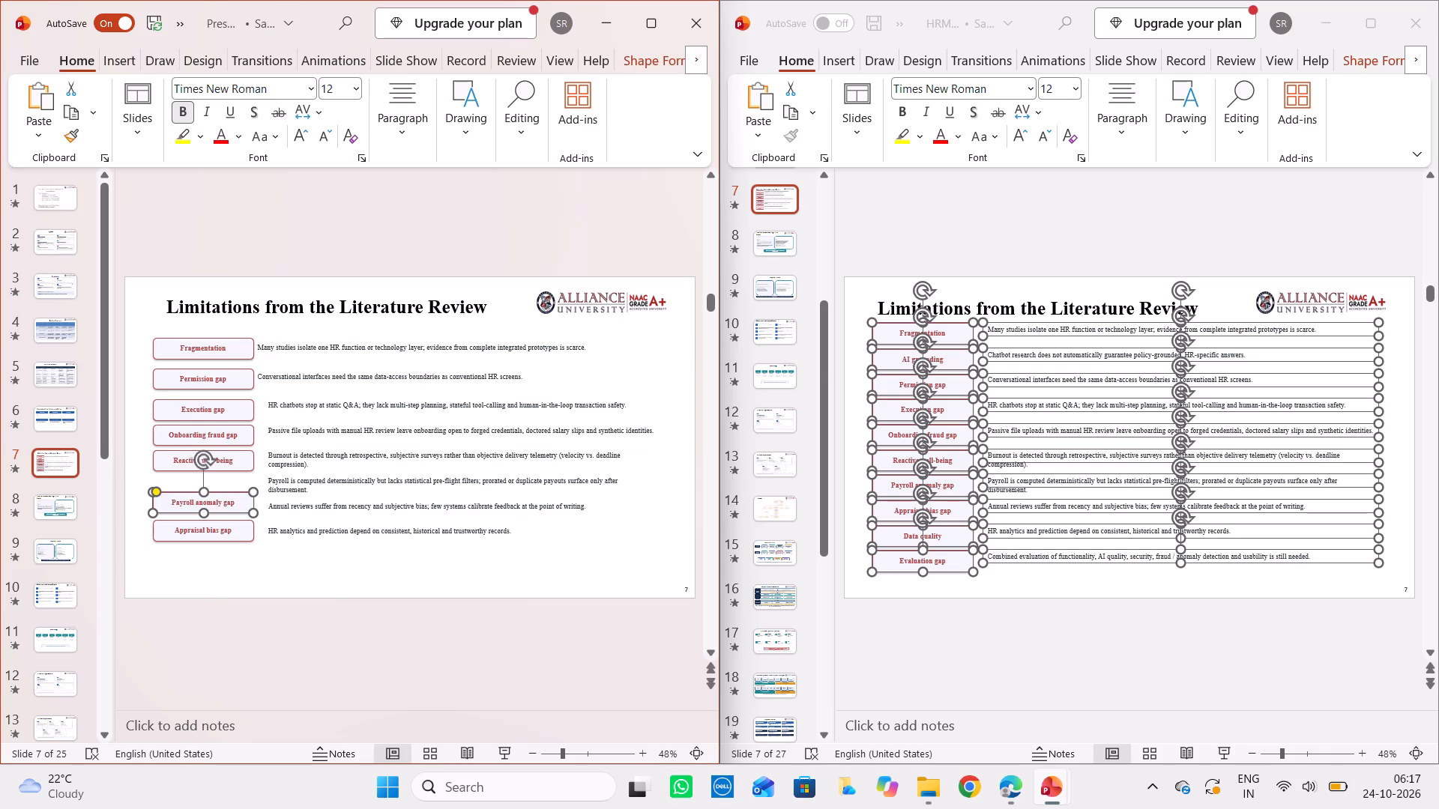
{"action": "double_click", "coordinate": [227, 536]}
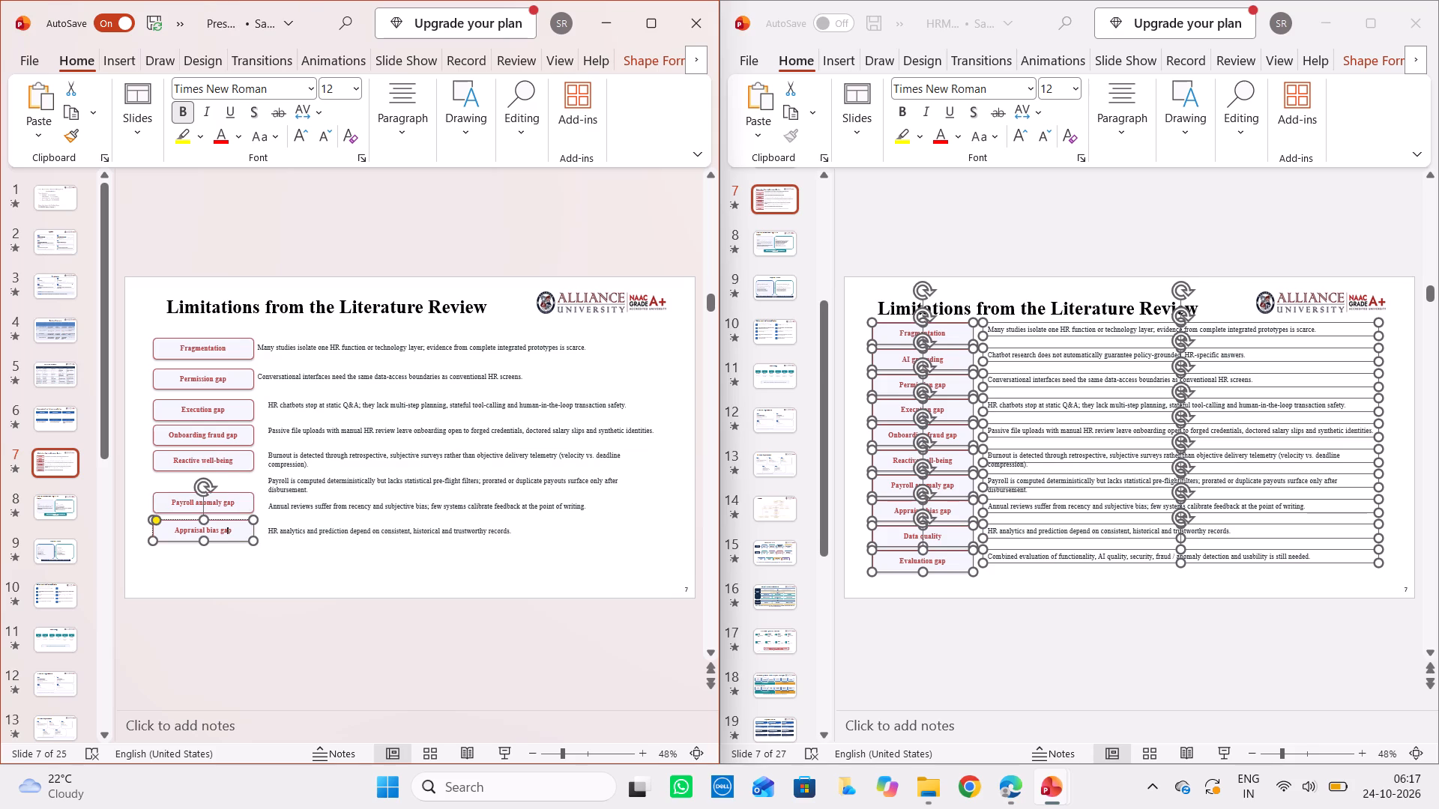
{"action": "left_click", "coordinate": [242, 530]}
{"action": "left_click_drag", "start_coordinate": [242, 530], "coordinate": [241, 533]}
{"action": "left_click_drag", "start_coordinate": [241, 533], "coordinate": [238, 542]}
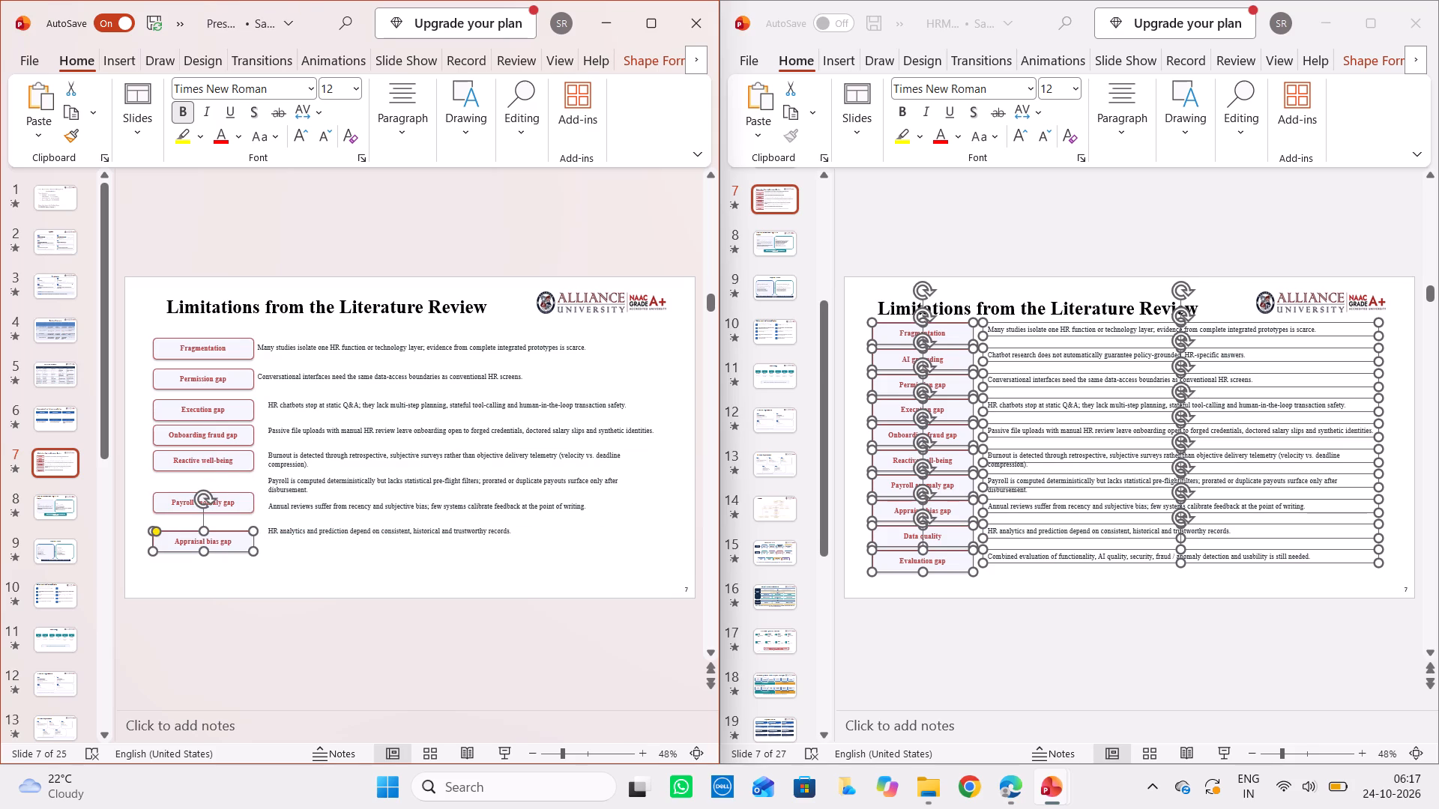
Move the "HR analytics and prediction" description down and close beside the Appraisal bias gap label box.
{"action": "left_click", "coordinate": [339, 532]}
{"action": "left_click_drag", "start_coordinate": [339, 532], "coordinate": [337, 535]}
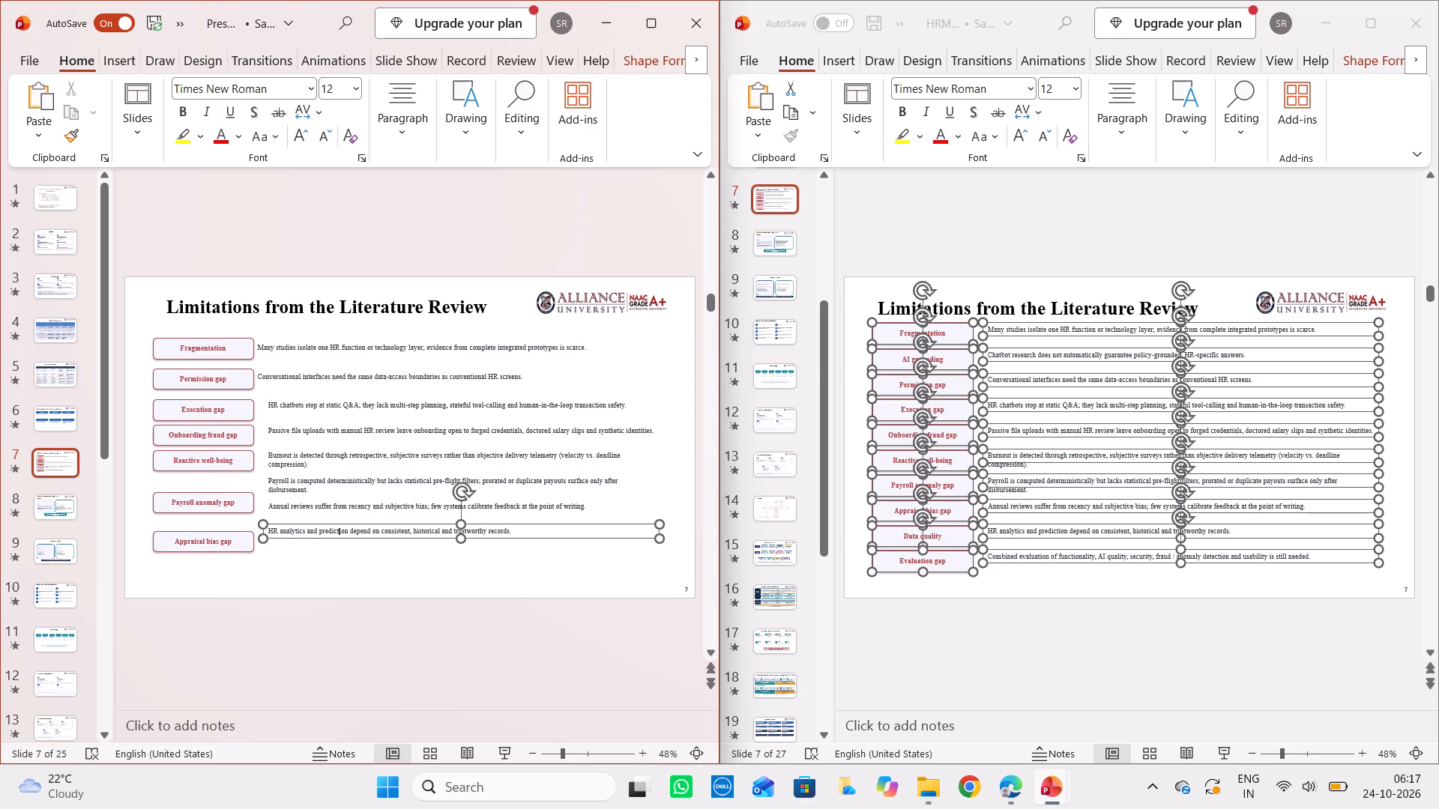
{"action": "left_click_drag", "start_coordinate": [337, 535], "coordinate": [324, 551]}
{"action": "left_click", "coordinate": [376, 569]}
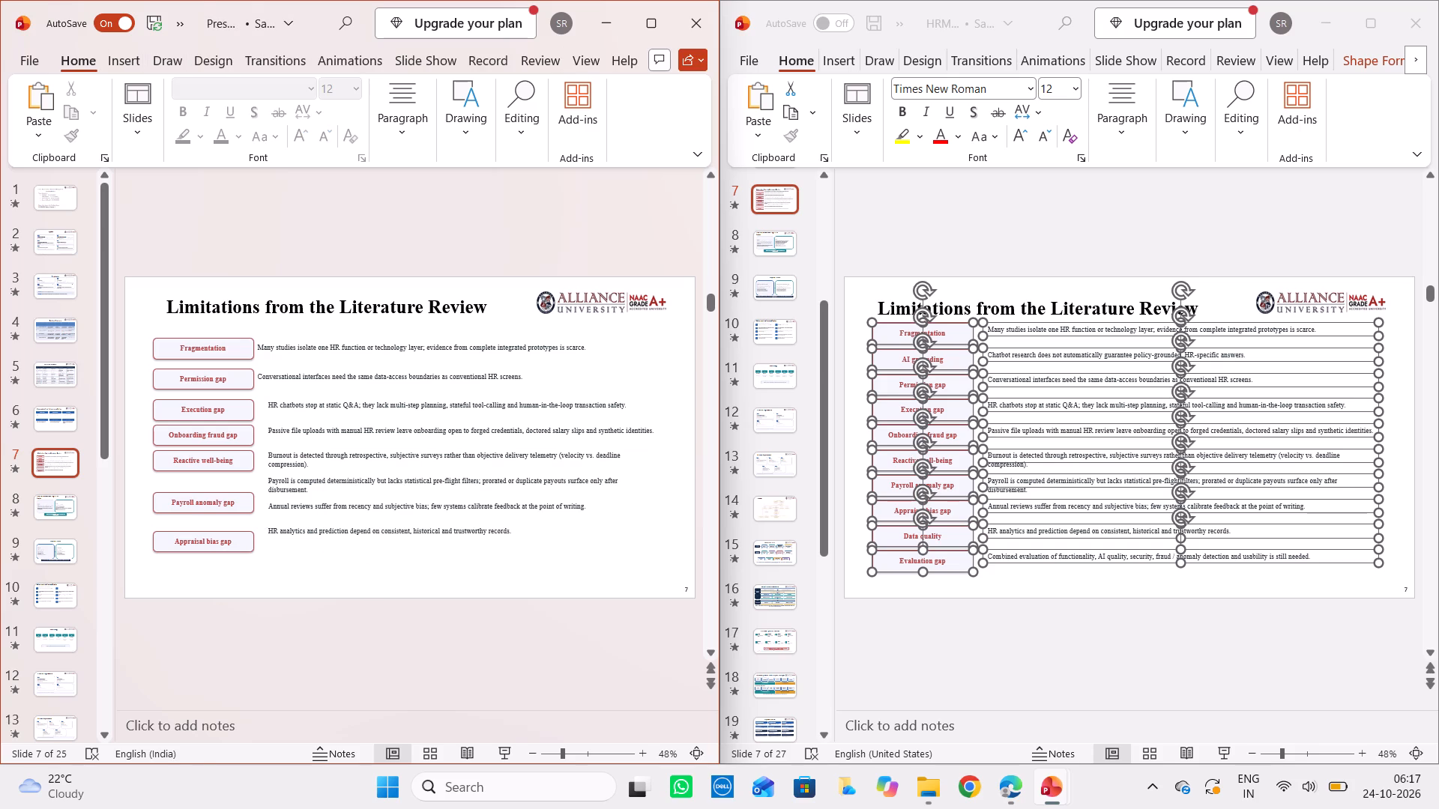
{"action": "left_click", "coordinate": [525, 527]}
{"action": "left_click_drag", "start_coordinate": [530, 531], "coordinate": [520, 544]}
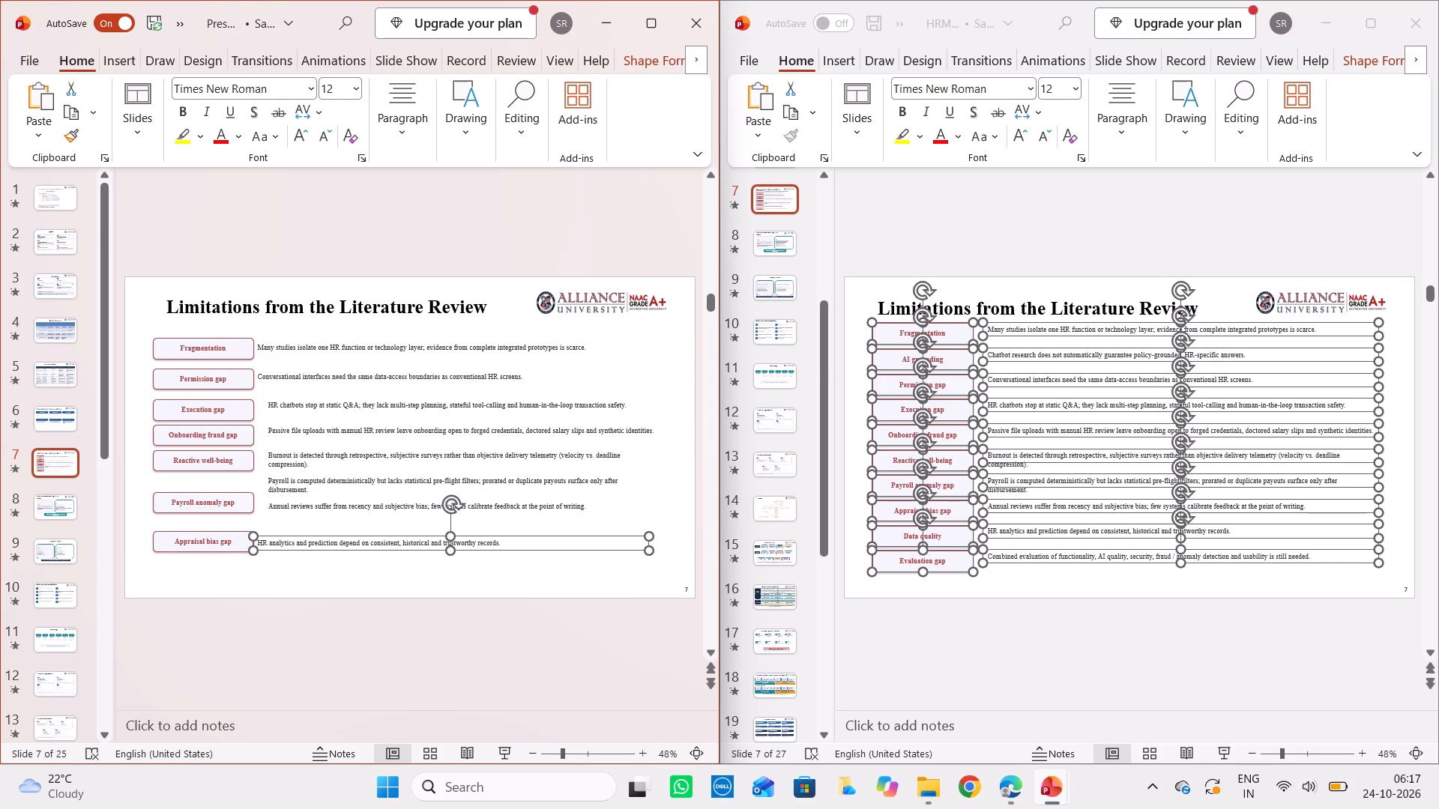
Lower the Payroll anomaly gap label box slightly and place the "Annual reviews suffer from recency" description close beside it.
{"action": "left_click", "coordinate": [239, 505]}
{"action": "left_click_drag", "start_coordinate": [239, 507], "coordinate": [238, 514]}
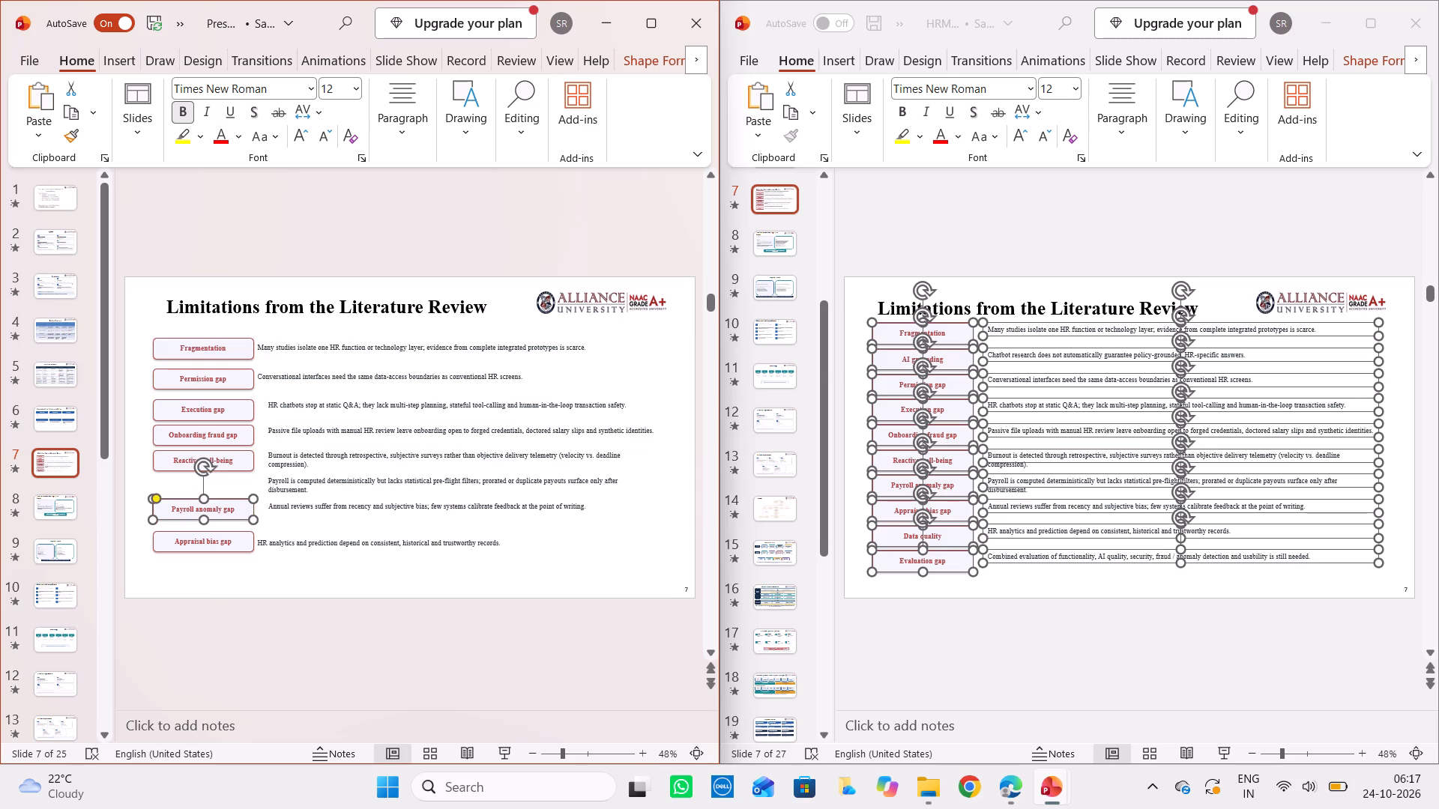
{"action": "left_click", "coordinate": [364, 509]}
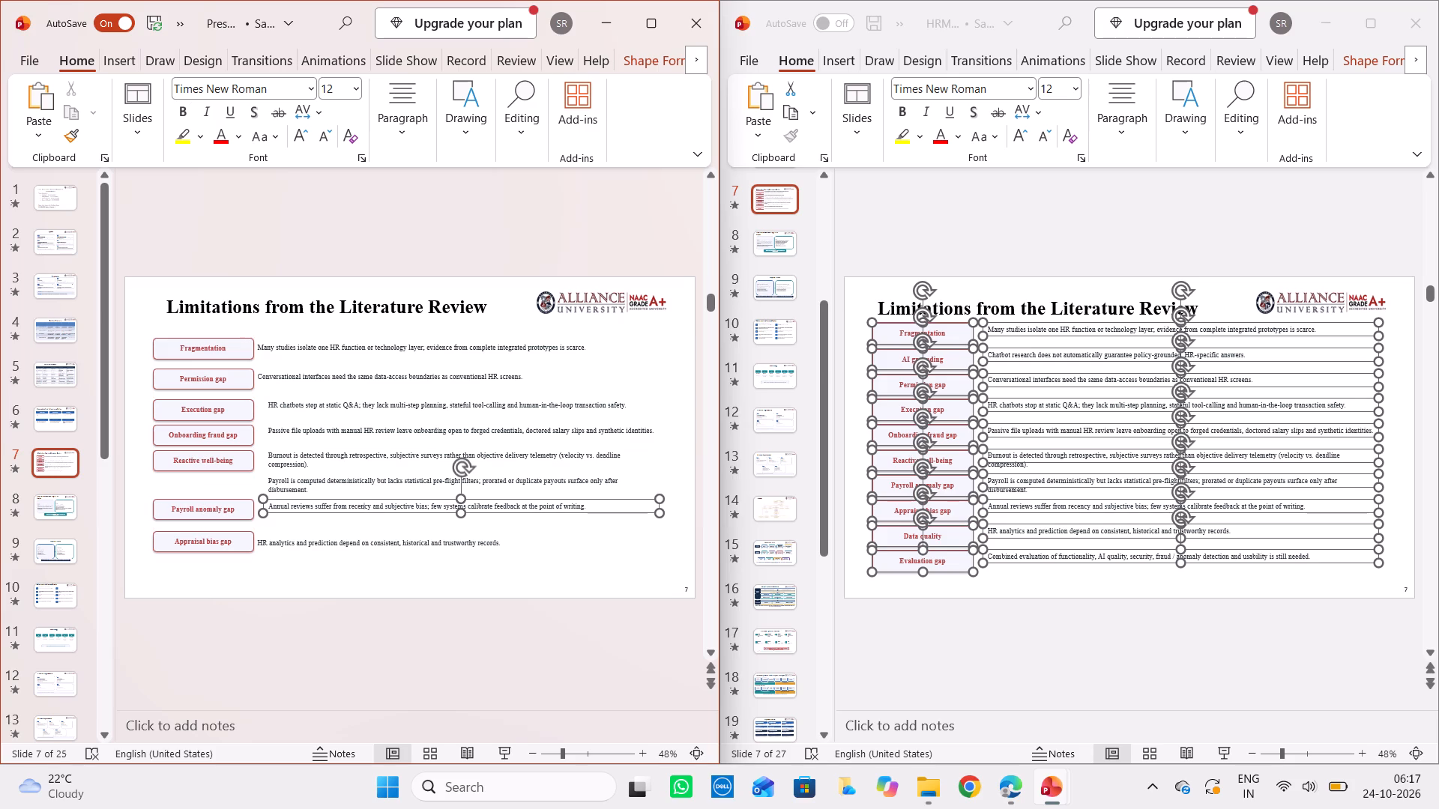
{"action": "left_click_drag", "start_coordinate": [624, 507], "coordinate": [616, 512]}
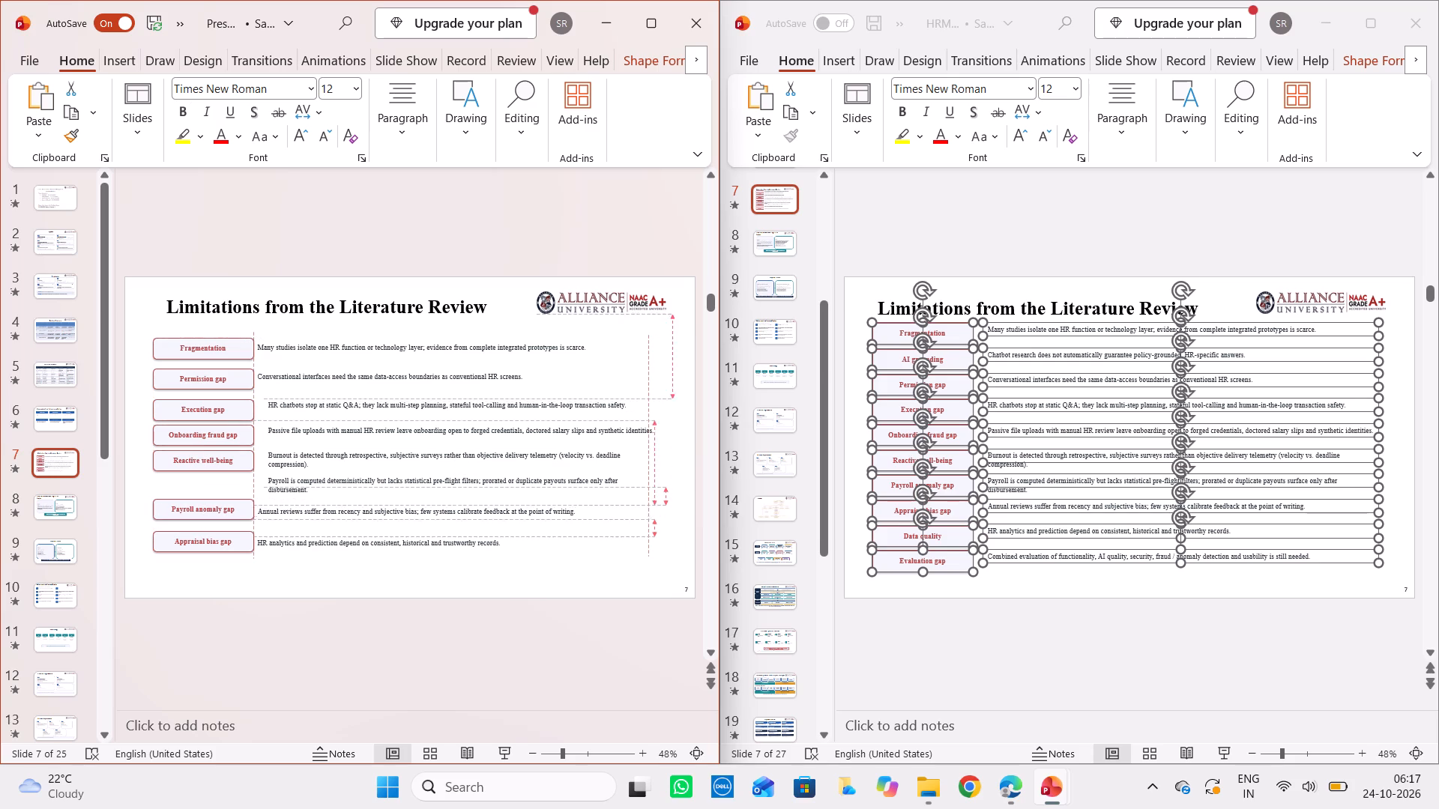
{"action": "left_click_drag", "start_coordinate": [616, 512], "coordinate": [617, 512]}
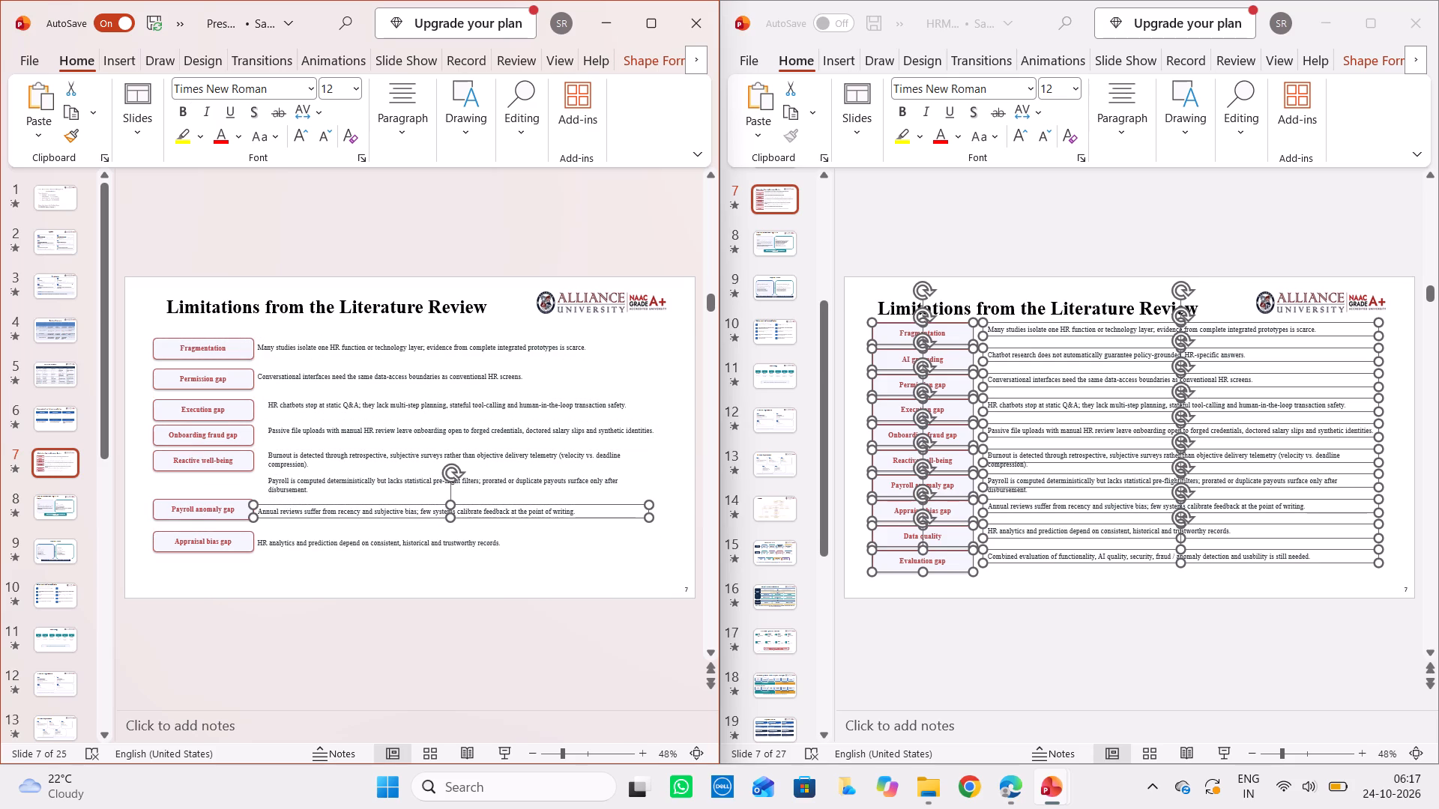
Move the Reactive well-being label box down to just above Payroll anomaly gap and place the "Payroll is computed deterministically" description close beside it.
{"action": "left_click", "coordinate": [253, 482]}
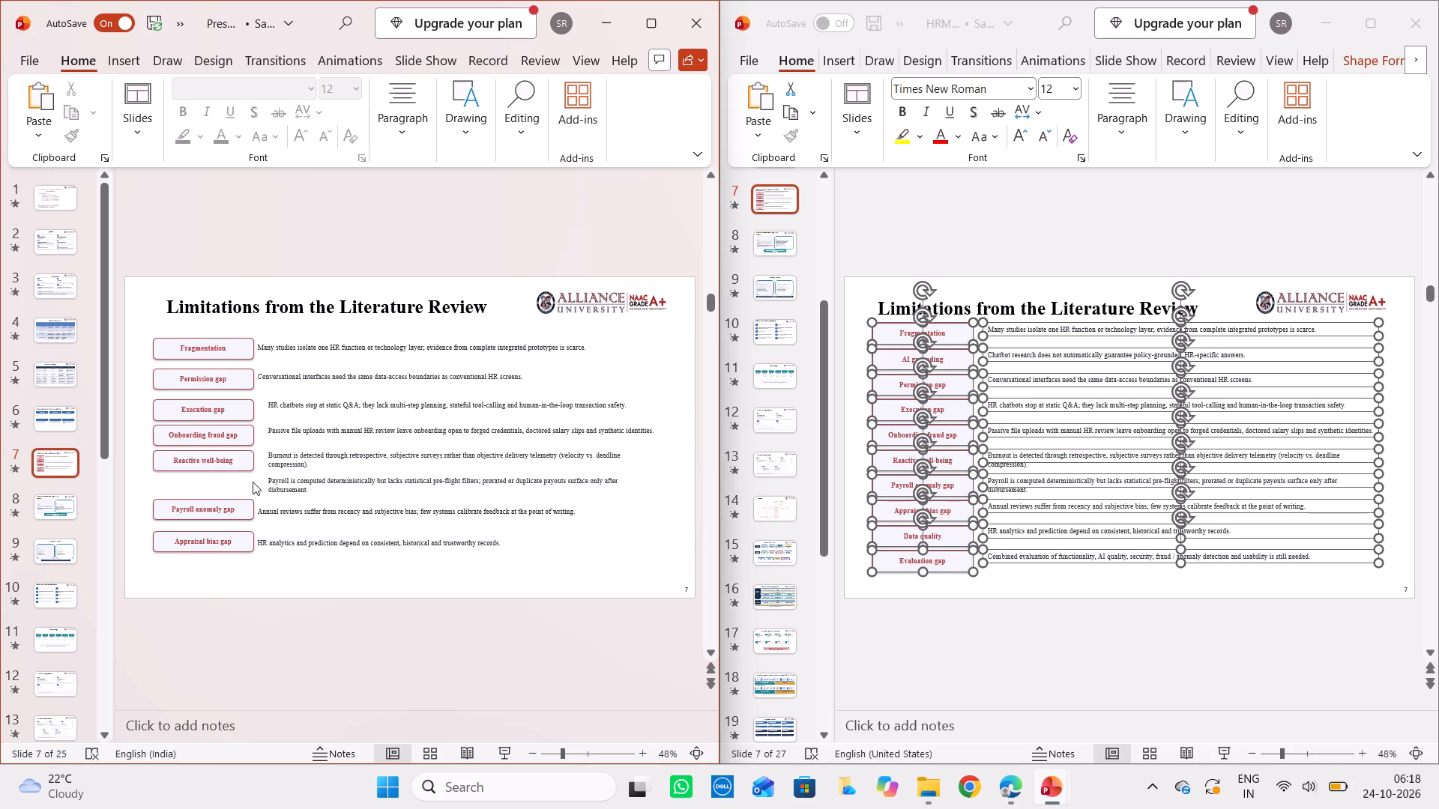
{"action": "left_click_drag", "start_coordinate": [247, 460], "coordinate": [247, 472]}
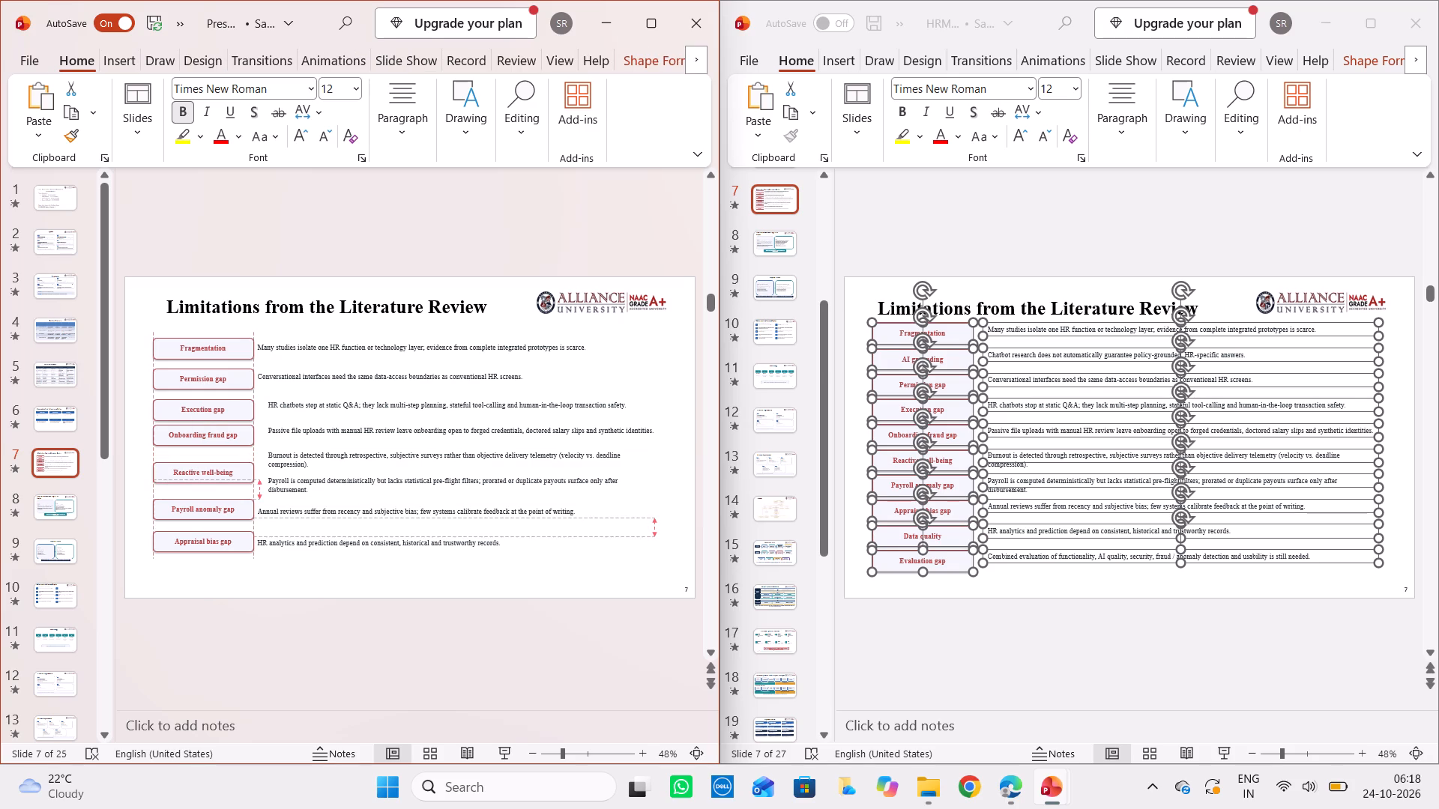
{"action": "left_click_drag", "start_coordinate": [247, 472], "coordinate": [247, 482]}
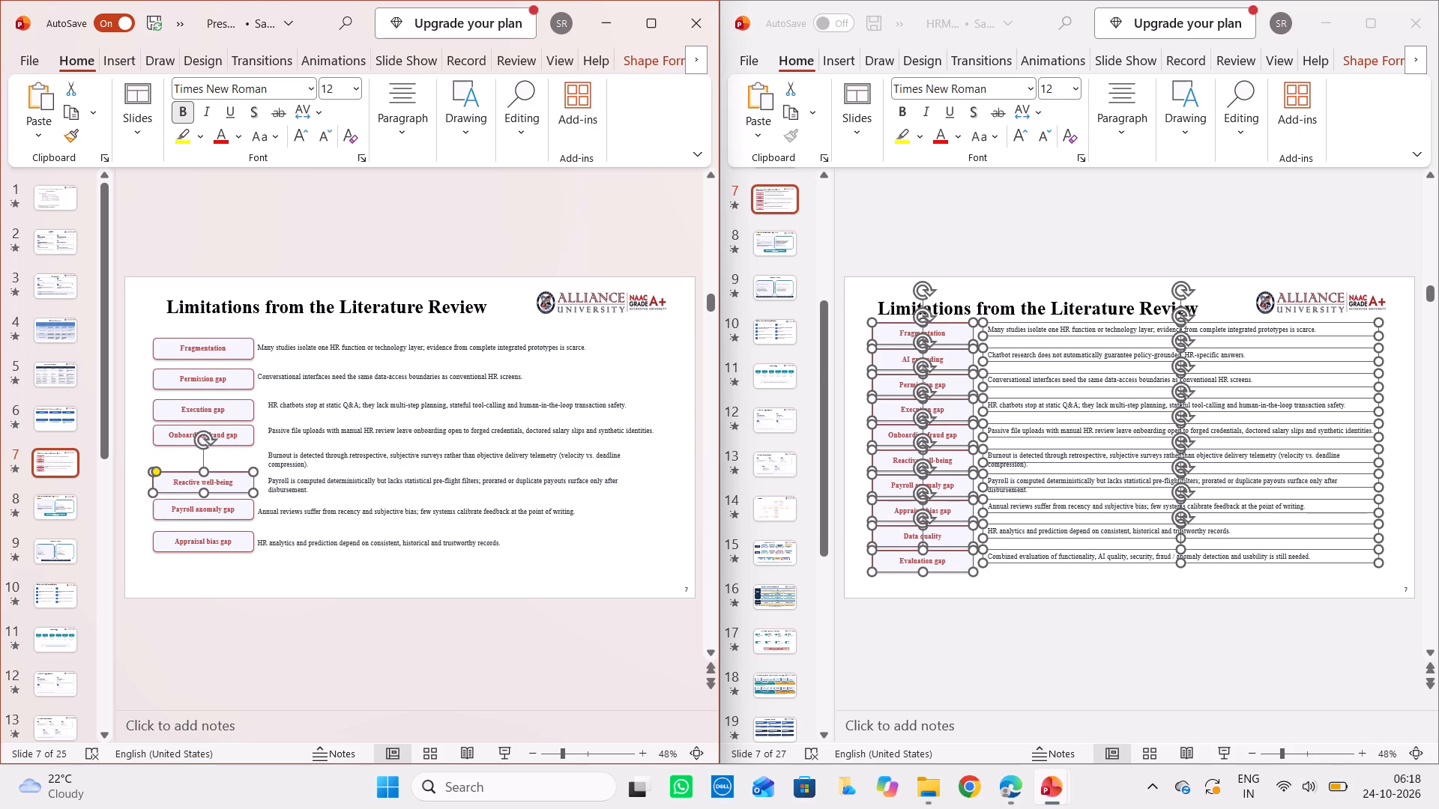
{"action": "left_click", "coordinate": [309, 491]}
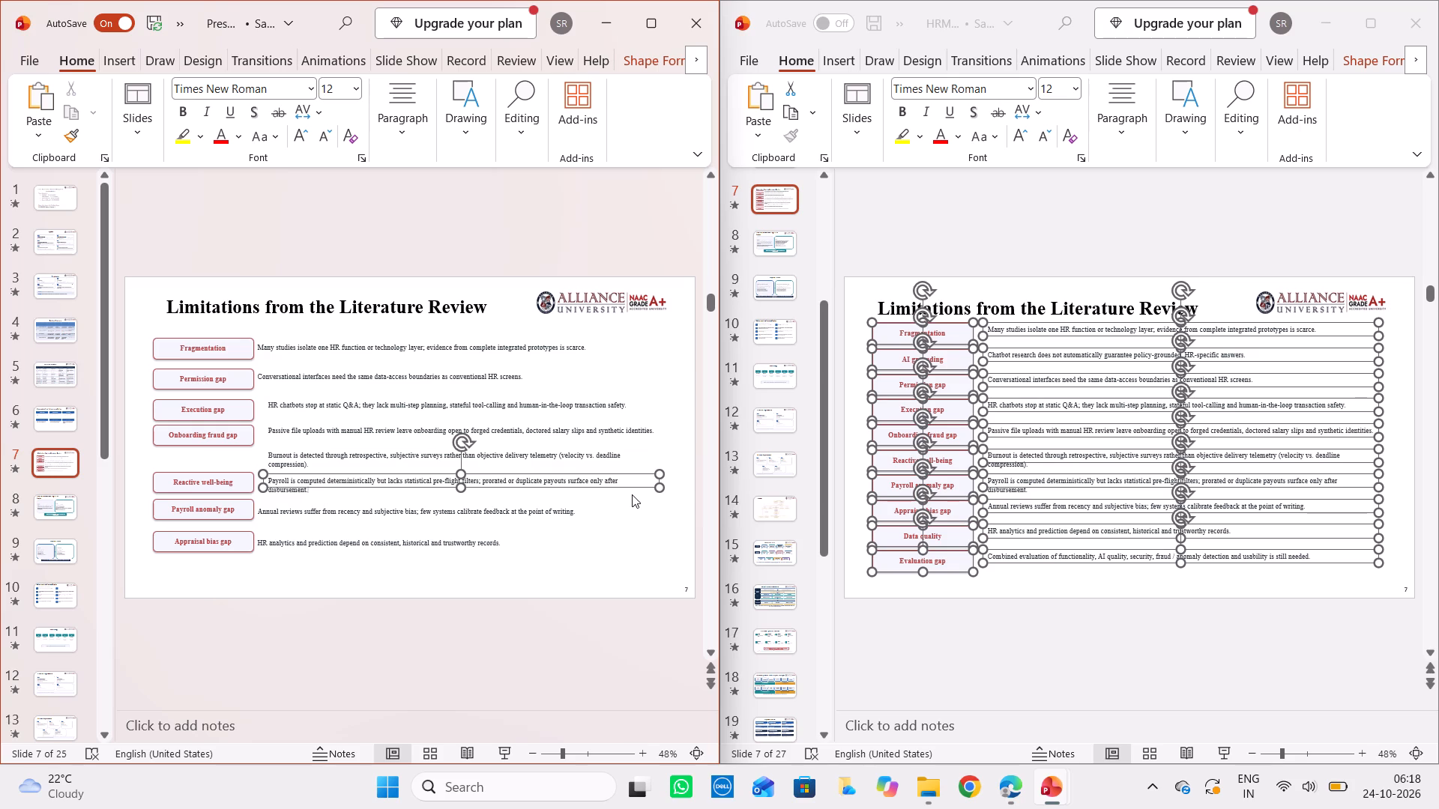
{"action": "left_click", "coordinate": [660, 489]}
{"action": "left_click_drag", "start_coordinate": [460, 488], "coordinate": [456, 500]}
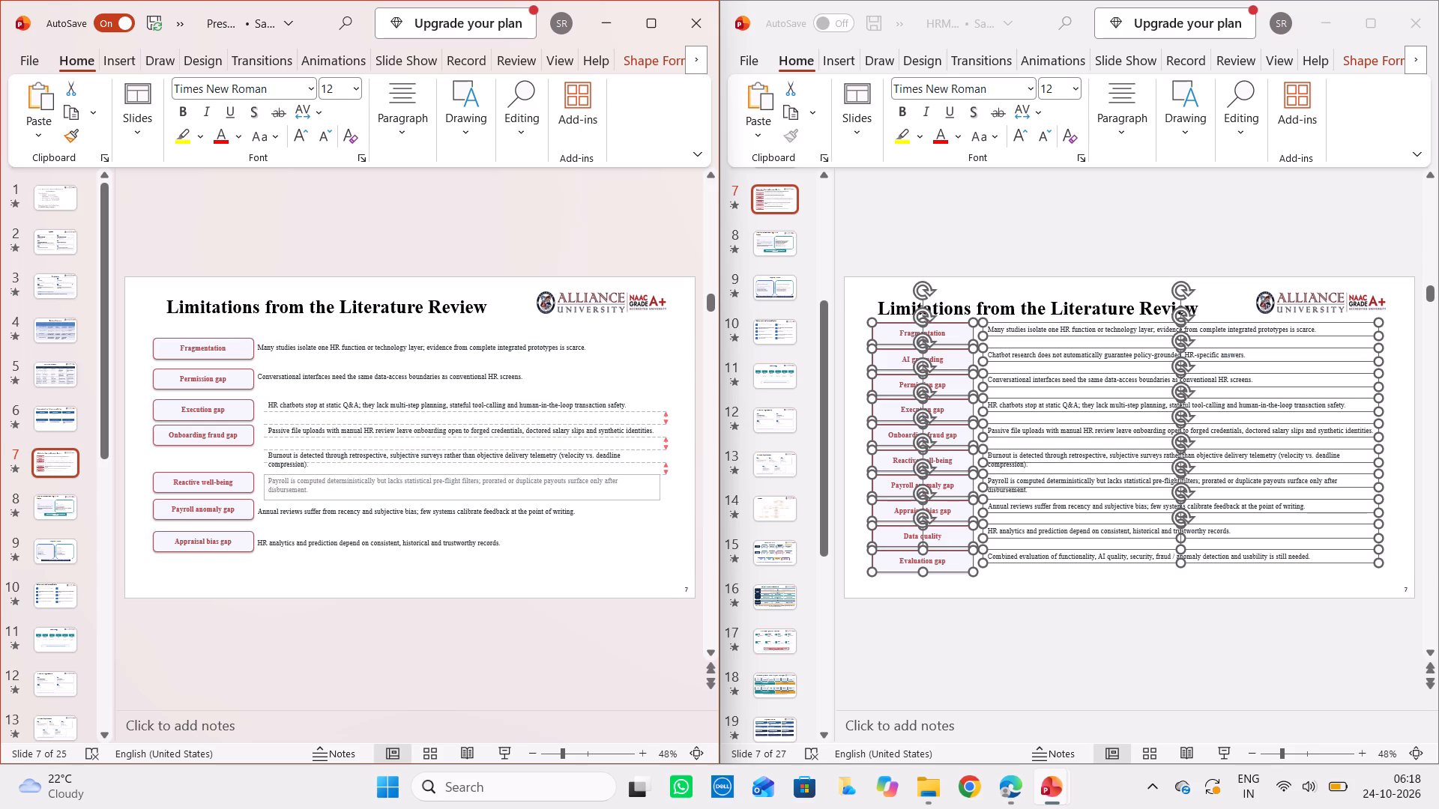
{"action": "left_click_drag", "start_coordinate": [456, 500], "coordinate": [456, 499]}
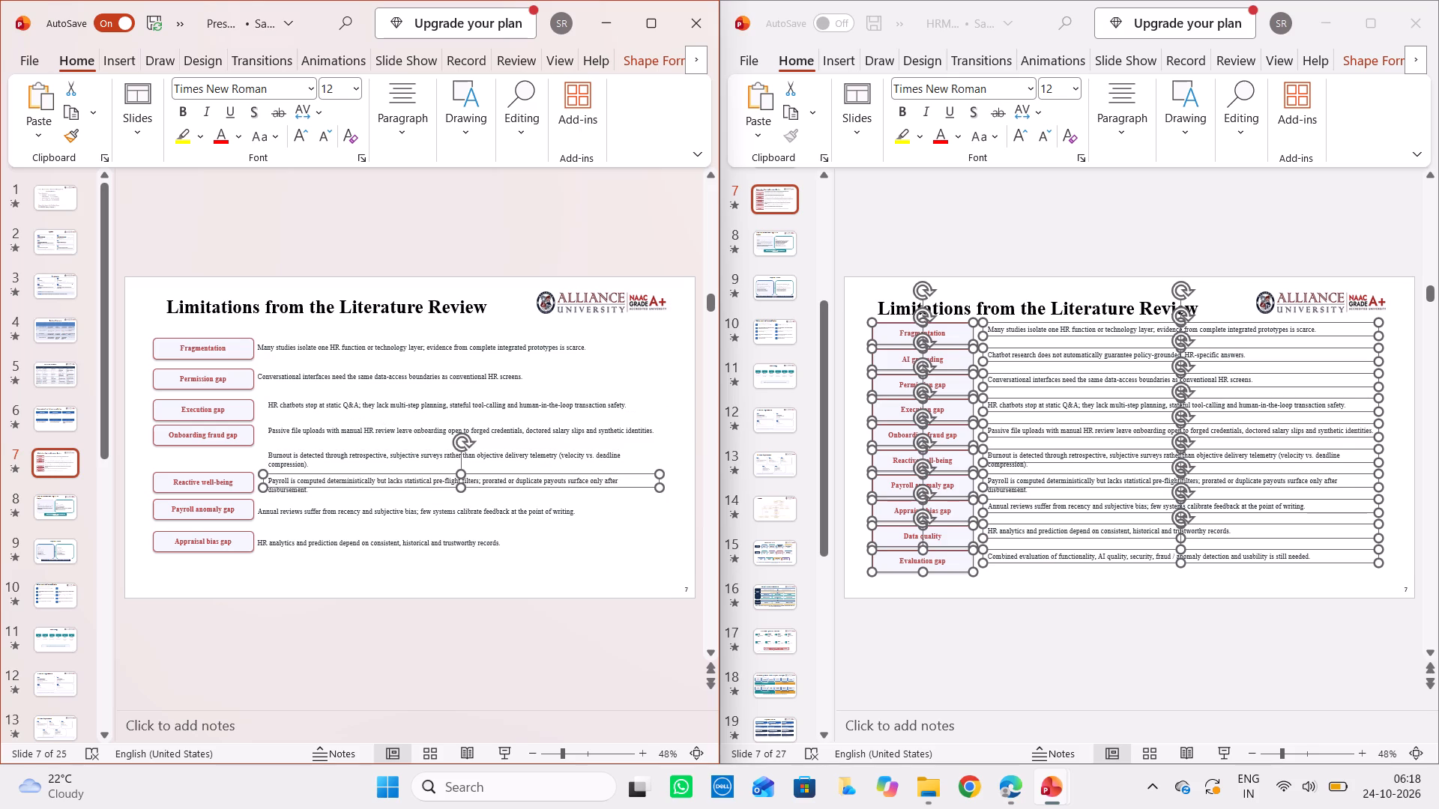
{"action": "left_click", "coordinate": [346, 482]}
{"action": "left_click", "coordinate": [631, 479]}
{"action": "left_click_drag", "start_coordinate": [631, 479], "coordinate": [630, 483]}
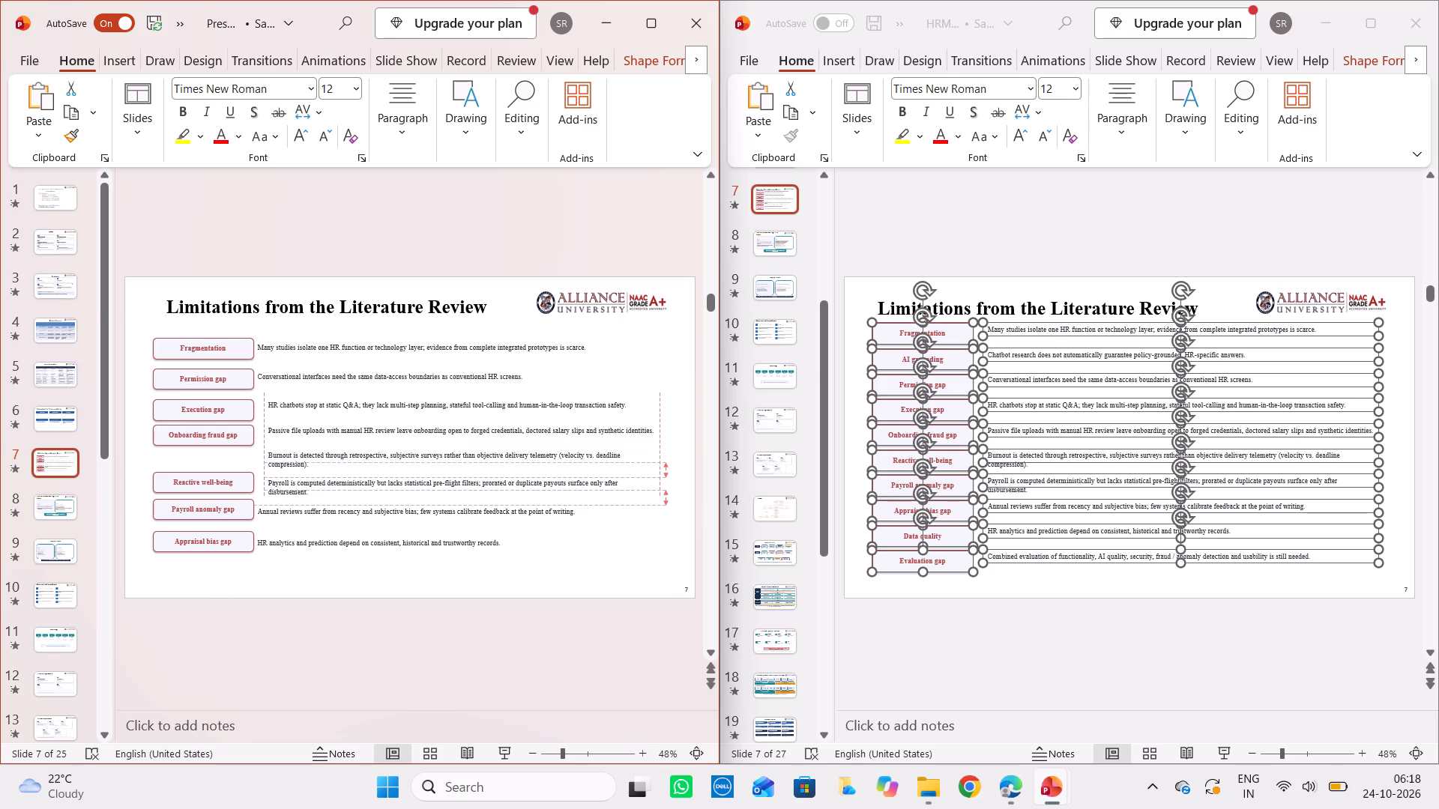
{"action": "left_click_drag", "start_coordinate": [630, 483], "coordinate": [622, 479]}
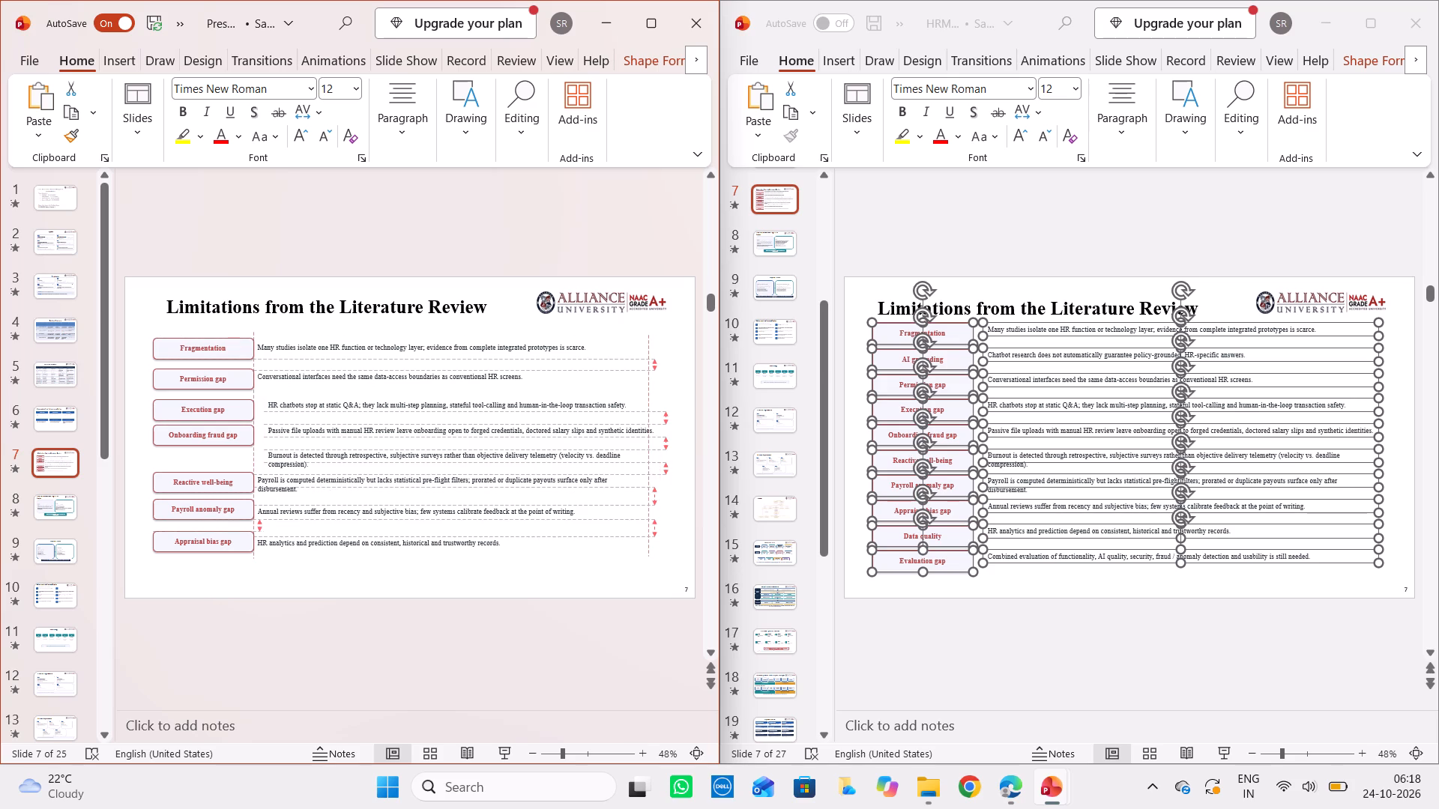
{"action": "left_click_drag", "start_coordinate": [622, 479], "coordinate": [621, 477]}
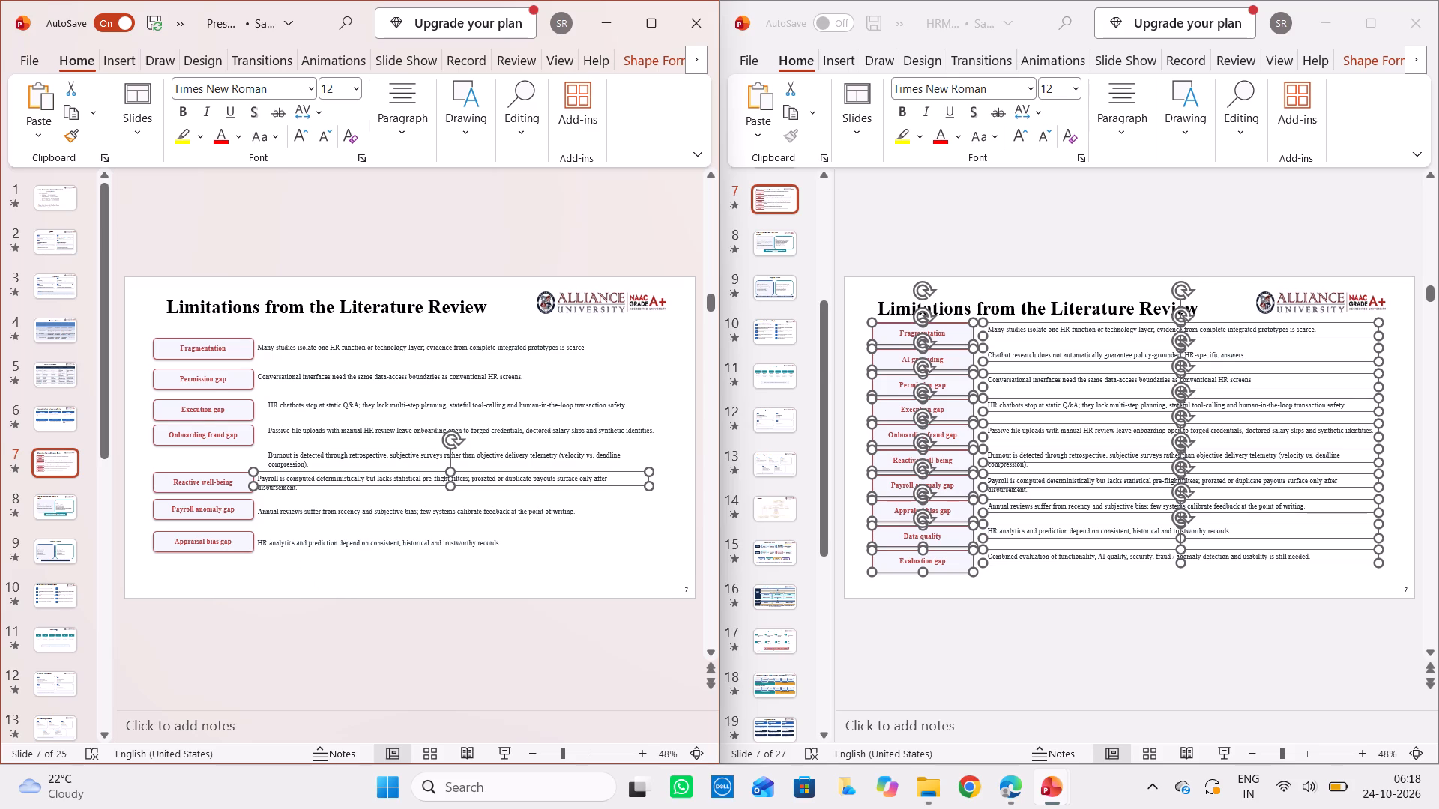
Move the Onboarding fraud gap label box down to just above Reactive well-being, and lower the Execution gap label box slightly.
{"action": "left_click_drag", "start_coordinate": [247, 435], "coordinate": [249, 452]}
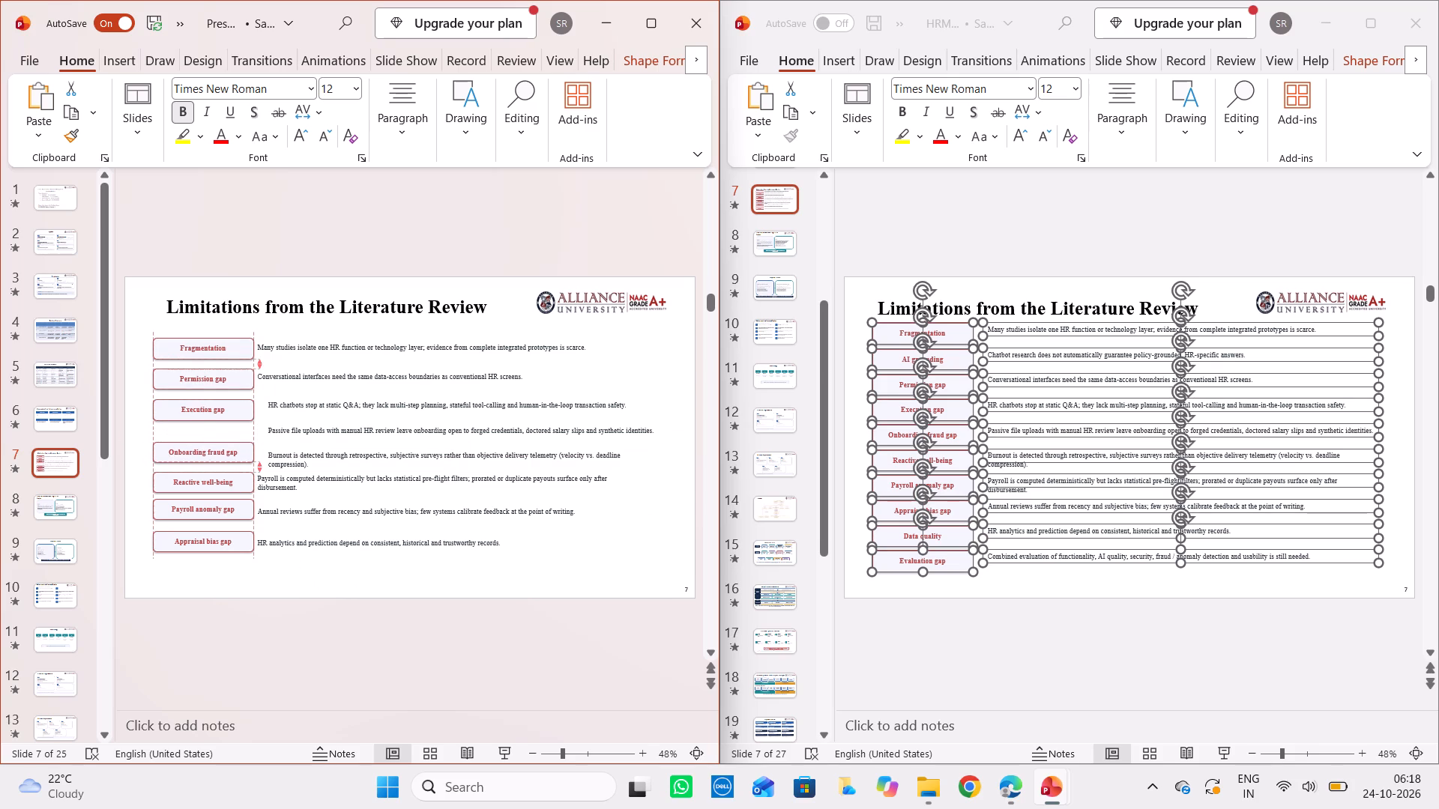
{"action": "left_click_drag", "start_coordinate": [249, 452], "coordinate": [248, 452]}
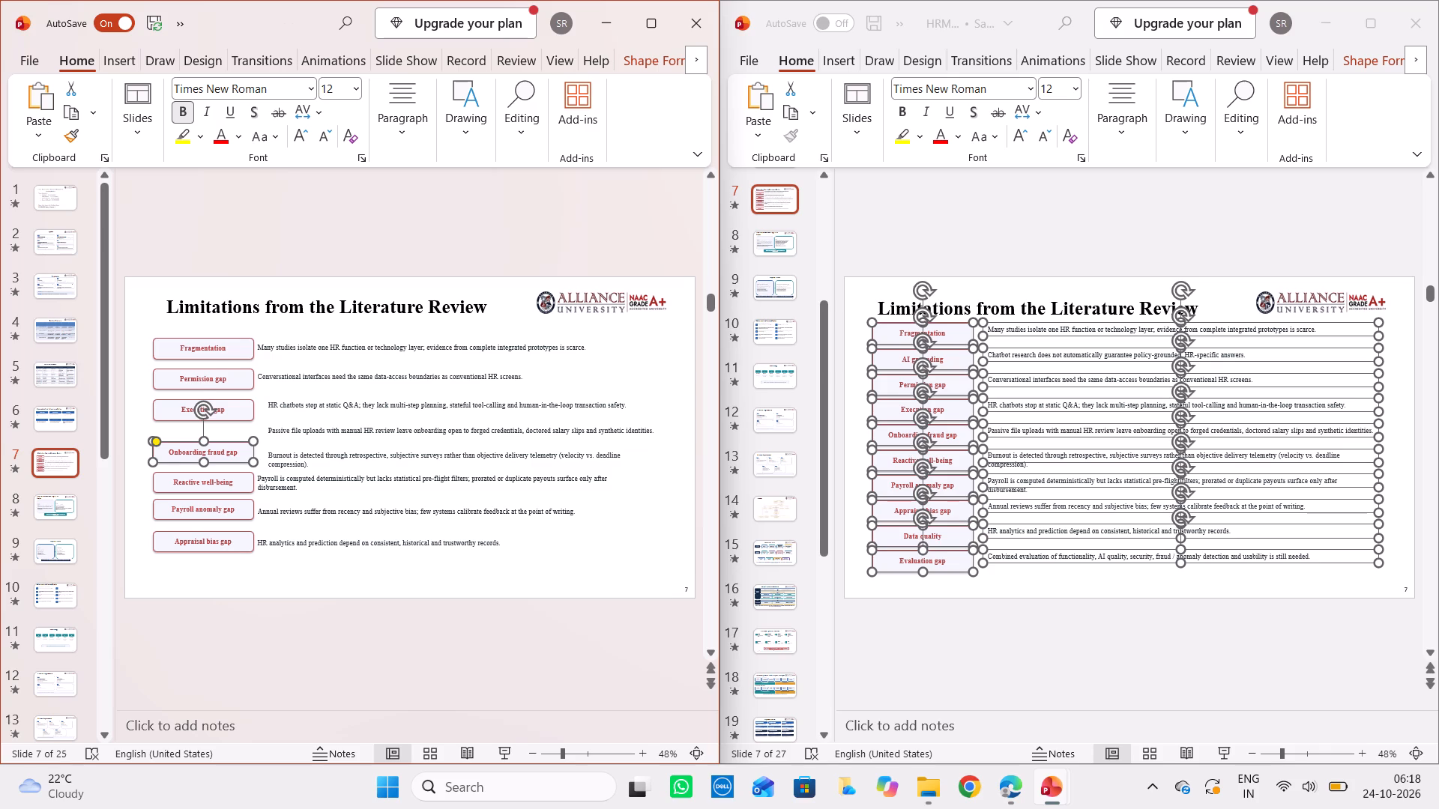
{"action": "left_click_drag", "start_coordinate": [243, 410], "coordinate": [242, 419]}
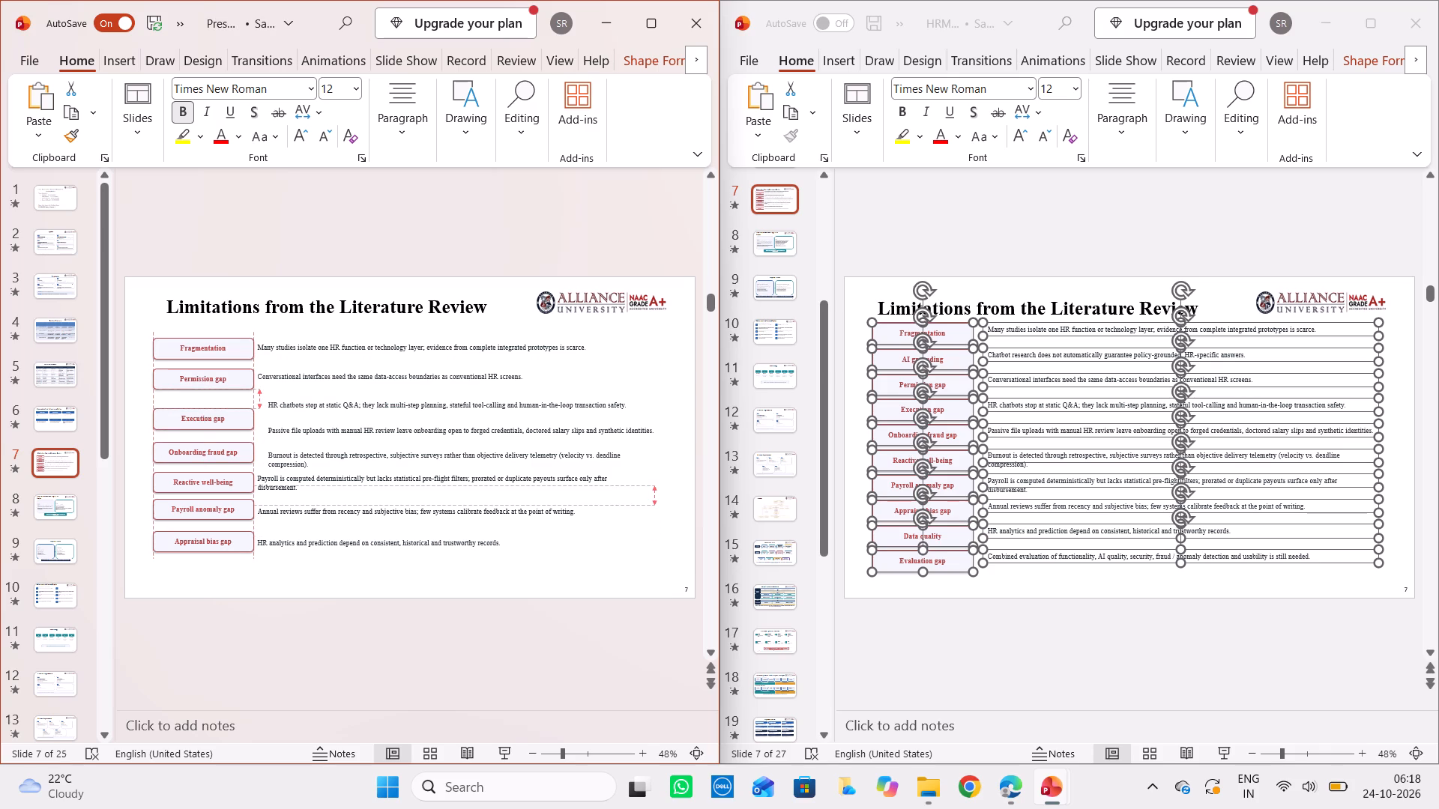
{"action": "left_click_drag", "start_coordinate": [242, 419], "coordinate": [241, 419]}
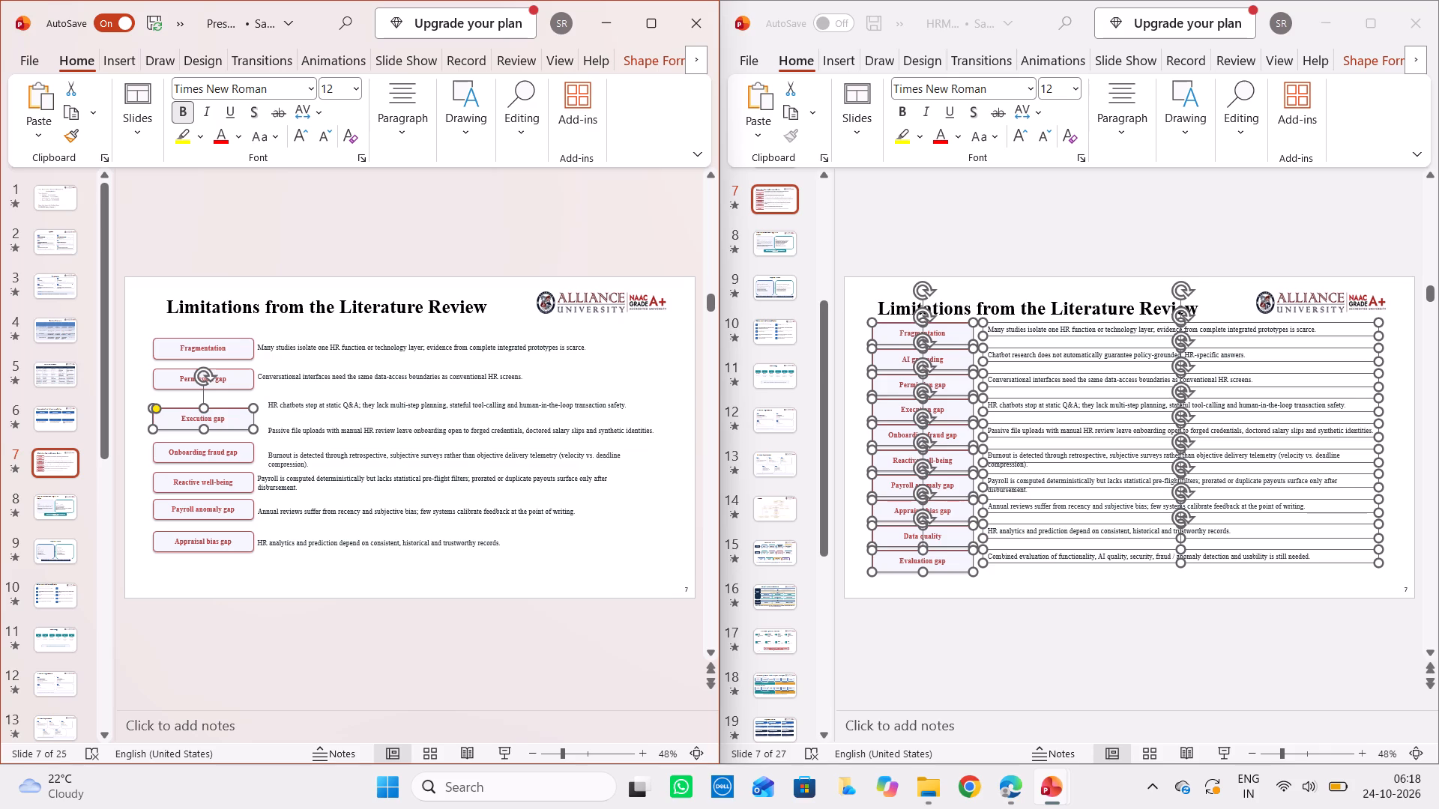
Even out the label box spacing by lowering Appraisal bias gap, Payroll anomaly gap and Permission gap slightly and raising Execution gap a little.
{"action": "left_click_drag", "start_coordinate": [239, 542], "coordinate": [237, 552]}
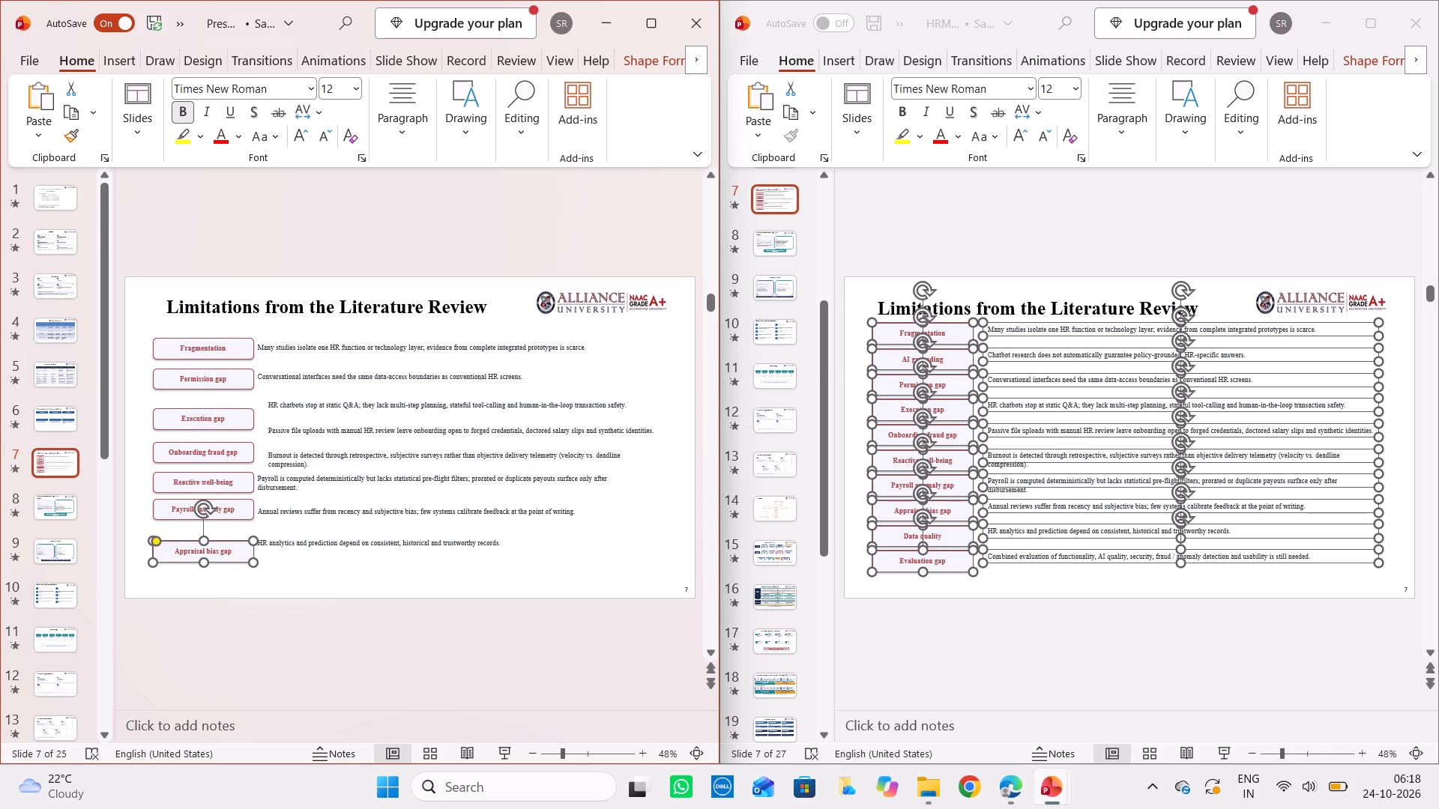
{"action": "left_click_drag", "start_coordinate": [246, 508], "coordinate": [245, 515]}
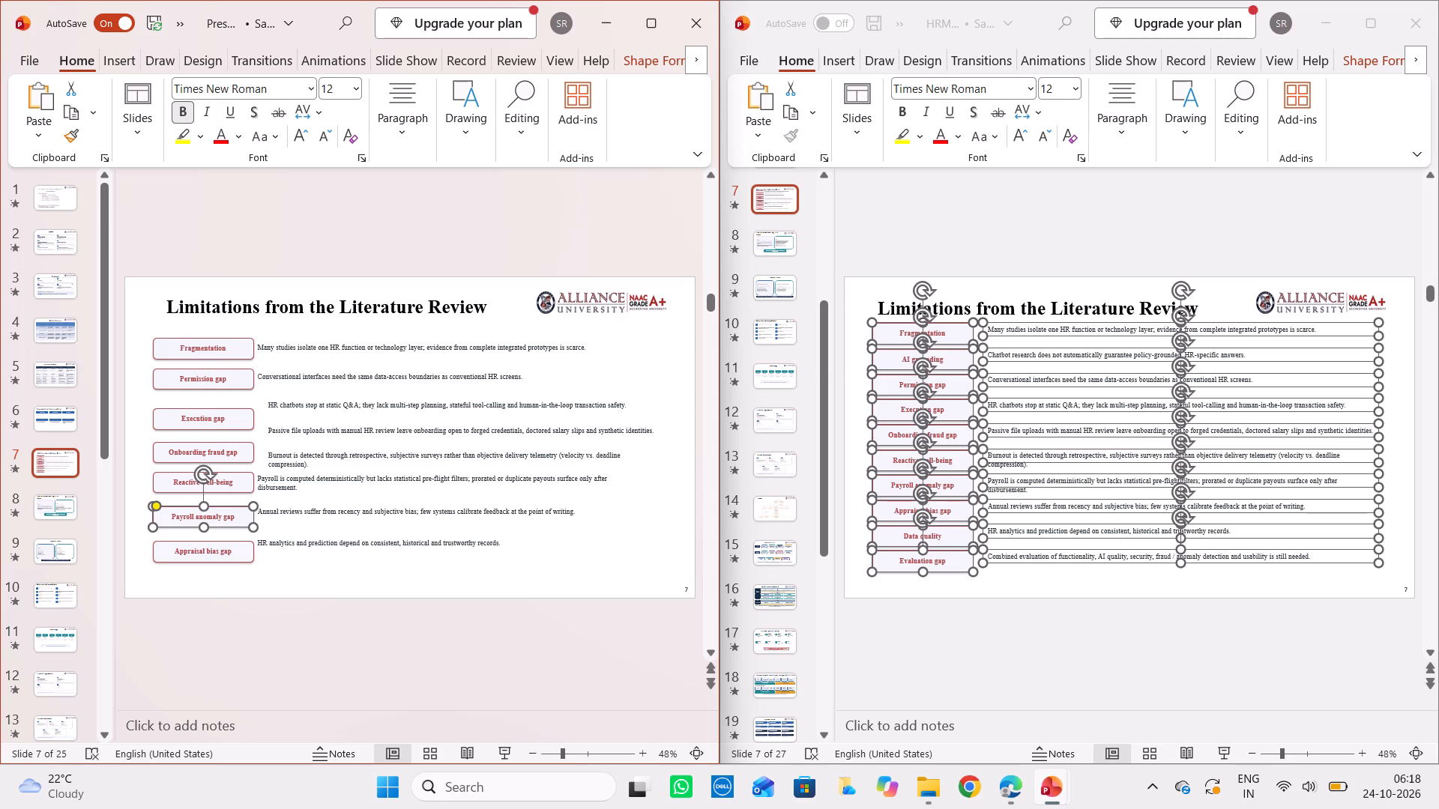
{"action": "left_click", "coordinate": [241, 422]}
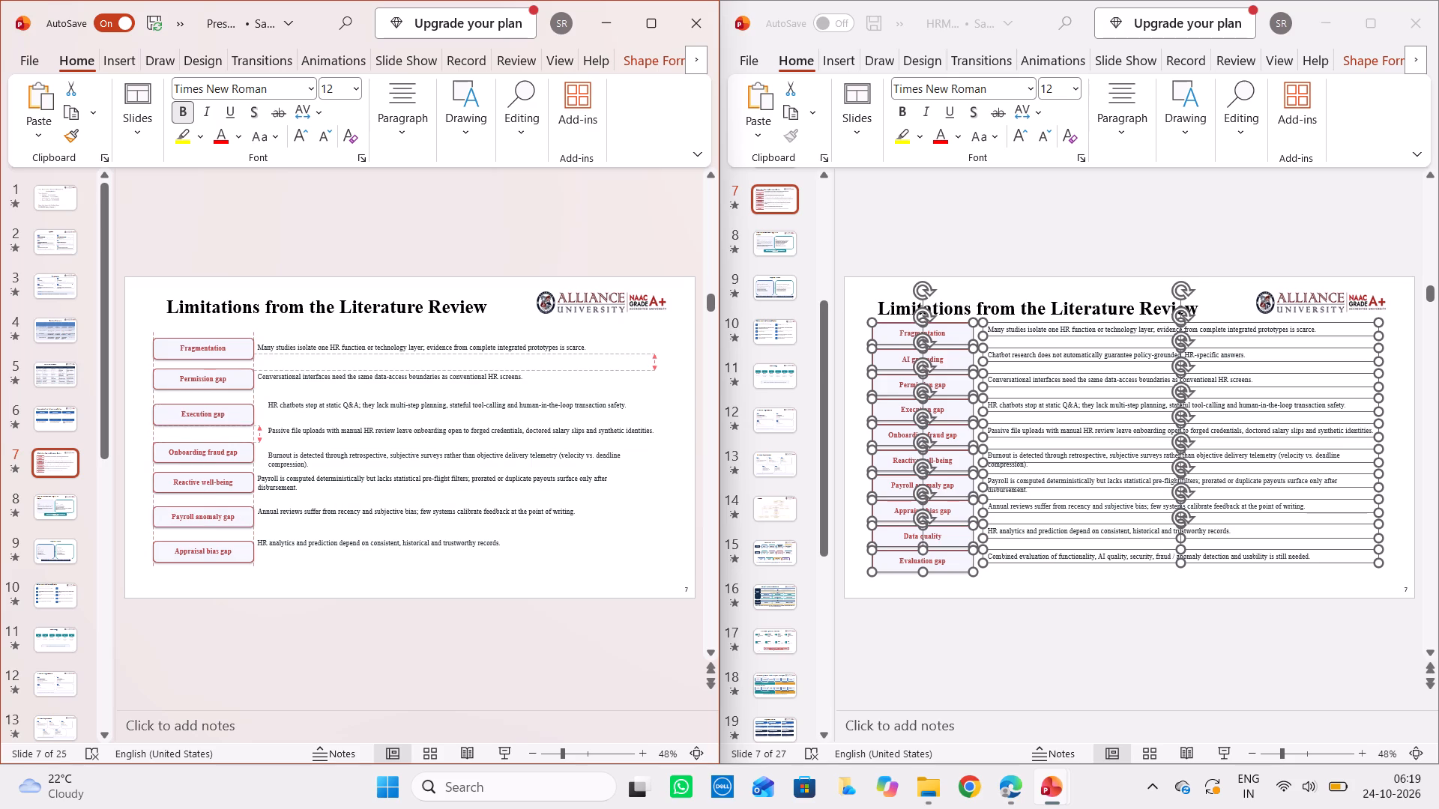
{"action": "left_click", "coordinate": [241, 379]}
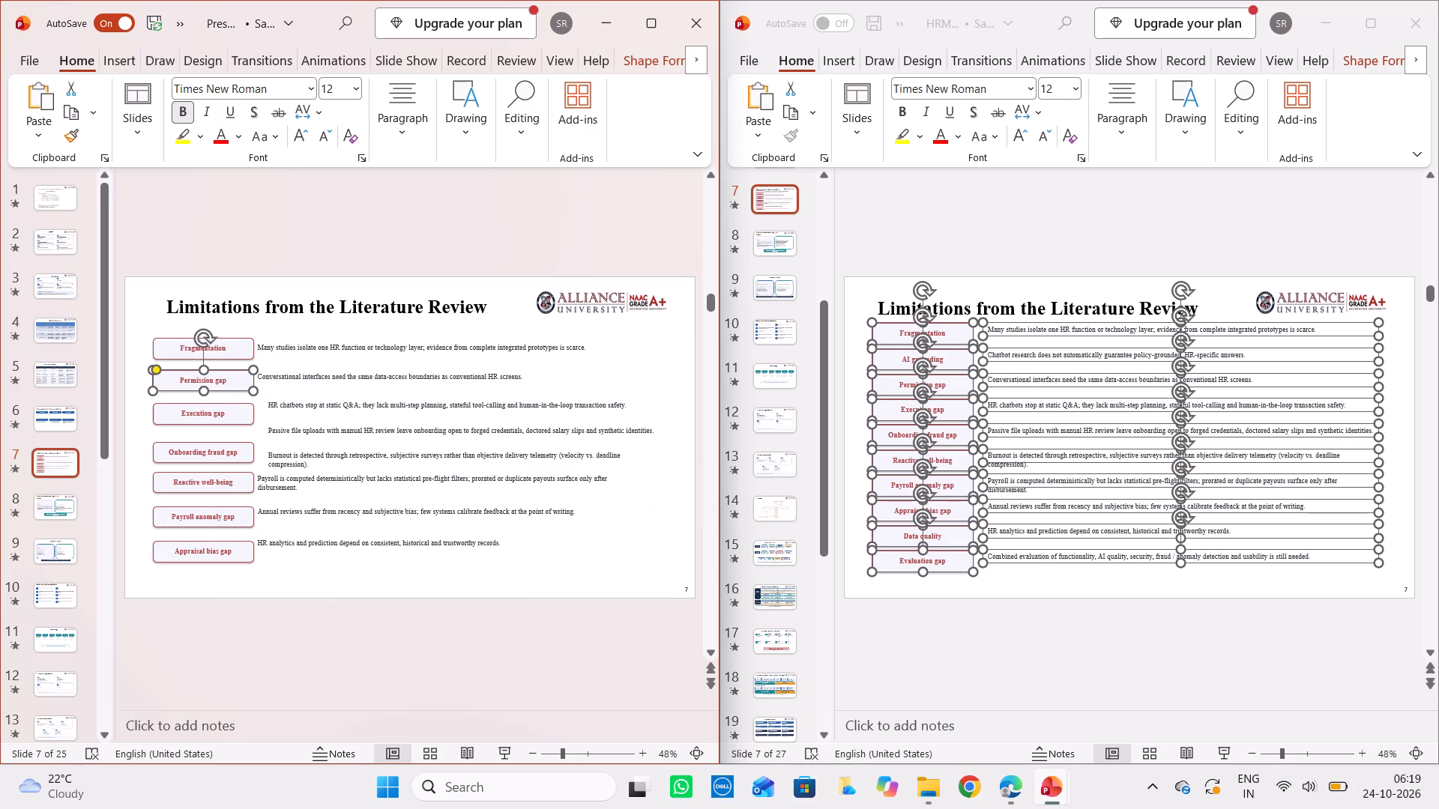
Raise the Onboarding fraud gap label box slightly to even out its spacing from the neighbouring labels.
{"action": "left_click", "coordinate": [250, 455]}
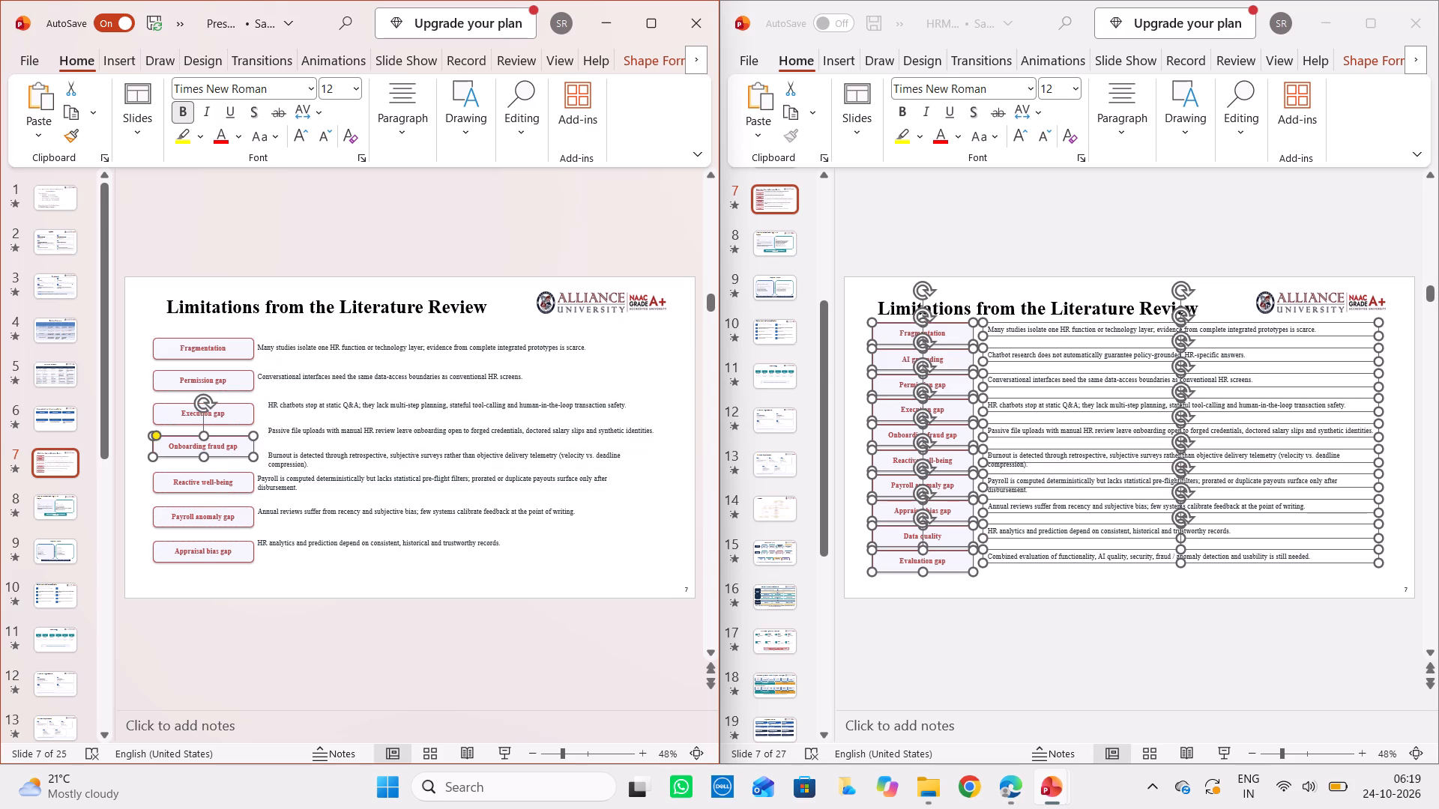
{"action": "left_click", "coordinate": [346, 590]}
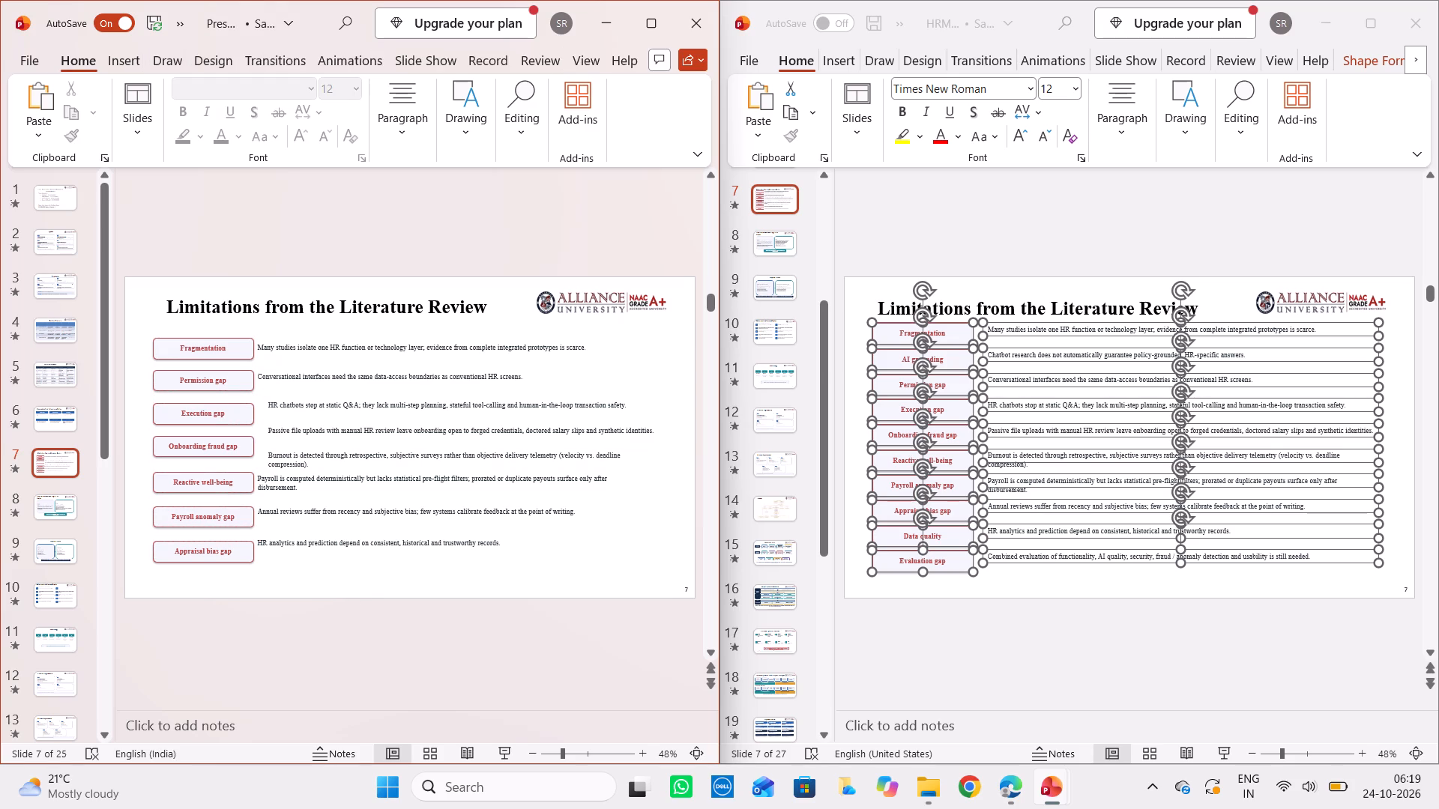
Shift the Fragmentation and Permission gap descriptions right to align with the indented descriptions, lowering the Permission gap one level with its label.
{"action": "left_click", "coordinate": [325, 345]}
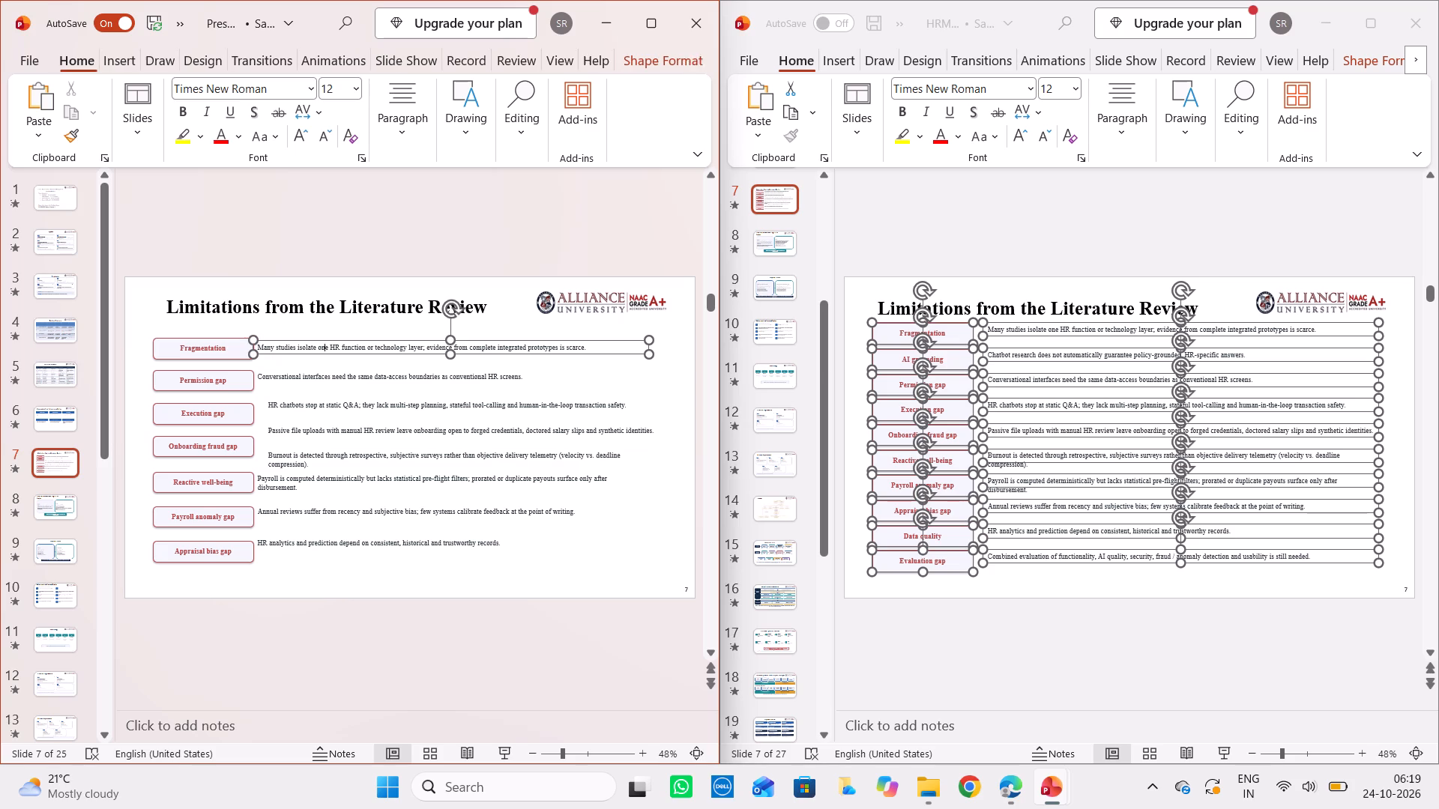
{"action": "left_click_drag", "start_coordinate": [612, 345], "coordinate": [628, 347]}
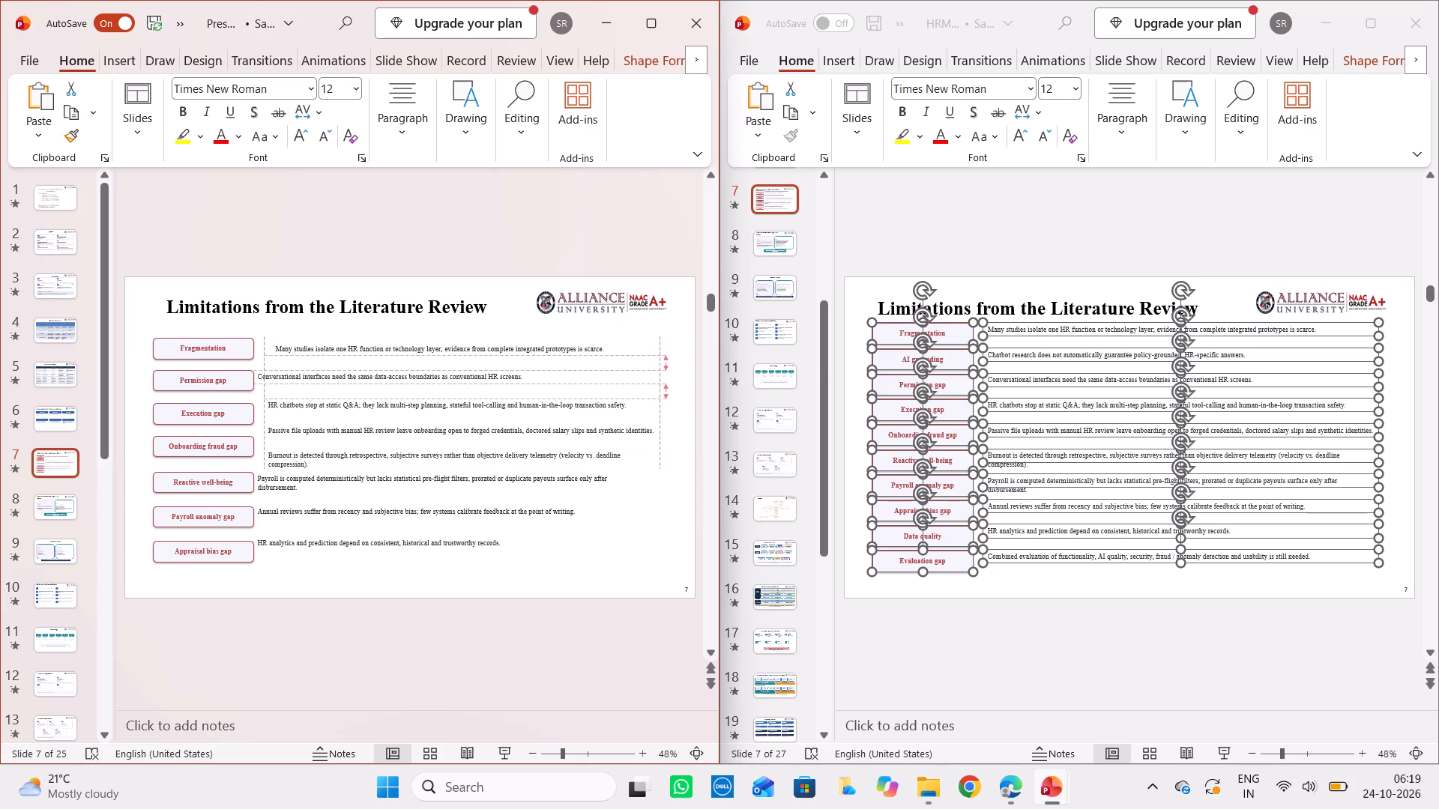
{"action": "left_click_drag", "start_coordinate": [628, 347], "coordinate": [621, 345]}
{"action": "left_click", "coordinate": [531, 375]}
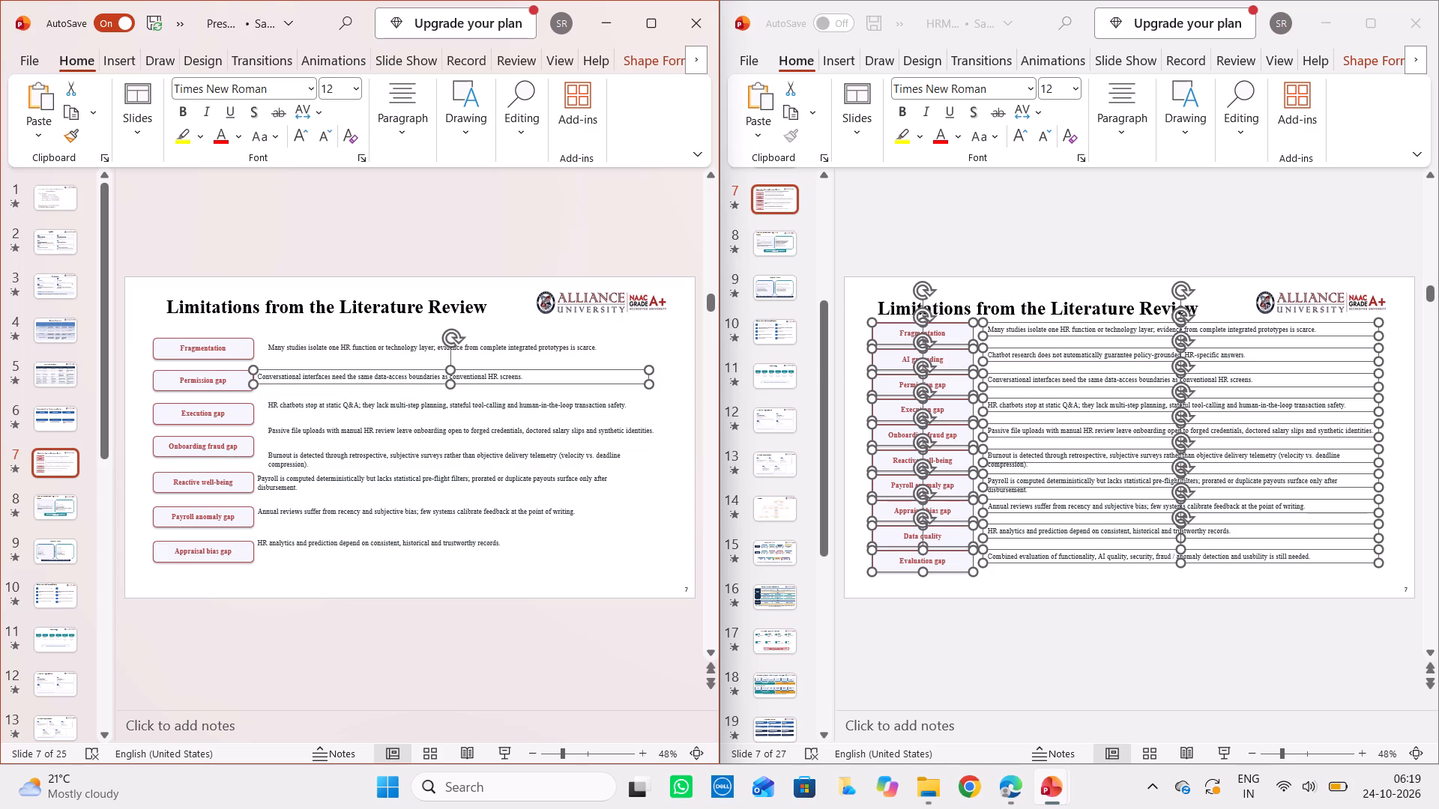
{"action": "left_click_drag", "start_coordinate": [521, 380], "coordinate": [535, 379]}
{"action": "left_click", "coordinate": [543, 379]}
{"action": "left_click_drag", "start_coordinate": [543, 379], "coordinate": [552, 378]}
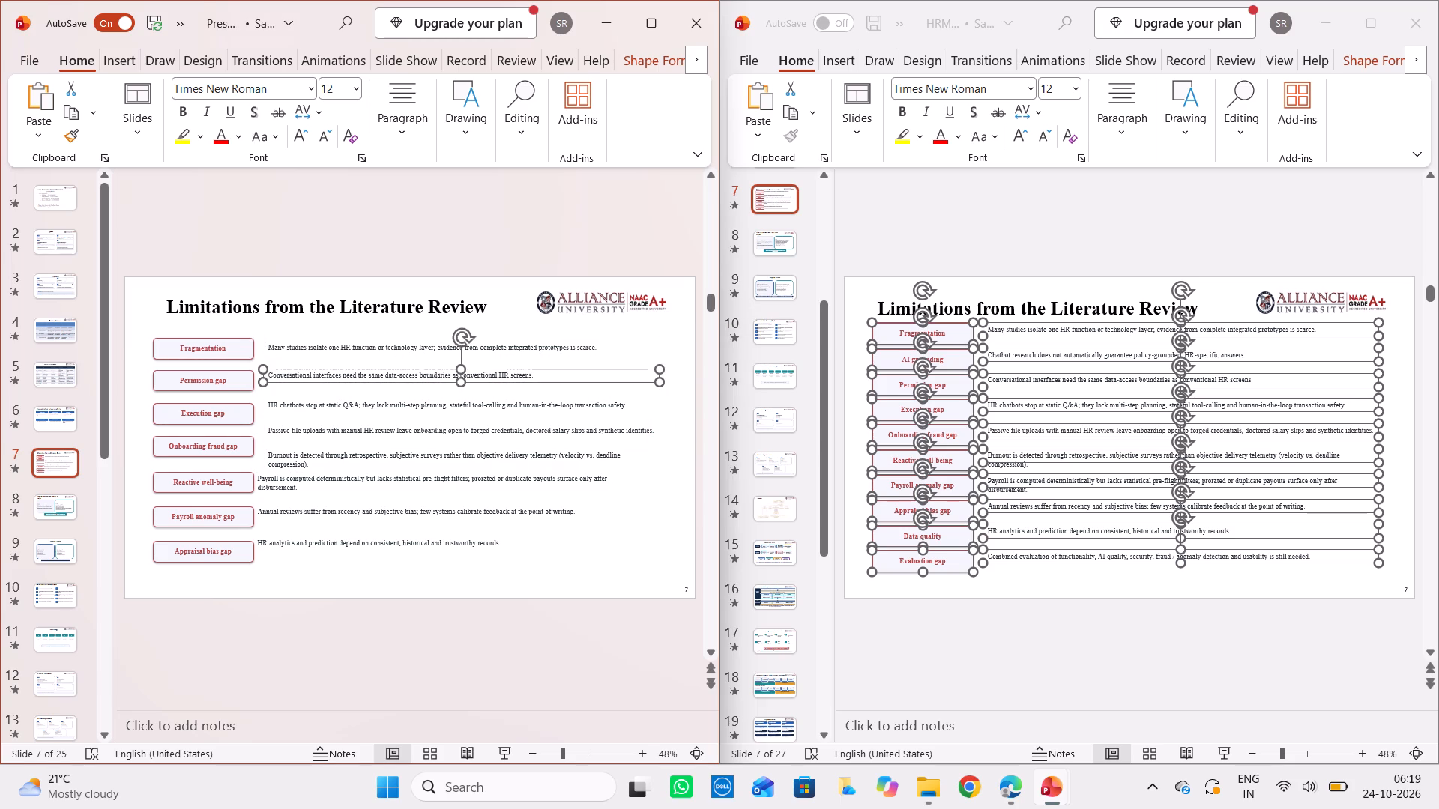
{"action": "left_click", "coordinate": [585, 375]}
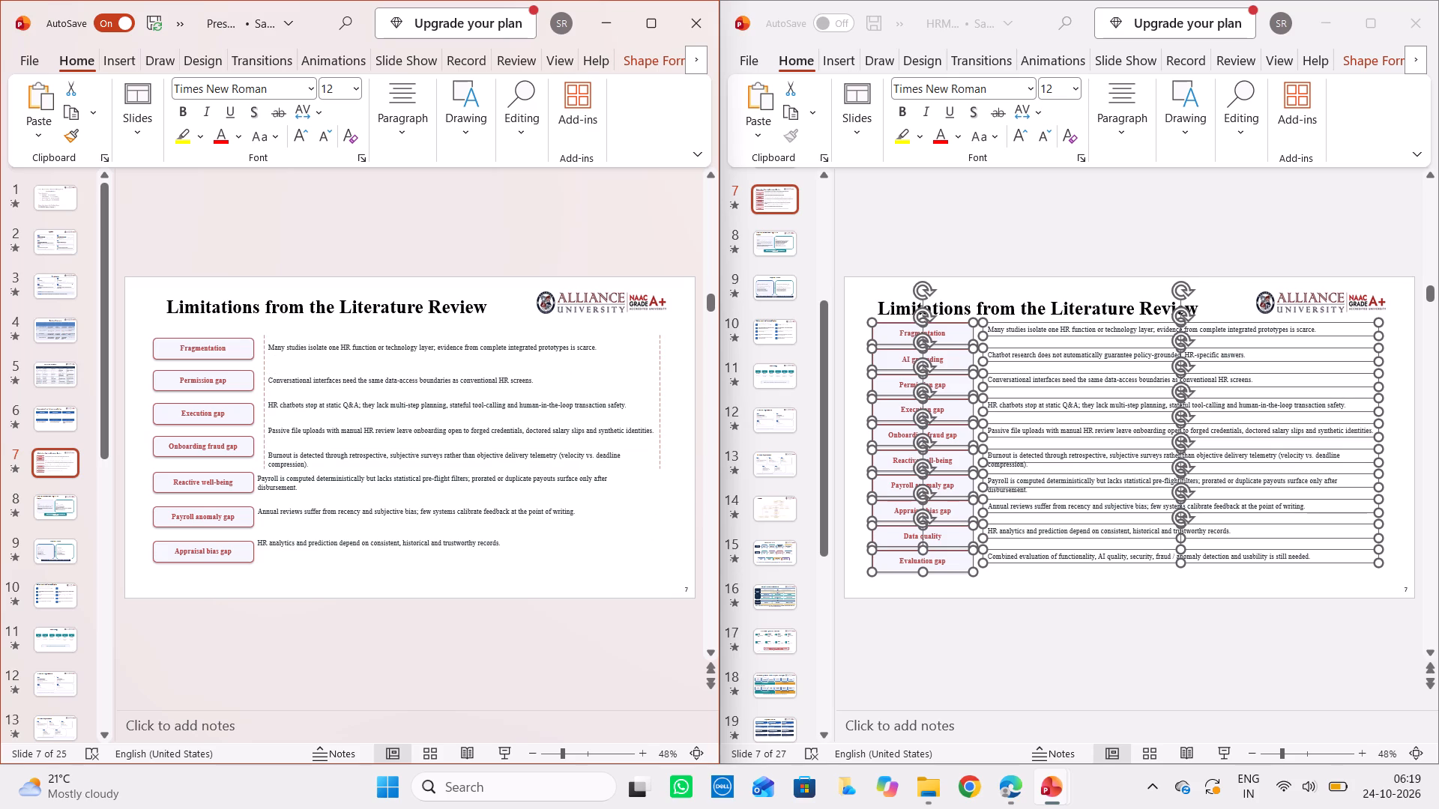
Lower the "HR chatbots stop at static Q&A" description level with the Execution gap label box.
{"action": "left_click", "coordinate": [636, 413]}
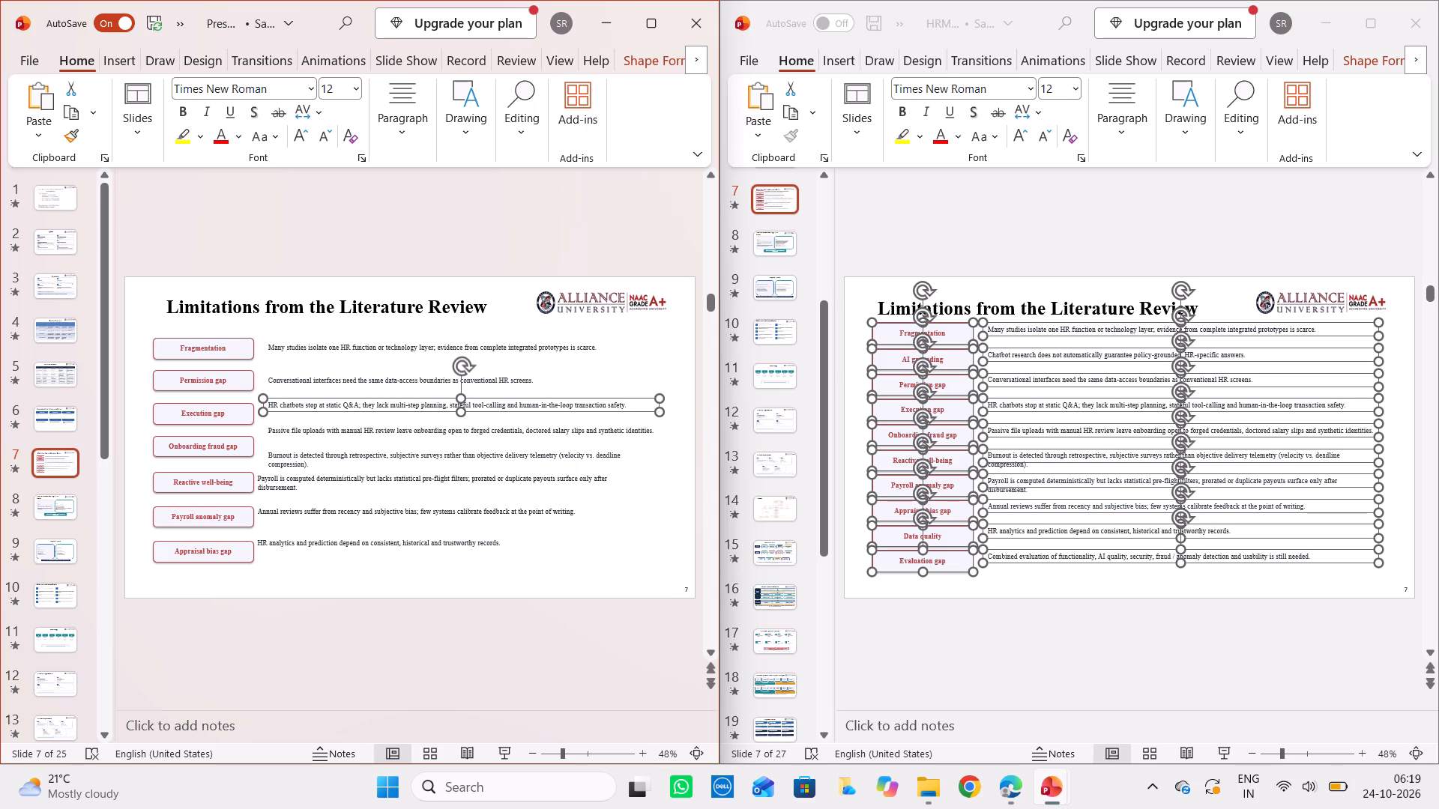
{"action": "left_click_drag", "start_coordinate": [633, 410], "coordinate": [634, 418]}
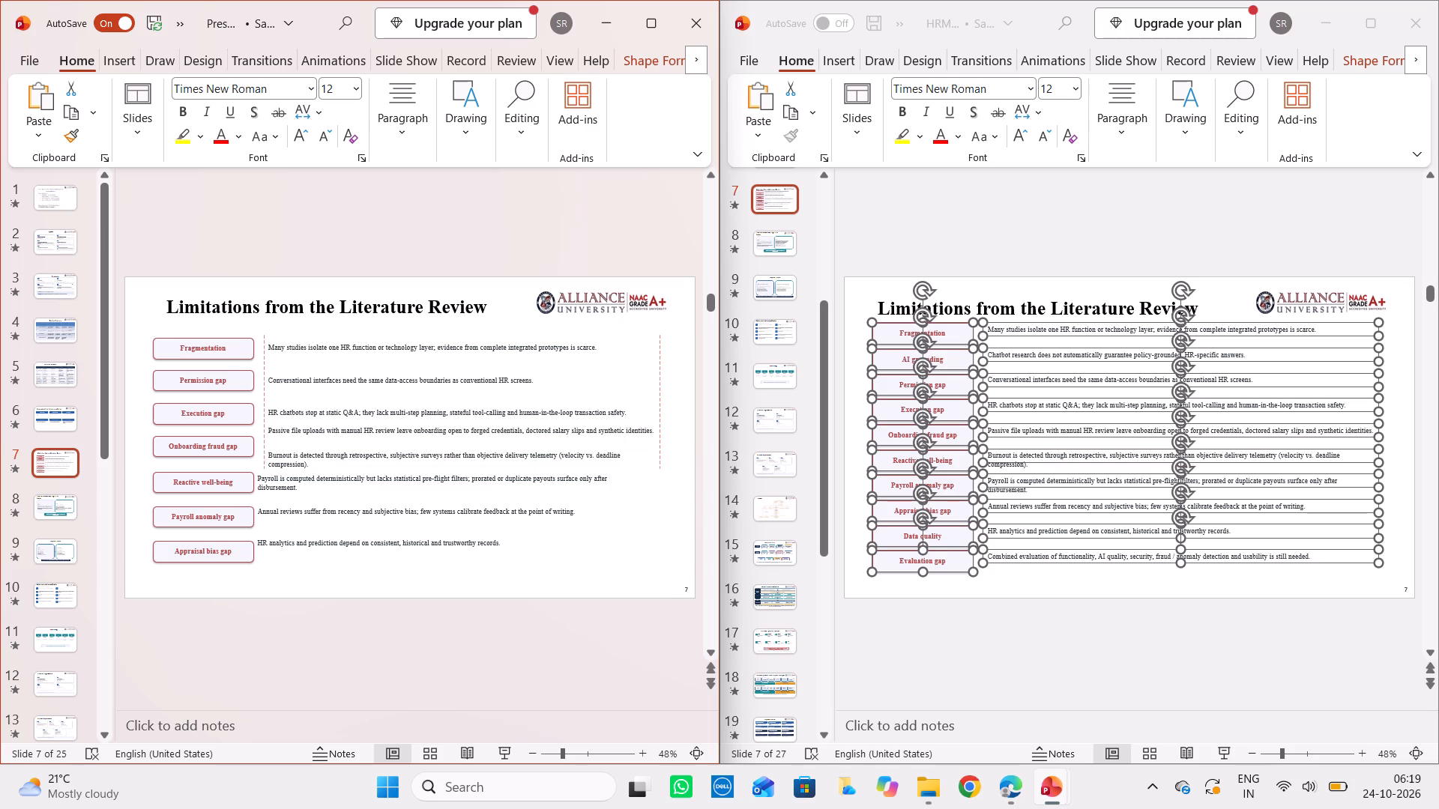
{"action": "left_click_drag", "start_coordinate": [634, 418], "coordinate": [636, 418]}
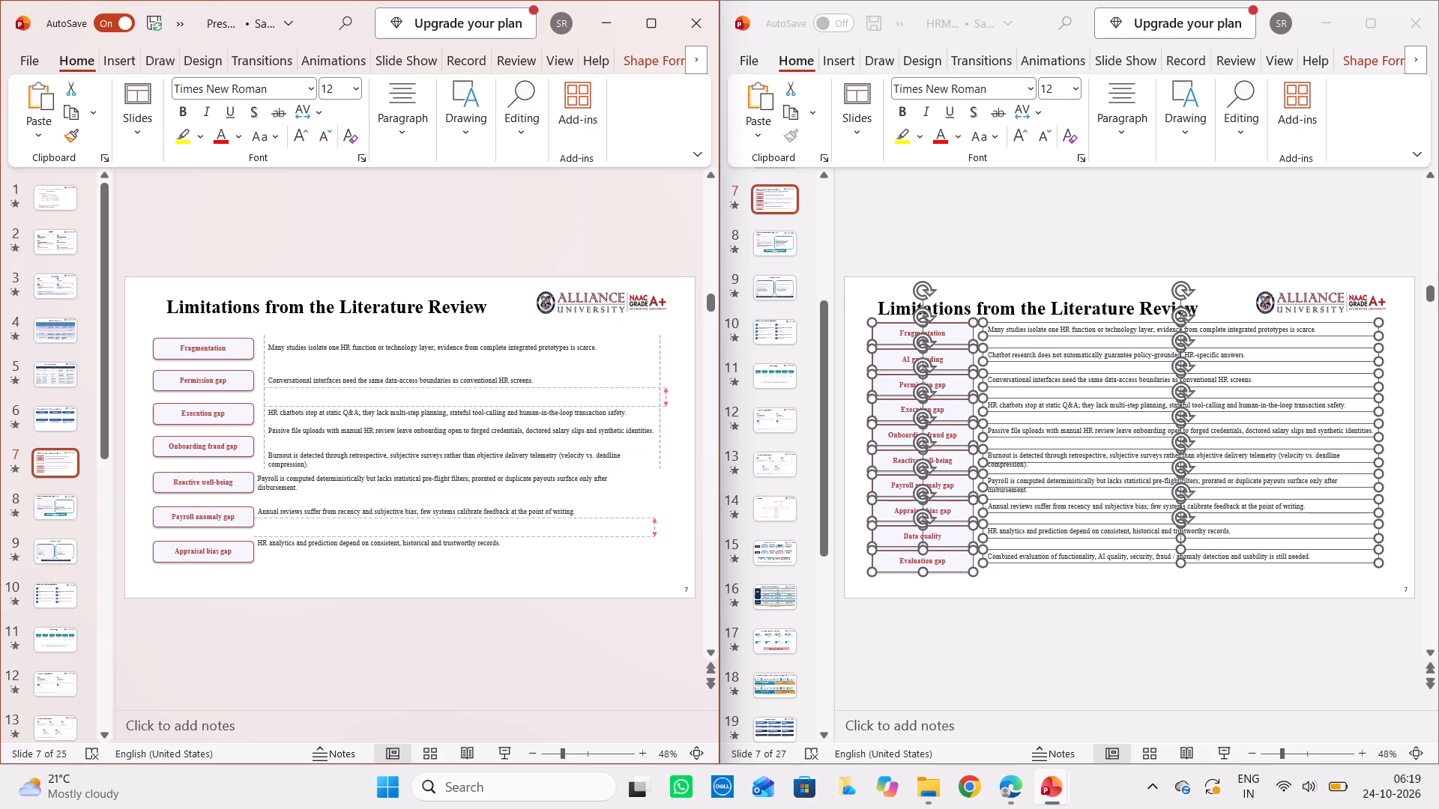
{"action": "left_click_drag", "start_coordinate": [636, 418], "coordinate": [636, 419]}
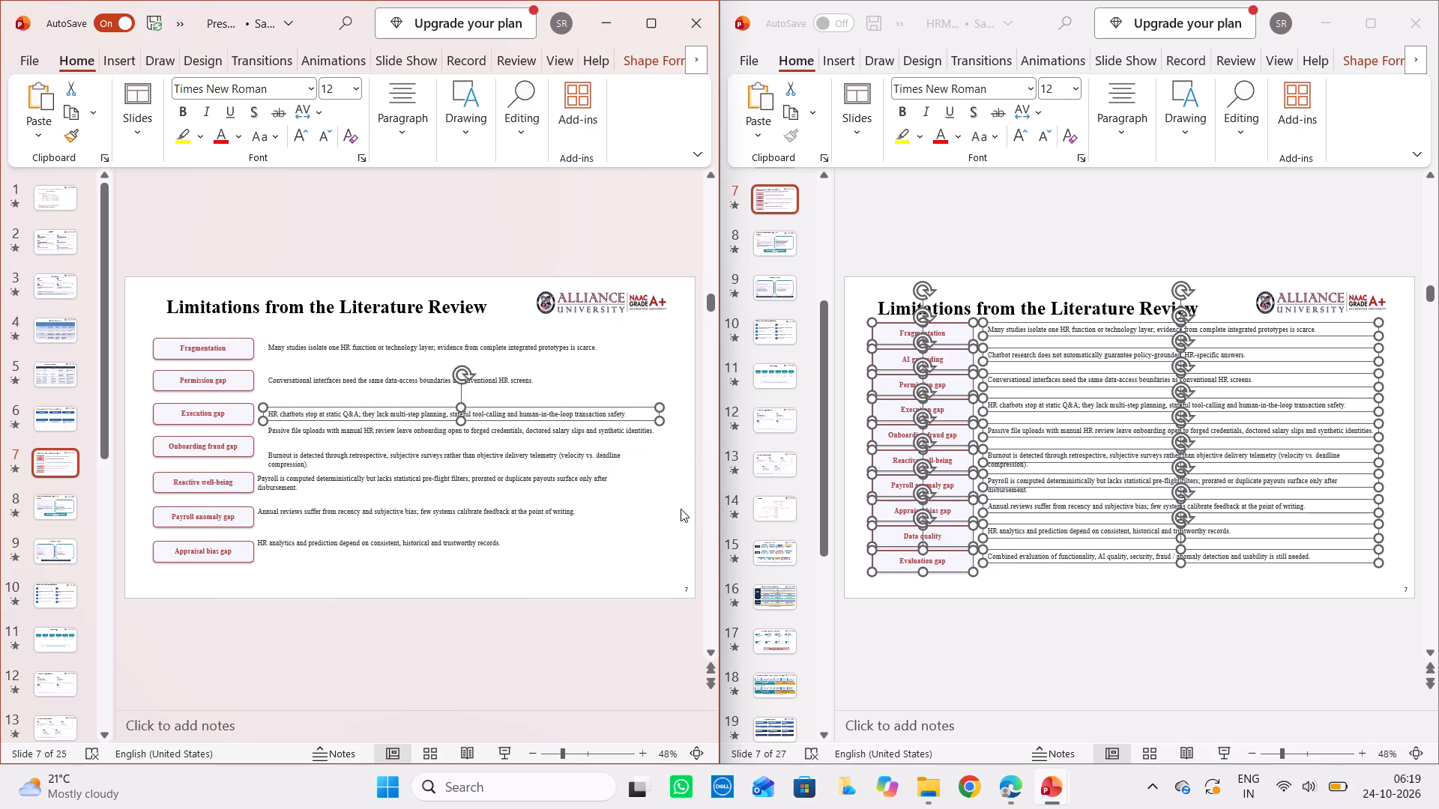
Move the "HR analytics and prediction" description level with Appraisal bias gap and align its left edge with the indented descriptions.
{"action": "left_click", "coordinate": [467, 546]}
{"action": "left_click_drag", "start_coordinate": [468, 545], "coordinate": [480, 548]}
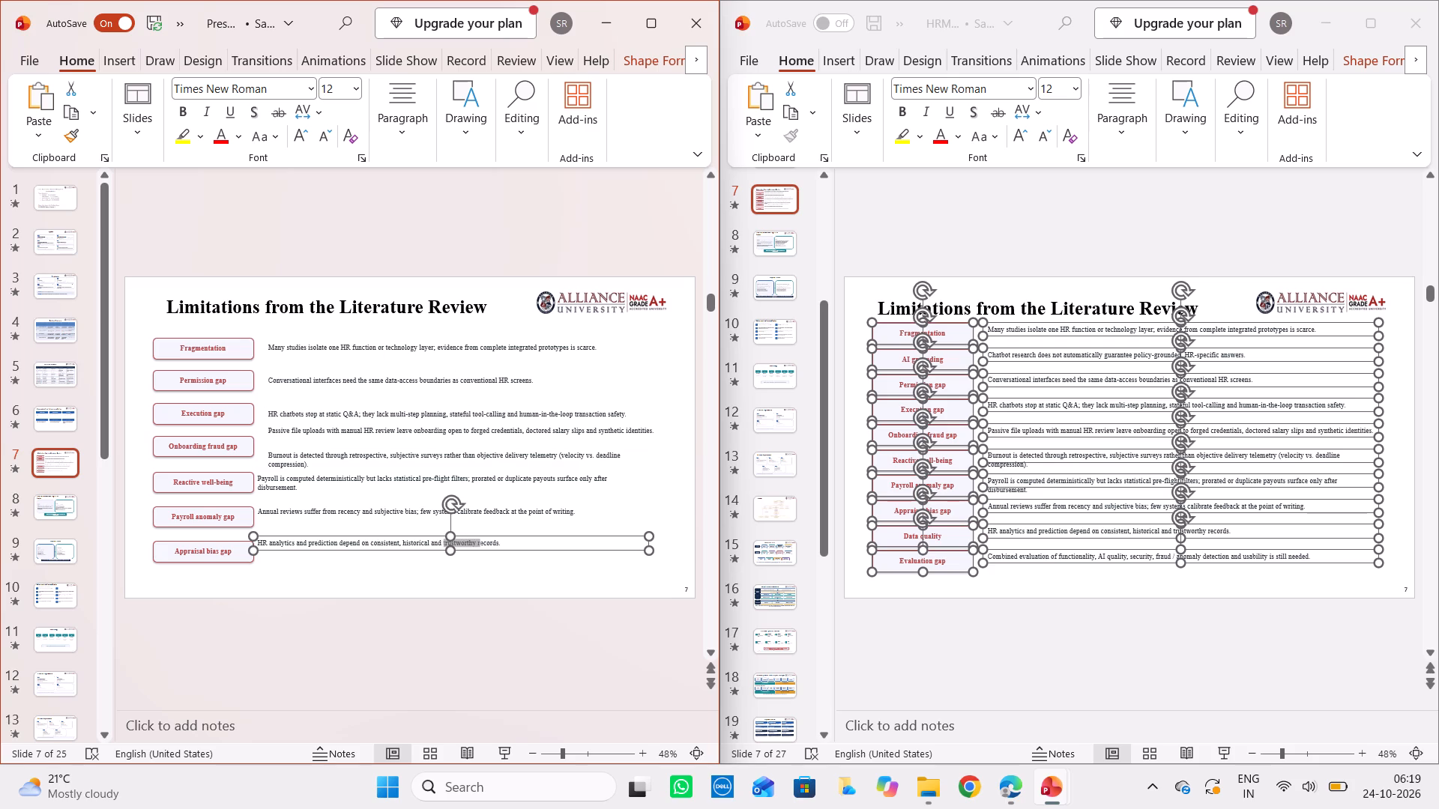
{"action": "left_click_drag", "start_coordinate": [480, 548], "coordinate": [478, 551]}
{"action": "left_click", "coordinate": [516, 543]}
{"action": "left_click", "coordinate": [516, 543]}
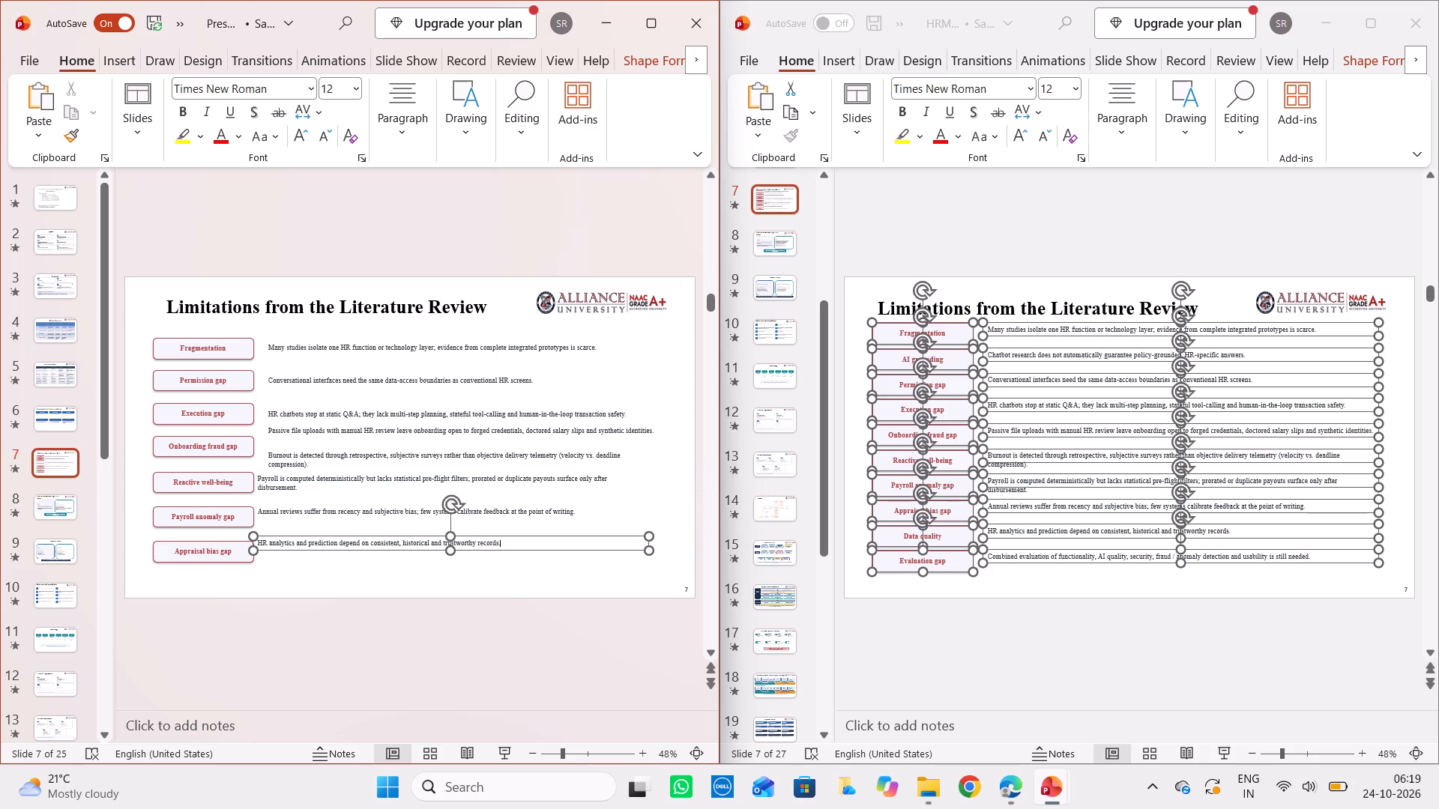
{"action": "left_click", "coordinate": [534, 542]}
{"action": "left_click_drag", "start_coordinate": [577, 542], "coordinate": [589, 553]}
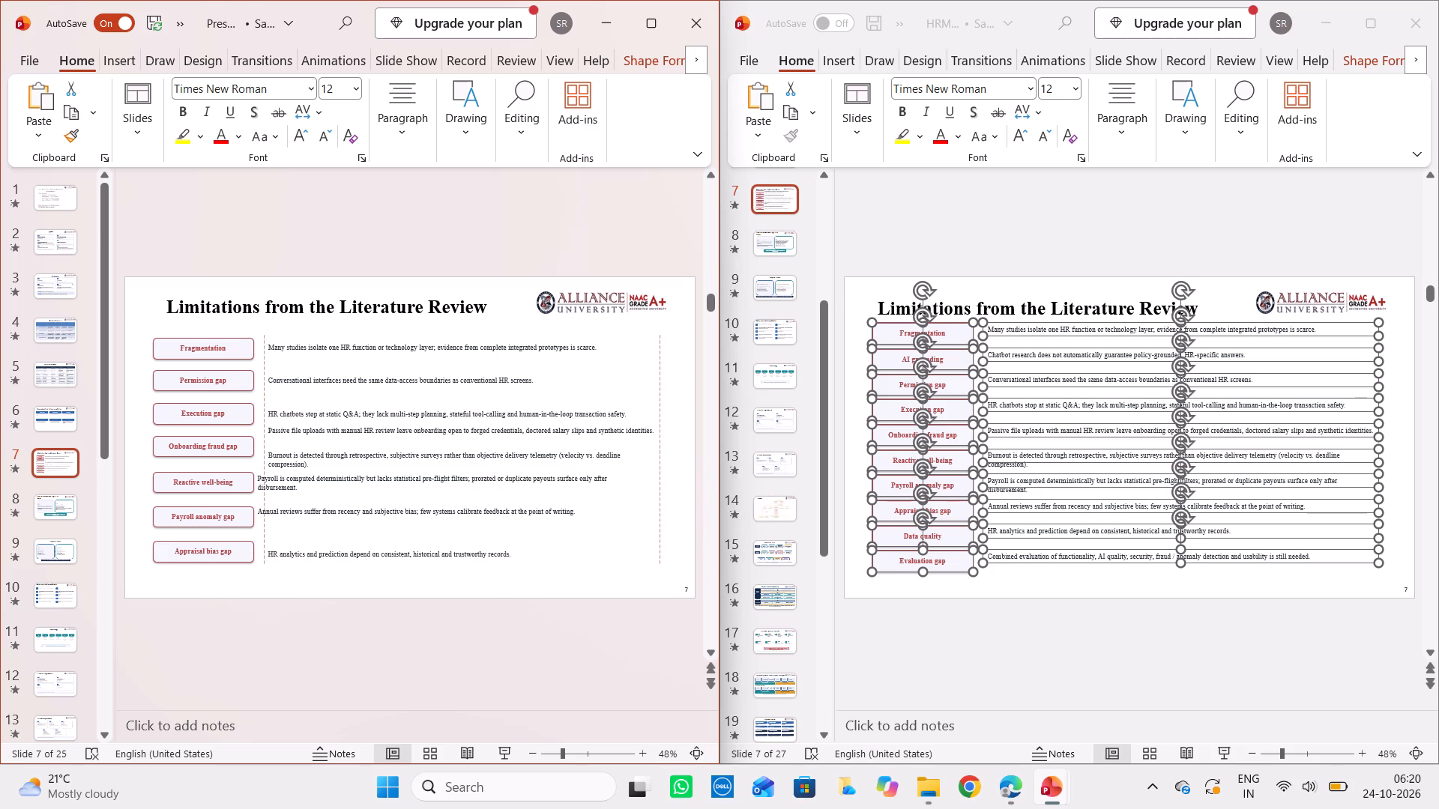
{"action": "left_click_drag", "start_coordinate": [589, 553], "coordinate": [588, 550]}
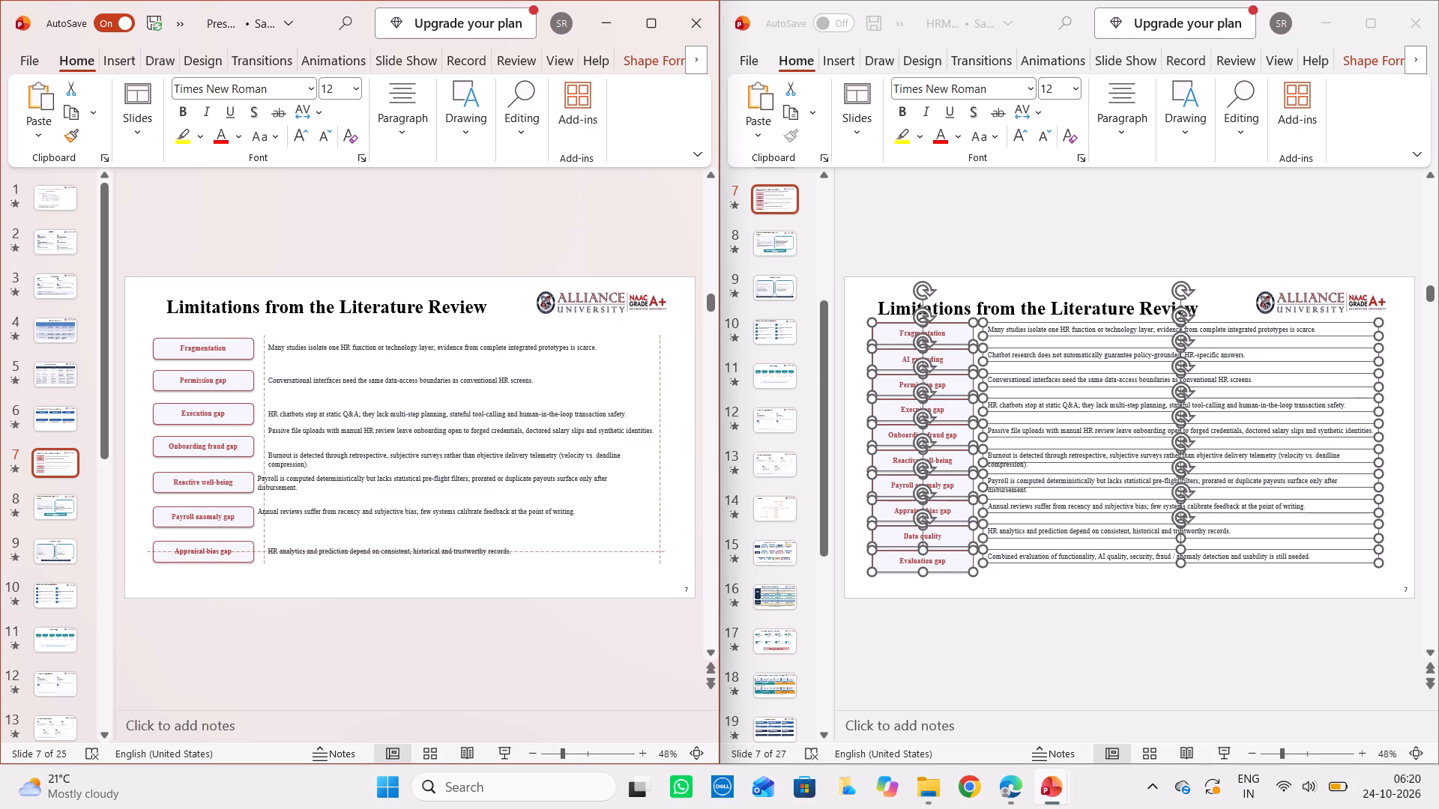
{"action": "left_click_drag", "start_coordinate": [588, 550], "coordinate": [593, 549]}
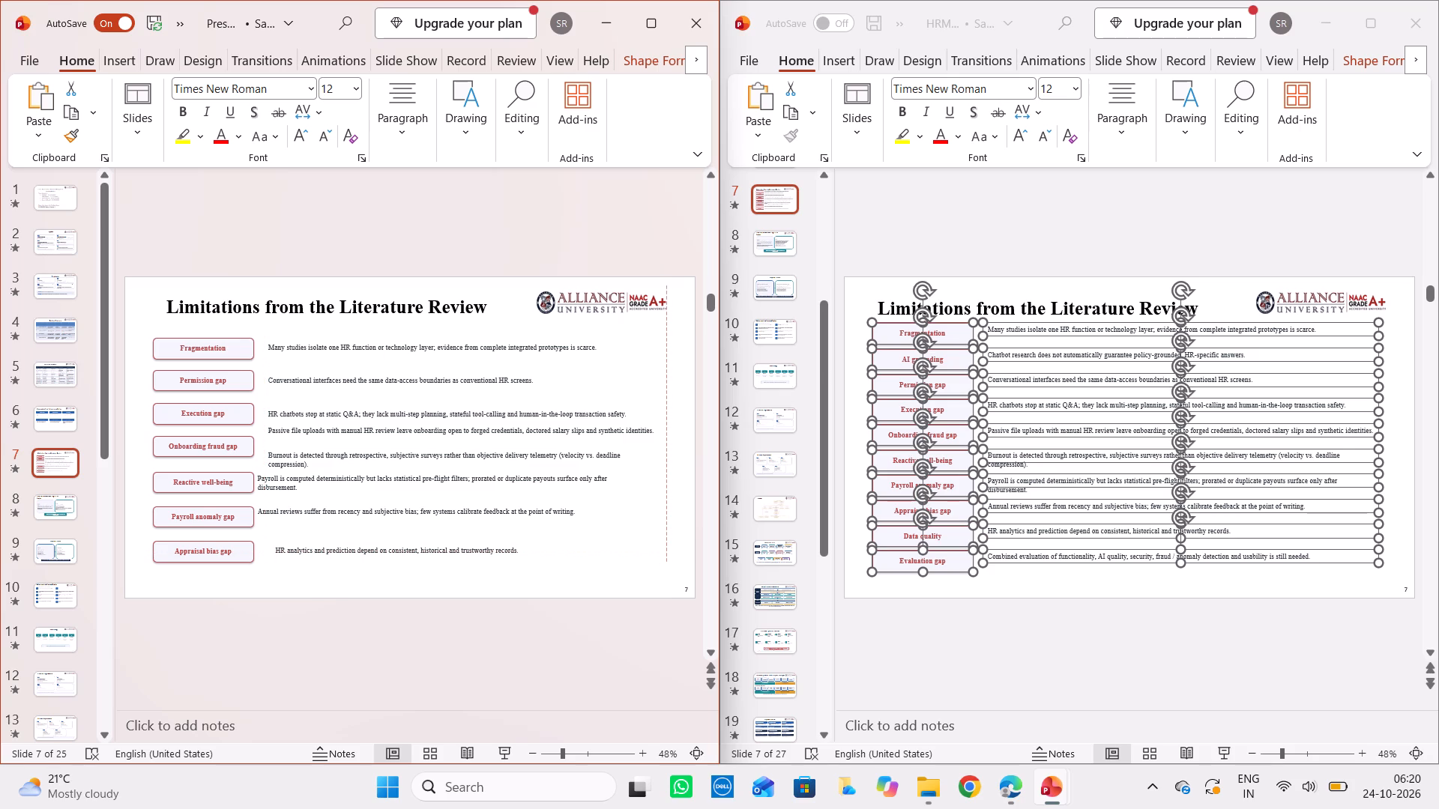
{"action": "left_click_drag", "start_coordinate": [593, 549], "coordinate": [592, 549]}
{"action": "left_click_drag", "start_coordinate": [592, 549], "coordinate": [591, 551]}
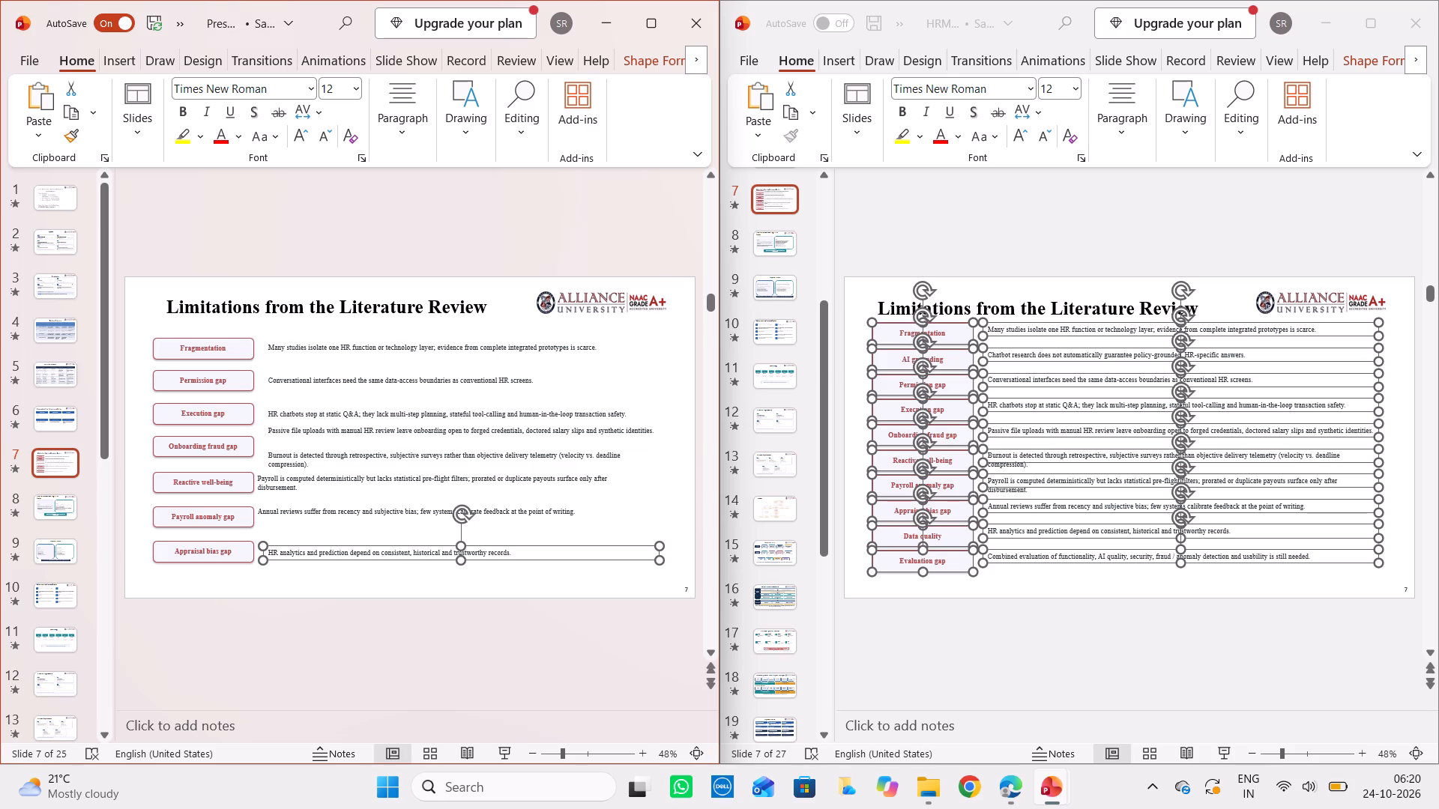
Move the "Annual reviews suffer from recency" description level with Payroll anomaly gap and align its left edge with the indented descriptions.
{"action": "left_click", "coordinate": [424, 511]}
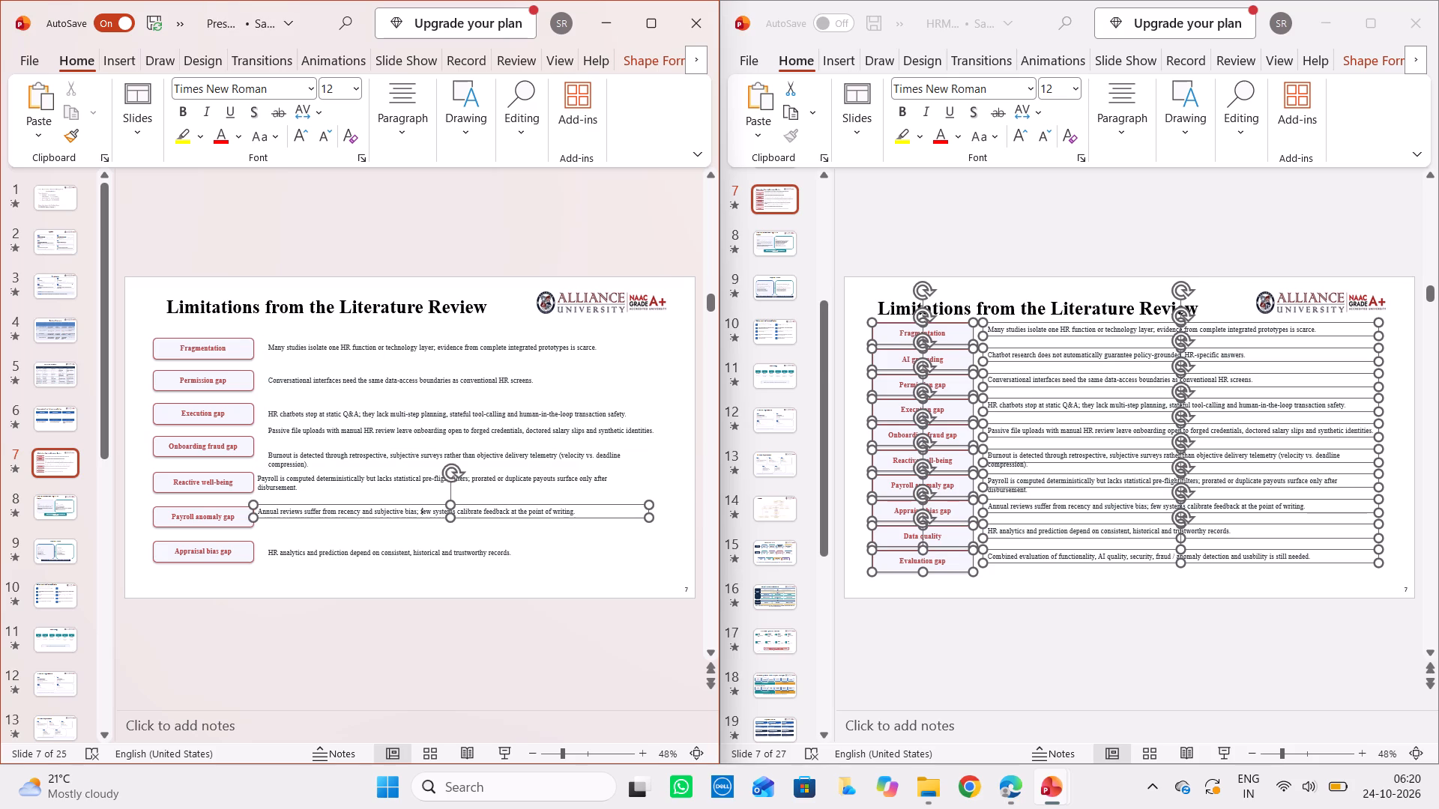
{"action": "left_click_drag", "start_coordinate": [419, 514], "coordinate": [426, 514]}
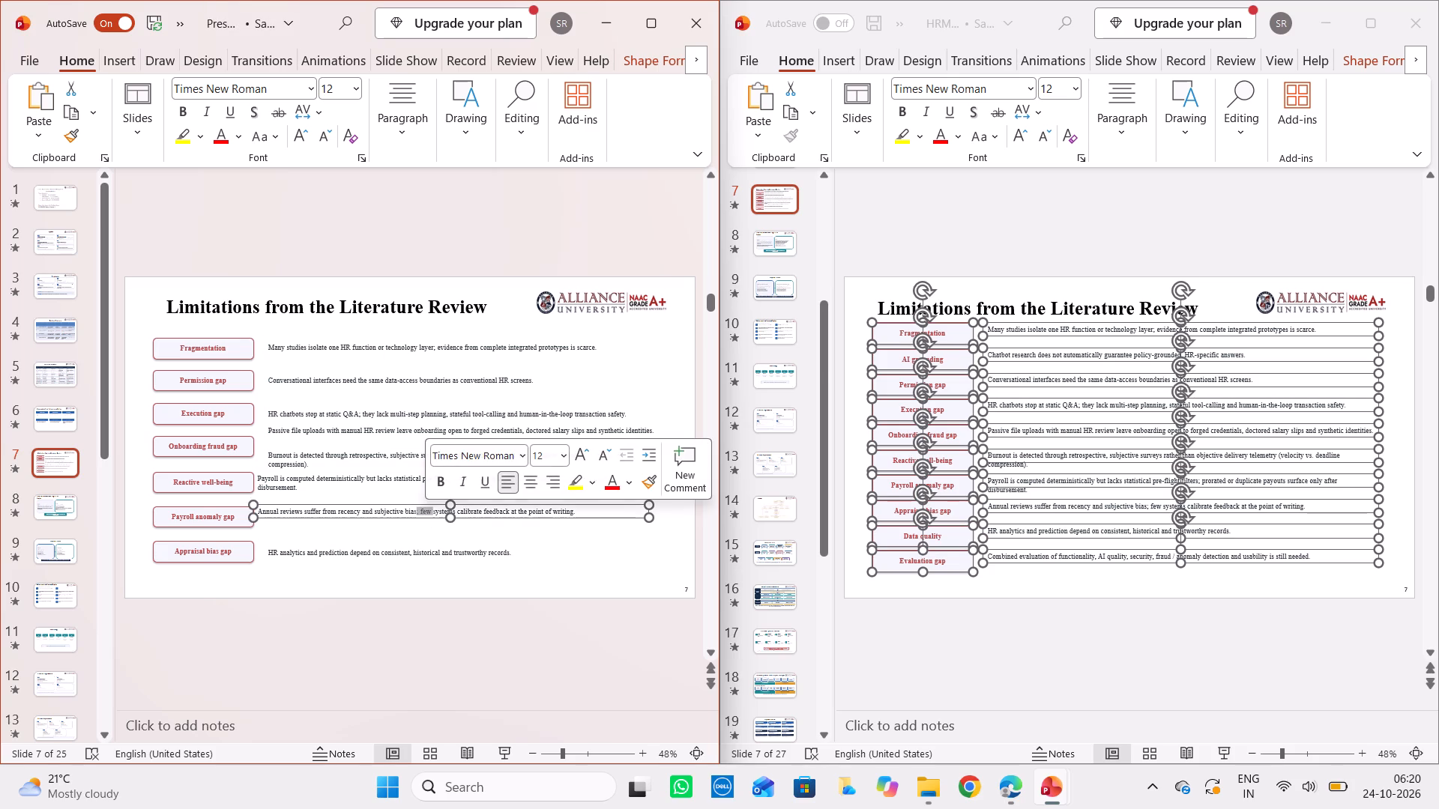
{"action": "left_click", "coordinate": [601, 509]}
{"action": "left_click_drag", "start_coordinate": [601, 509], "coordinate": [614, 517]}
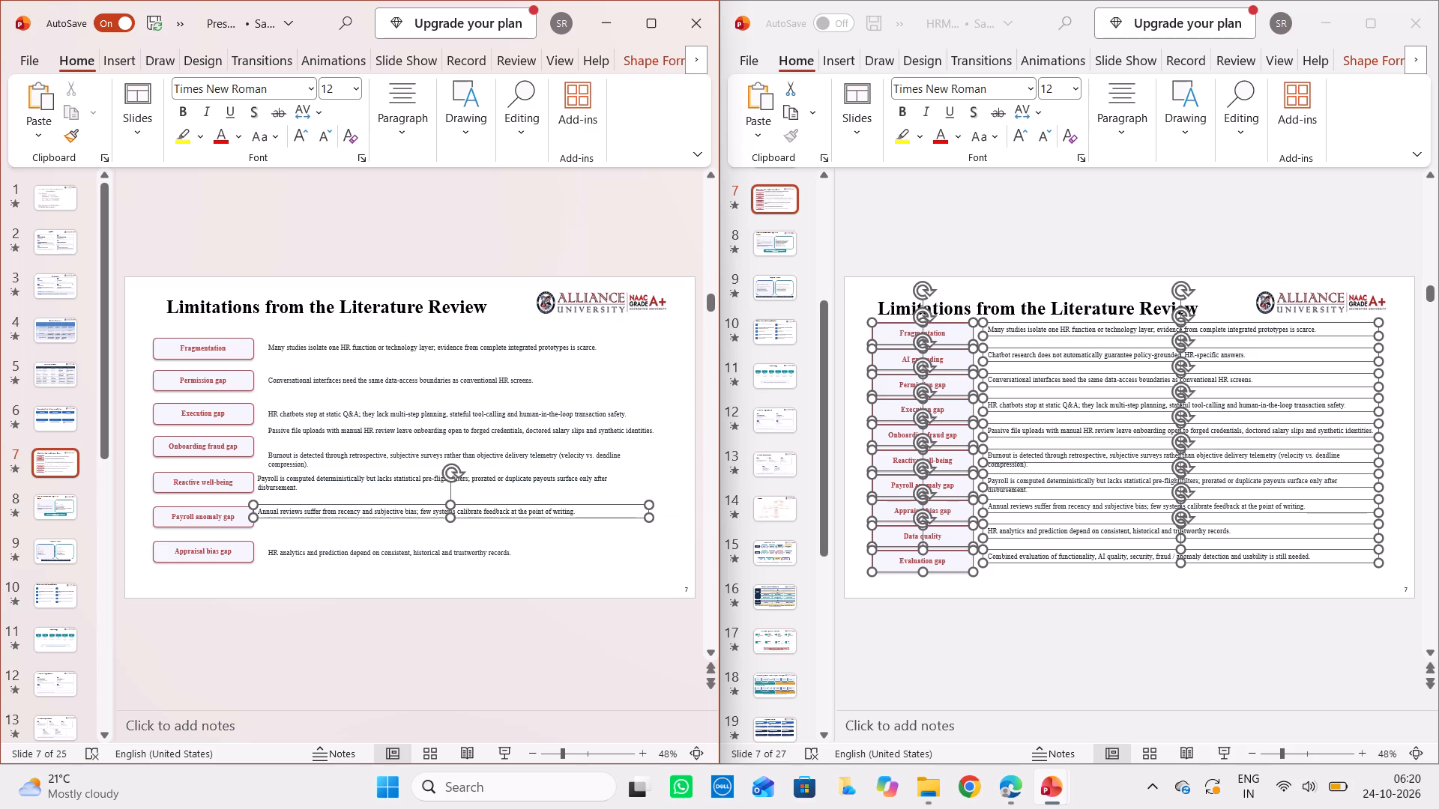
{"action": "left_click", "coordinate": [600, 508]}
{"action": "left_click_drag", "start_coordinate": [600, 512], "coordinate": [605, 512]}
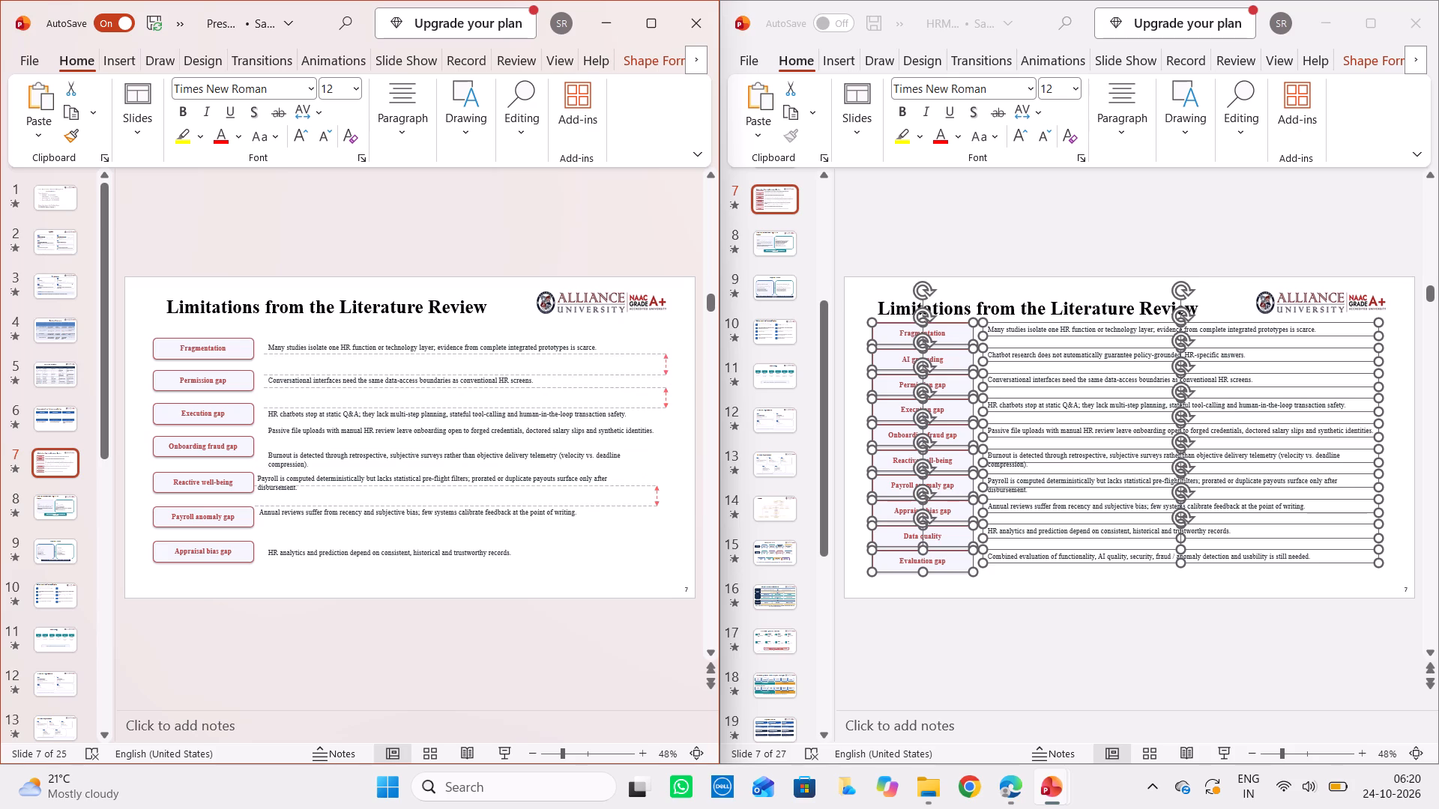
{"action": "left_click_drag", "start_coordinate": [605, 512], "coordinate": [611, 518]}
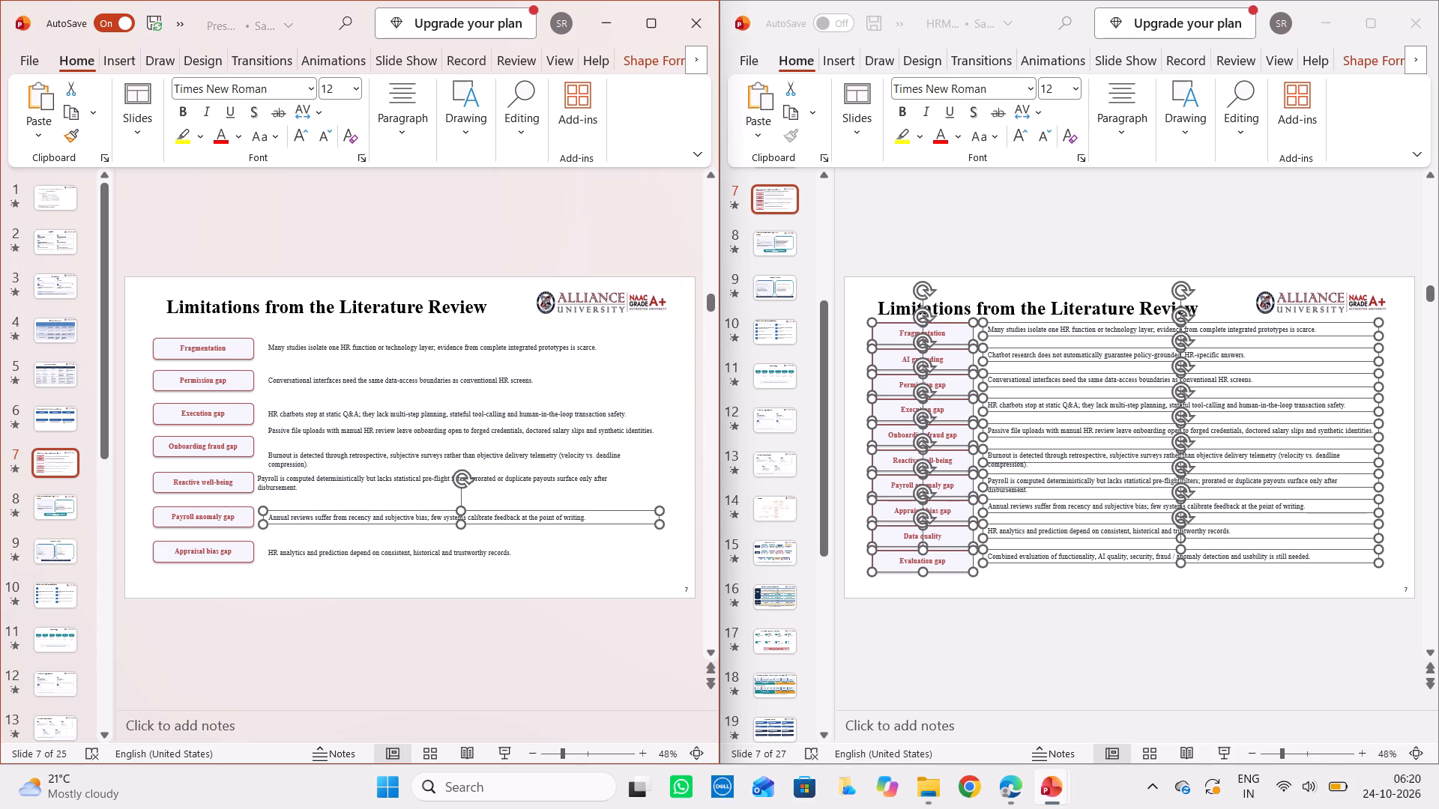
Shift the "Payroll is computed deterministically" description right to align with the other descriptions, keeping it beside Reactive well-being.
{"action": "left_click", "coordinate": [593, 476]}
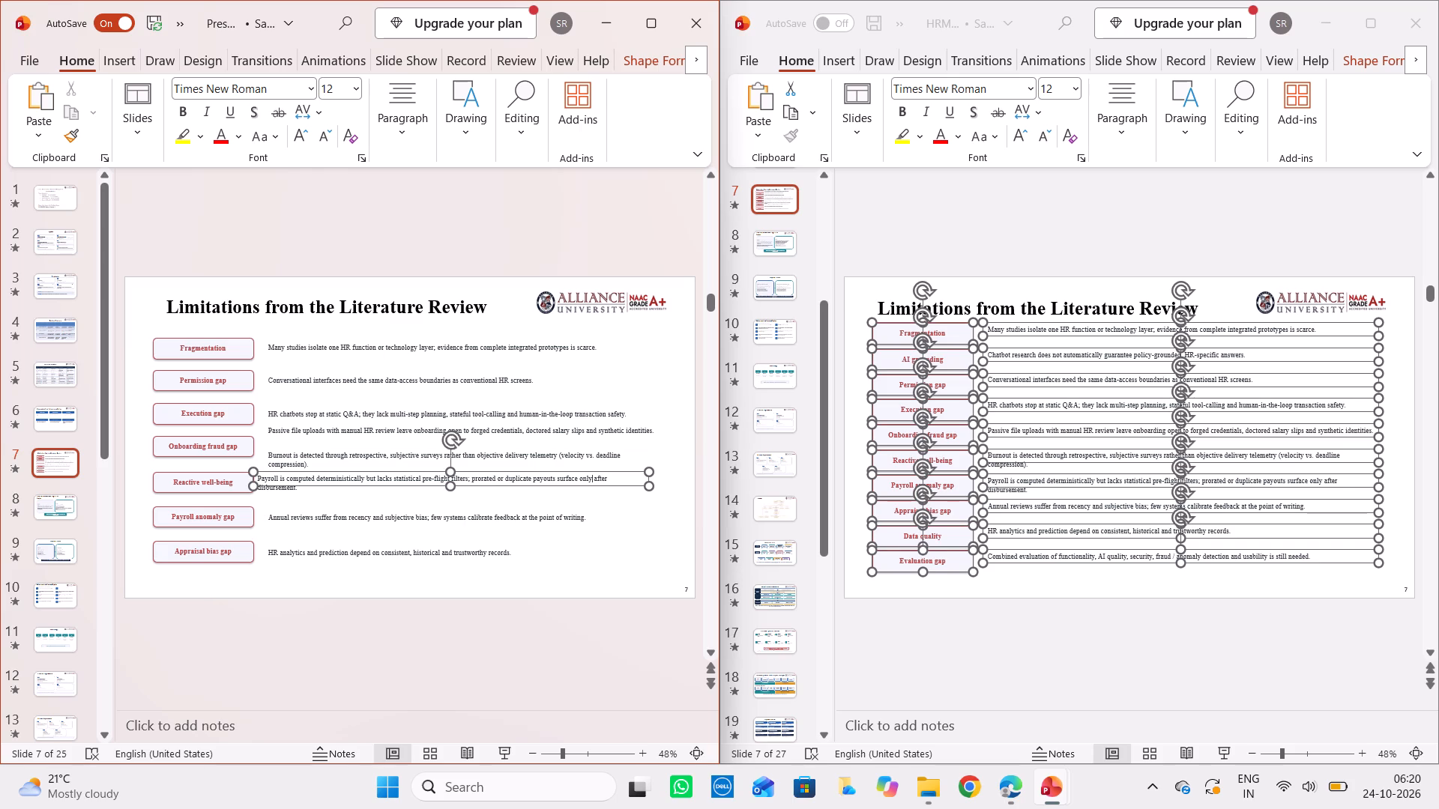
{"action": "left_click", "coordinate": [618, 478]}
{"action": "left_click_drag", "start_coordinate": [618, 478], "coordinate": [624, 477]}
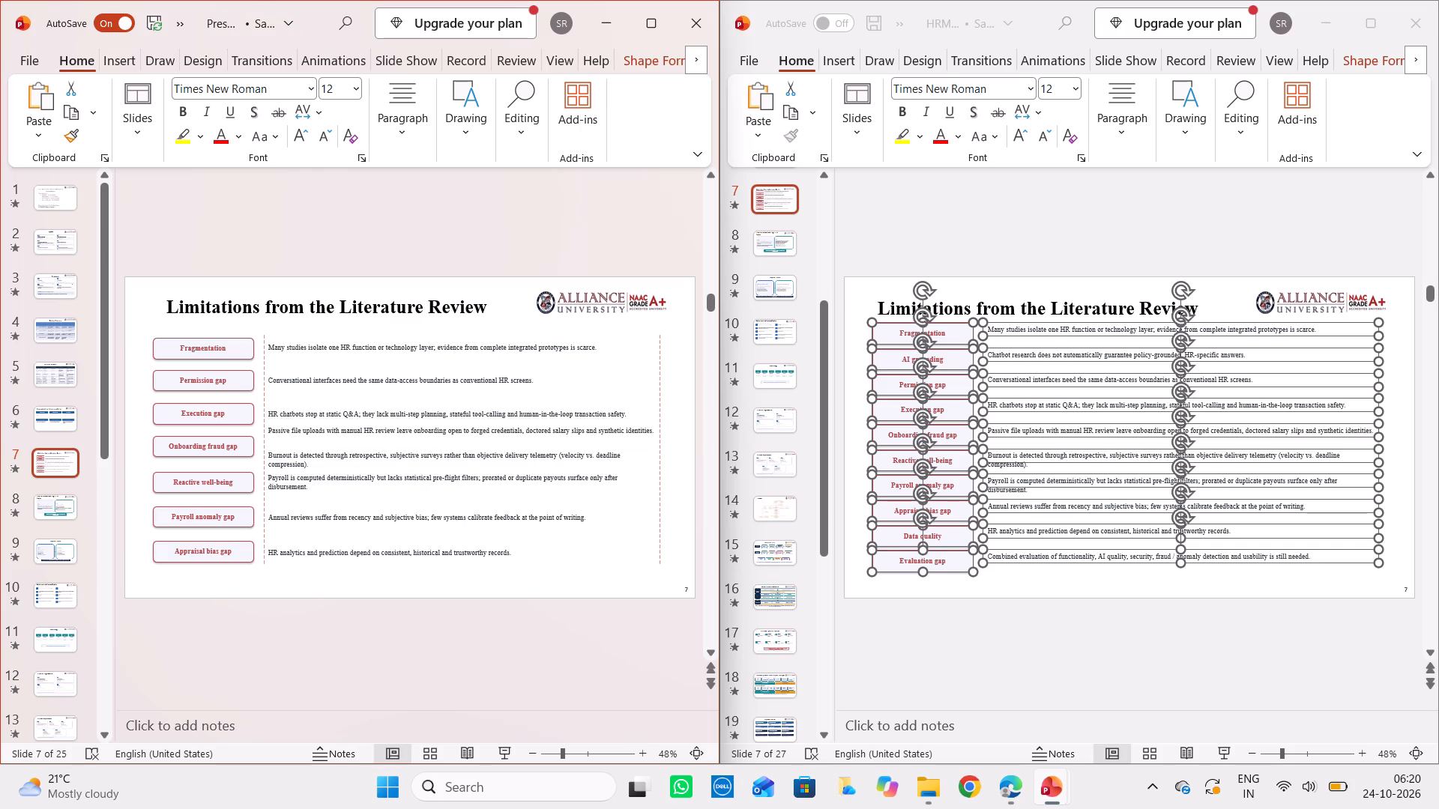
{"action": "left_click_drag", "start_coordinate": [624, 477], "coordinate": [624, 476]}
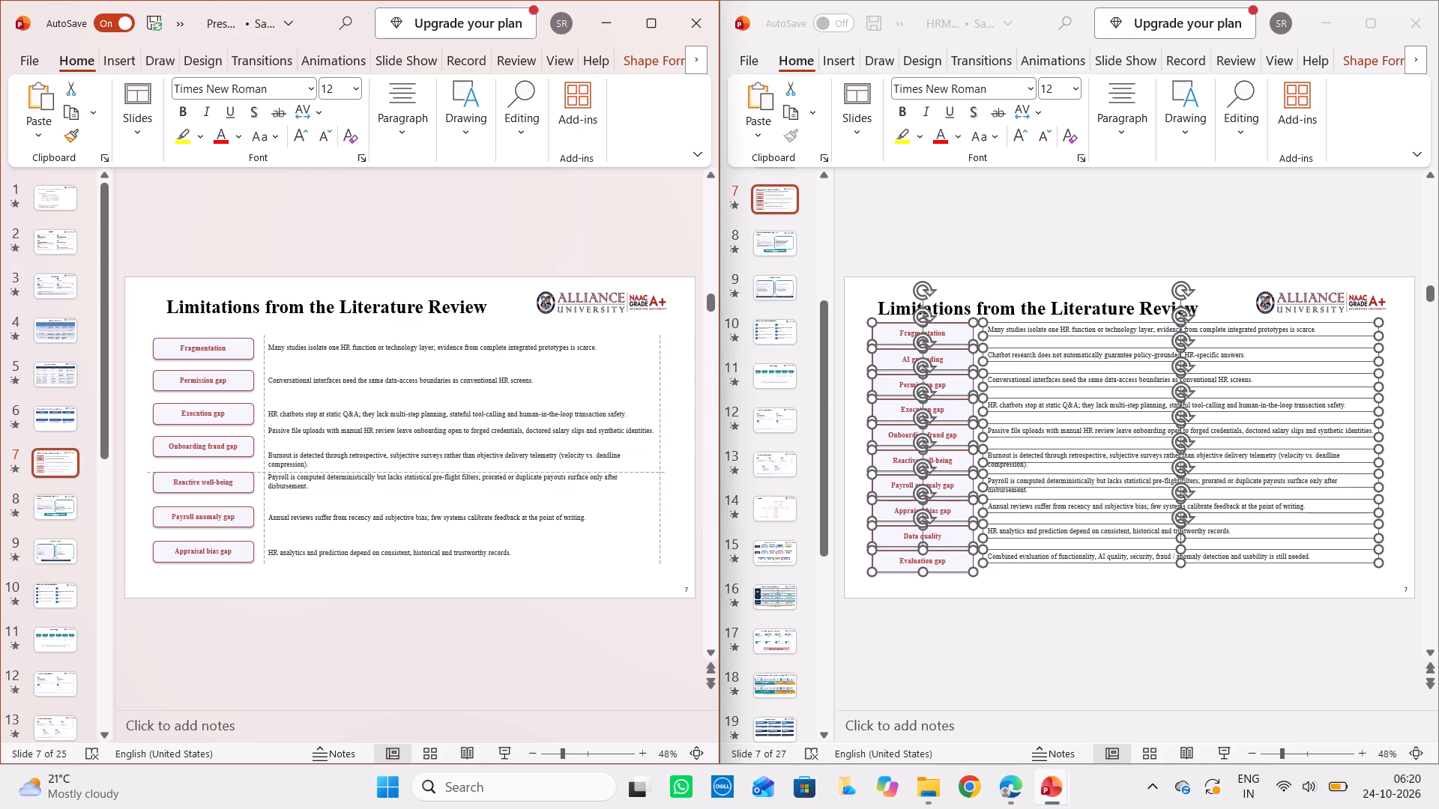
{"action": "left_click_drag", "start_coordinate": [624, 476], "coordinate": [624, 476]}
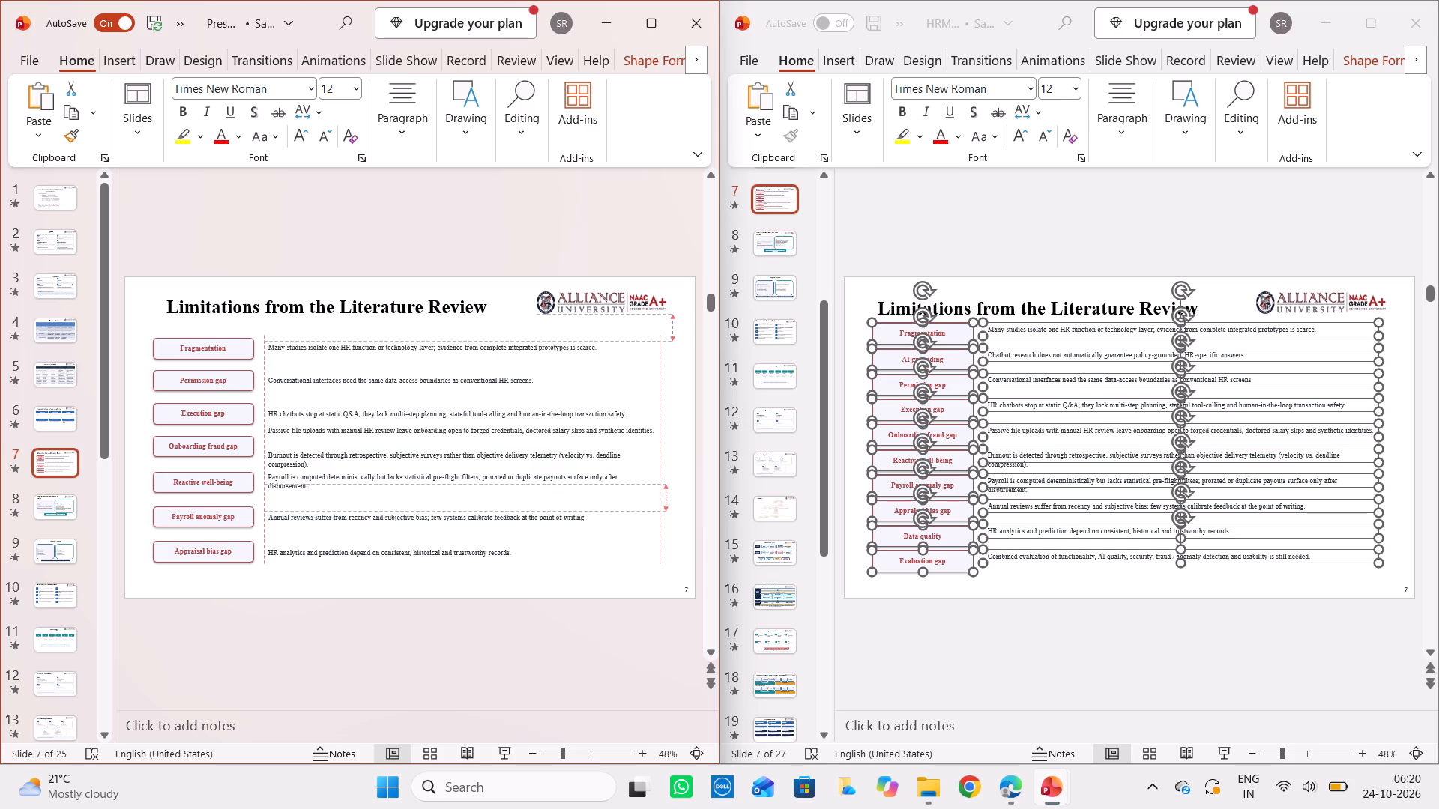
{"action": "left_click_drag", "start_coordinate": [624, 476], "coordinate": [624, 478]}
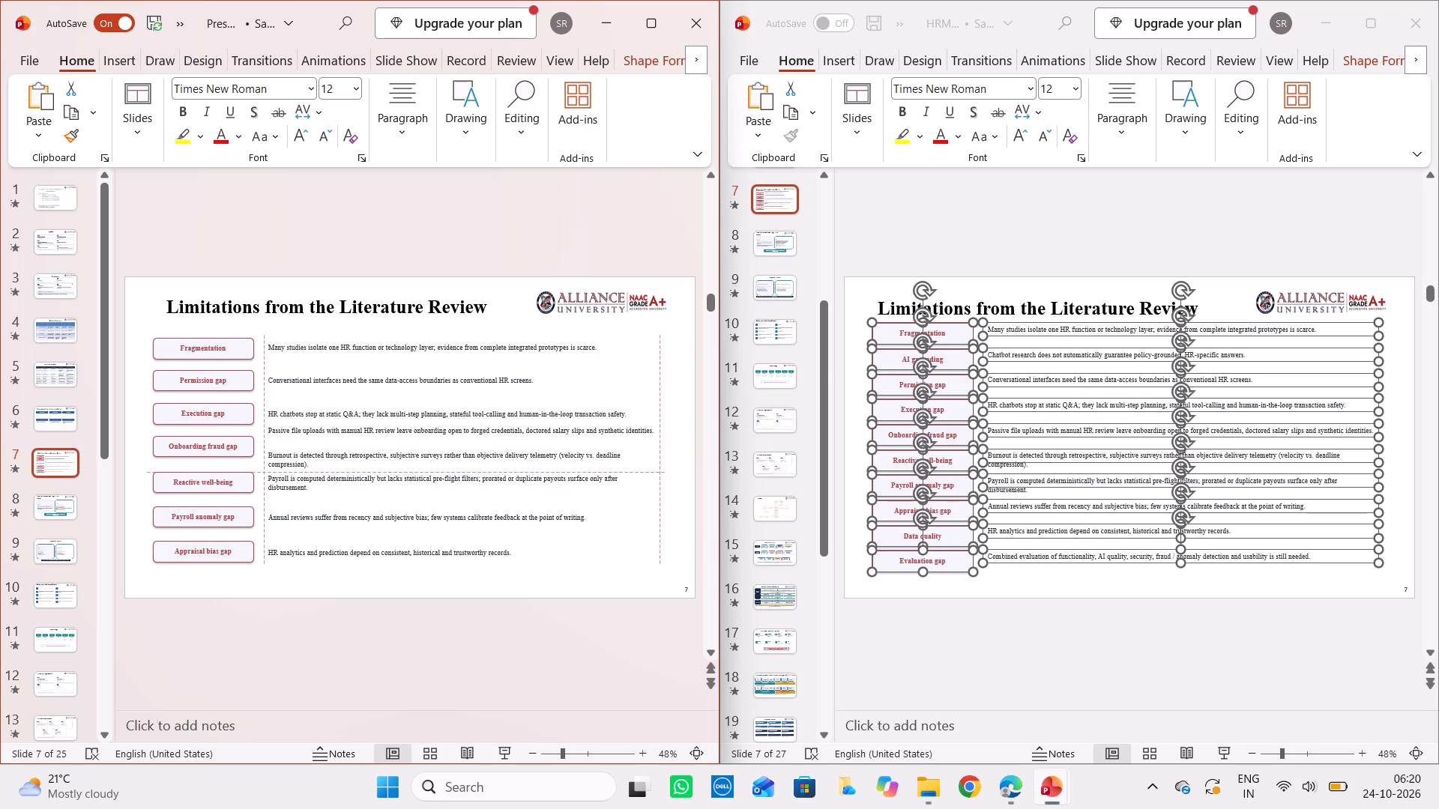
{"action": "left_click_drag", "start_coordinate": [624, 478], "coordinate": [624, 477]}
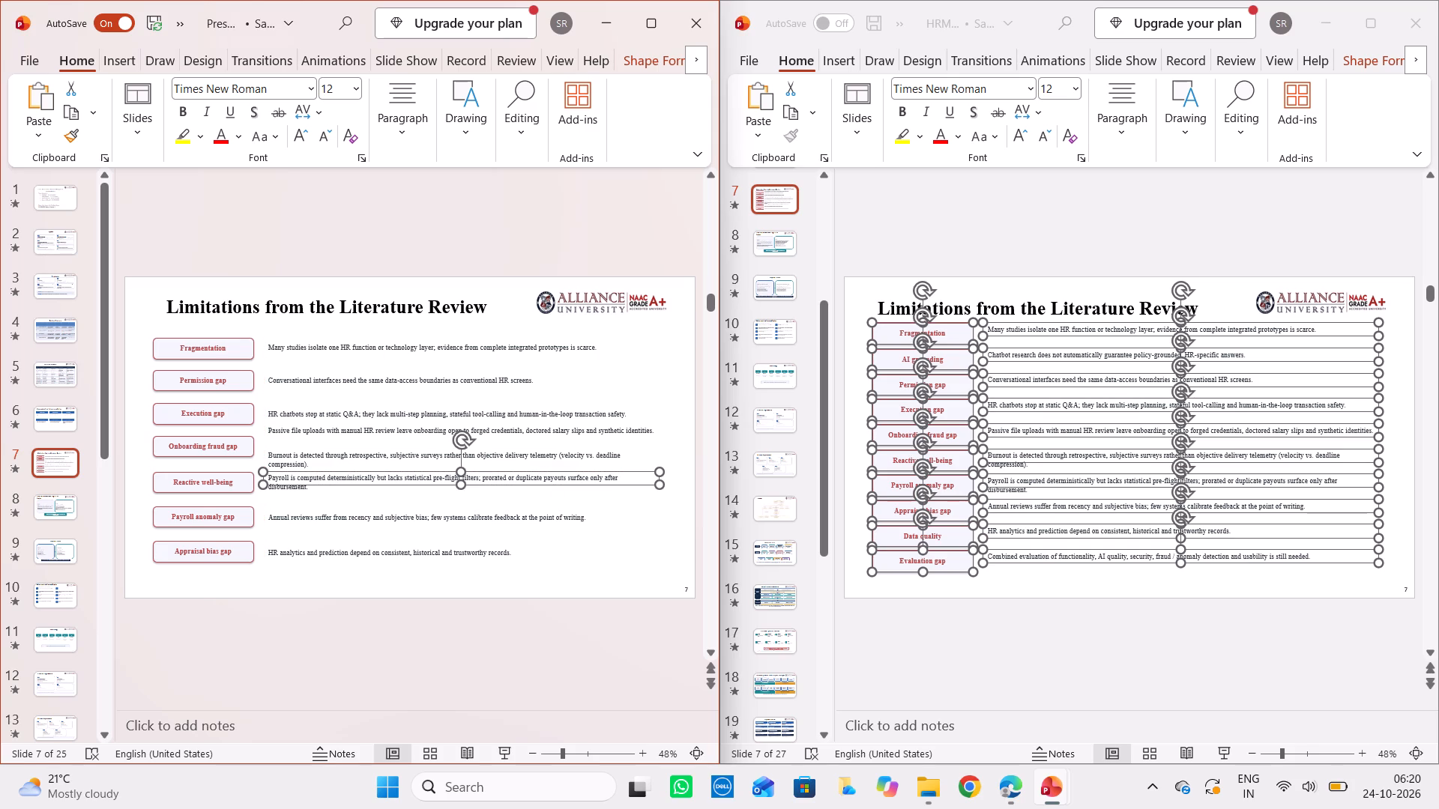
Nudge the "HR chatbots stop at static Q&A" description up slightly beside the Execution gap label box.
{"action": "left_click", "coordinate": [455, 416]}
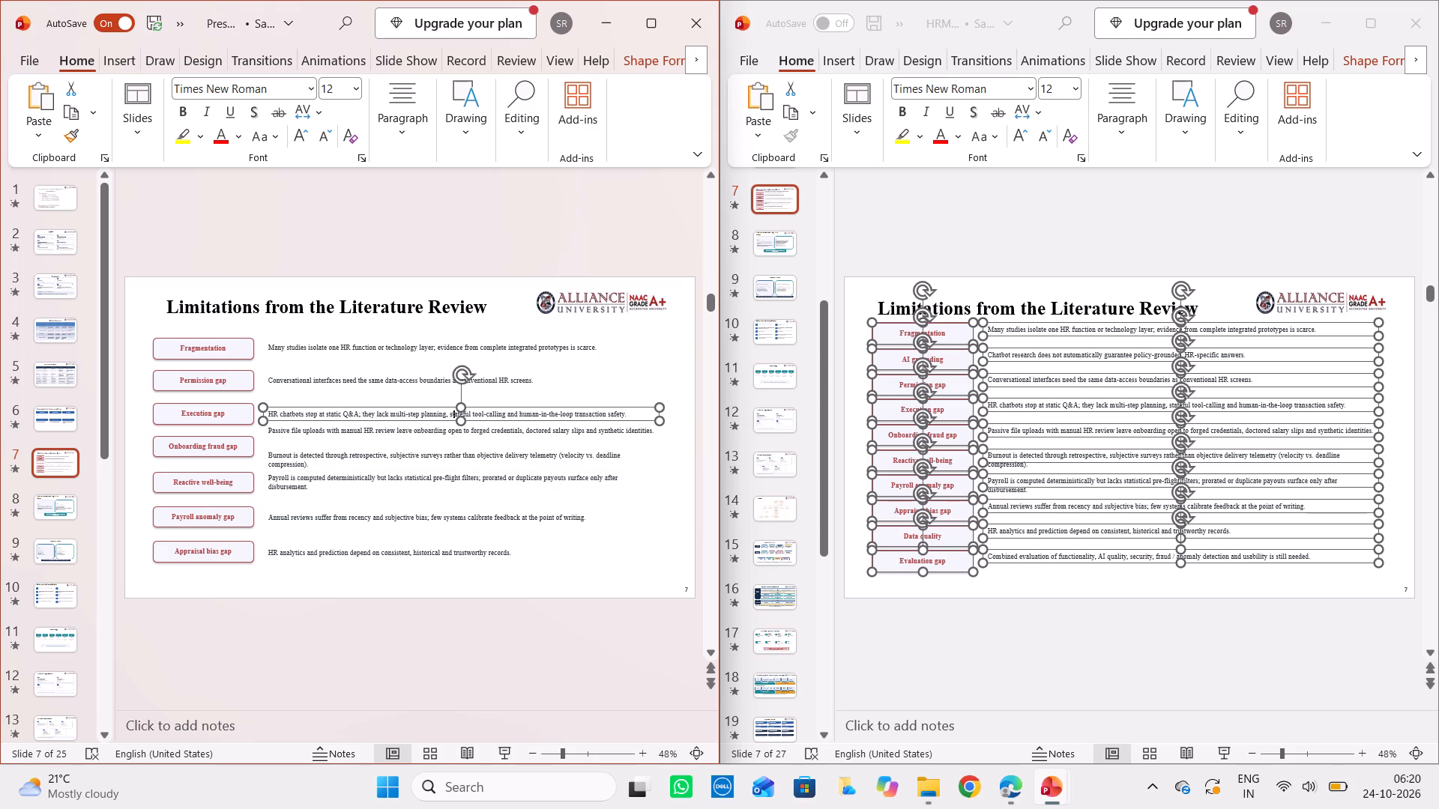
{"action": "left_click", "coordinate": [455, 422]}
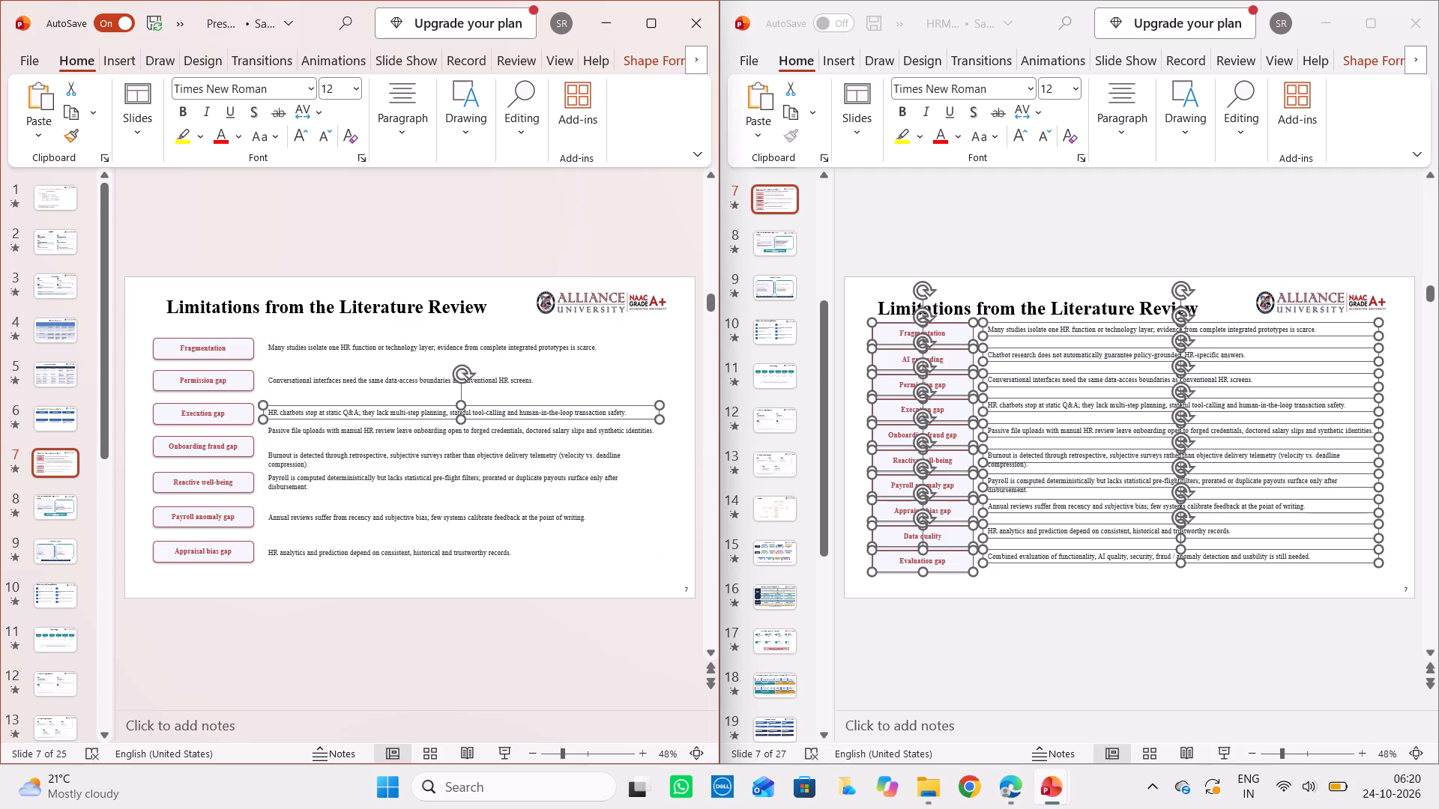
Clear the shape selection on slide 7 of the Claude-updated deck, compare its limitation rows, and return to the original deck.
{"action": "left_click", "coordinate": [296, 457]}
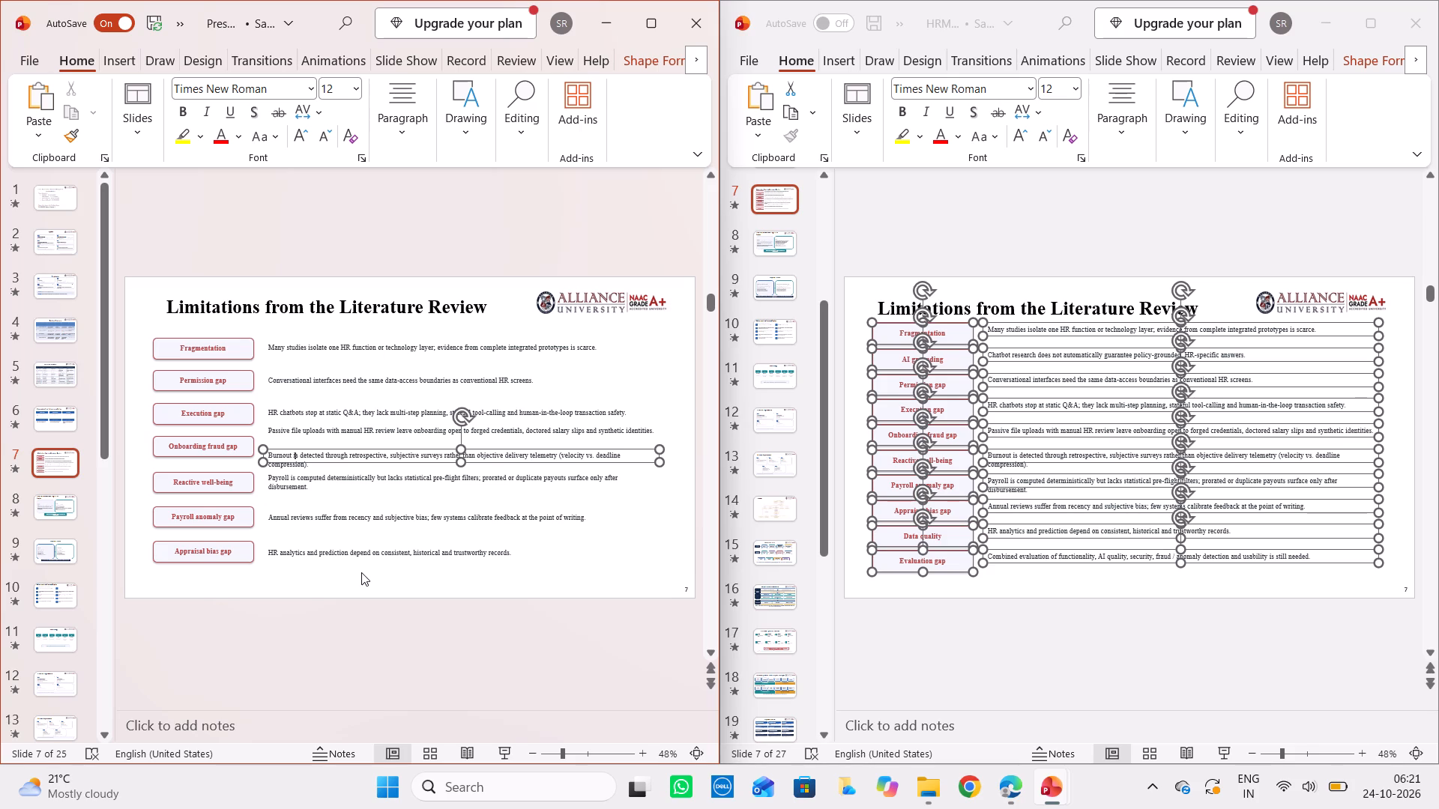
{"action": "left_click", "coordinate": [920, 648]}
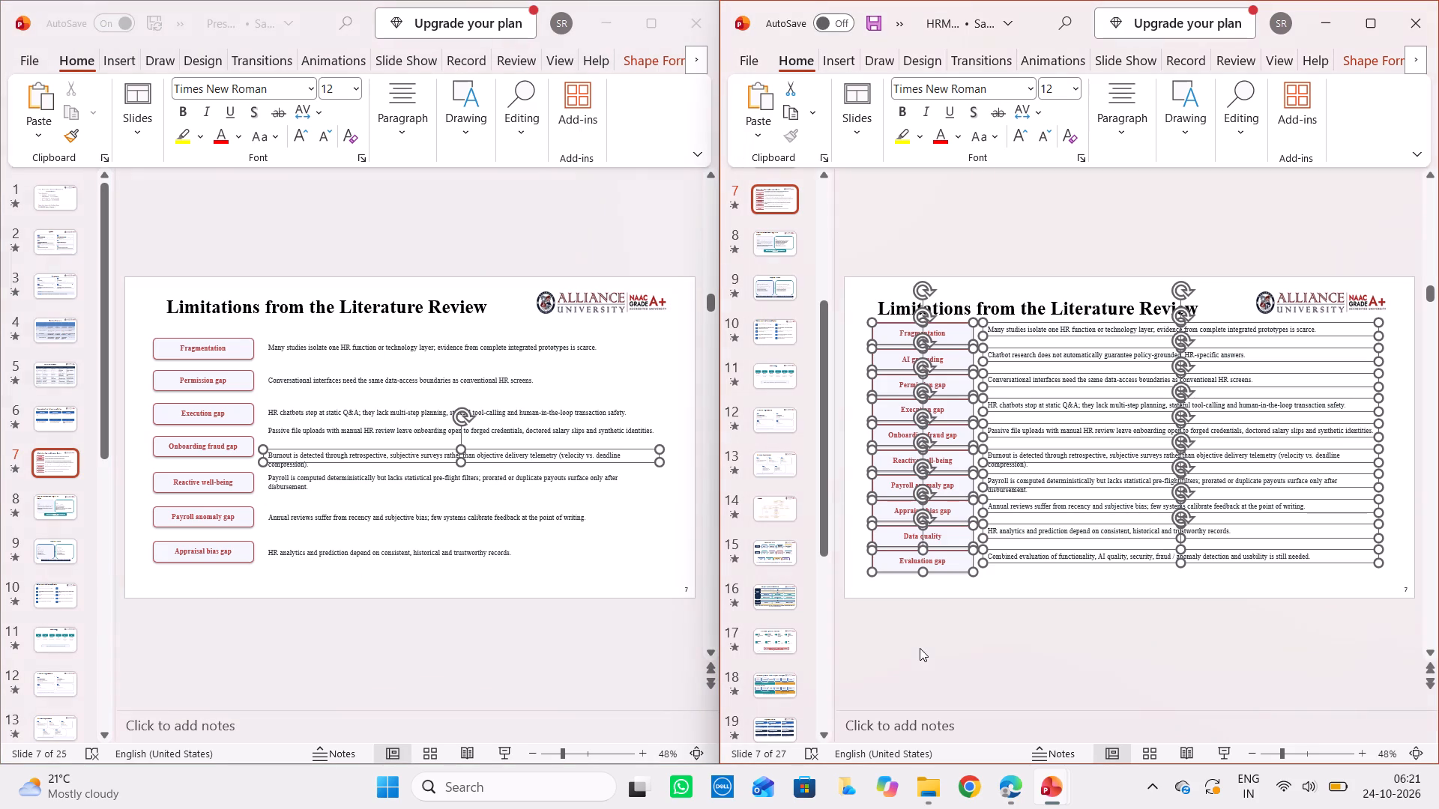
{"action": "left_click", "coordinate": [944, 631]}
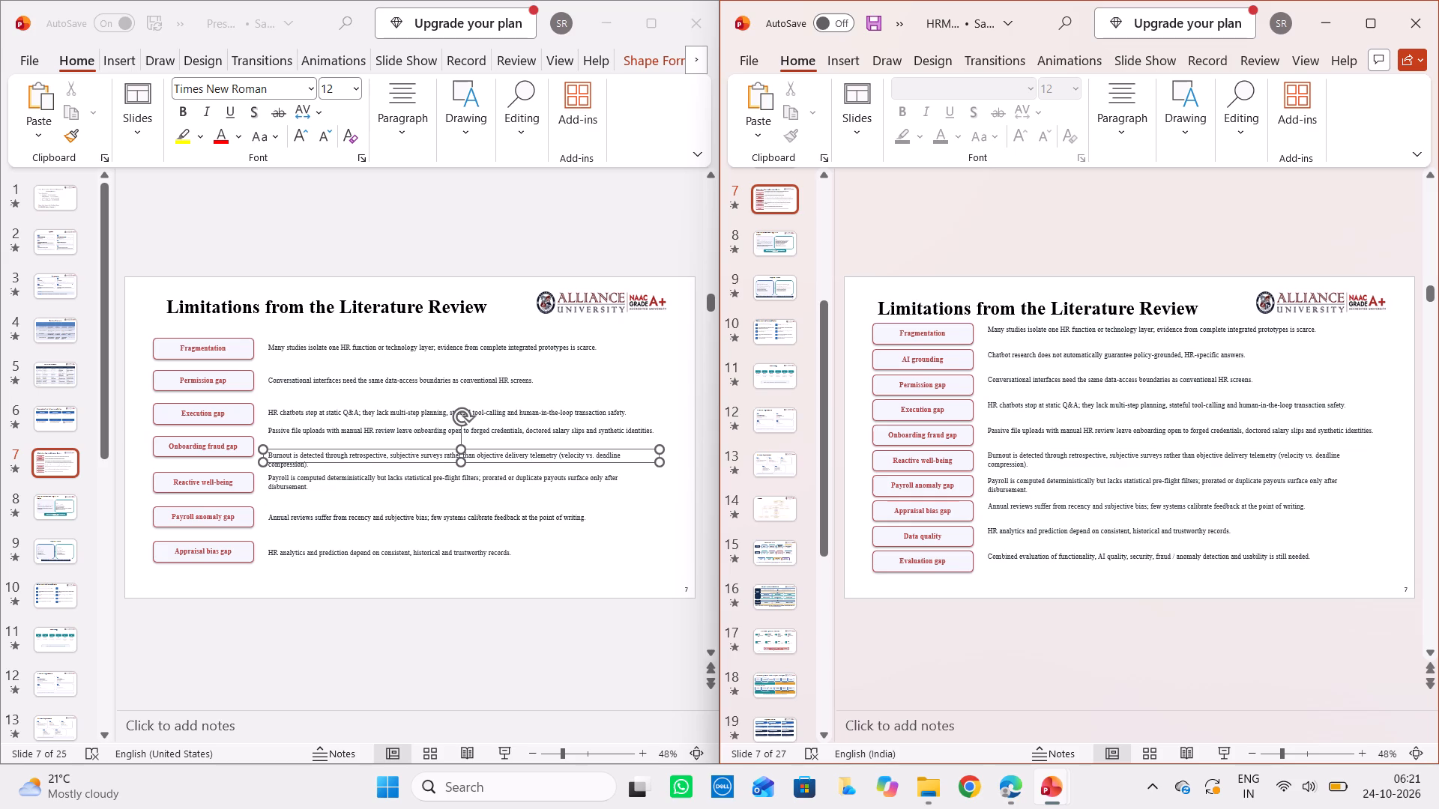
{"action": "left_click", "coordinate": [150, 332]}
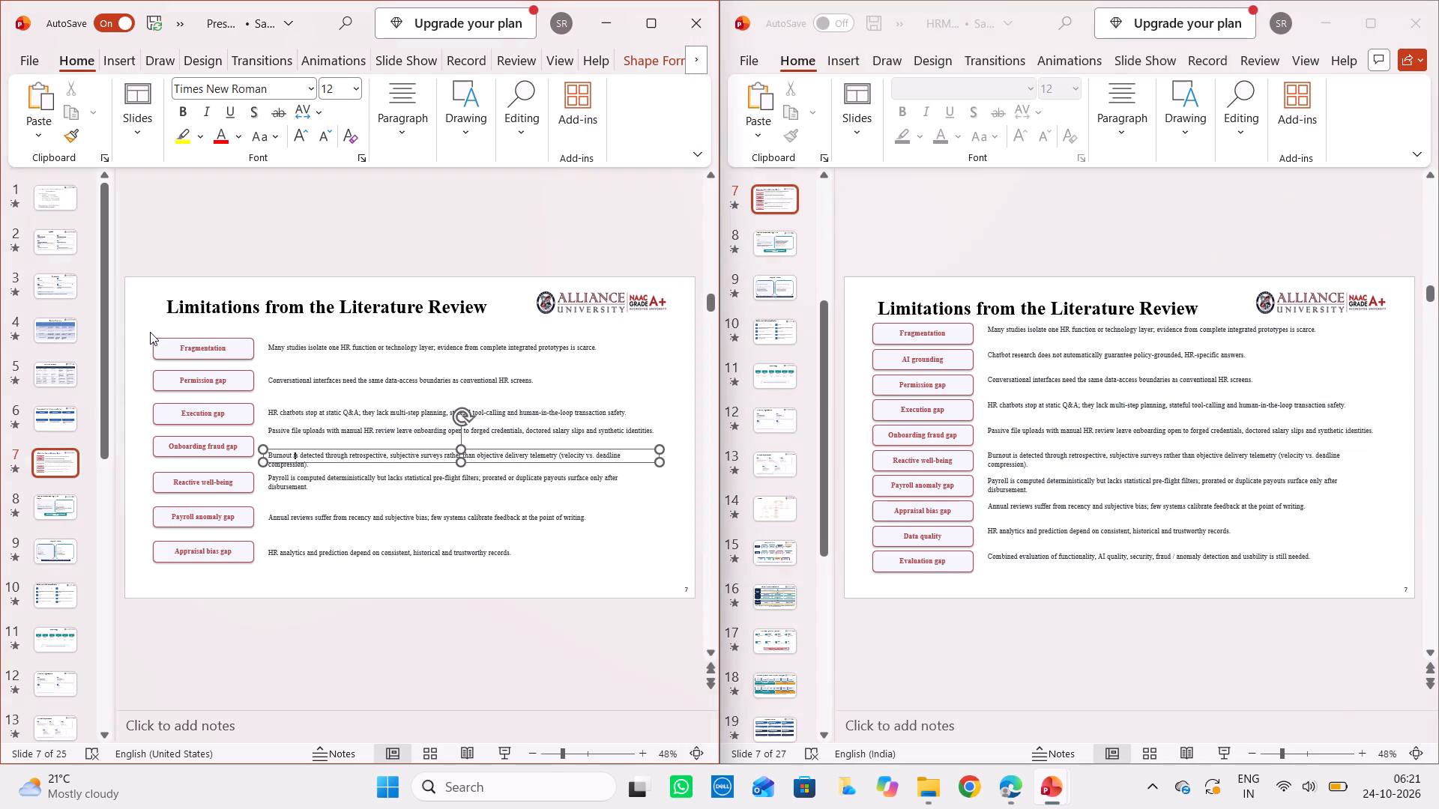
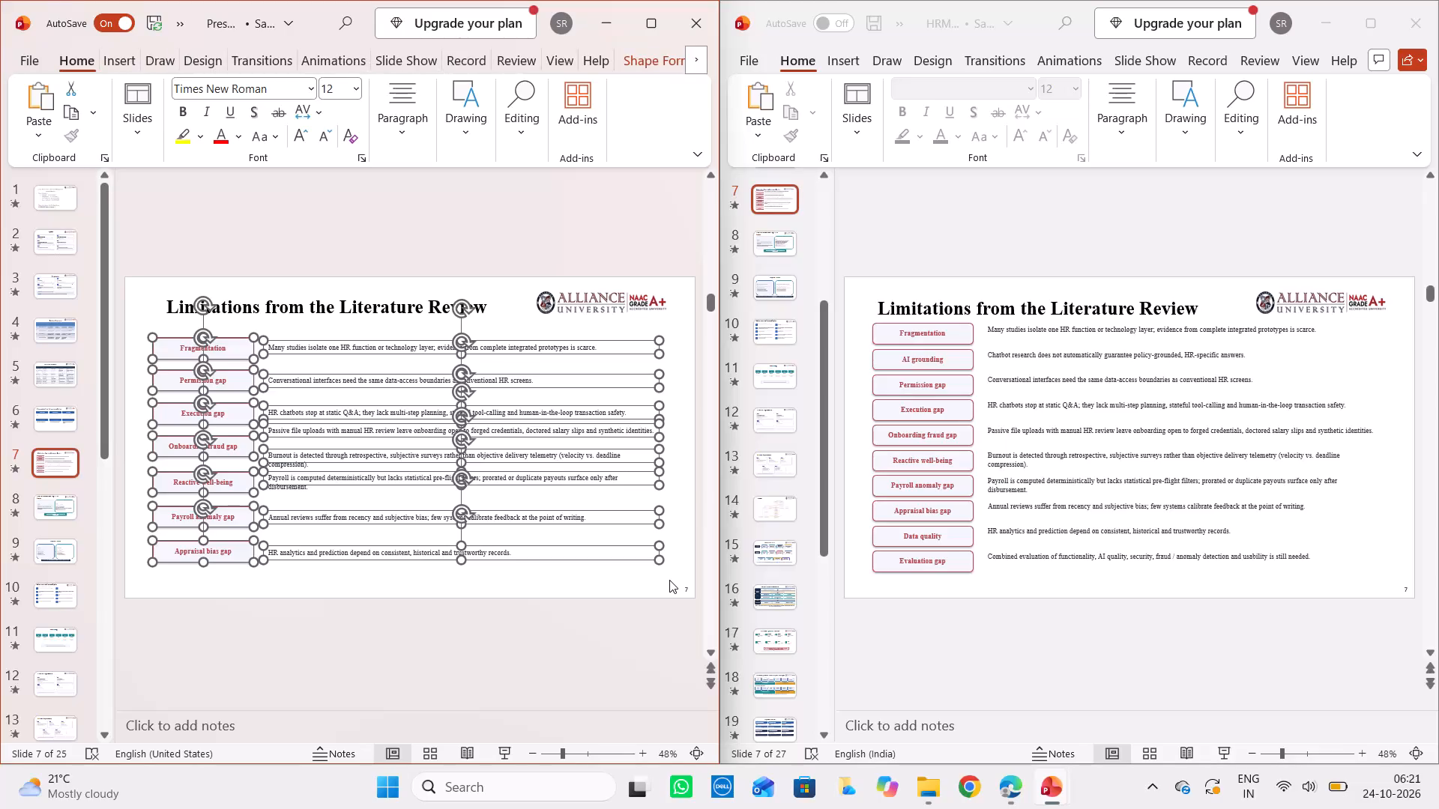
Delete all the selected limitation label boxes and descriptions from slide 7 of the original deck, keeping the title.
{"action": "key", "text": "BackSpace"}
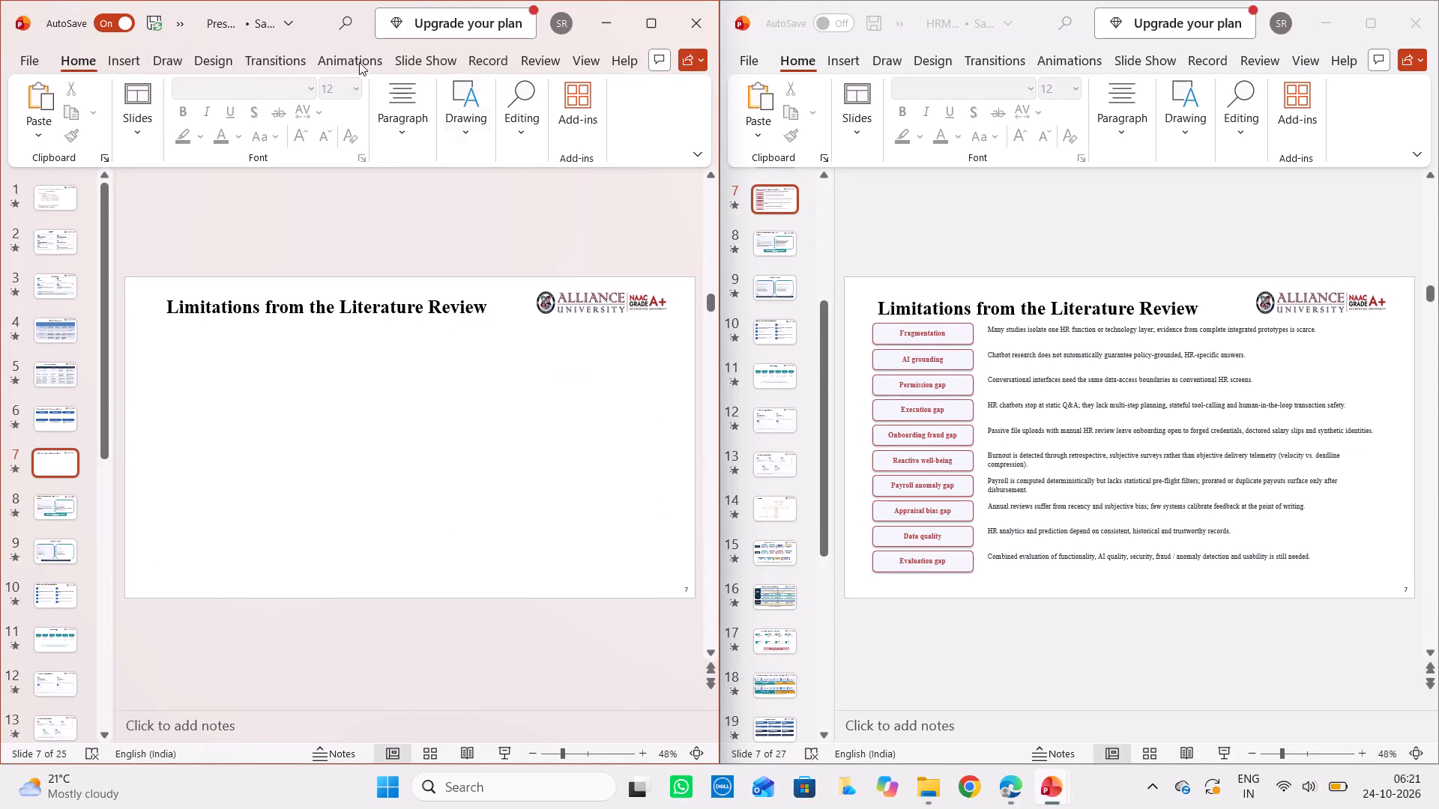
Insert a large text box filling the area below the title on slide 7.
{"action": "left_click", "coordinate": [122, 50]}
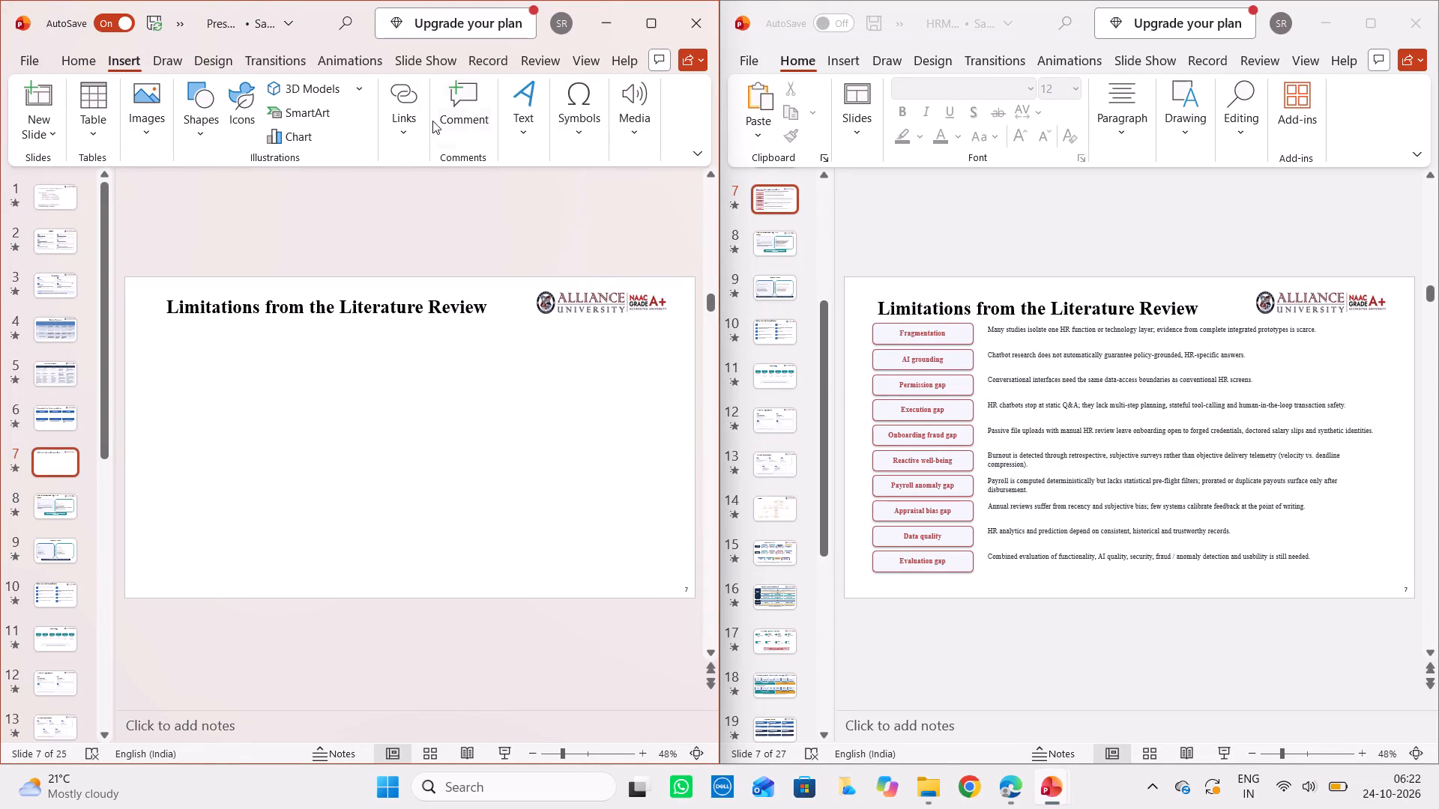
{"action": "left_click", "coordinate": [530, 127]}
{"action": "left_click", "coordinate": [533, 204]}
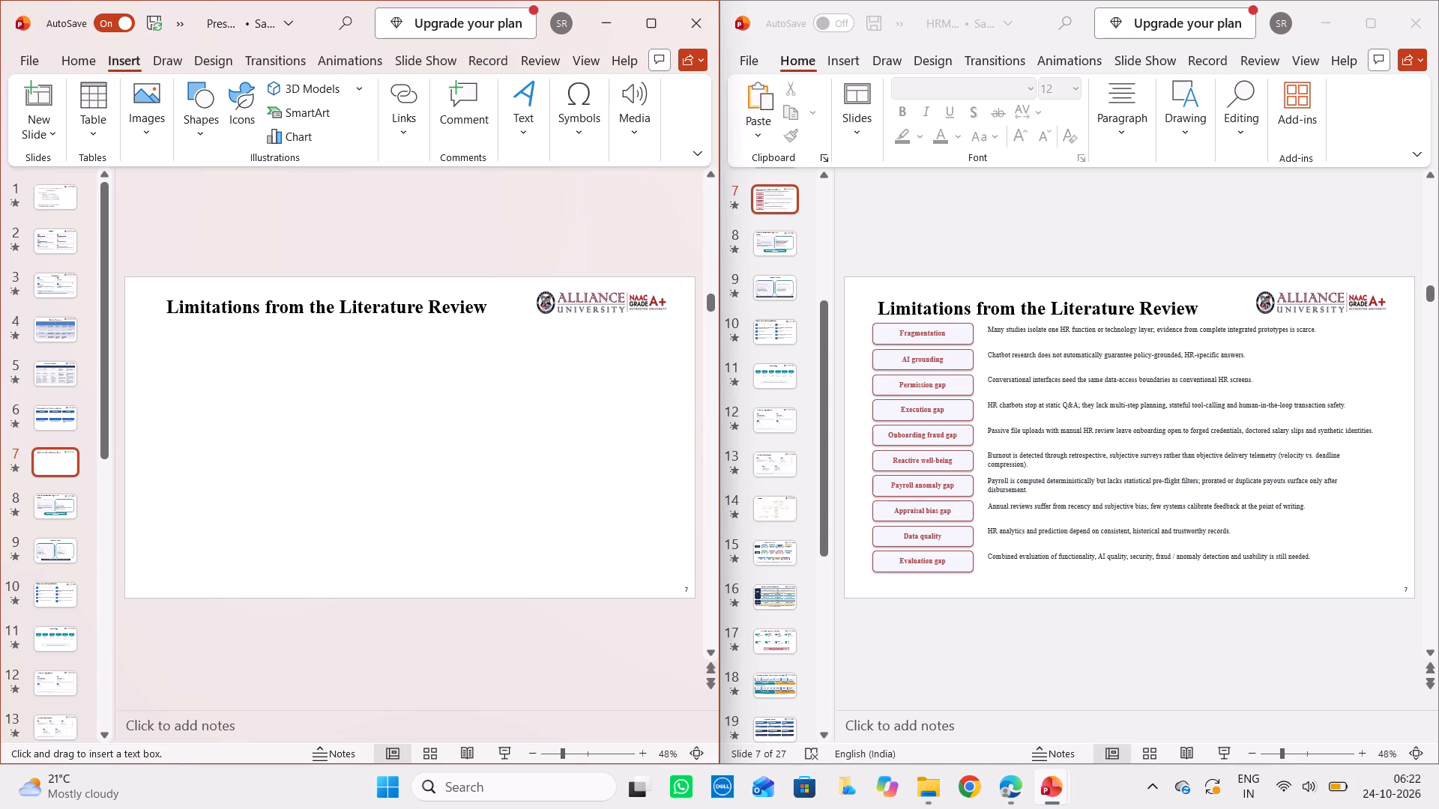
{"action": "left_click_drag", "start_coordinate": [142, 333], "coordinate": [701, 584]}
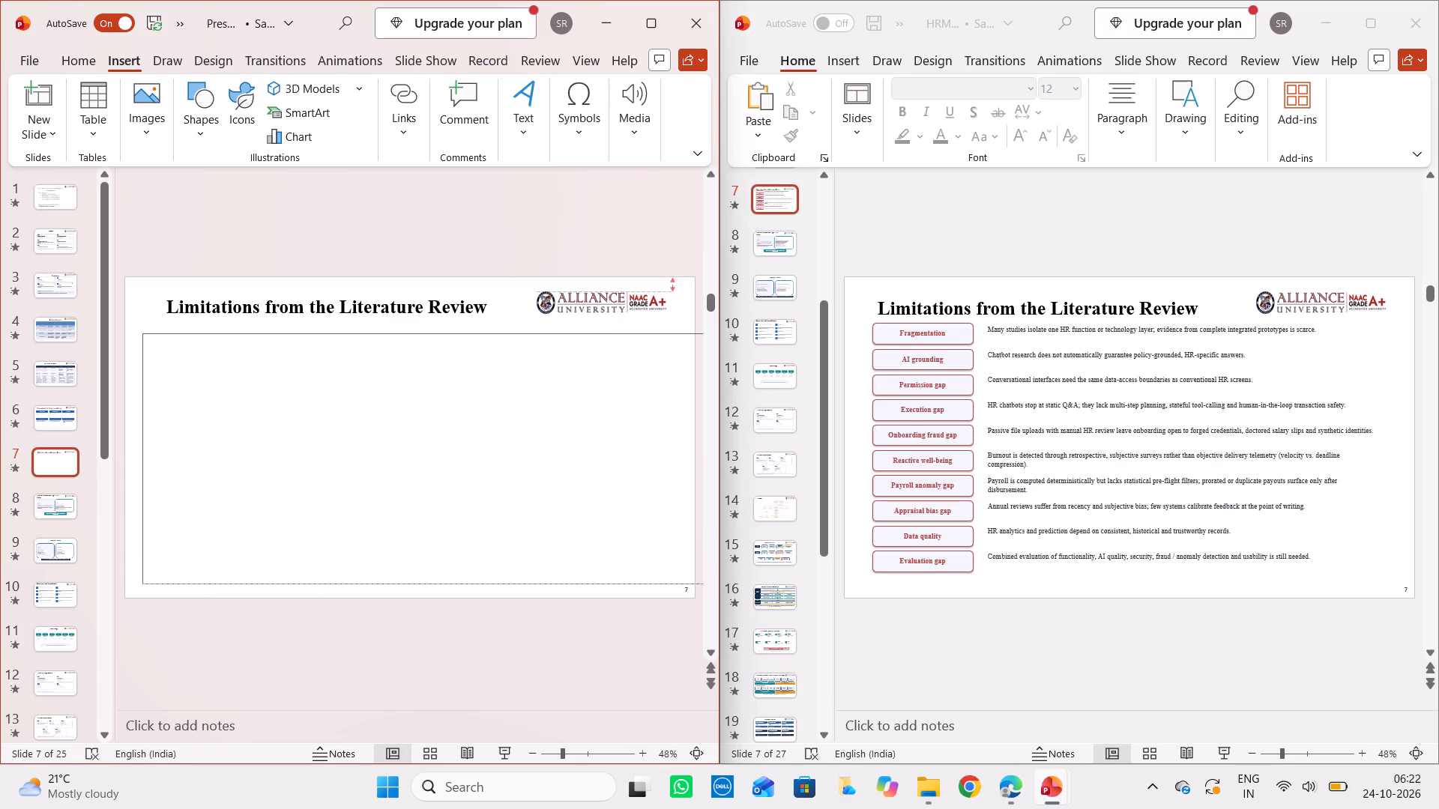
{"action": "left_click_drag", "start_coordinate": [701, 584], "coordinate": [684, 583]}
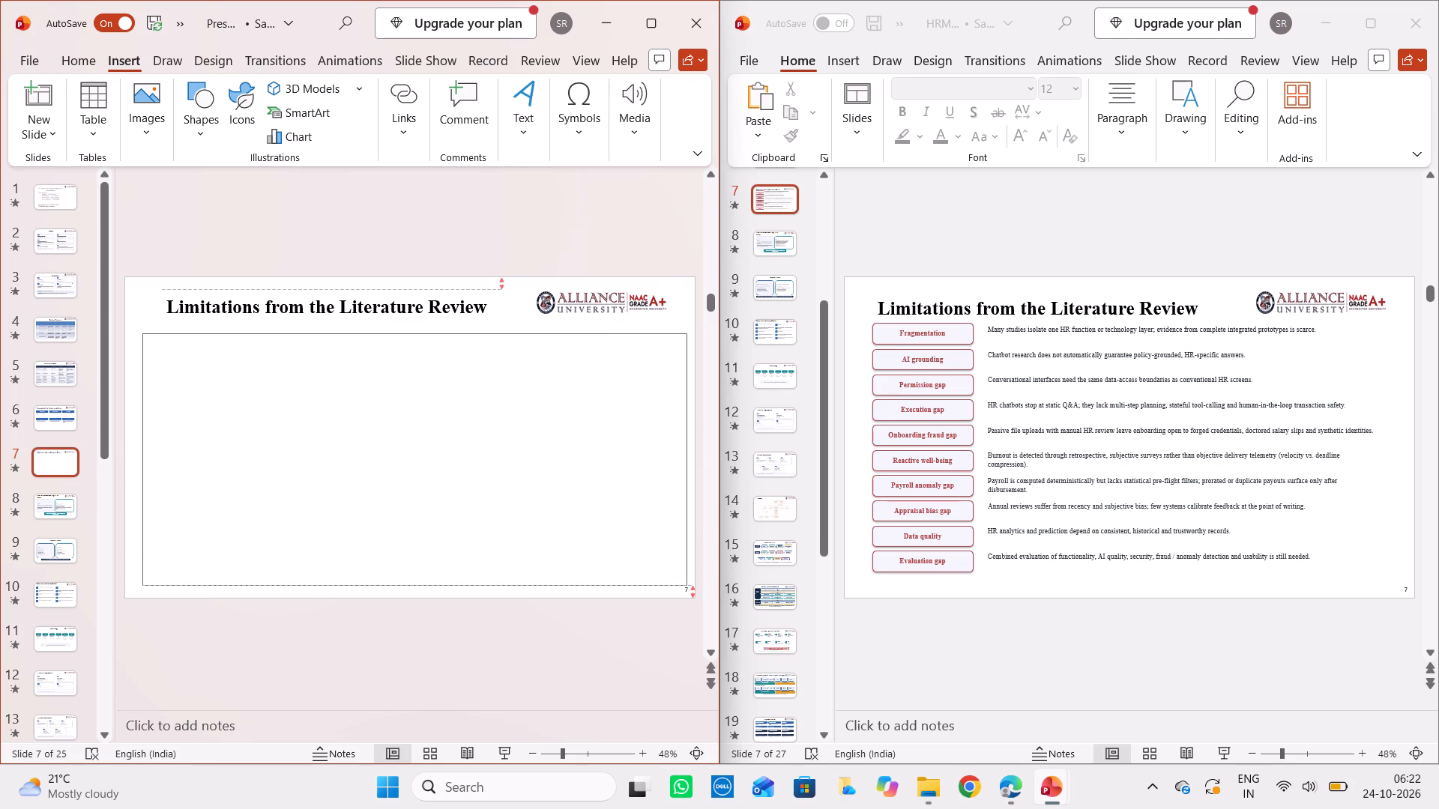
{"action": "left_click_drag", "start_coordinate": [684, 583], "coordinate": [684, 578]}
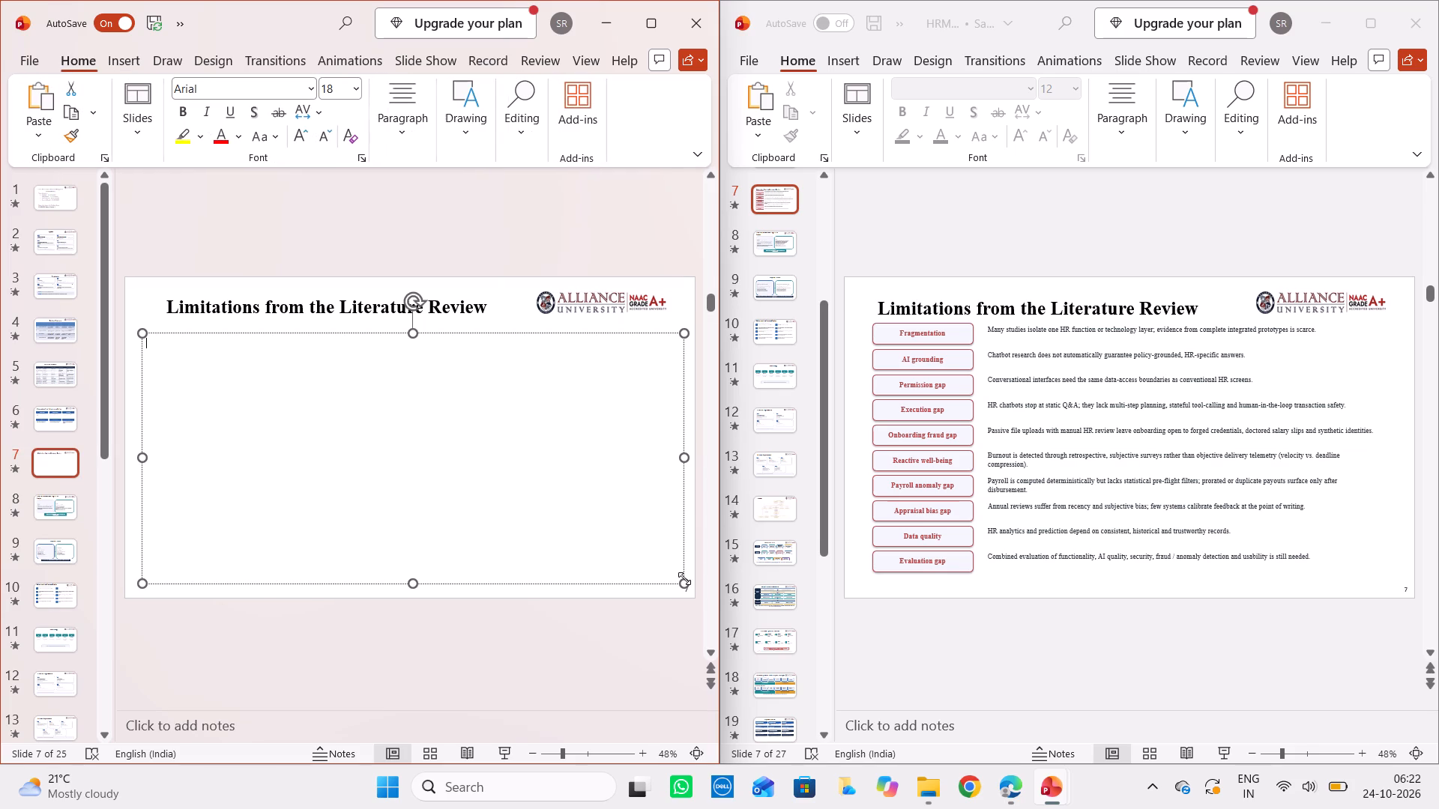
Copy all ten limitation label boxes and descriptions from slide 7 of the Claude-updated deck and paste them onto the original deck's slide 7.
{"action": "left_click_drag", "start_coordinate": [811, 311], "coordinate": [868, 324]}
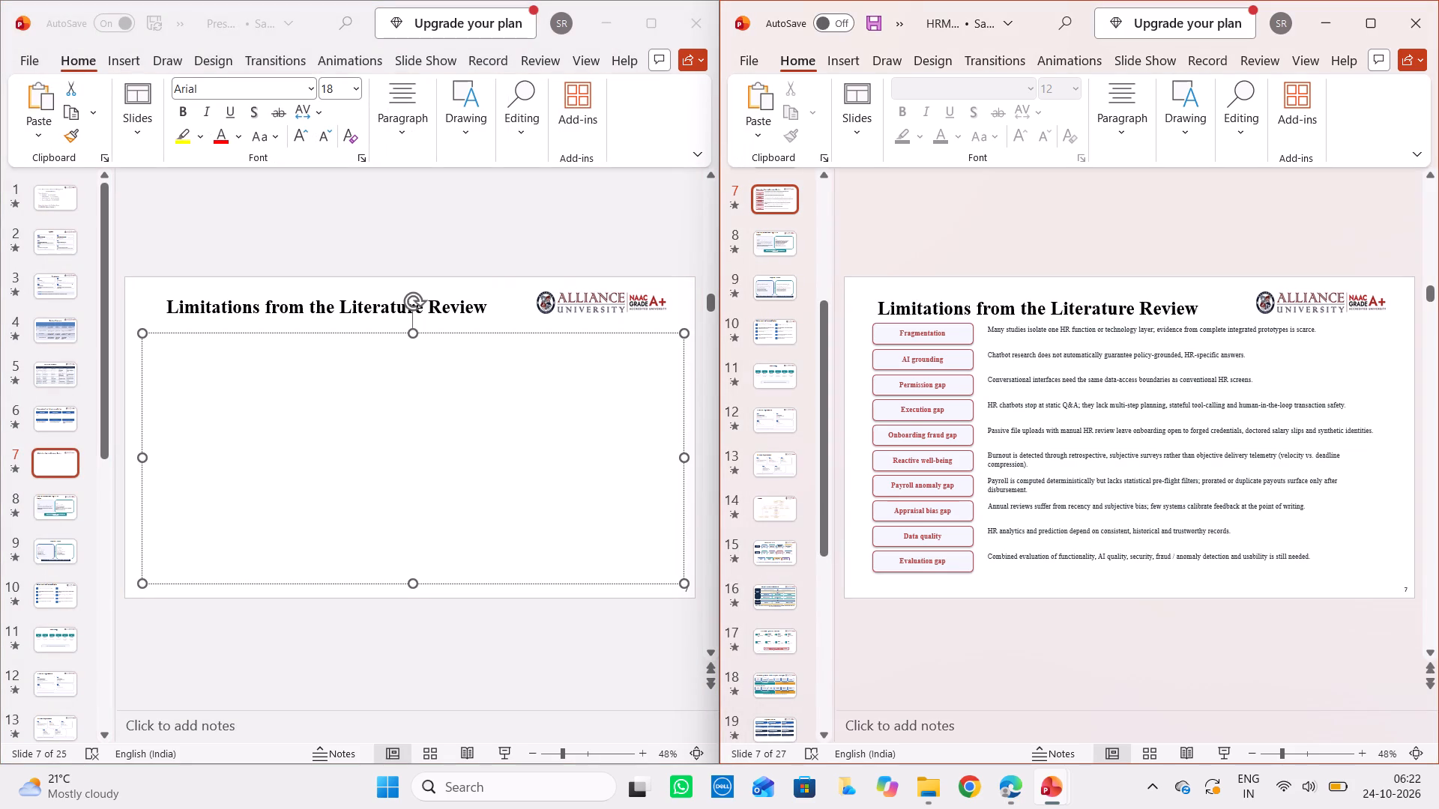
{"action": "left_click_drag", "start_coordinate": [868, 324], "coordinate": [869, 321]}
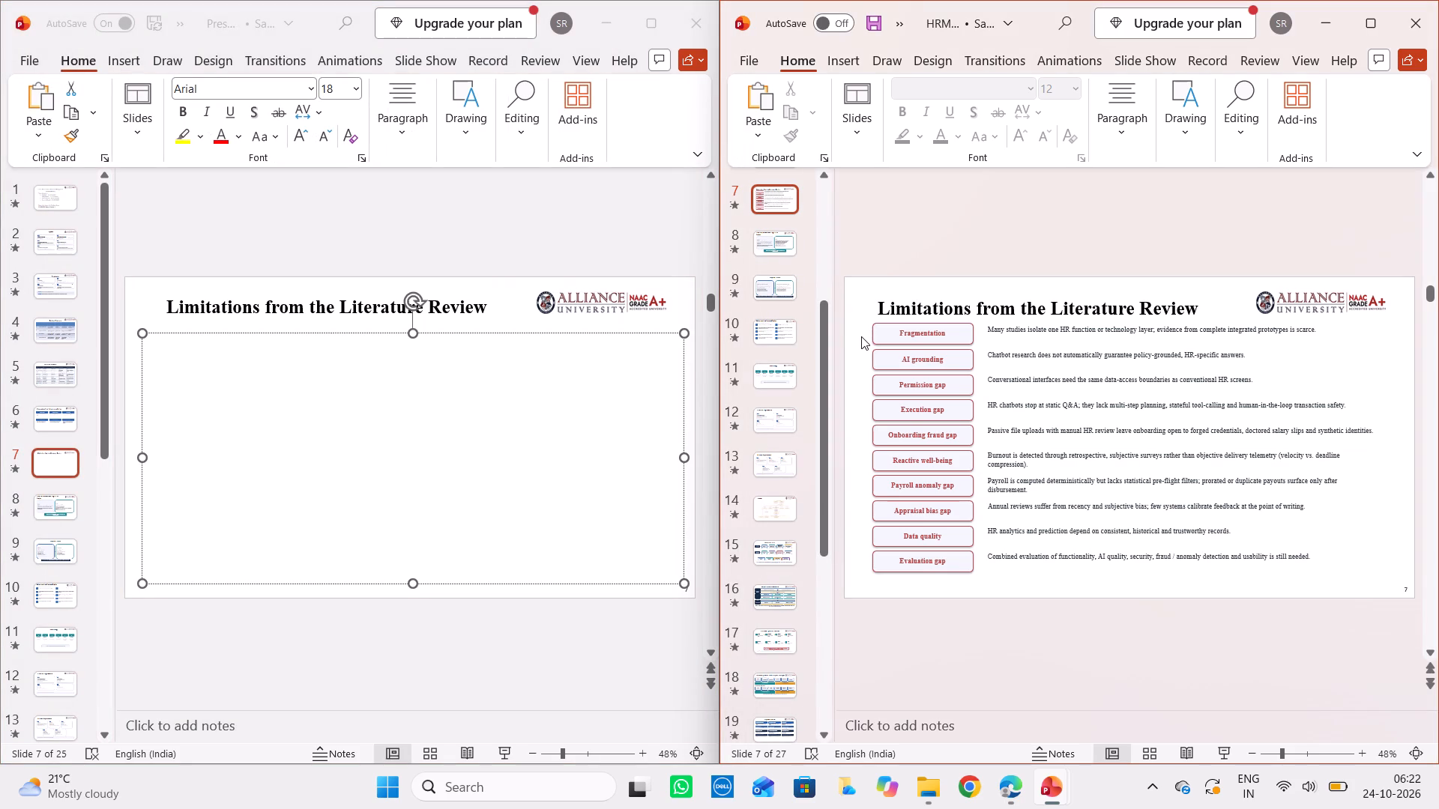
{"action": "left_click", "coordinate": [861, 336]}
{"action": "left_click_drag", "start_coordinate": [863, 327], "coordinate": [902, 364]}
{"action": "left_click_drag", "start_coordinate": [902, 364], "coordinate": [1391, 586]}
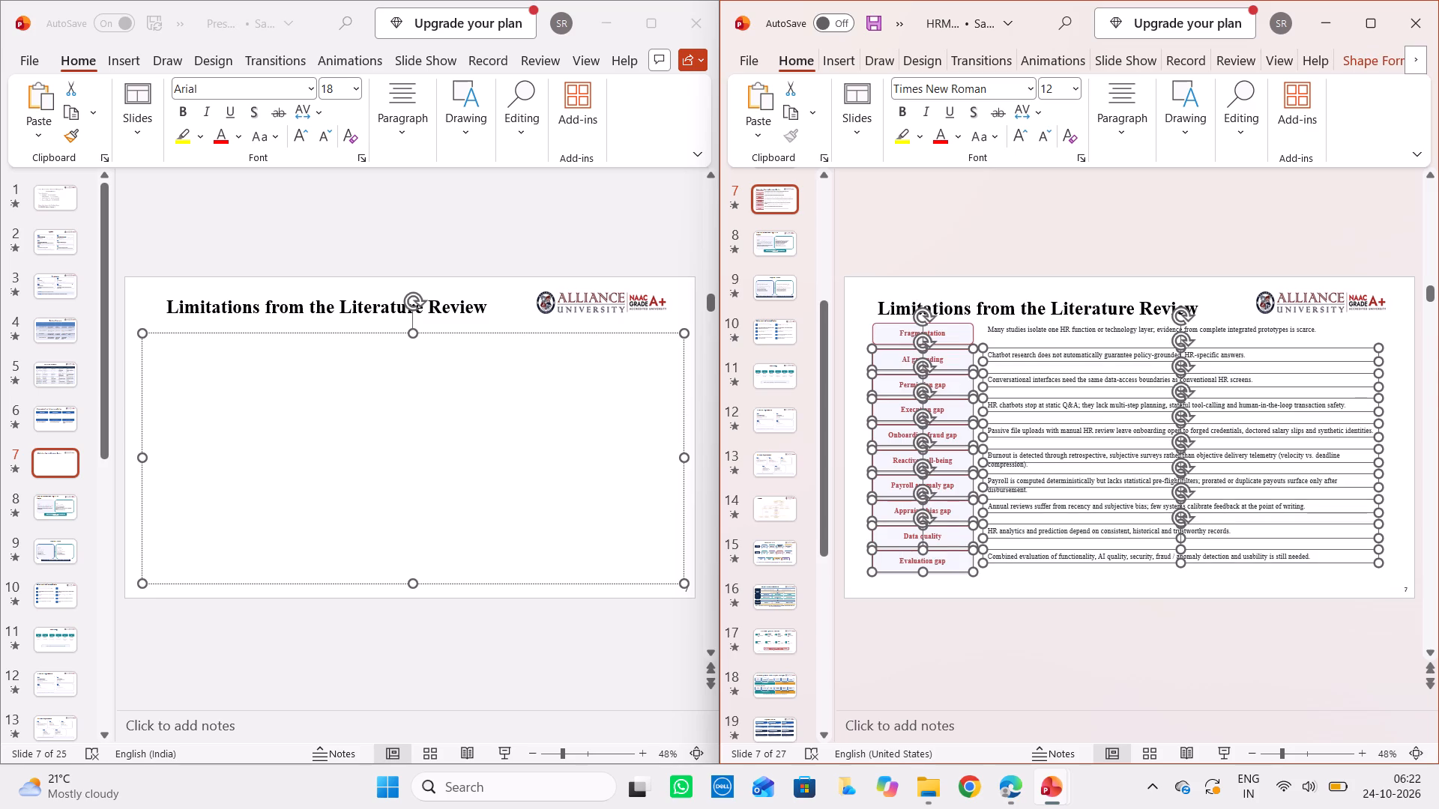
{"action": "left_click", "coordinate": [863, 318]}
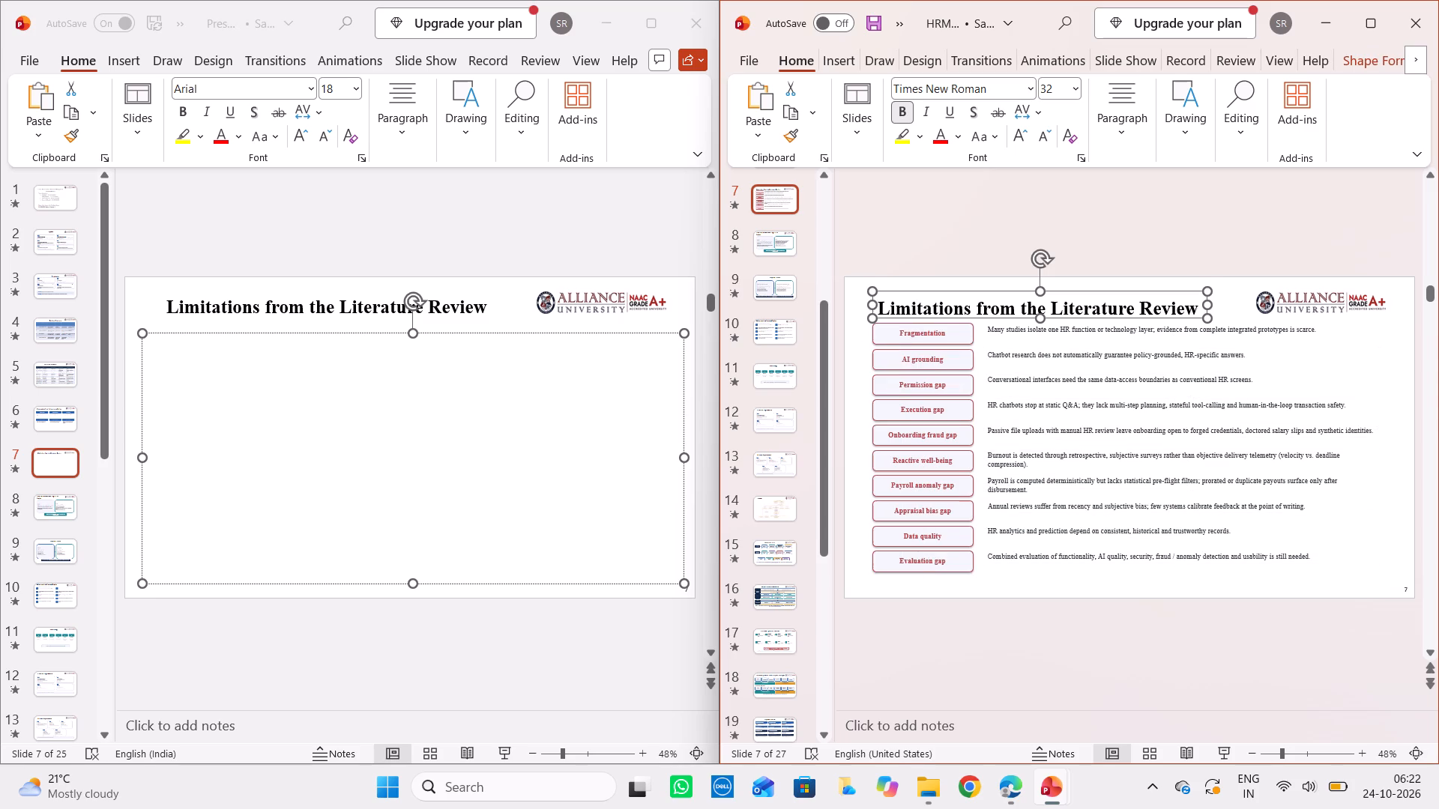
{"action": "left_click", "coordinate": [856, 321]}
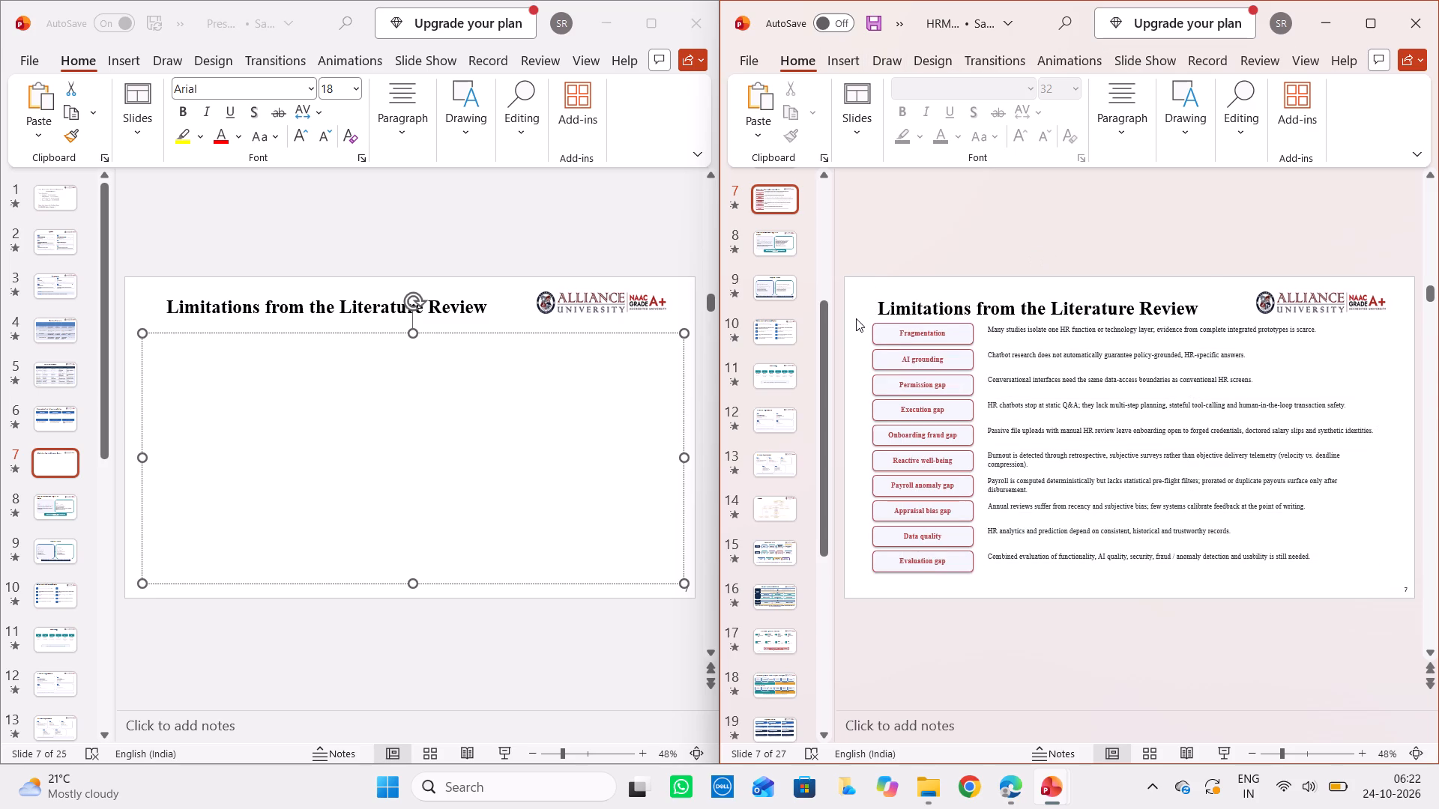
{"action": "left_click_drag", "start_coordinate": [857, 317], "coordinate": [1331, 585]}
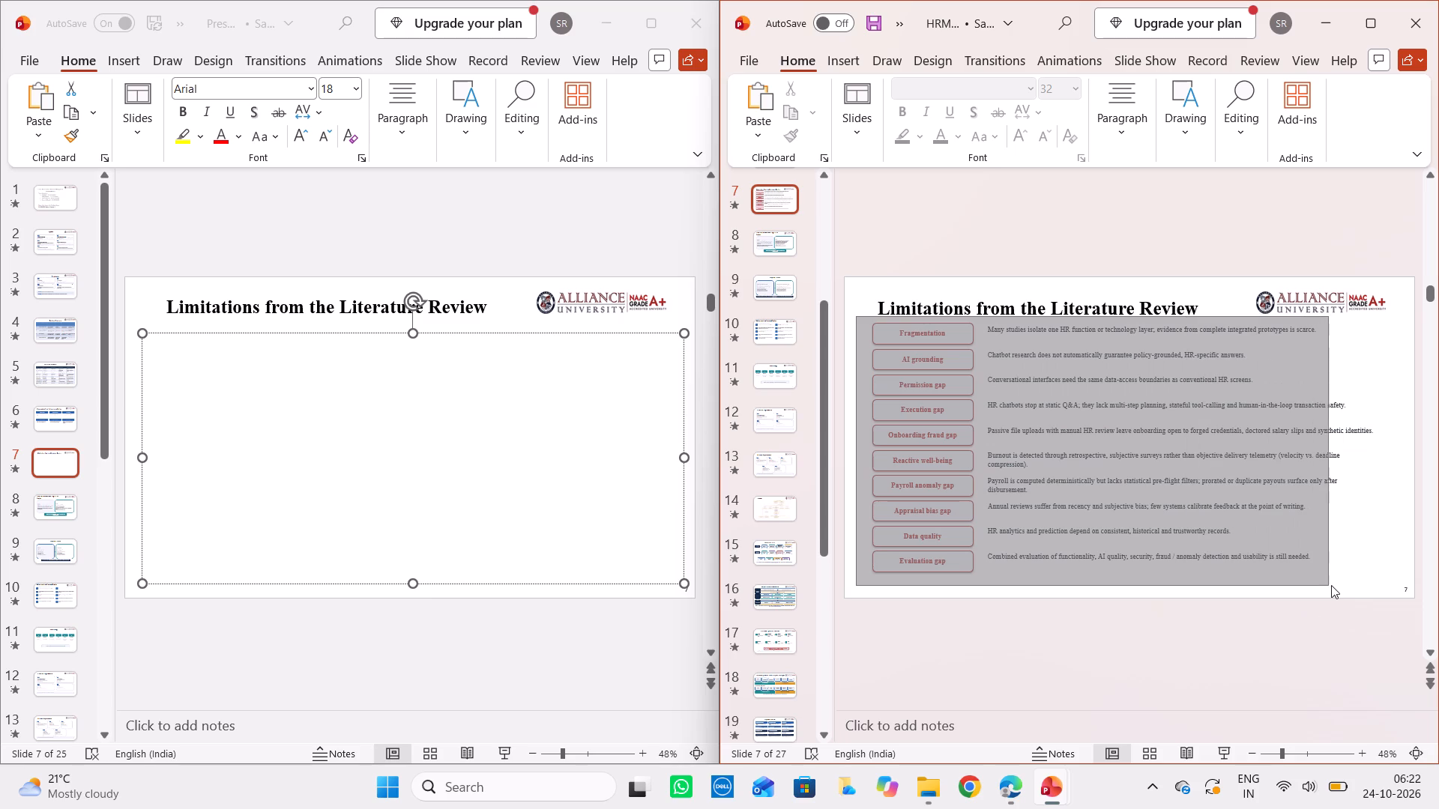
{"action": "left_click_drag", "start_coordinate": [1331, 585], "coordinate": [1400, 575]}
{"action": "key", "text": "ctrl+c"}
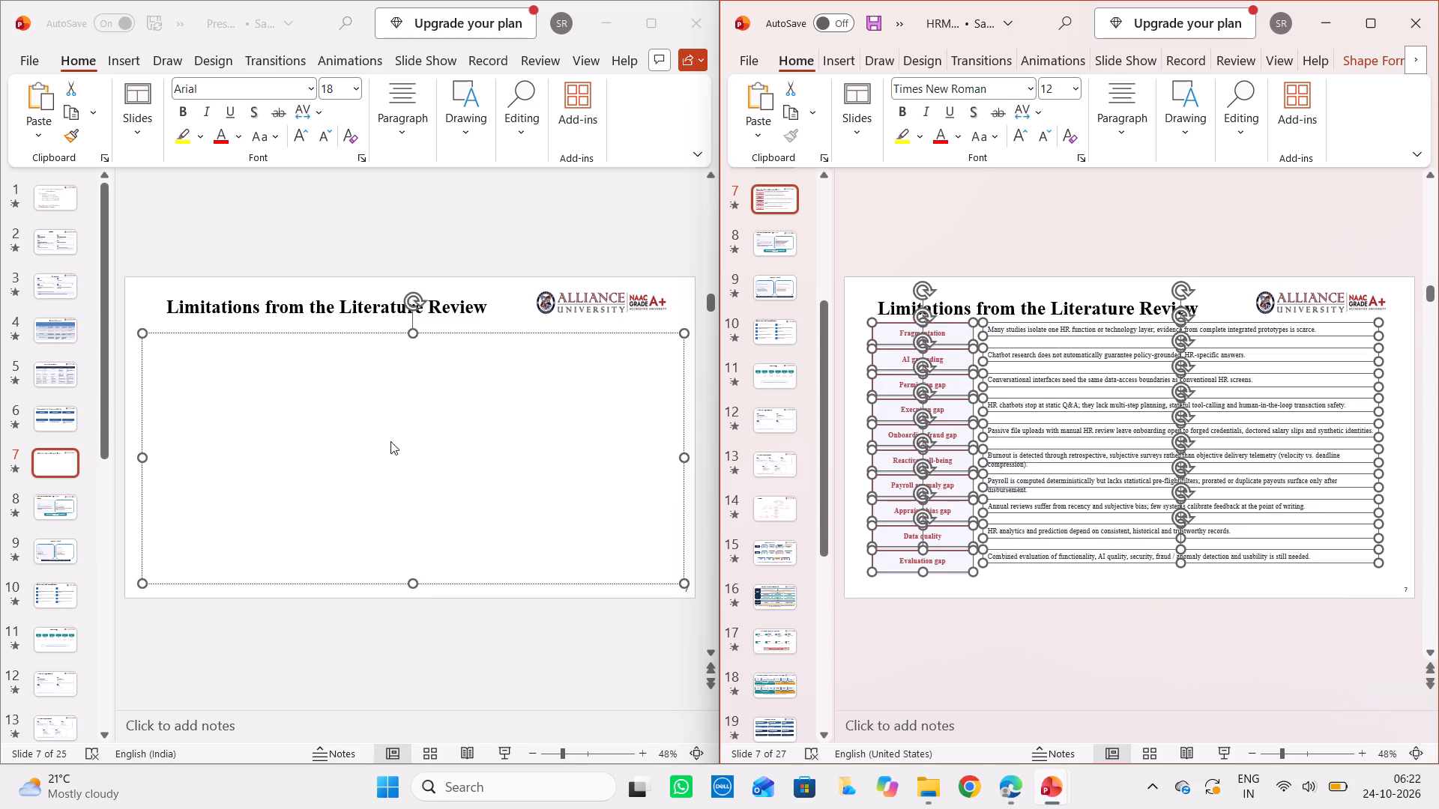
{"action": "left_click", "coordinate": [162, 342]}
{"action": "key", "text": "ctrl+v"}
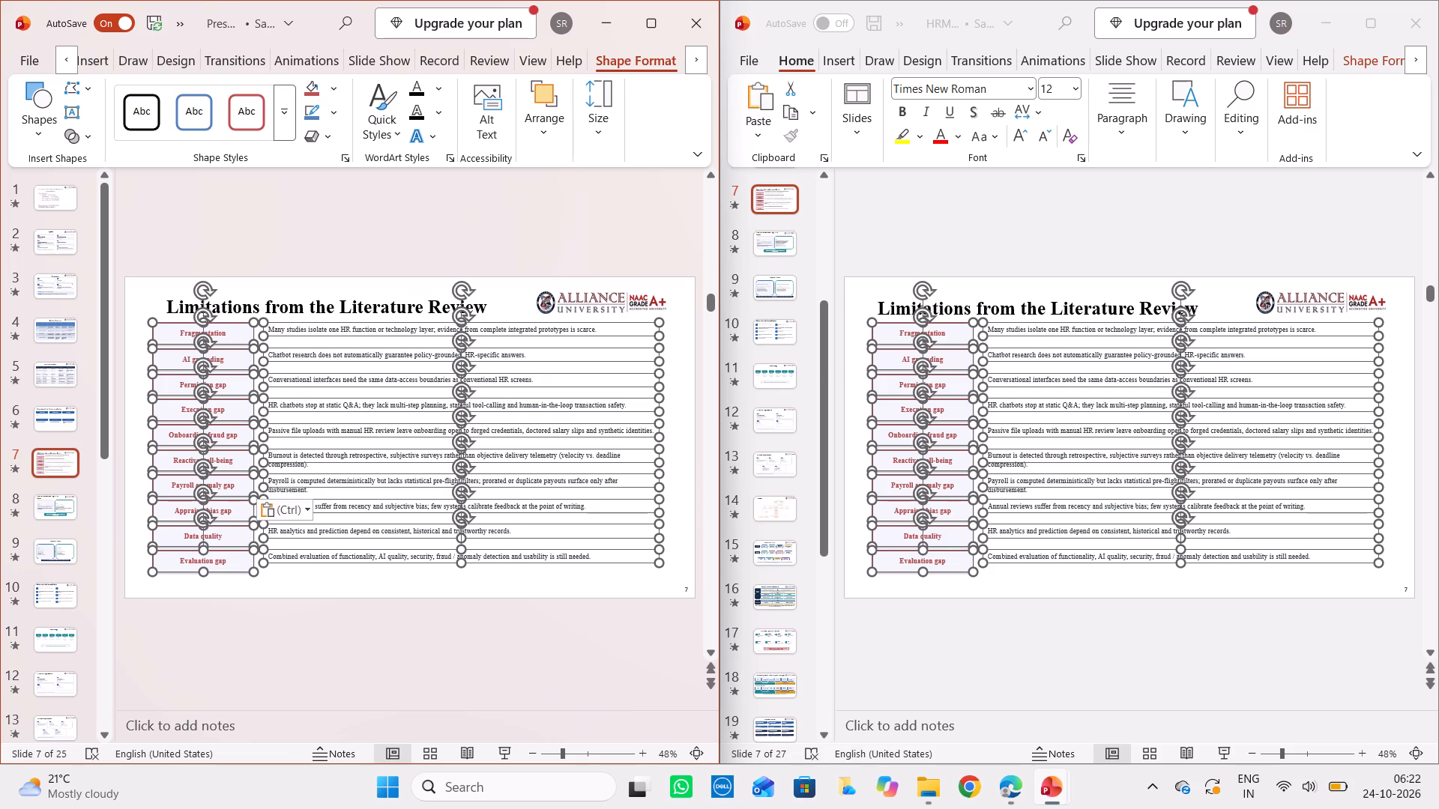
{"action": "left_click", "coordinate": [486, 637]}
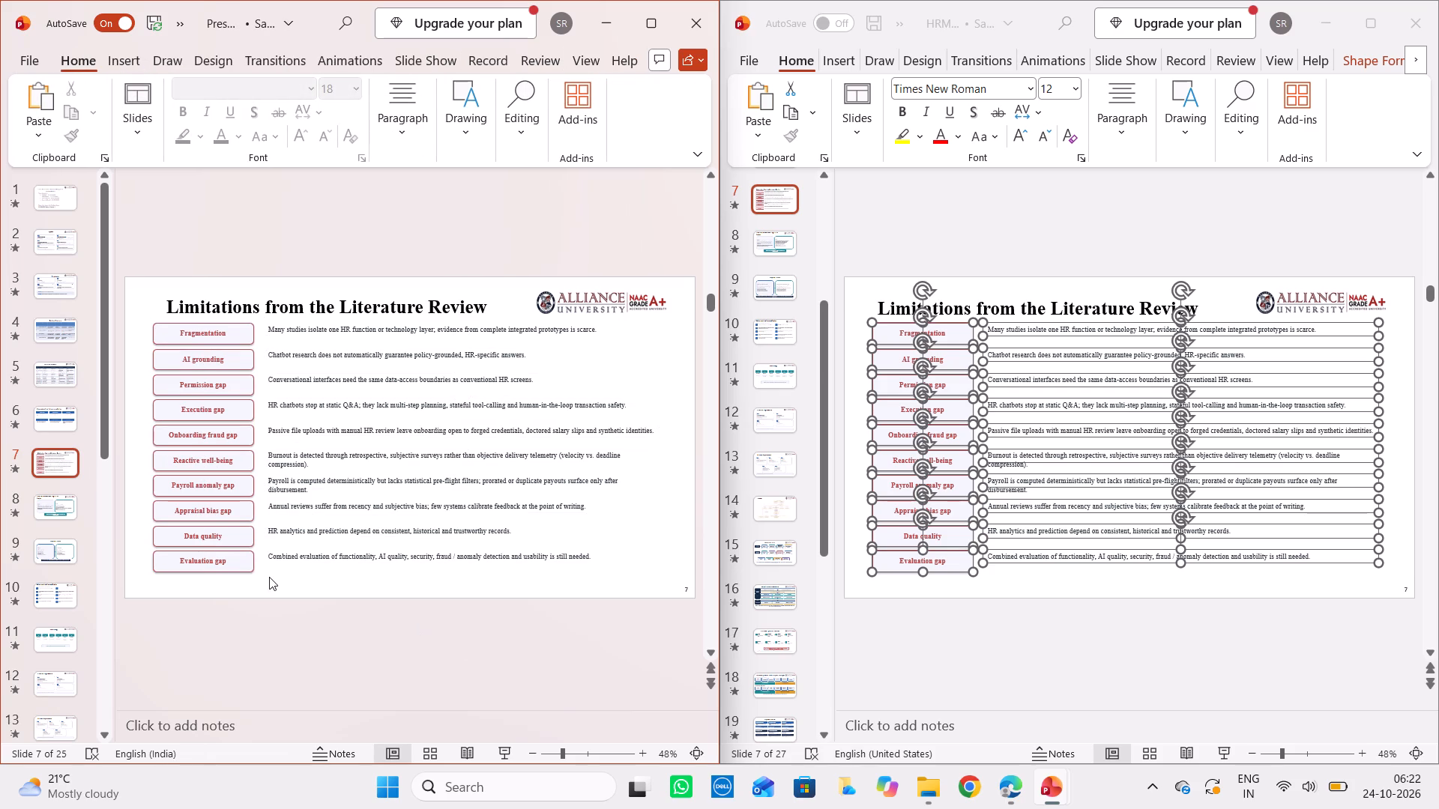
Remove the Evaluation gap label box and its "Combined evaluation of functionality" description from the original deck's slide 7.
{"action": "left_click", "coordinate": [236, 561]}
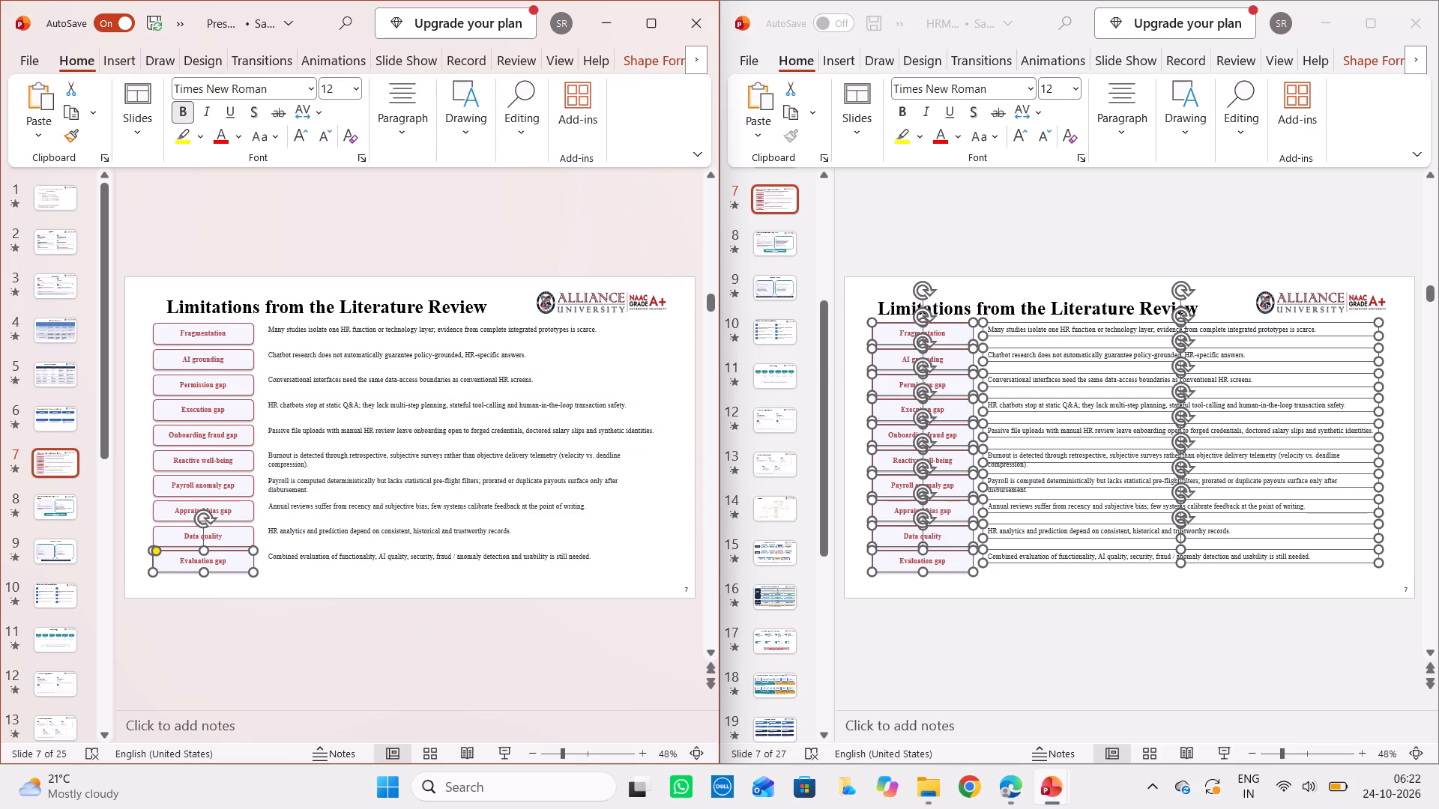
{"action": "key", "text": "Delete"}
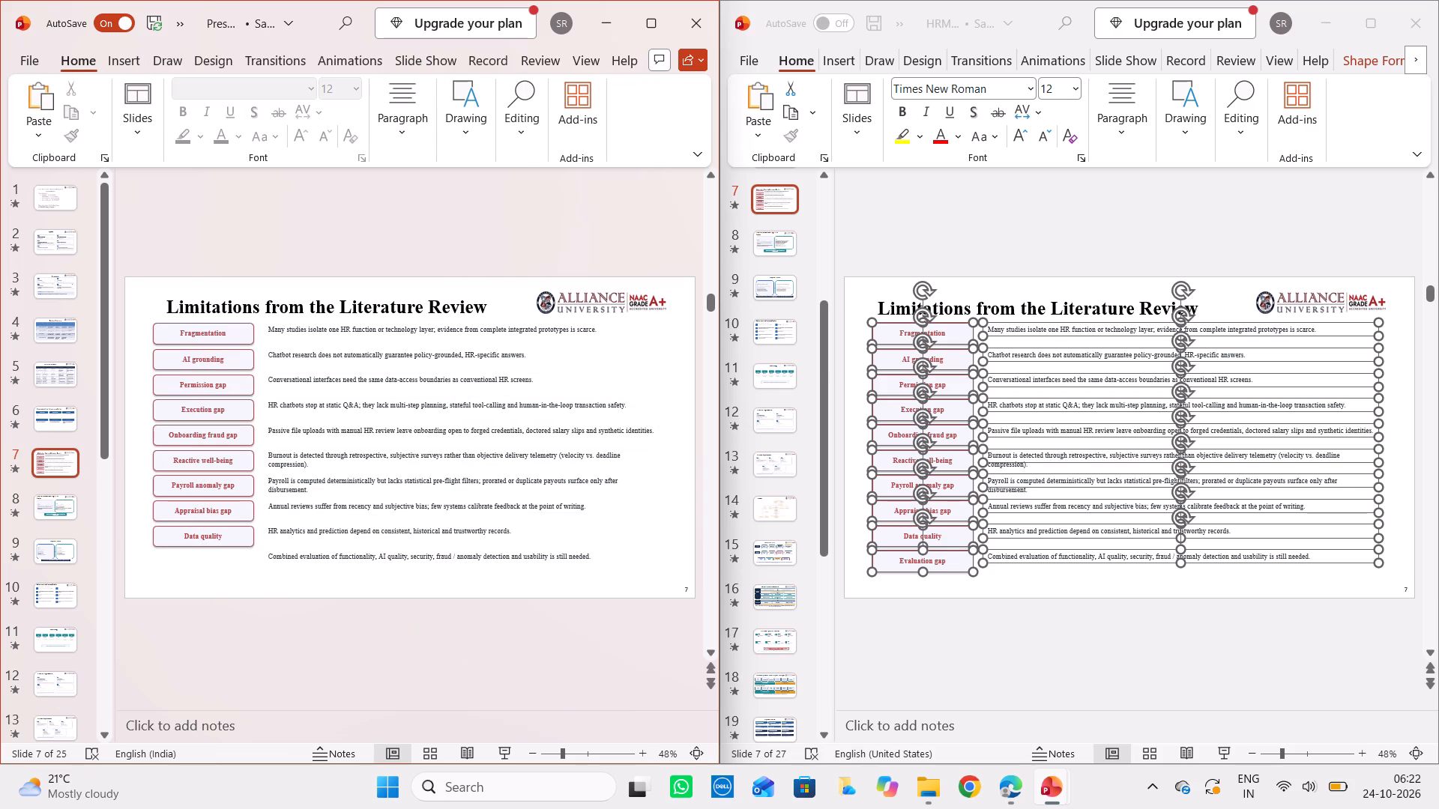
{"action": "left_click", "coordinate": [390, 554]}
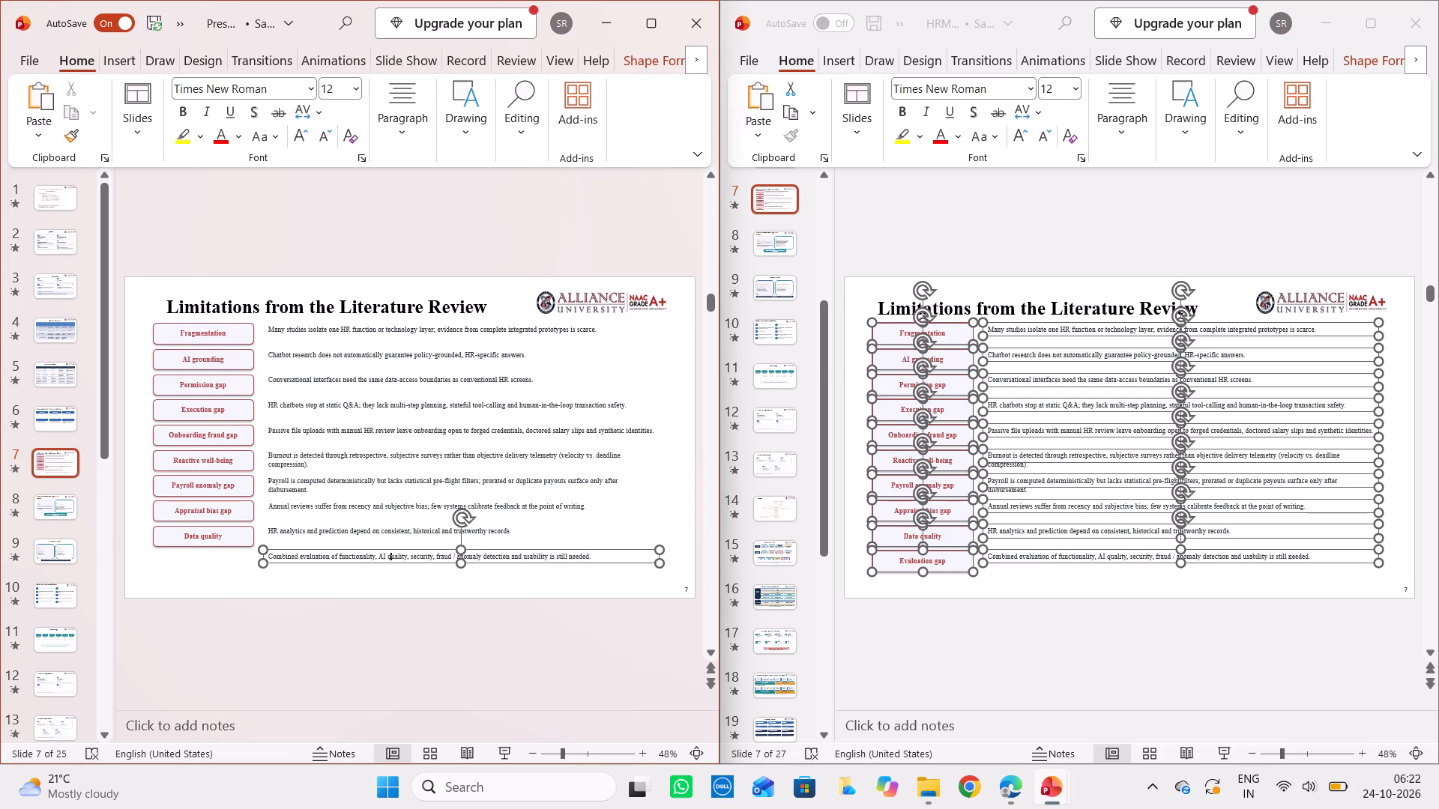
{"action": "key", "text": "ctrl+a"}
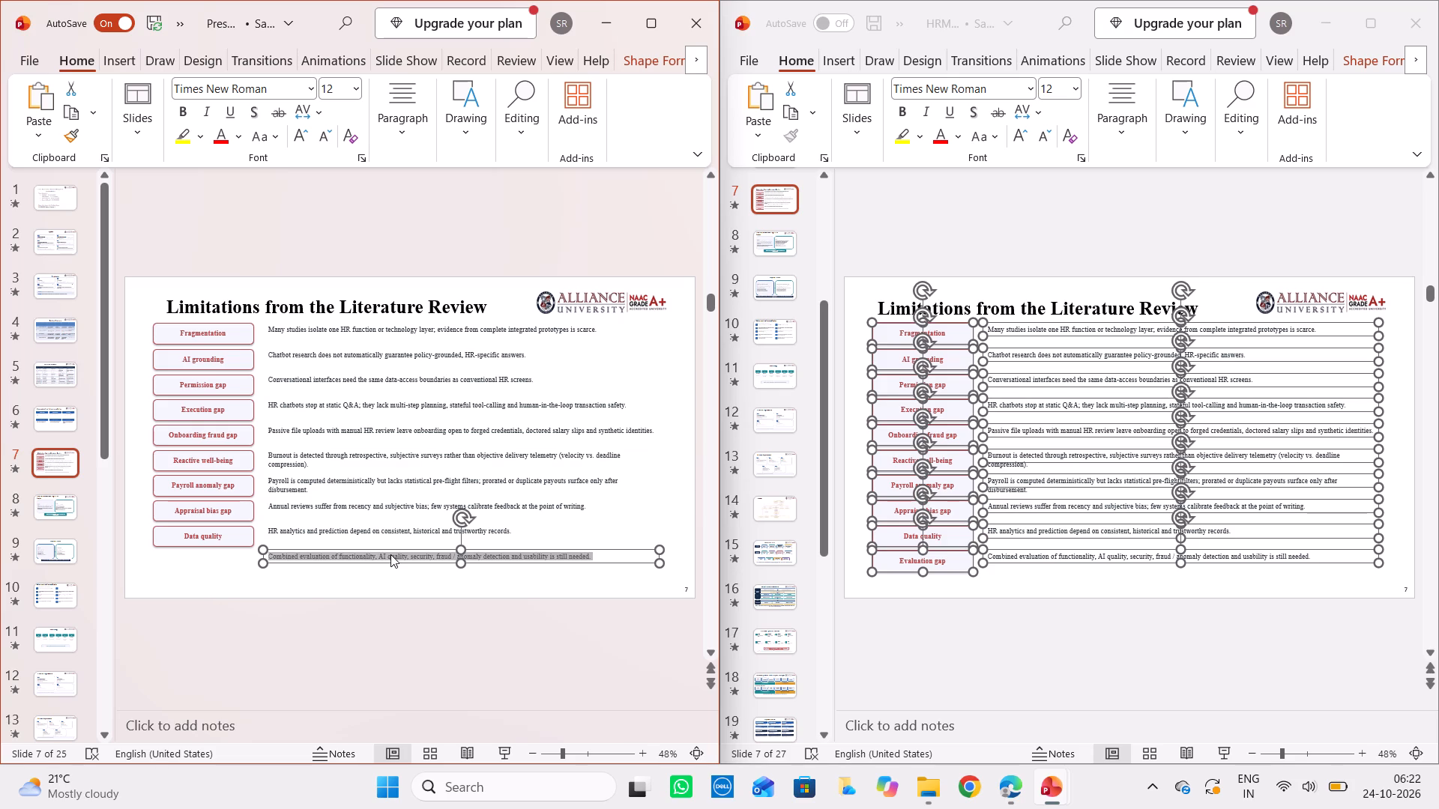
{"action": "key", "text": "BackSpace"}
Remove the Data quality label box and its "HR analytics and prediction" description from slide 7.
{"action": "left_click", "coordinate": [238, 537]}
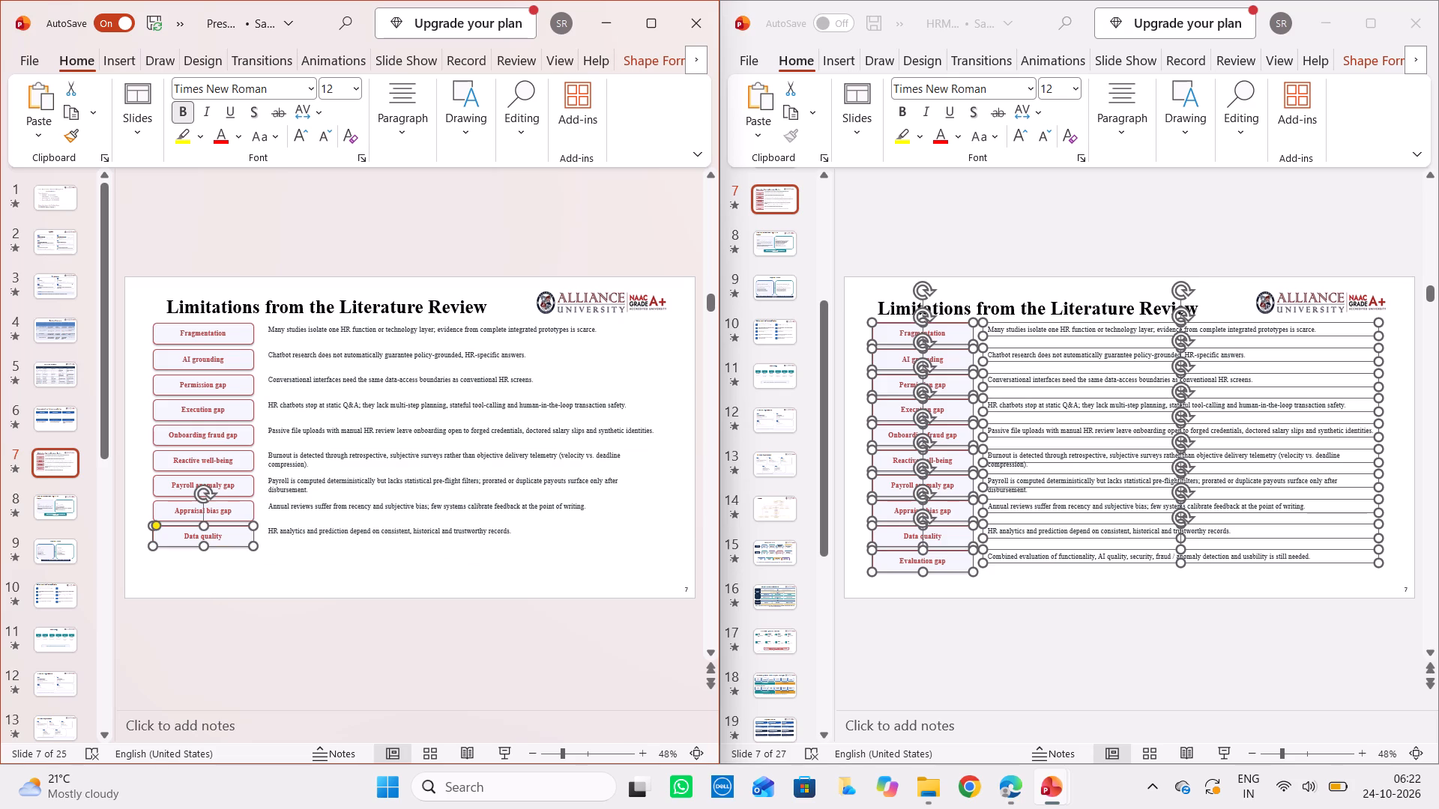
{"action": "key", "text": "Delete"}
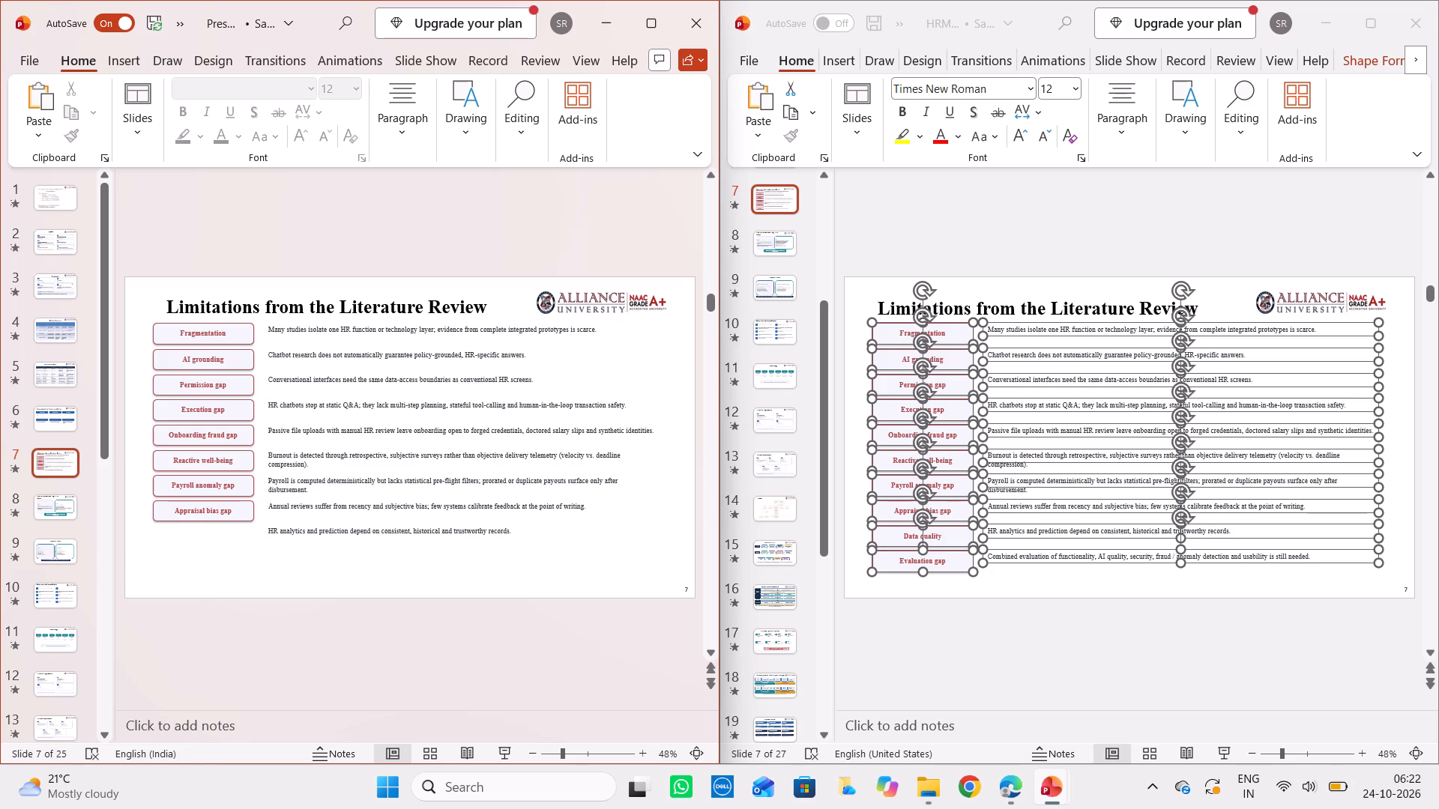
{"action": "left_click", "coordinate": [351, 525]}
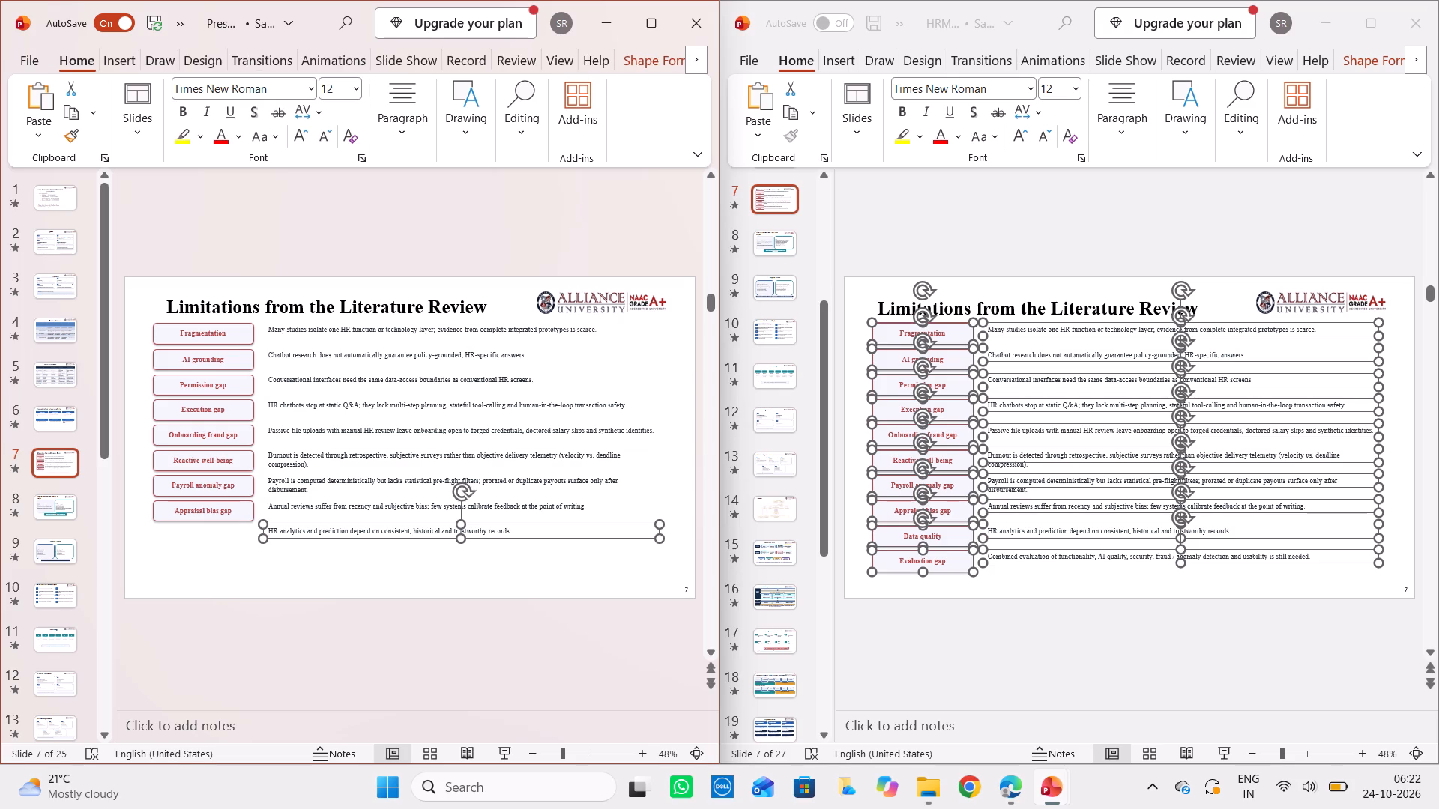
{"action": "left_click", "coordinate": [563, 530]}
{"action": "key", "text": "Delete"}
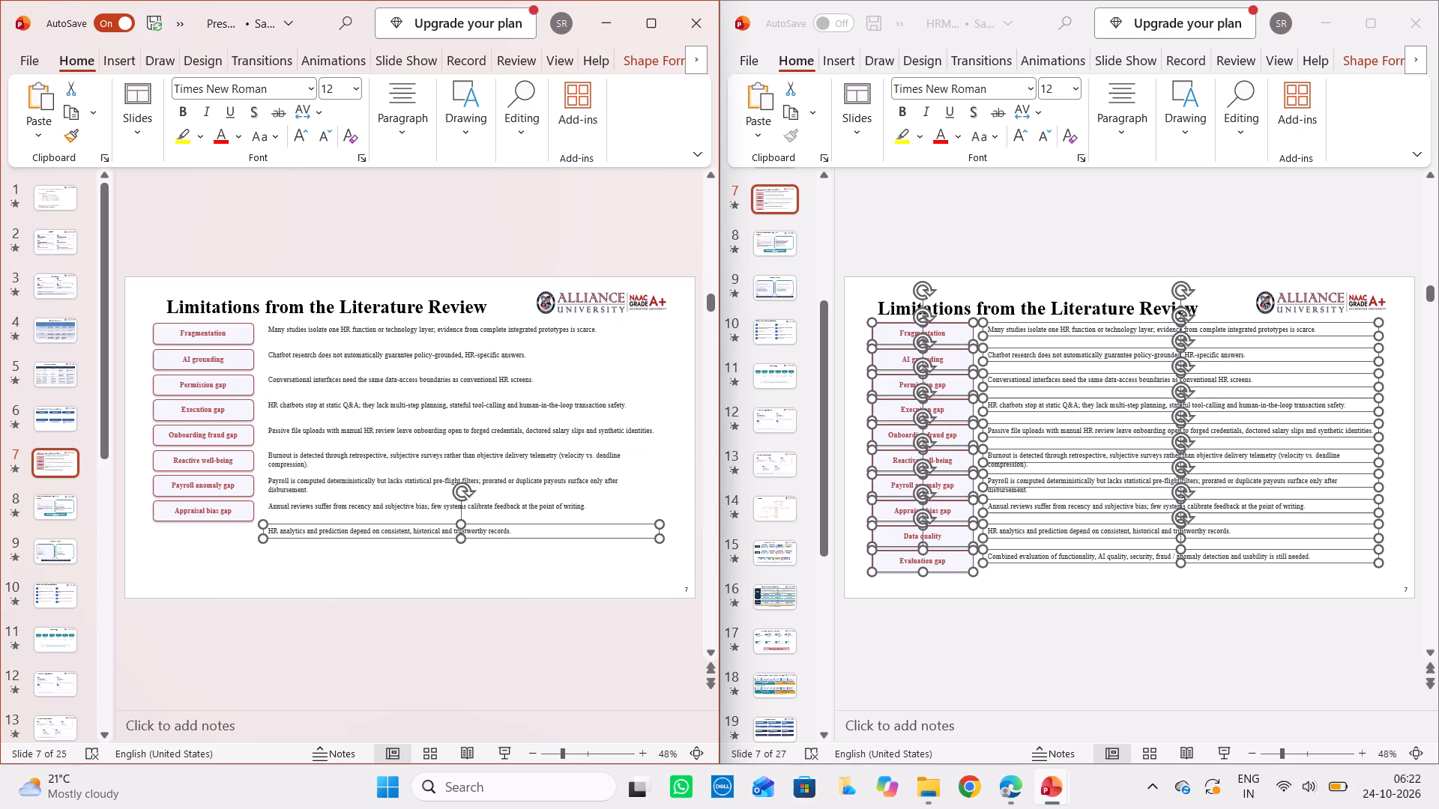
Remove the AI grounding label box and its "Chatbot research does not automatically guarantee" description from slide 7.
{"action": "left_click", "coordinate": [230, 363]}
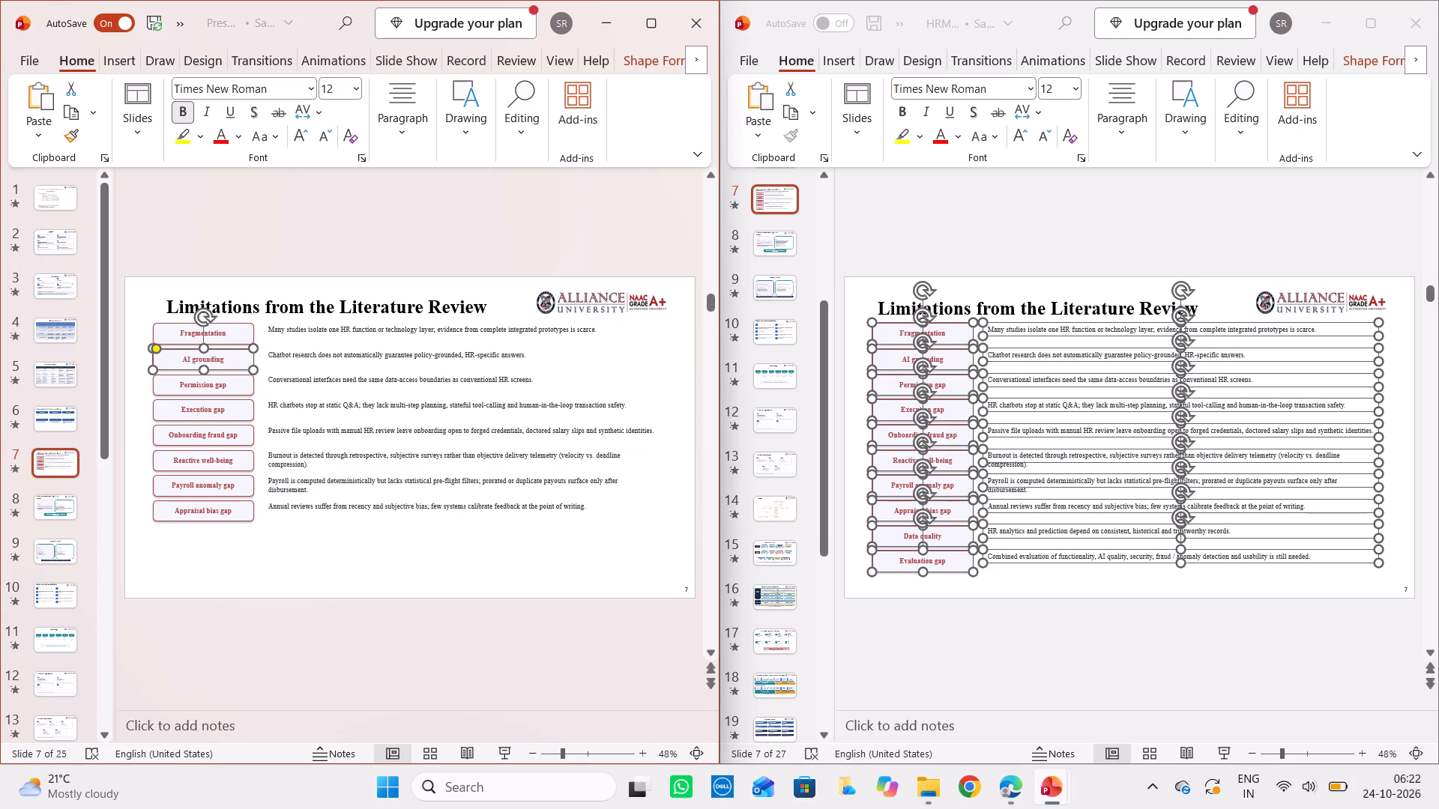
{"action": "left_click", "coordinate": [368, 356]}
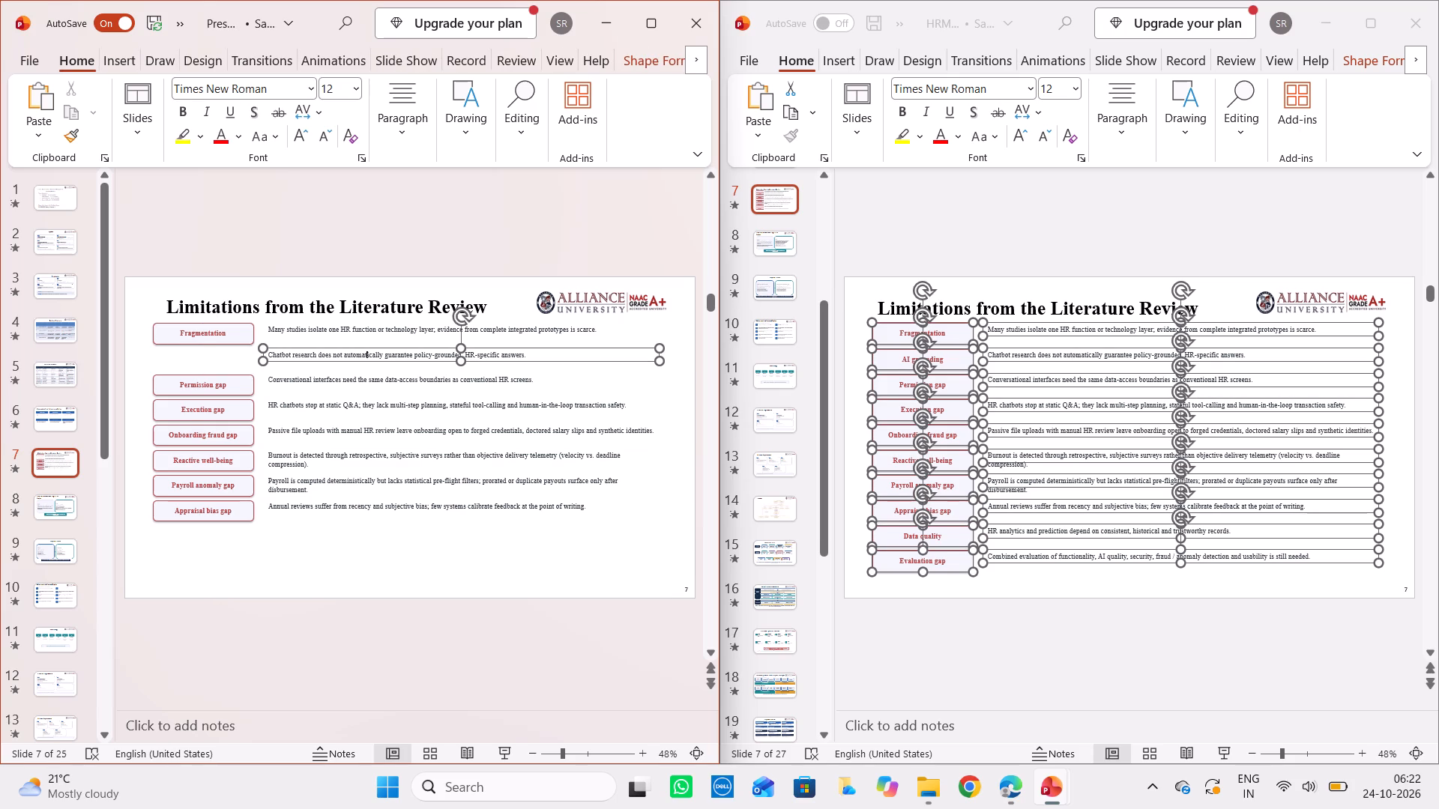
{"action": "key", "text": "Delete"}
{"action": "left_click", "coordinate": [576, 357]}
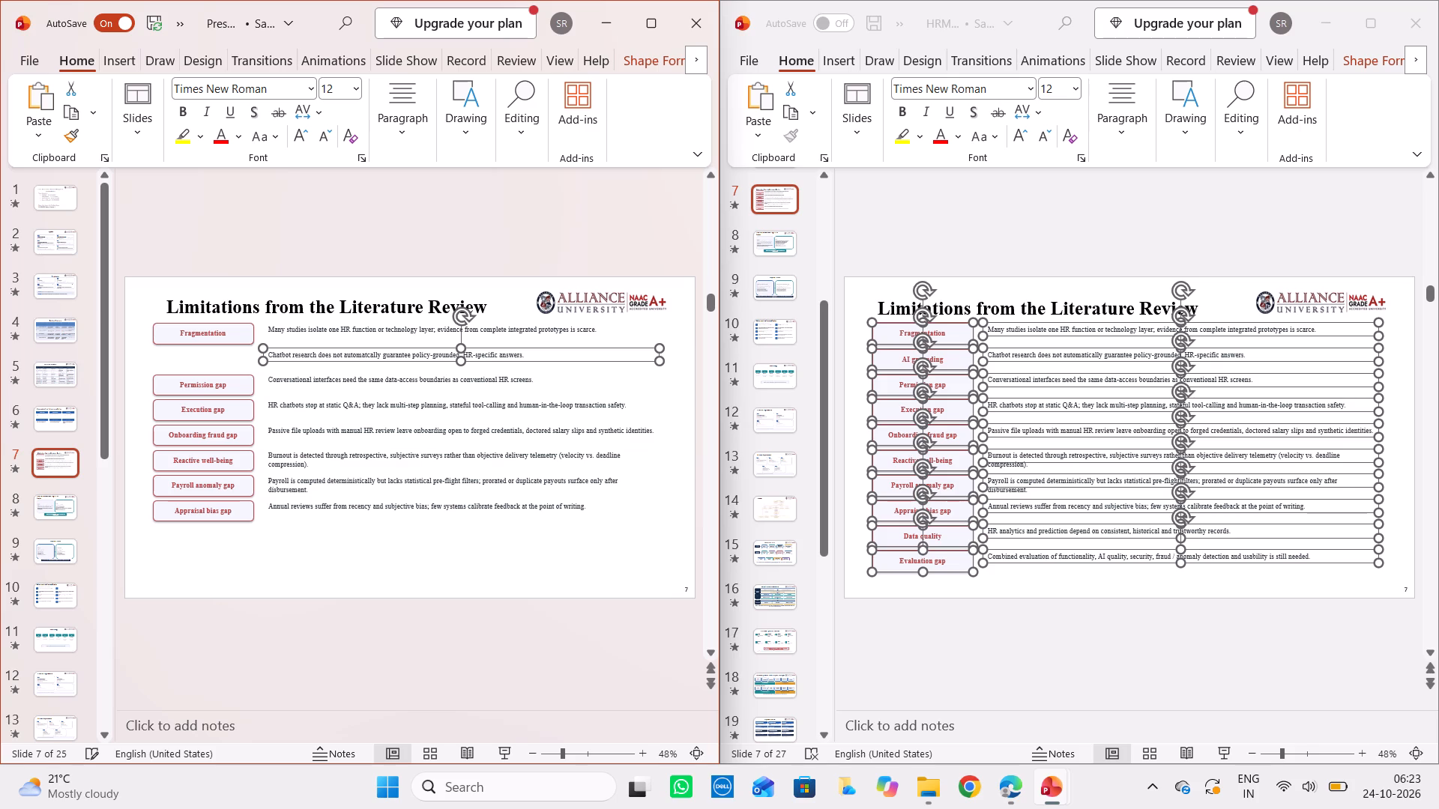
{"action": "key", "text": "Delete"}
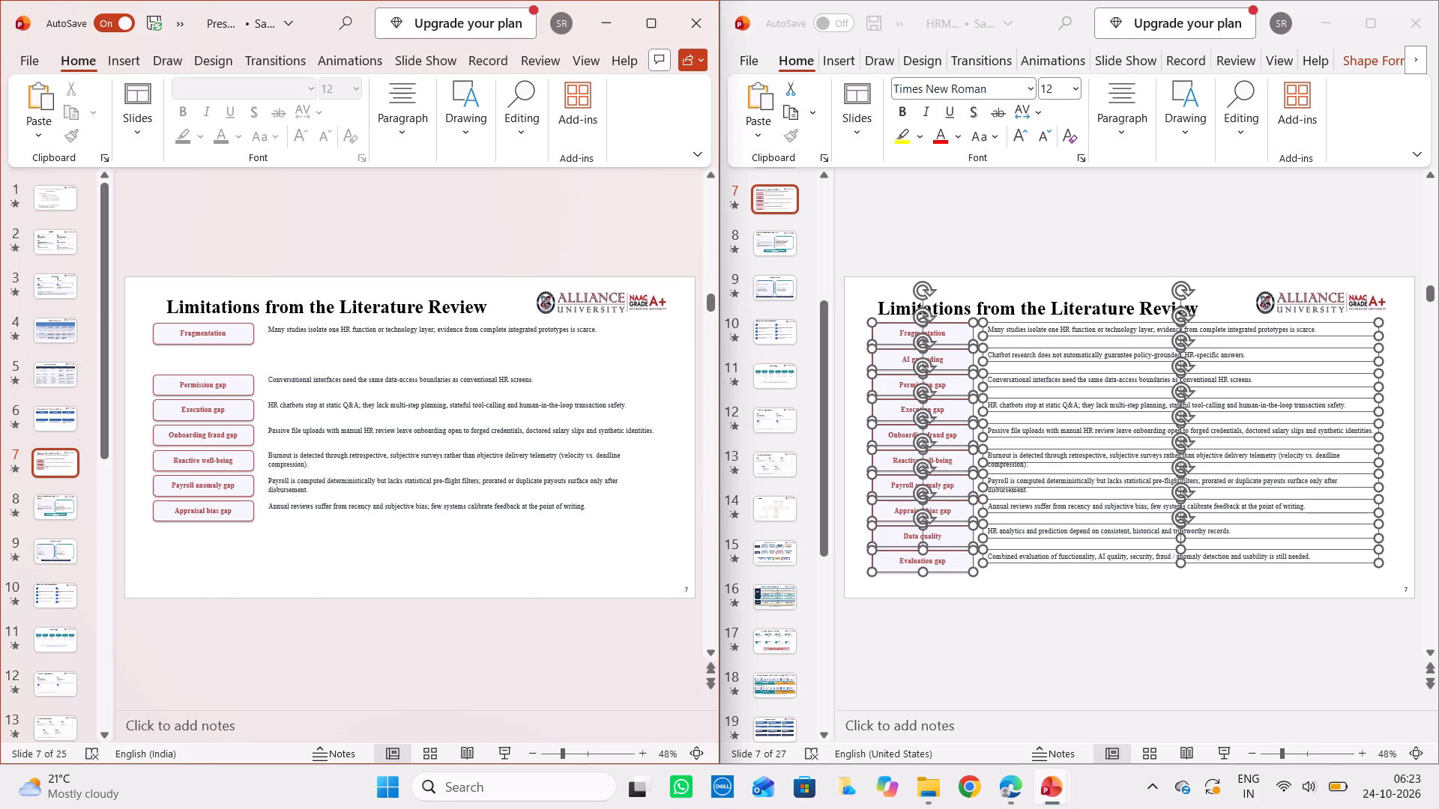
Move the Fragmentation label box slightly down into the emptied gap and bring its "Many studies isolate" description level with it.
{"action": "left_click_drag", "start_coordinate": [241, 332], "coordinate": [241, 342]}
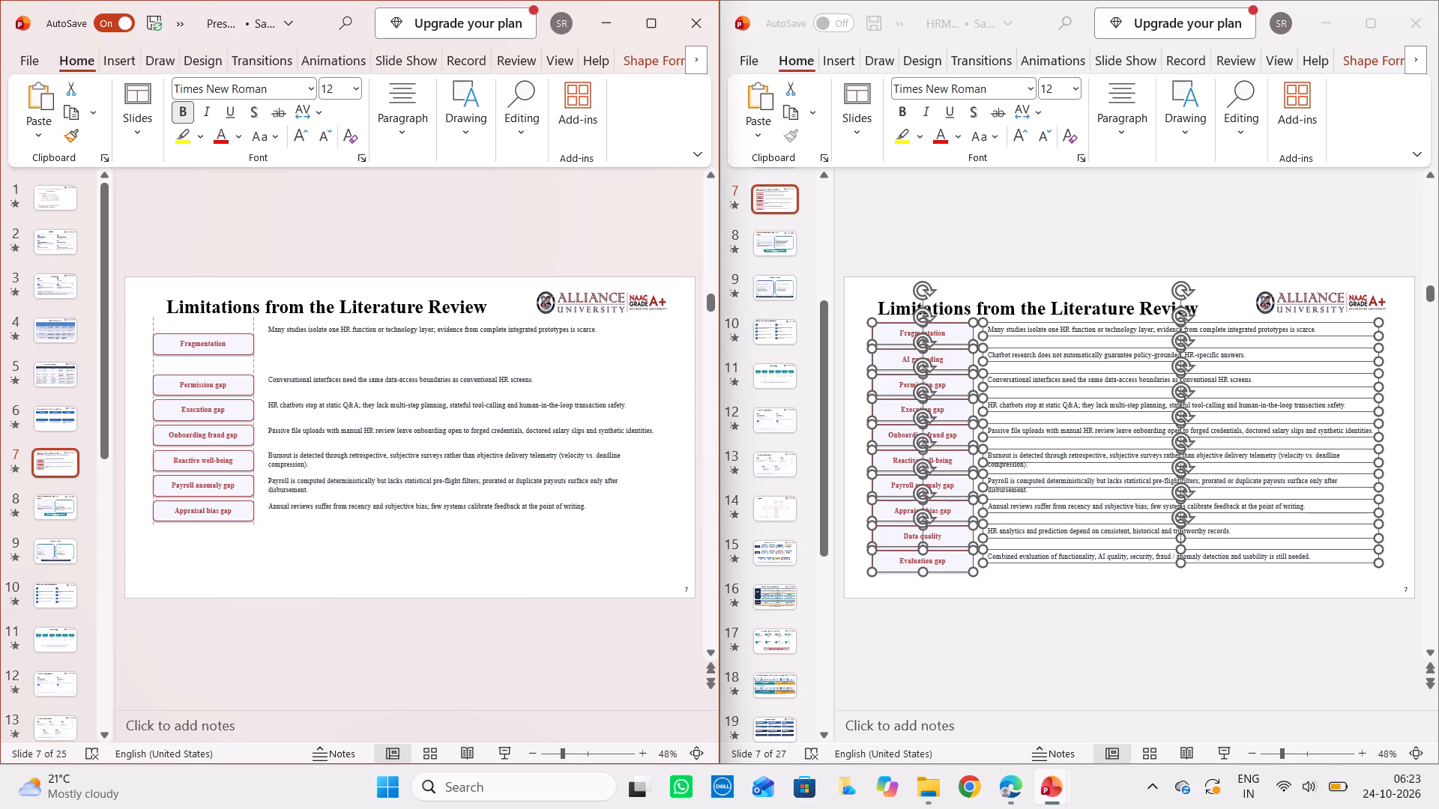
{"action": "left_click_drag", "start_coordinate": [241, 342], "coordinate": [241, 347]}
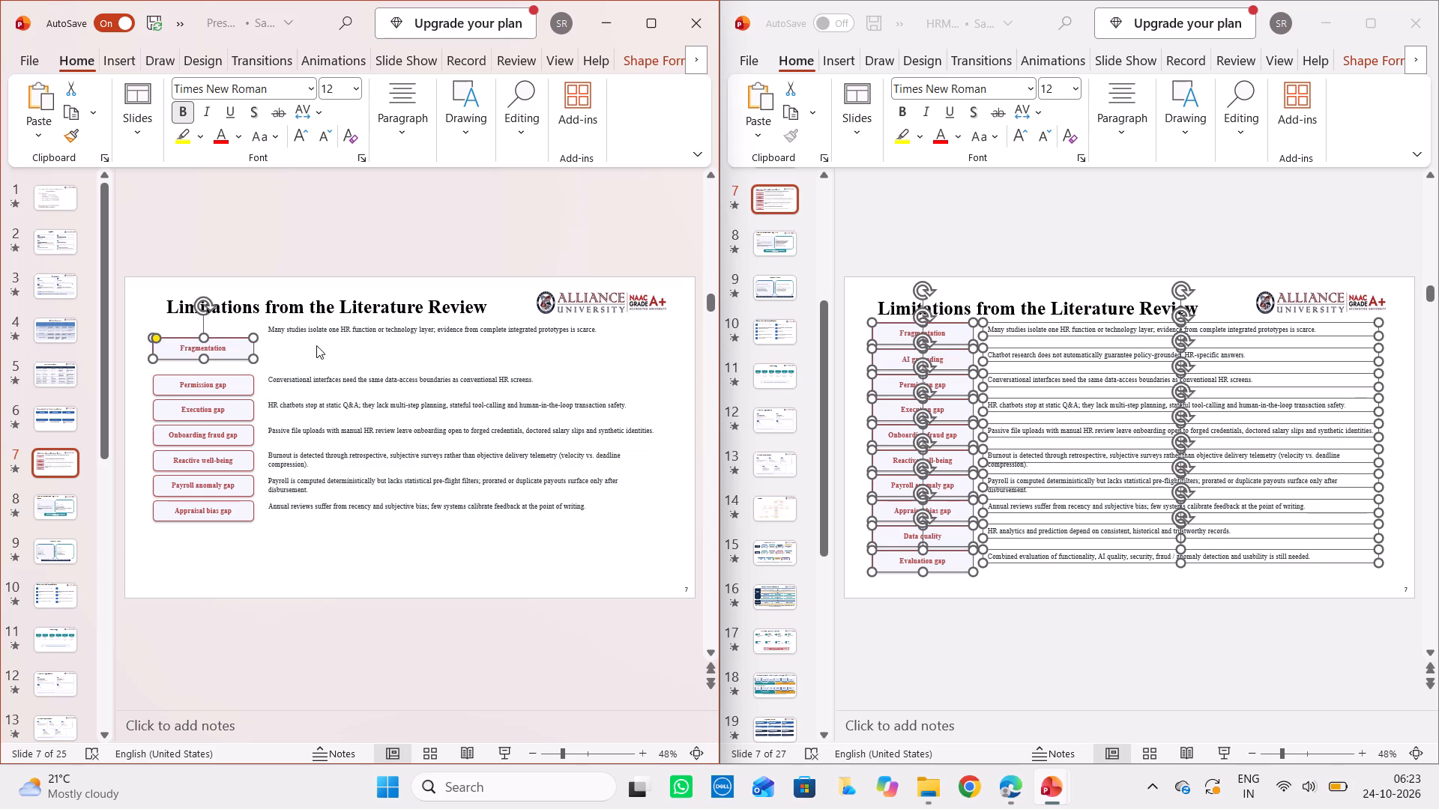
{"action": "left_click", "coordinate": [319, 328]}
{"action": "left_click_drag", "start_coordinate": [319, 328], "coordinate": [319, 344]}
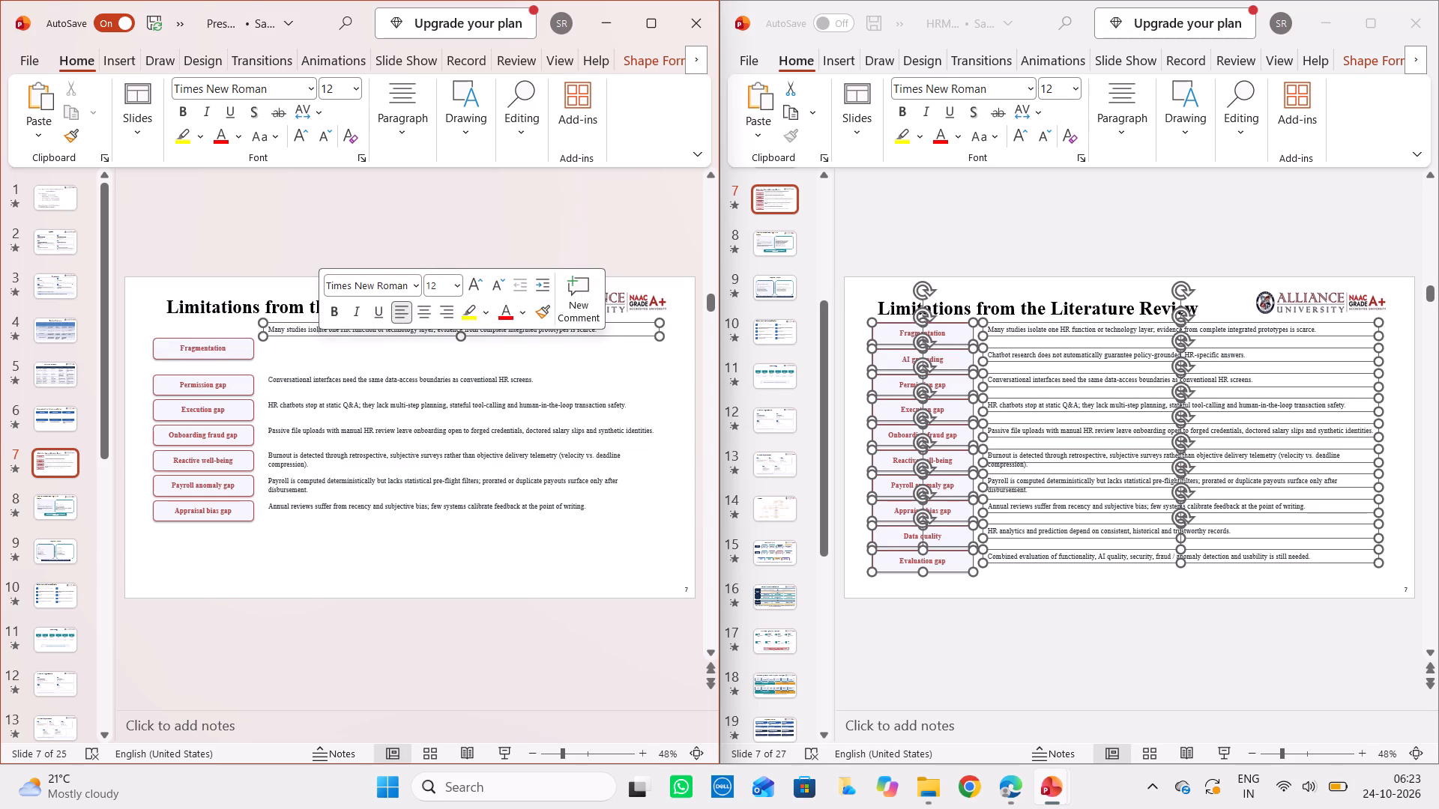
{"action": "left_click", "coordinate": [619, 327]}
{"action": "left_click_drag", "start_coordinate": [619, 327], "coordinate": [620, 342]}
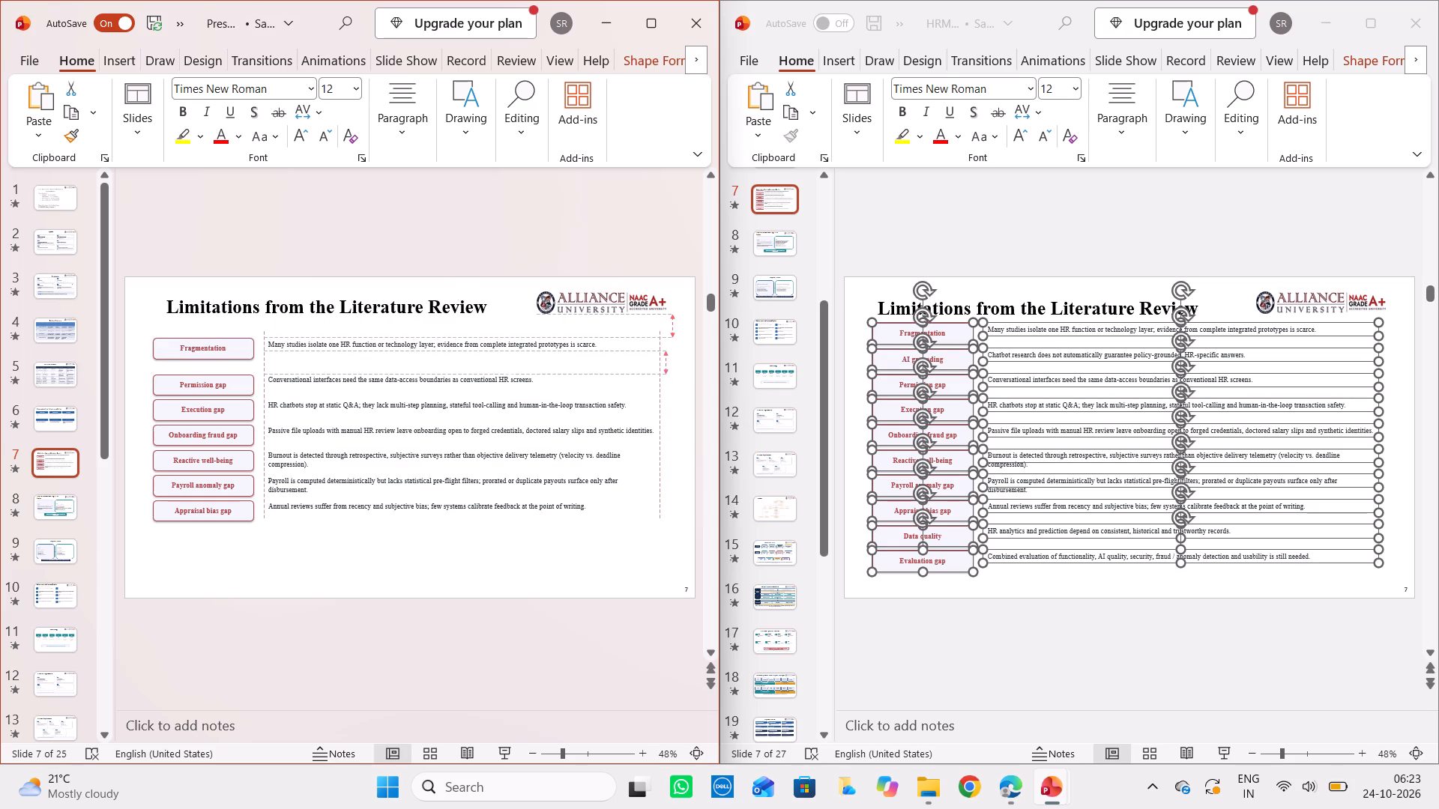
{"action": "left_click_drag", "start_coordinate": [620, 342], "coordinate": [621, 348]}
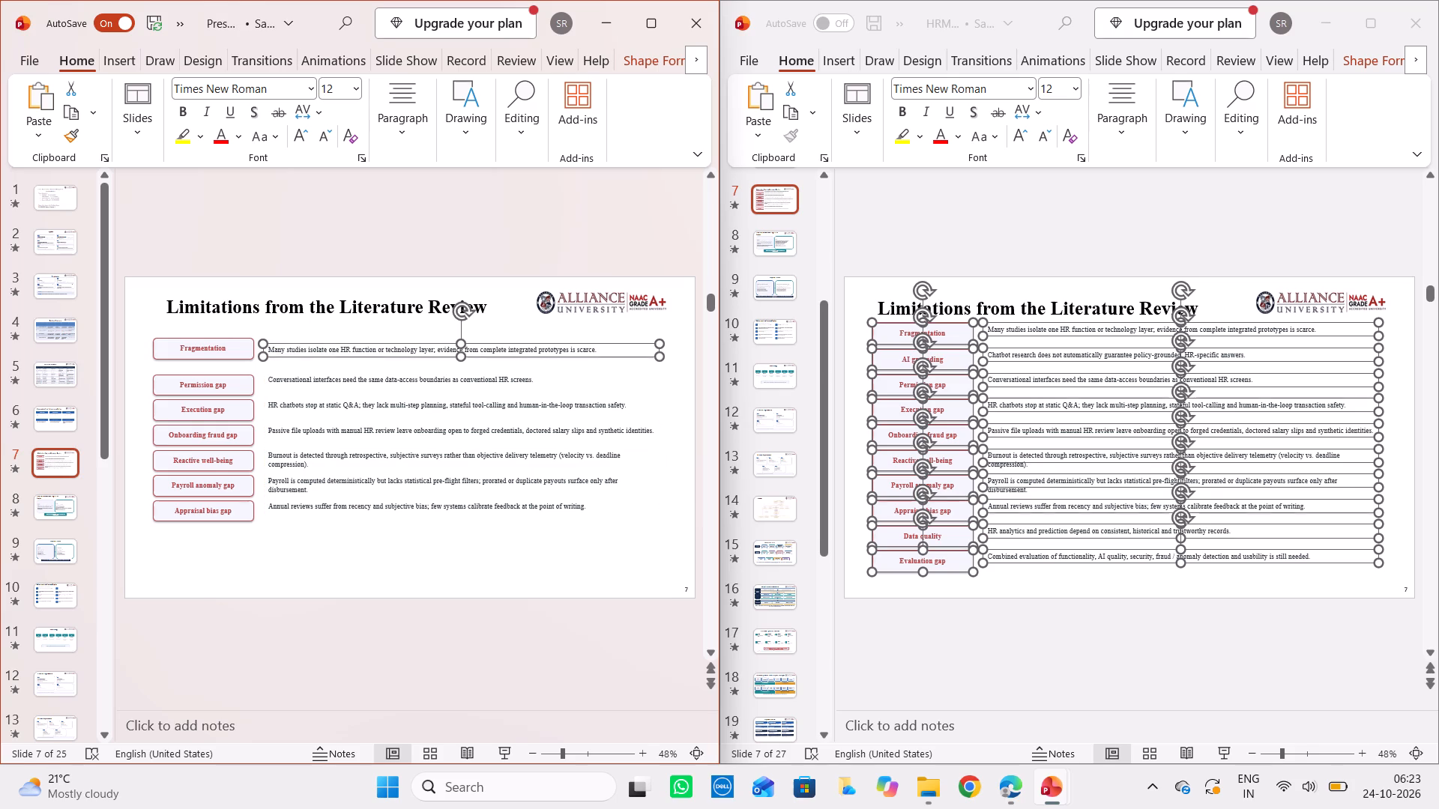
Move the Appraisal bias gap label box straight down toward the bottom of the slide, keeping it aligned with the other label boxes.
{"action": "left_click_drag", "start_coordinate": [244, 511], "coordinate": [243, 538]}
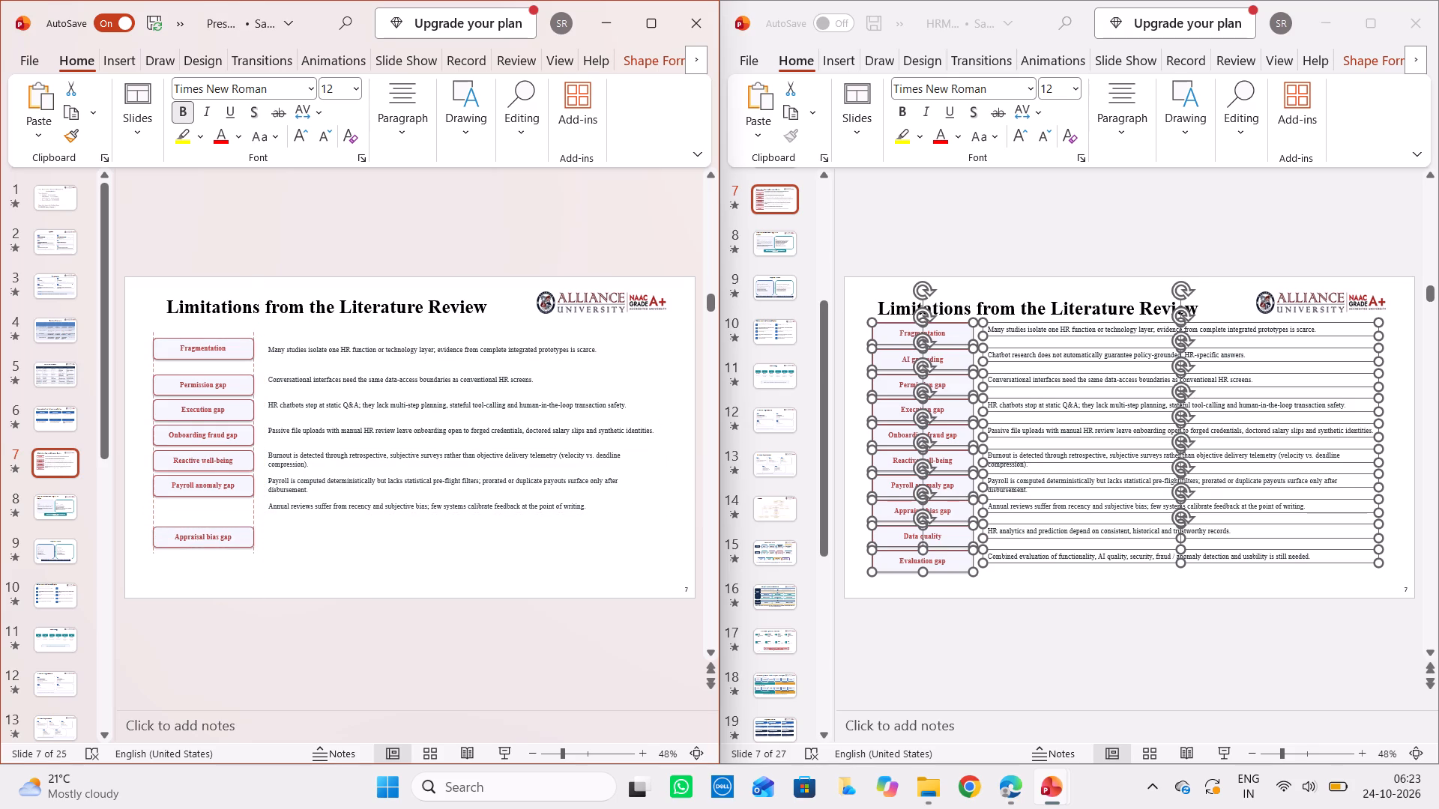
{"action": "left_click_drag", "start_coordinate": [243, 538], "coordinate": [242, 548]}
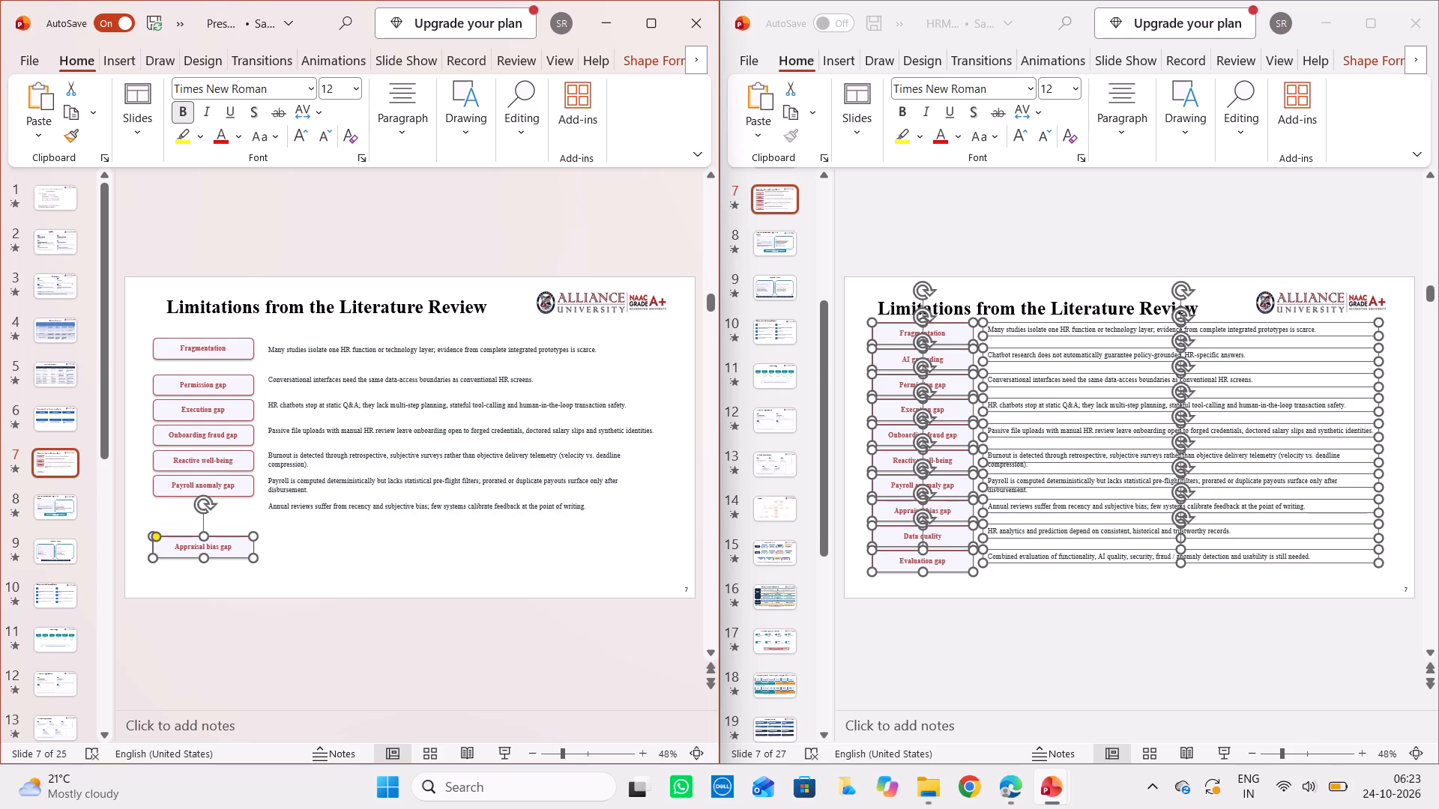
Move the Payroll anomaly gap and Reactive well-being label boxes straight down, spacing them out above the Appraisal bias gap box.
{"action": "left_click", "coordinate": [241, 486]}
{"action": "left_click_drag", "start_coordinate": [241, 486], "coordinate": [238, 507]}
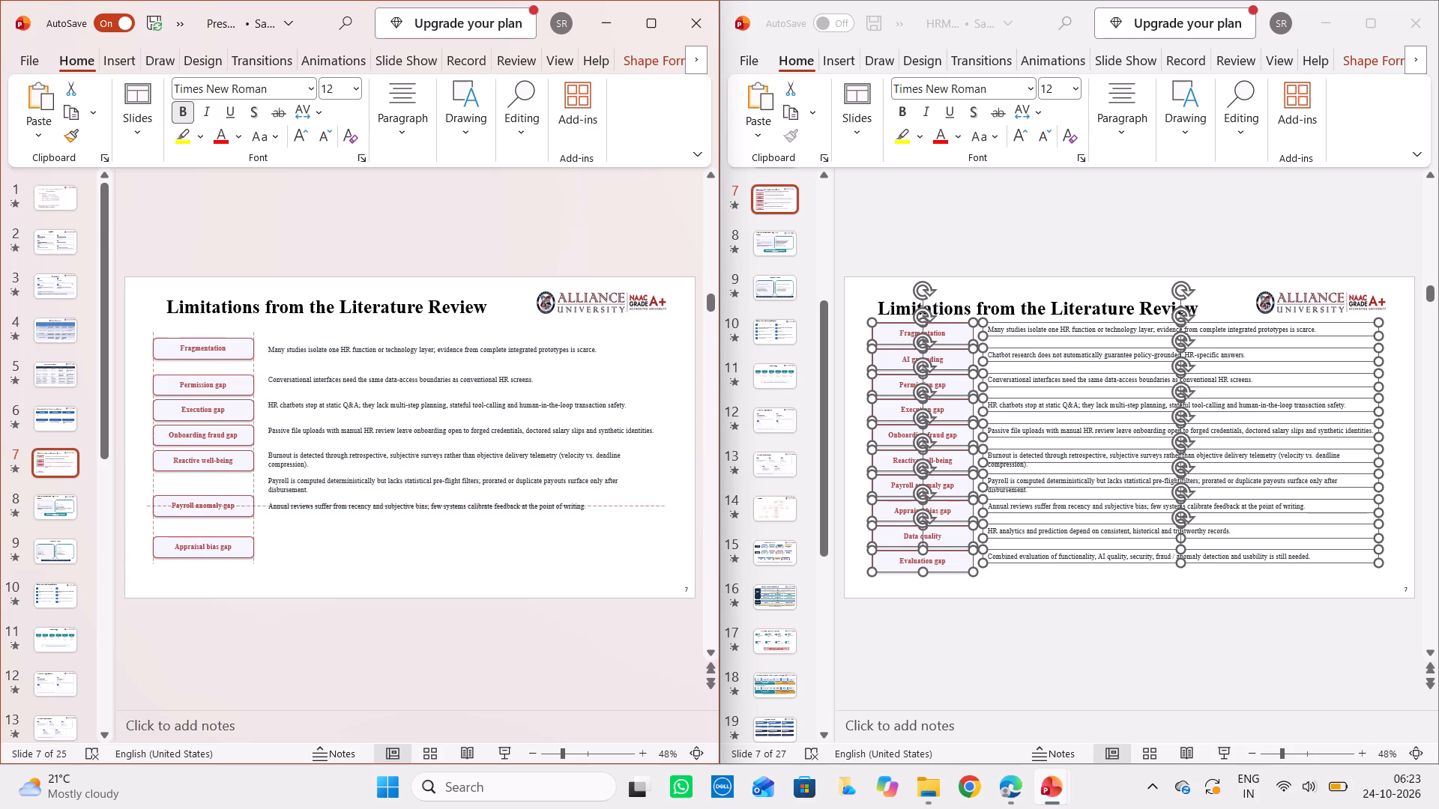
{"action": "left_click_drag", "start_coordinate": [238, 507], "coordinate": [238, 509]}
{"action": "left_click_drag", "start_coordinate": [241, 461], "coordinate": [241, 473]}
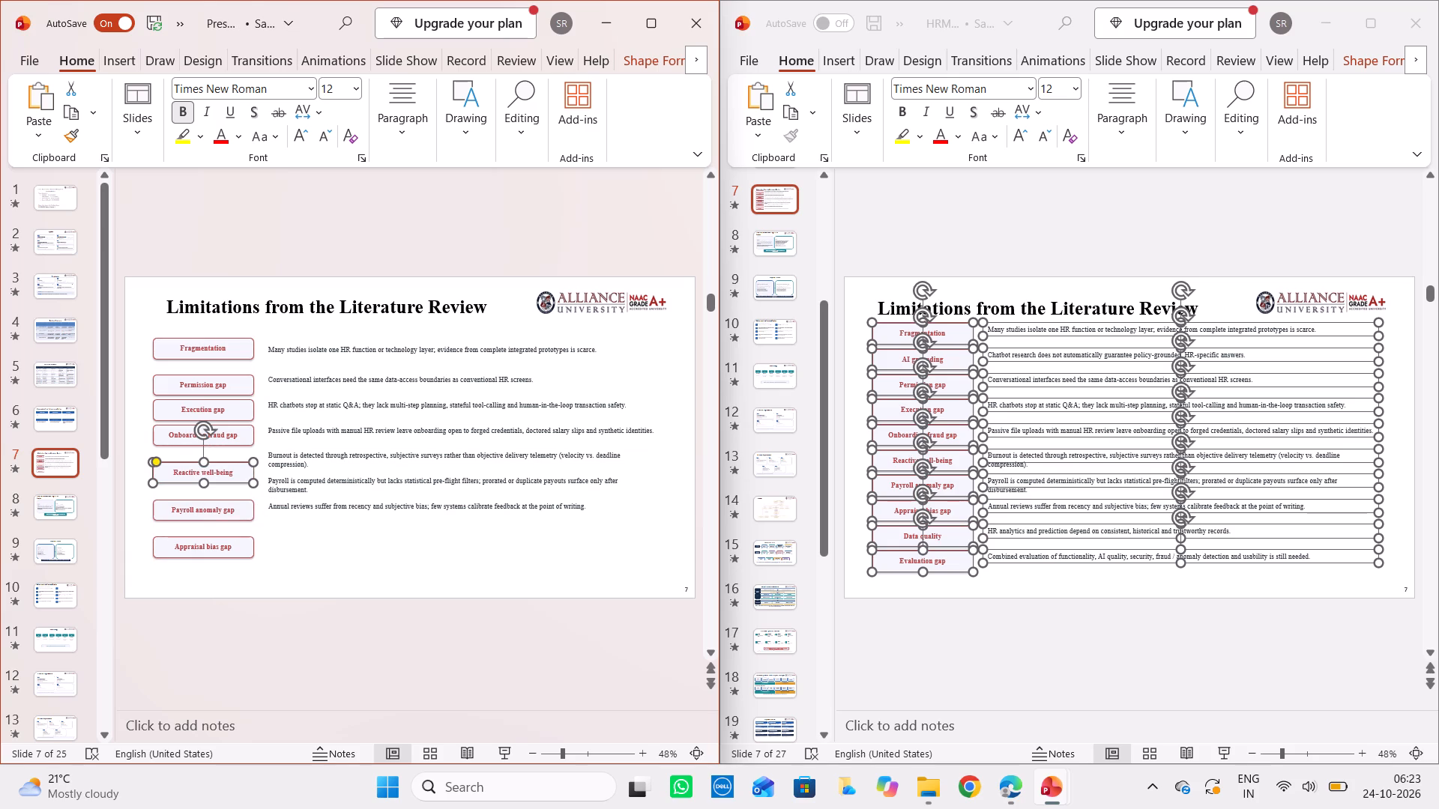
{"action": "left_click", "coordinate": [246, 513]}
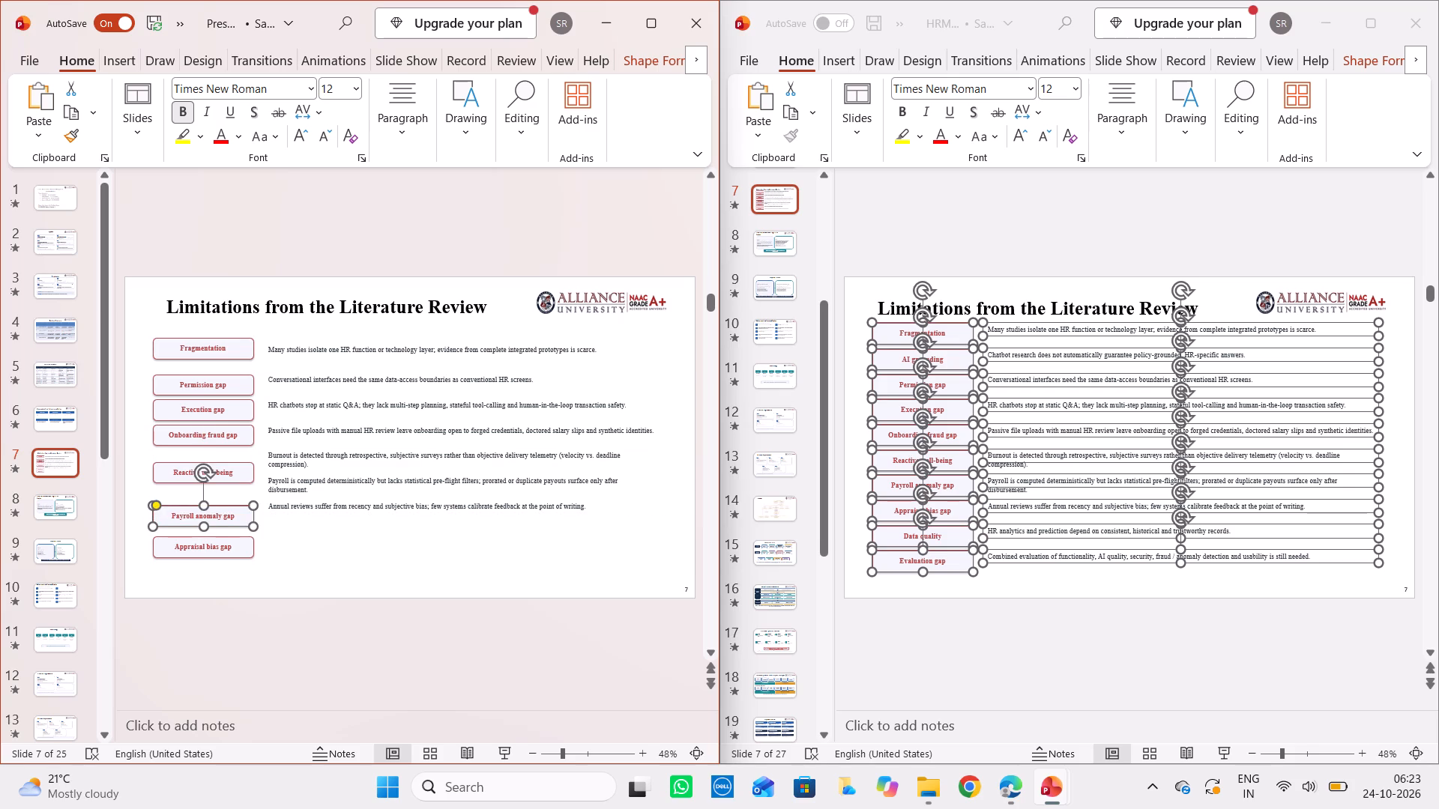
{"action": "left_click_drag", "start_coordinate": [244, 475], "coordinate": [244, 480]}
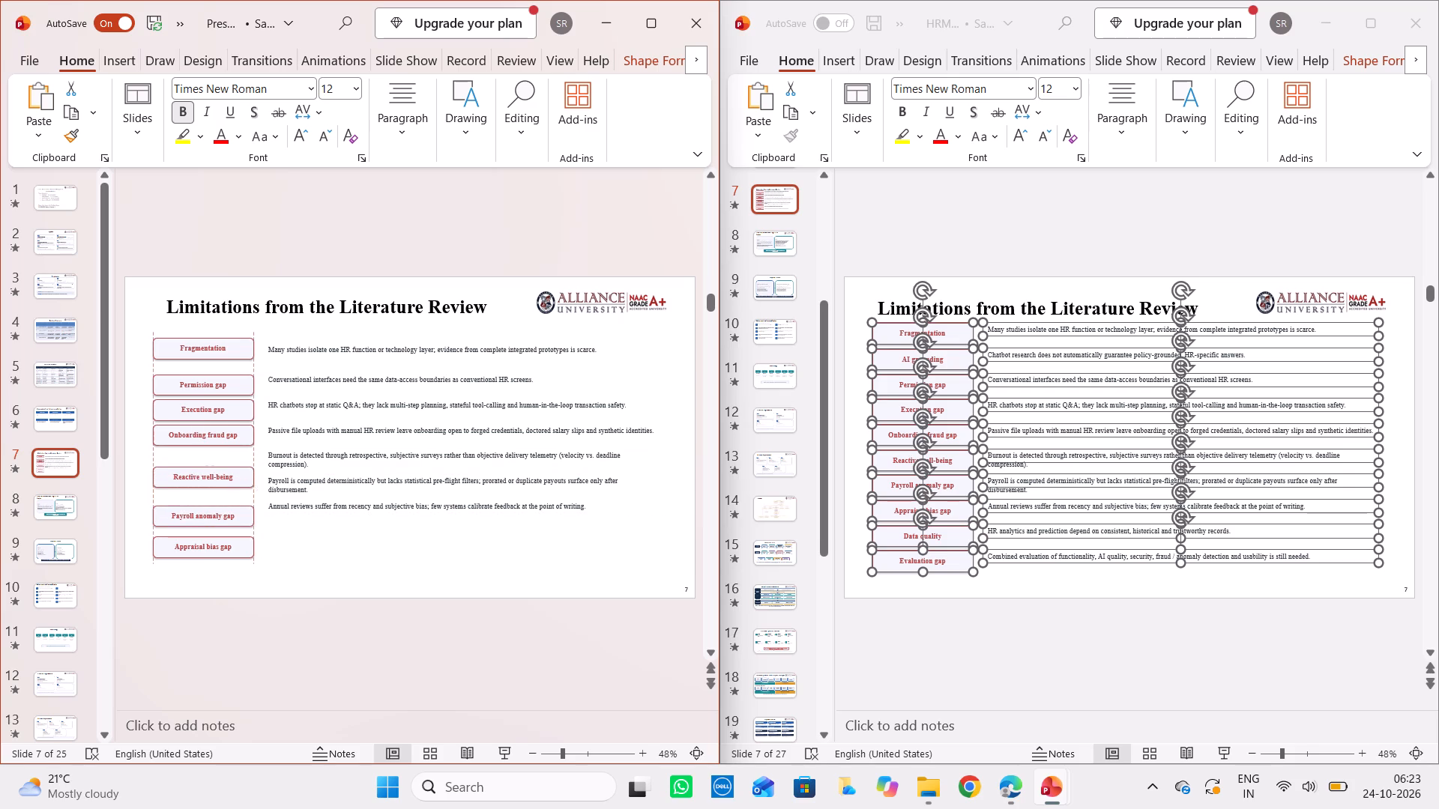
{"action": "left_click_drag", "start_coordinate": [244, 480], "coordinate": [244, 485]}
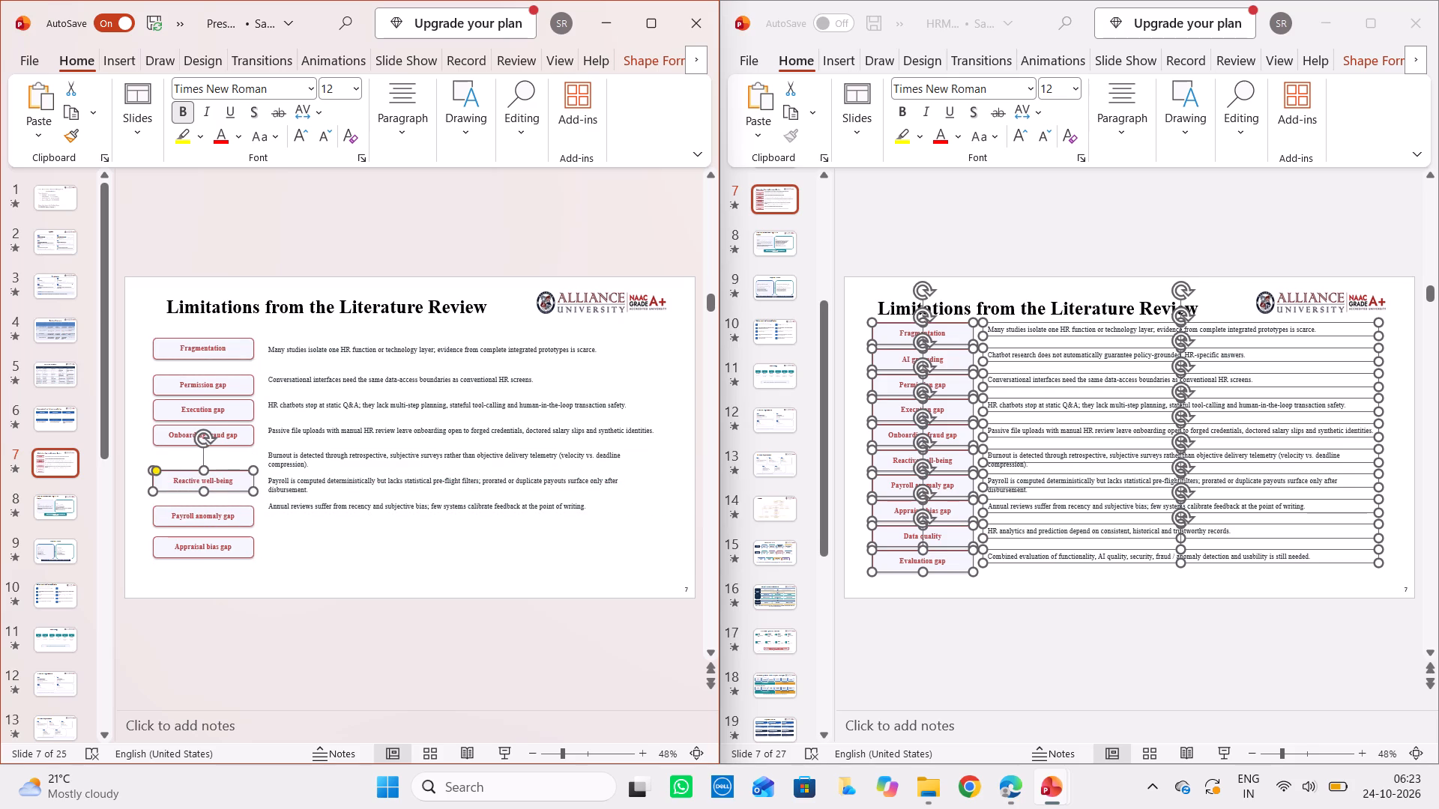
Space the Onboarding fraud gap, Execution gap and Permission gap label boxes evenly between Fragmentation and Reactive well-being.
{"action": "left_click", "coordinate": [247, 436]}
{"action": "left_click_drag", "start_coordinate": [247, 436], "coordinate": [247, 443]}
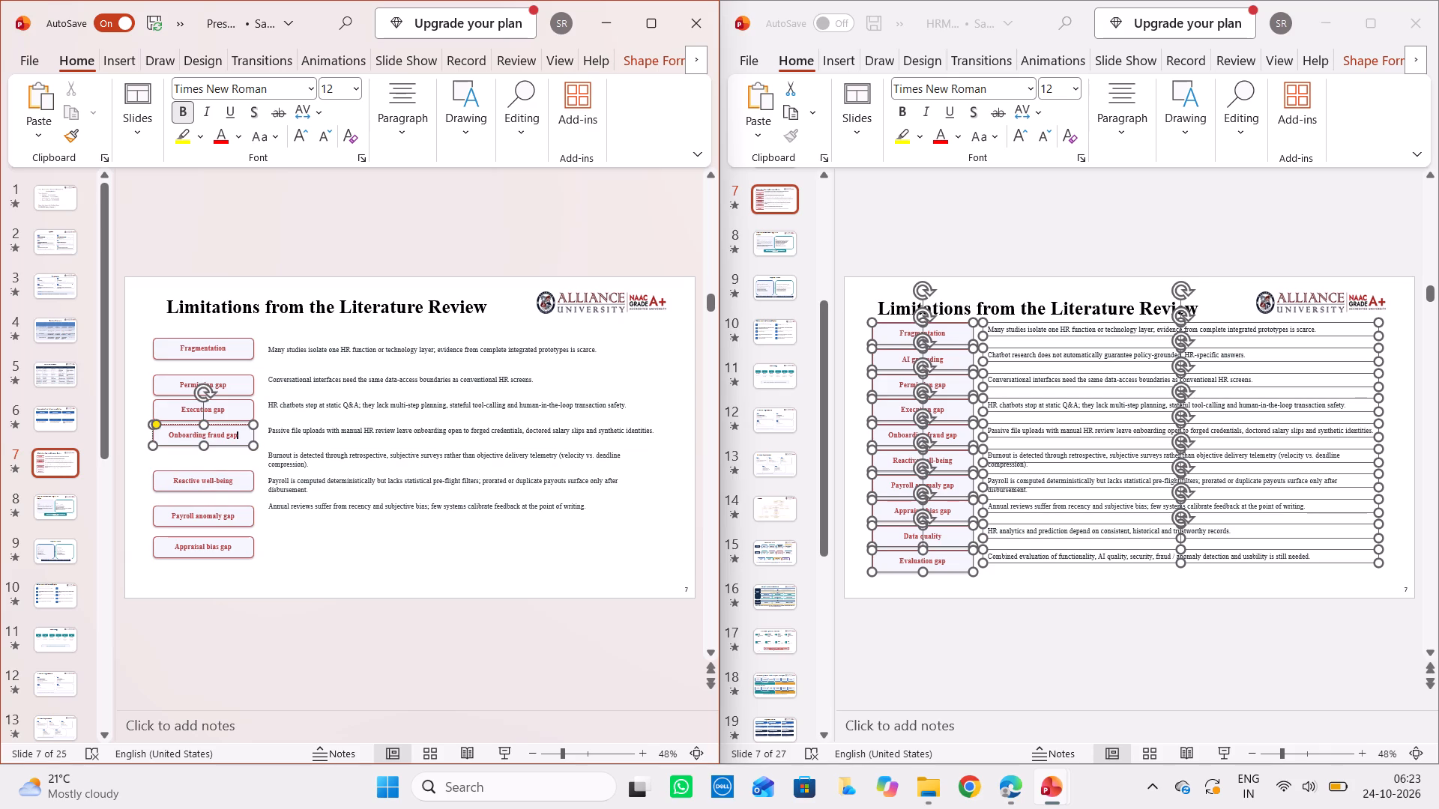
{"action": "left_click_drag", "start_coordinate": [247, 443], "coordinate": [246, 447]}
{"action": "left_click_drag", "start_coordinate": [241, 432], "coordinate": [240, 442]}
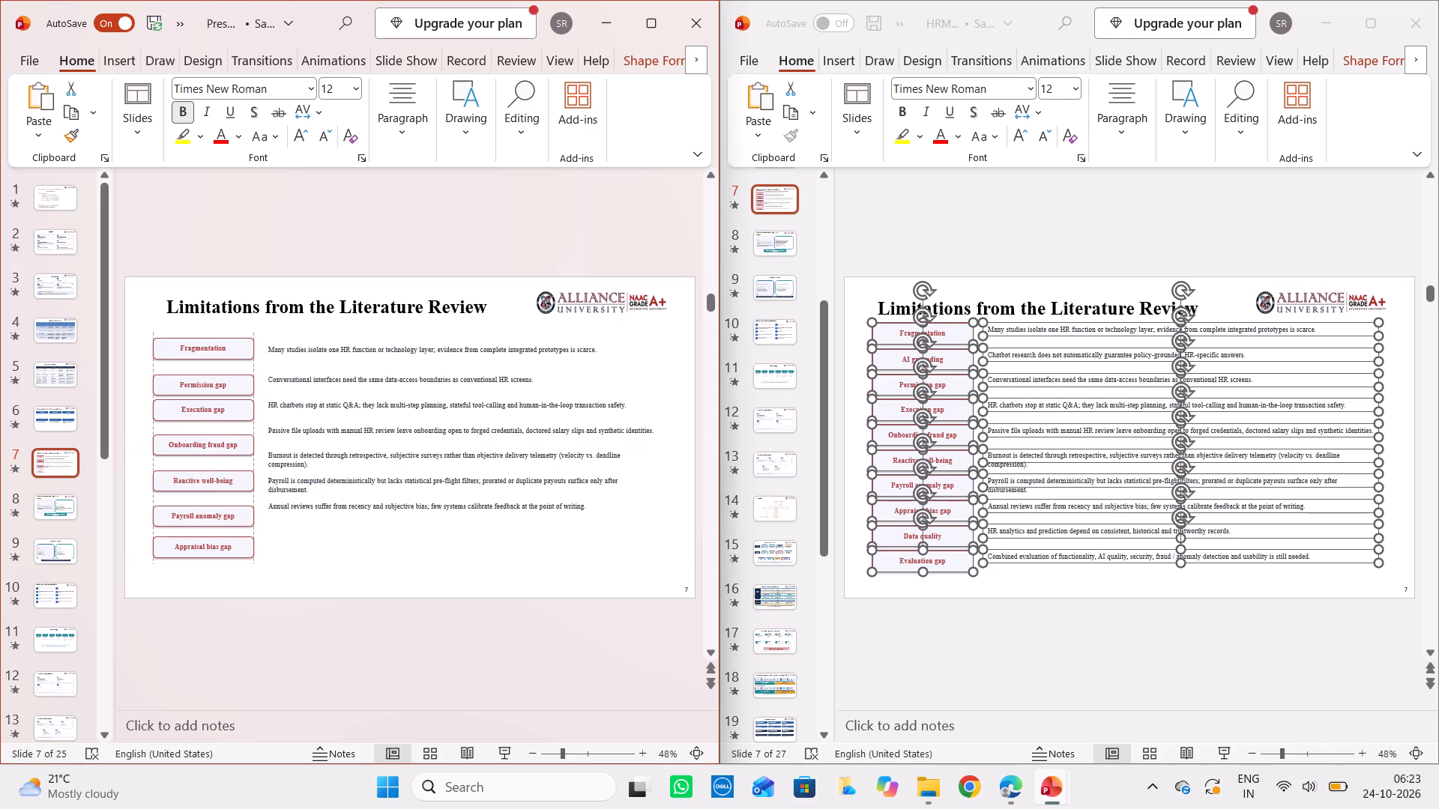
{"action": "left_click_drag", "start_coordinate": [240, 442], "coordinate": [239, 443]}
{"action": "left_click", "coordinate": [235, 410]}
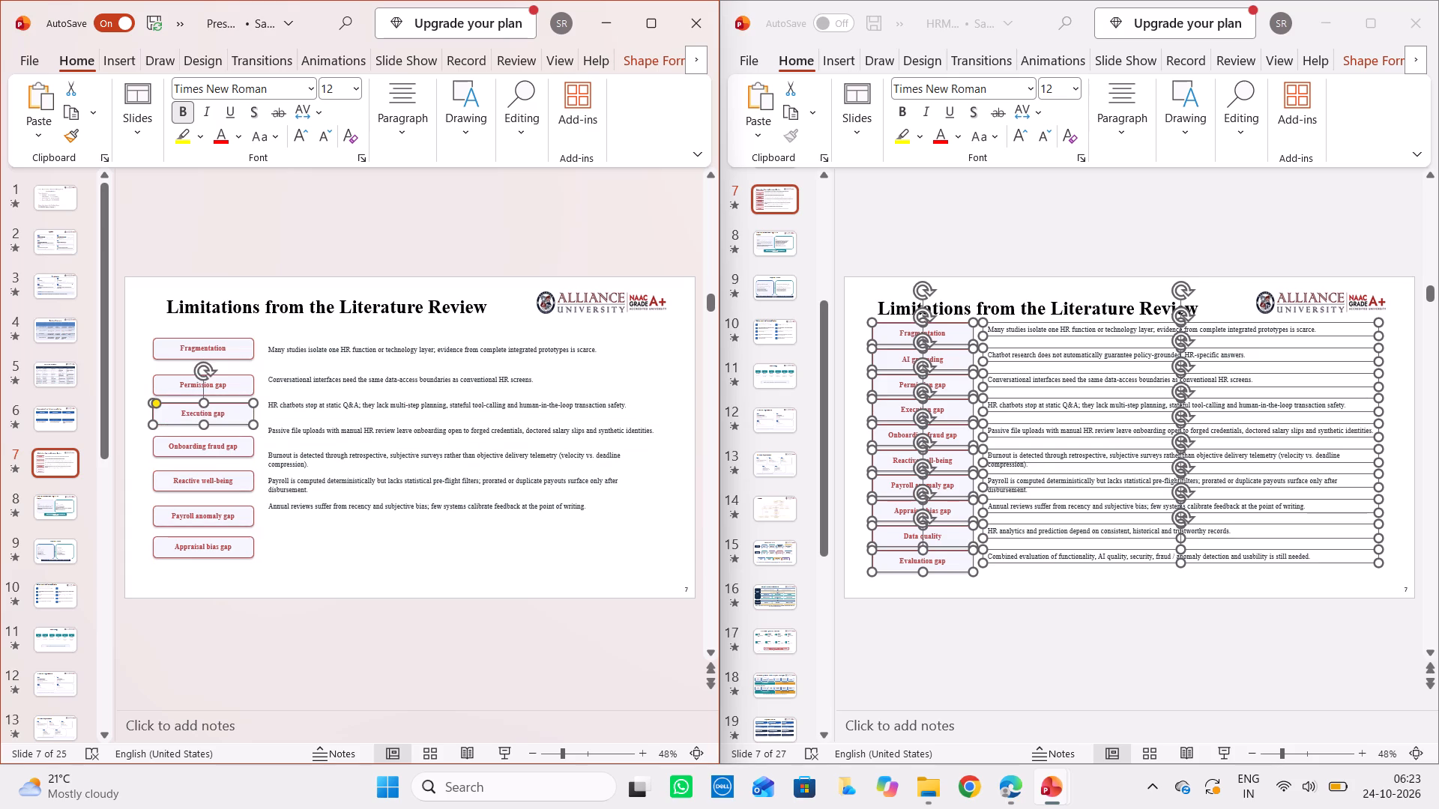
{"action": "left_click", "coordinate": [239, 387]}
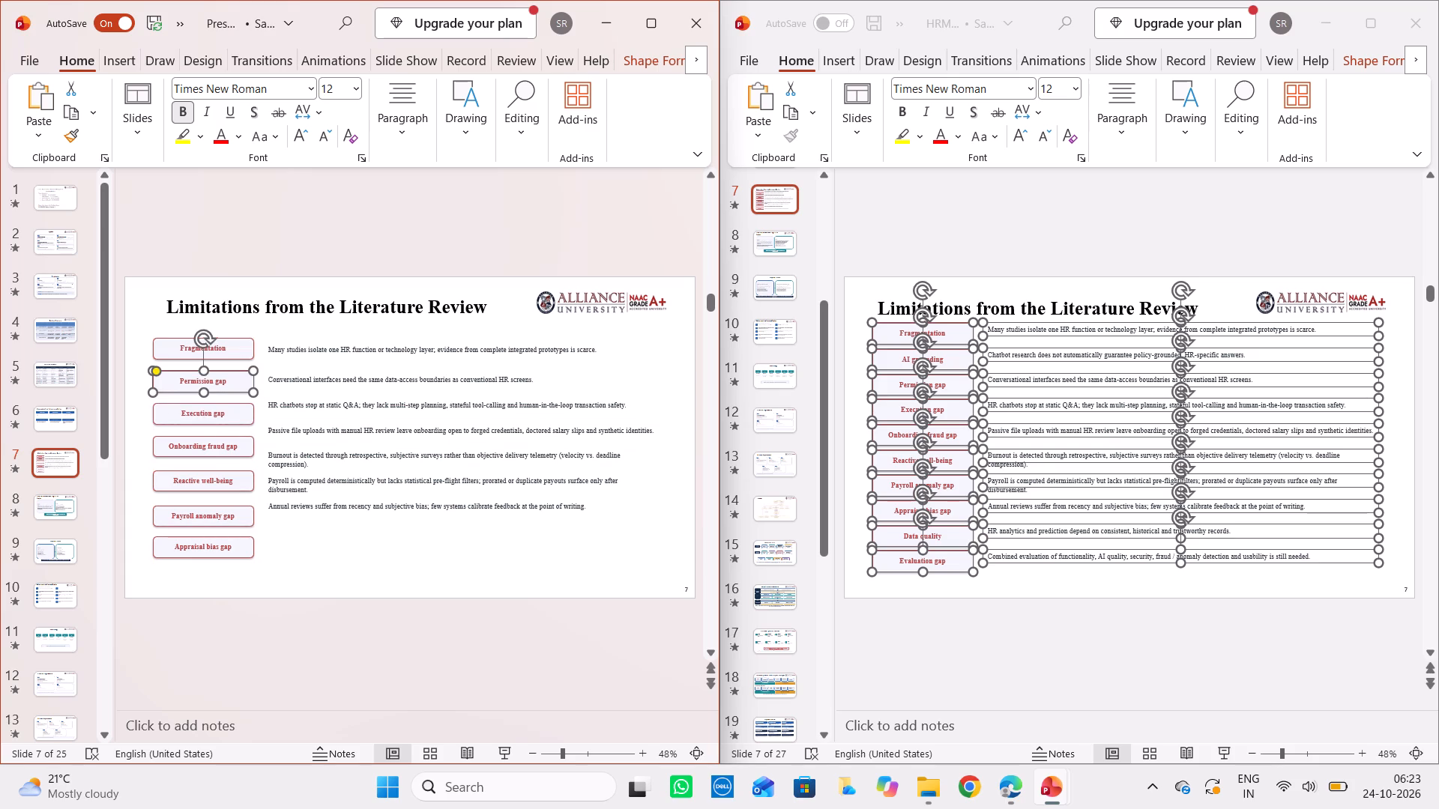
Move the "Annual reviews suffer from recency" description down until it is level with the Appraisal bias gap label box.
{"action": "left_click", "coordinate": [323, 509]}
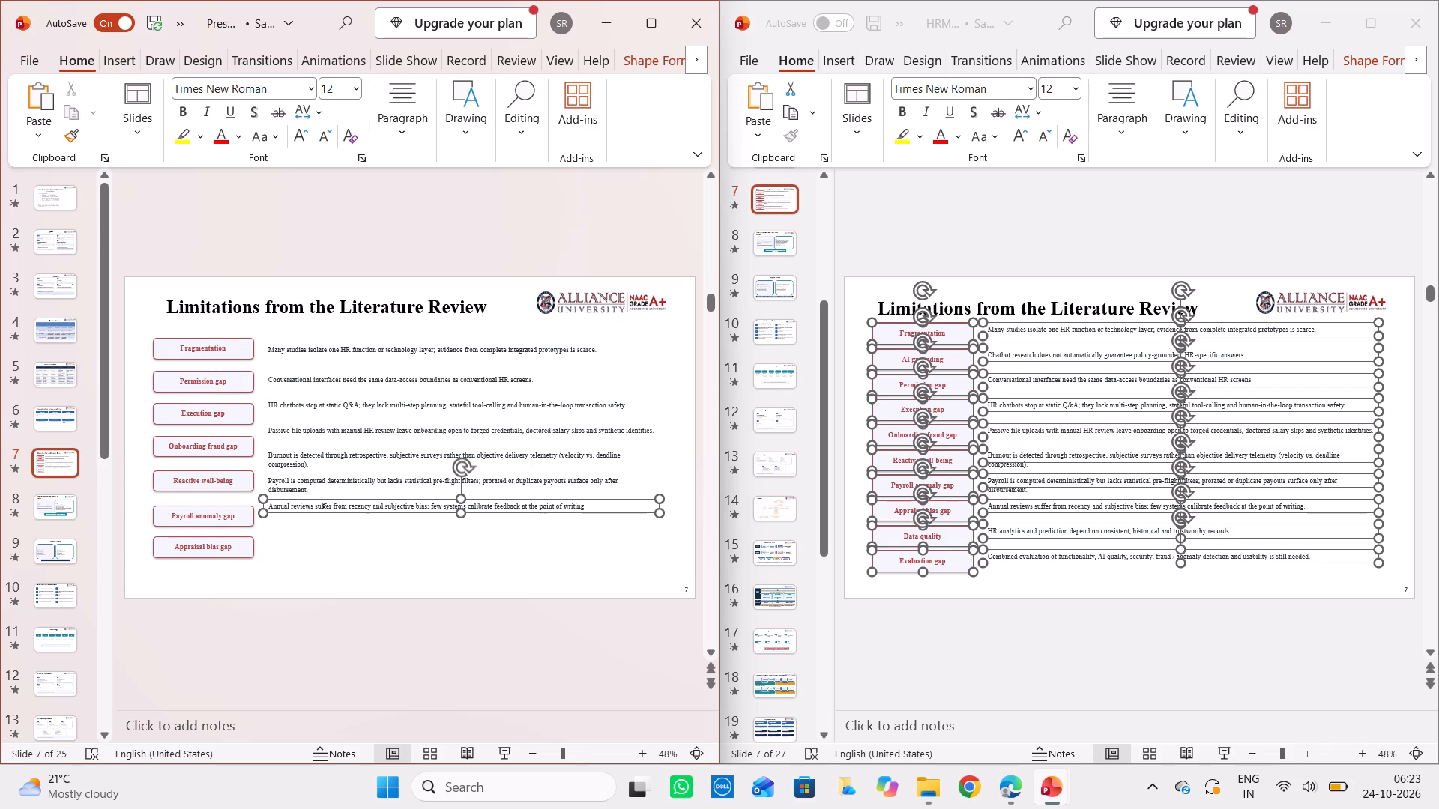
{"action": "left_click_drag", "start_coordinate": [606, 507], "coordinate": [606, 514]}
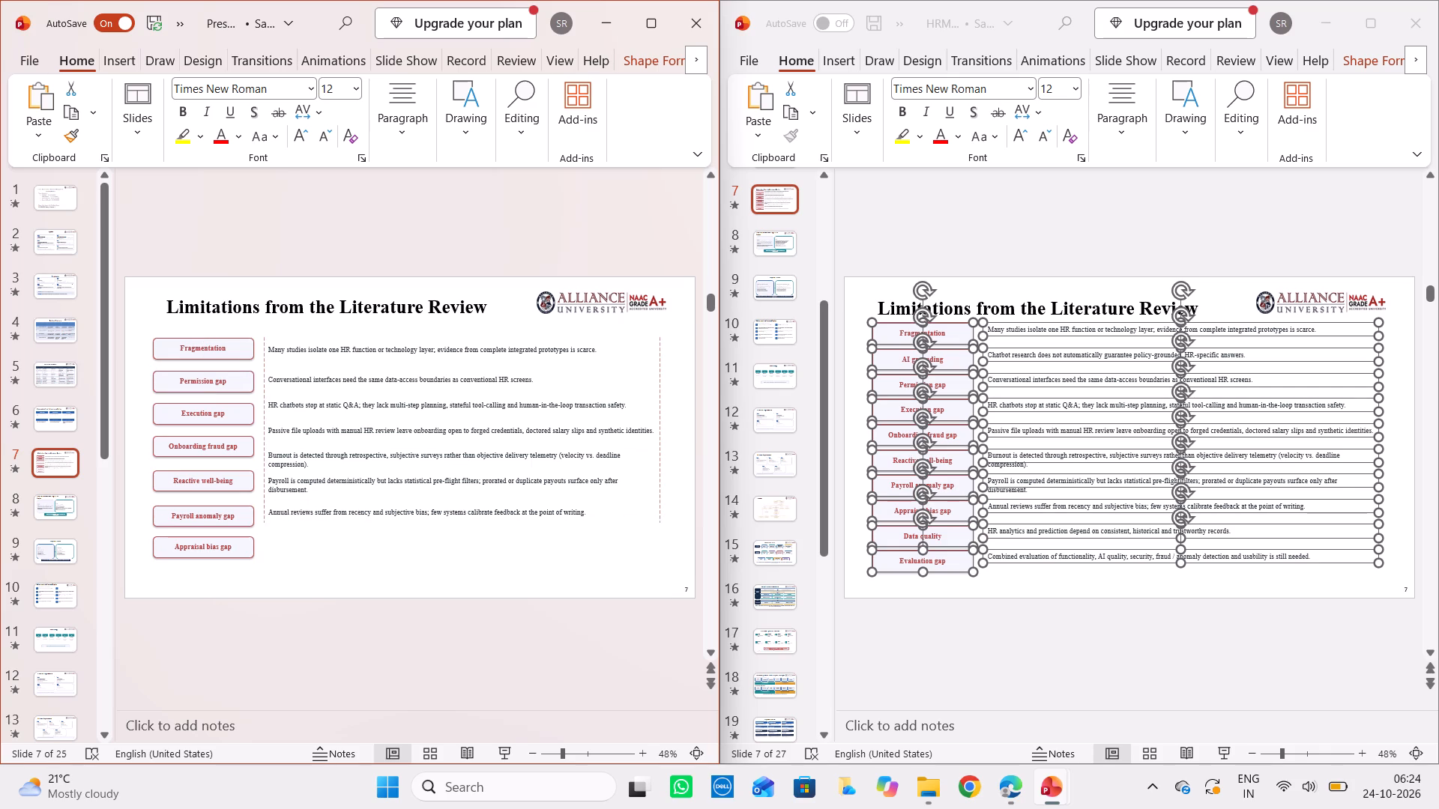
{"action": "left_click_drag", "start_coordinate": [606, 514], "coordinate": [606, 541]}
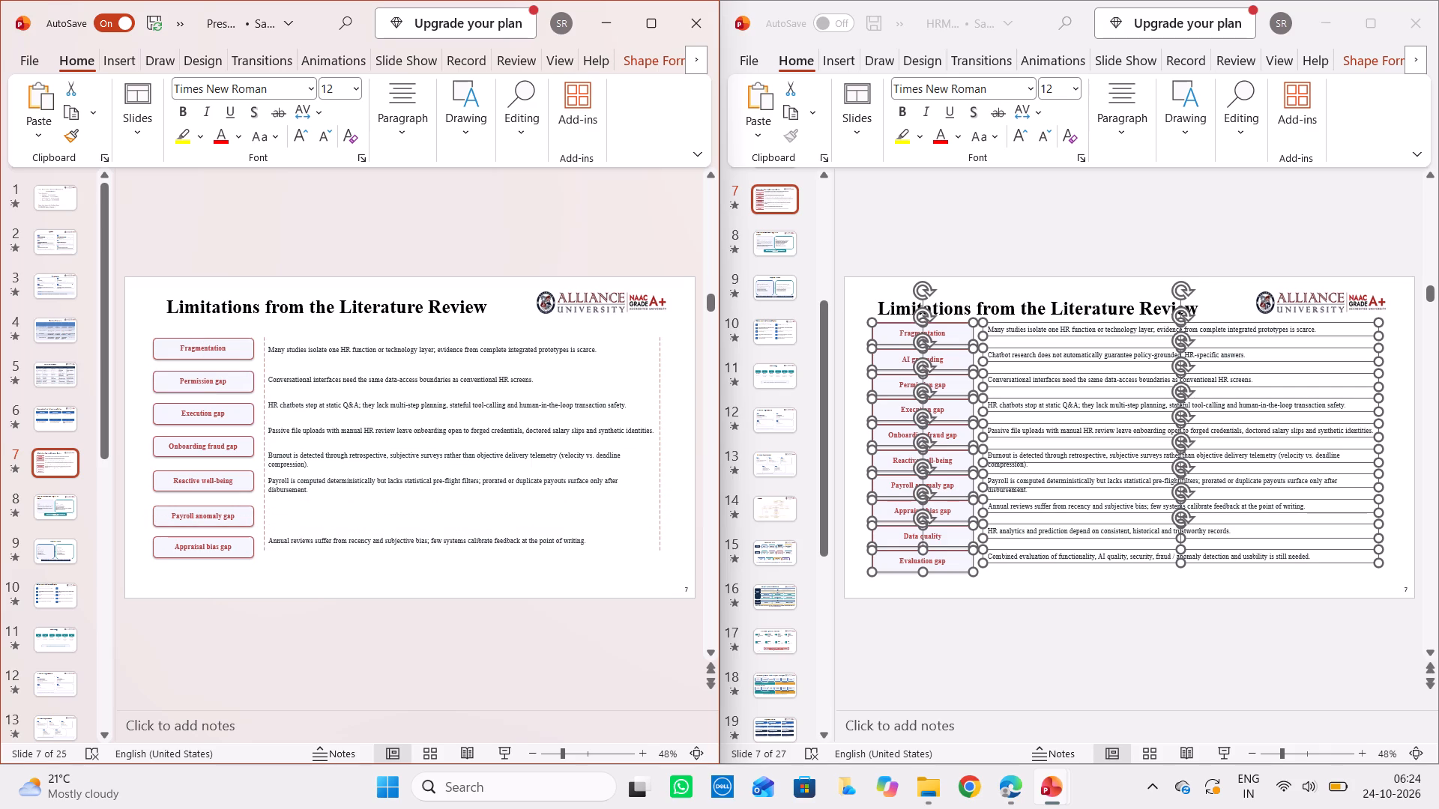
{"action": "left_click_drag", "start_coordinate": [606, 541], "coordinate": [606, 545]}
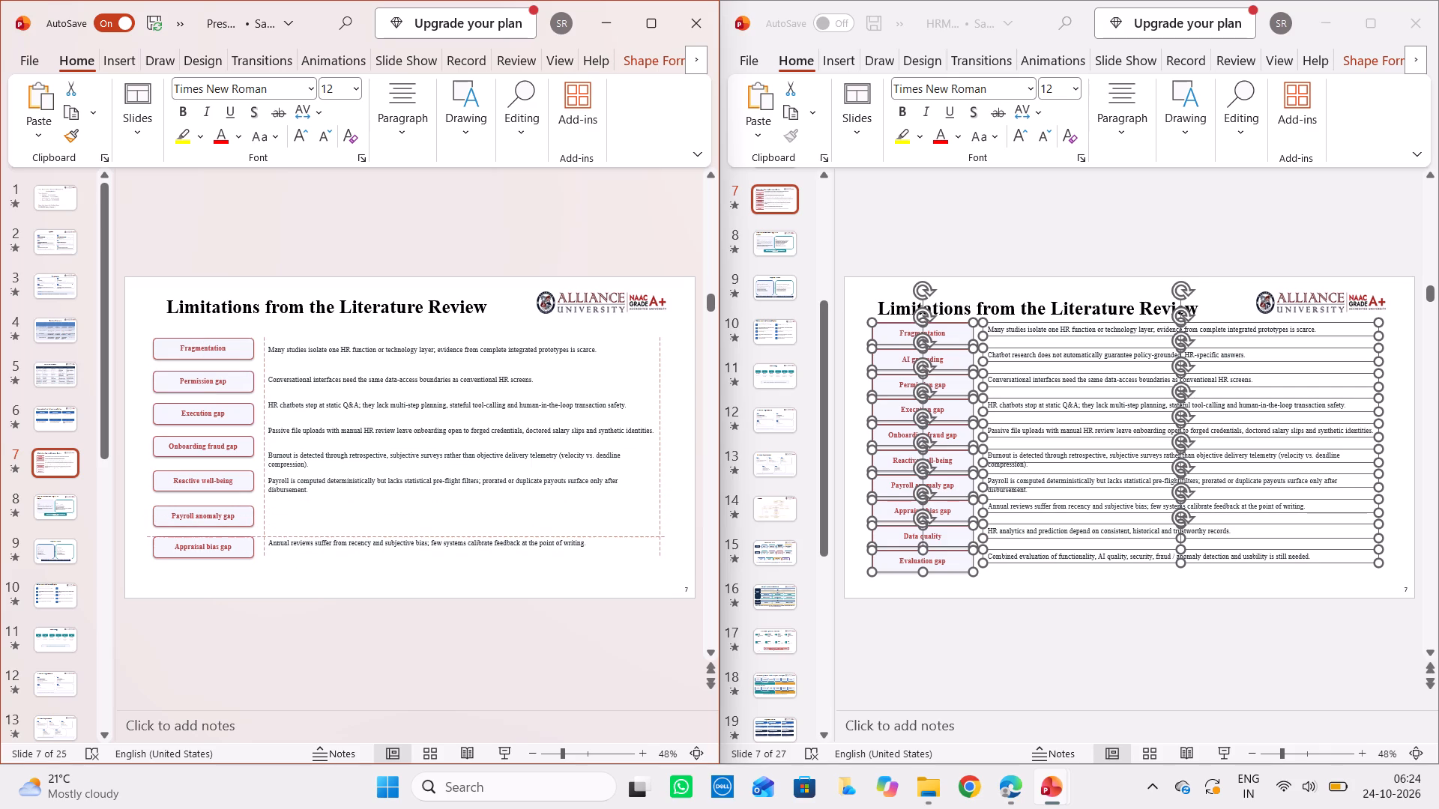
{"action": "left_click_drag", "start_coordinate": [606, 545], "coordinate": [606, 549]}
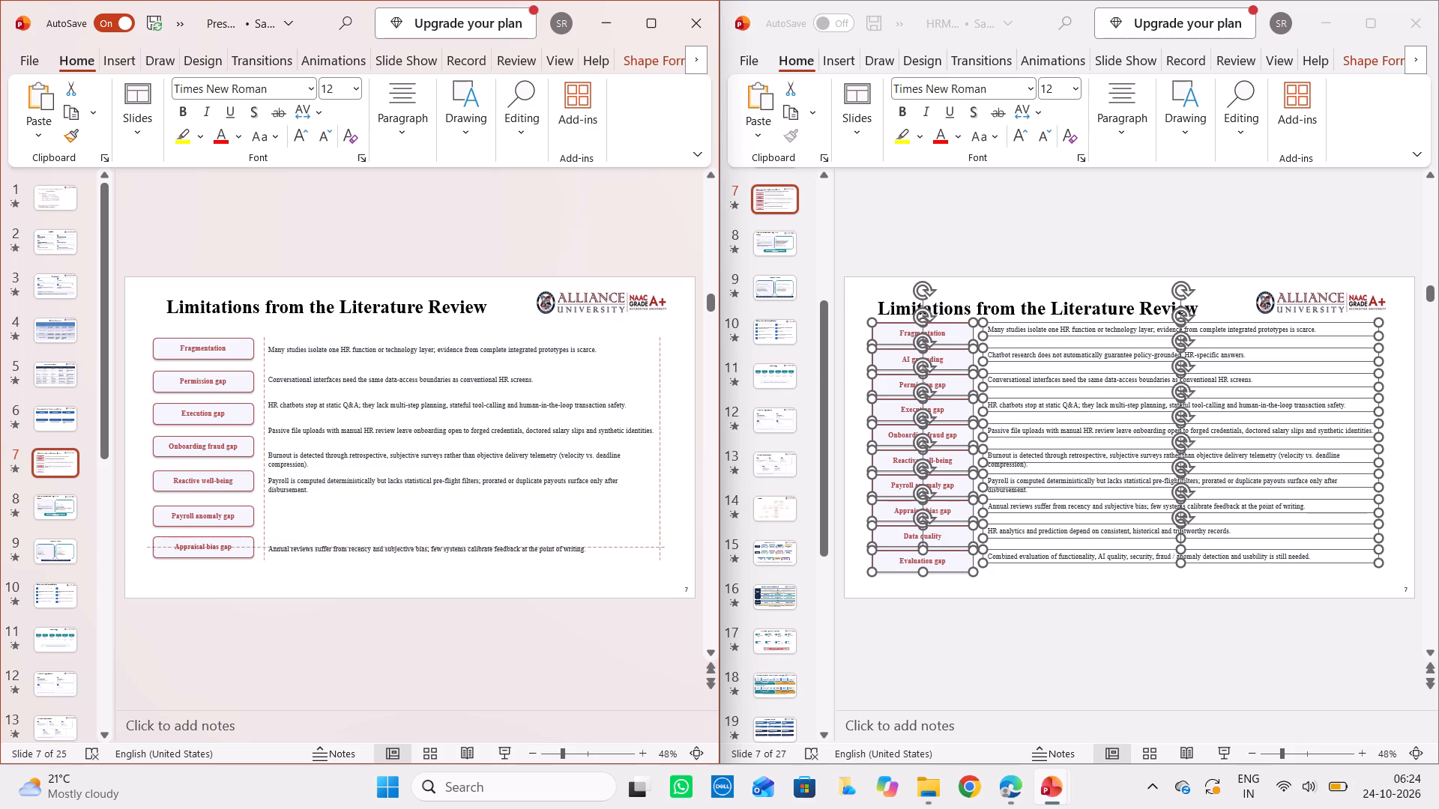
{"action": "left_click_drag", "start_coordinate": [606, 549], "coordinate": [608, 548]}
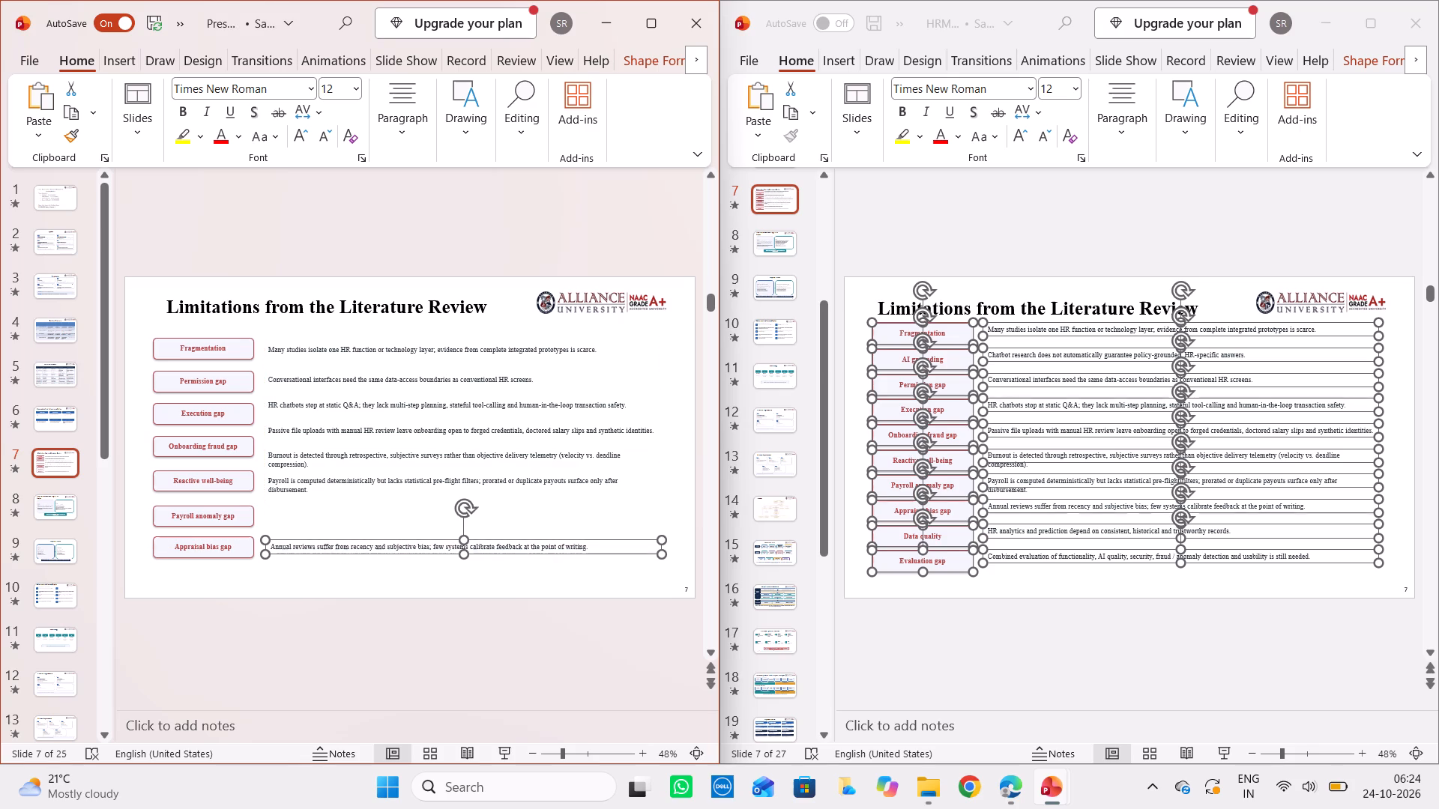
Move the "Payroll is computed deterministically" description straight down until it is level with the Payroll anomaly gap label box.
{"action": "left_click", "coordinate": [378, 481]}
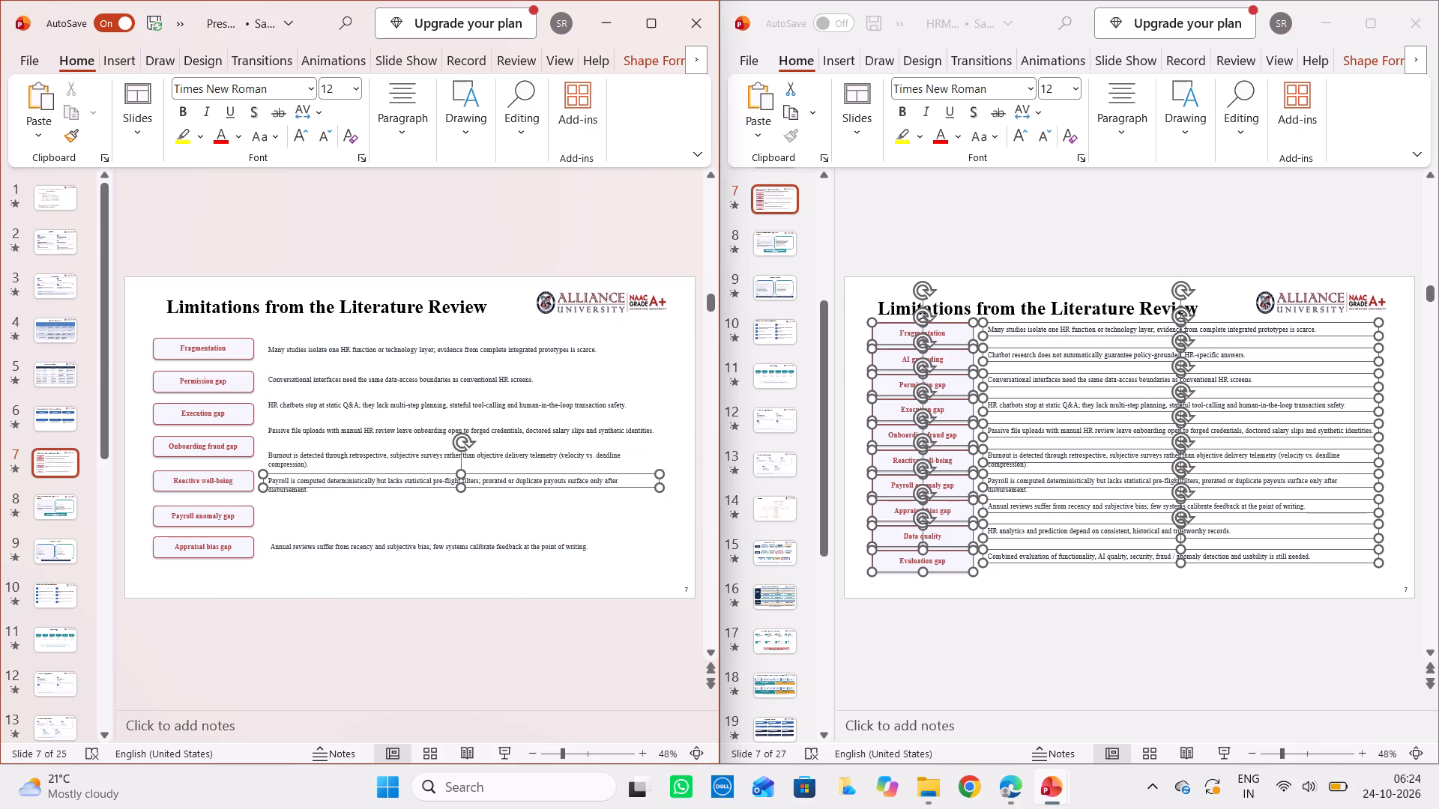
{"action": "left_click_drag", "start_coordinate": [640, 479], "coordinate": [639, 507]}
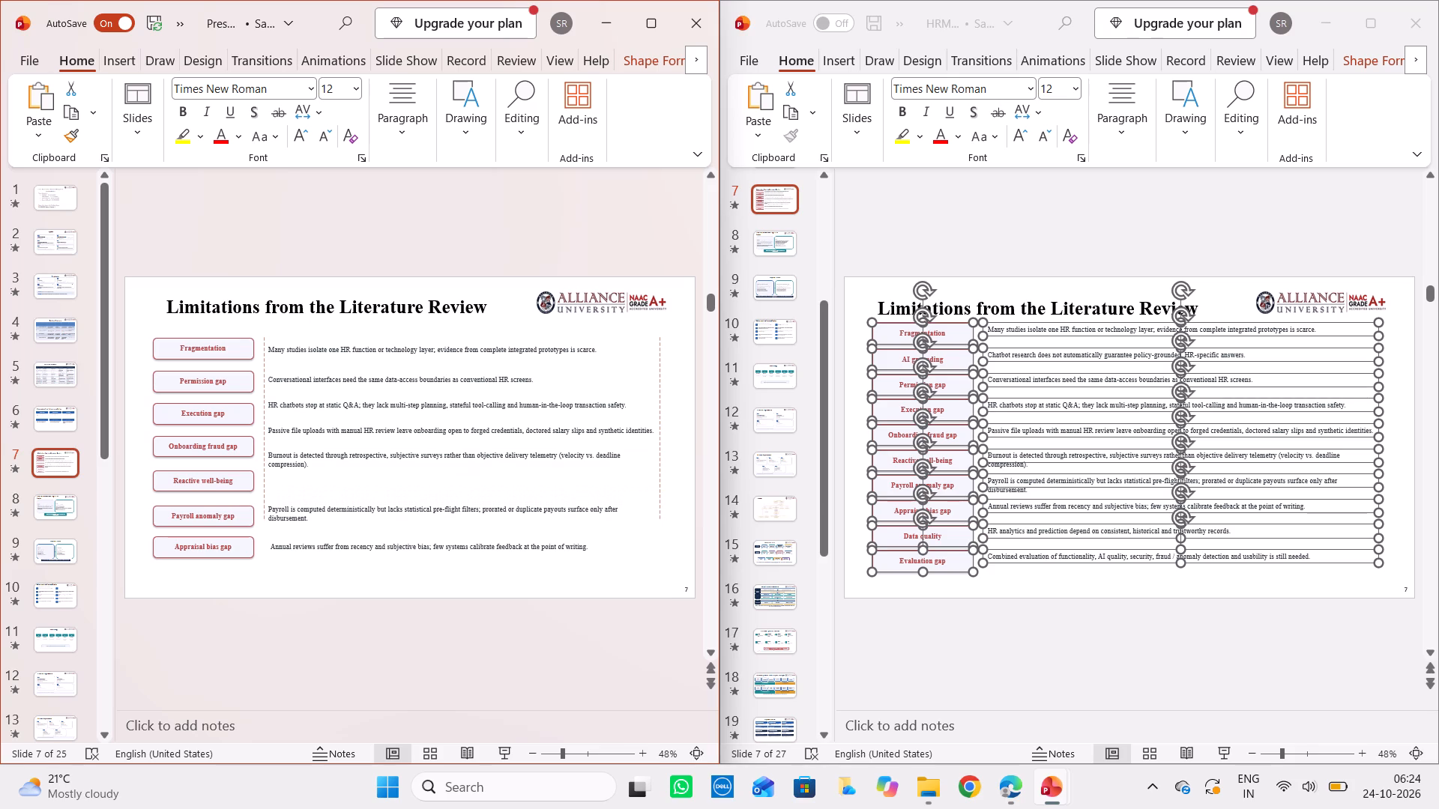
{"action": "left_click_drag", "start_coordinate": [639, 507], "coordinate": [639, 513]}
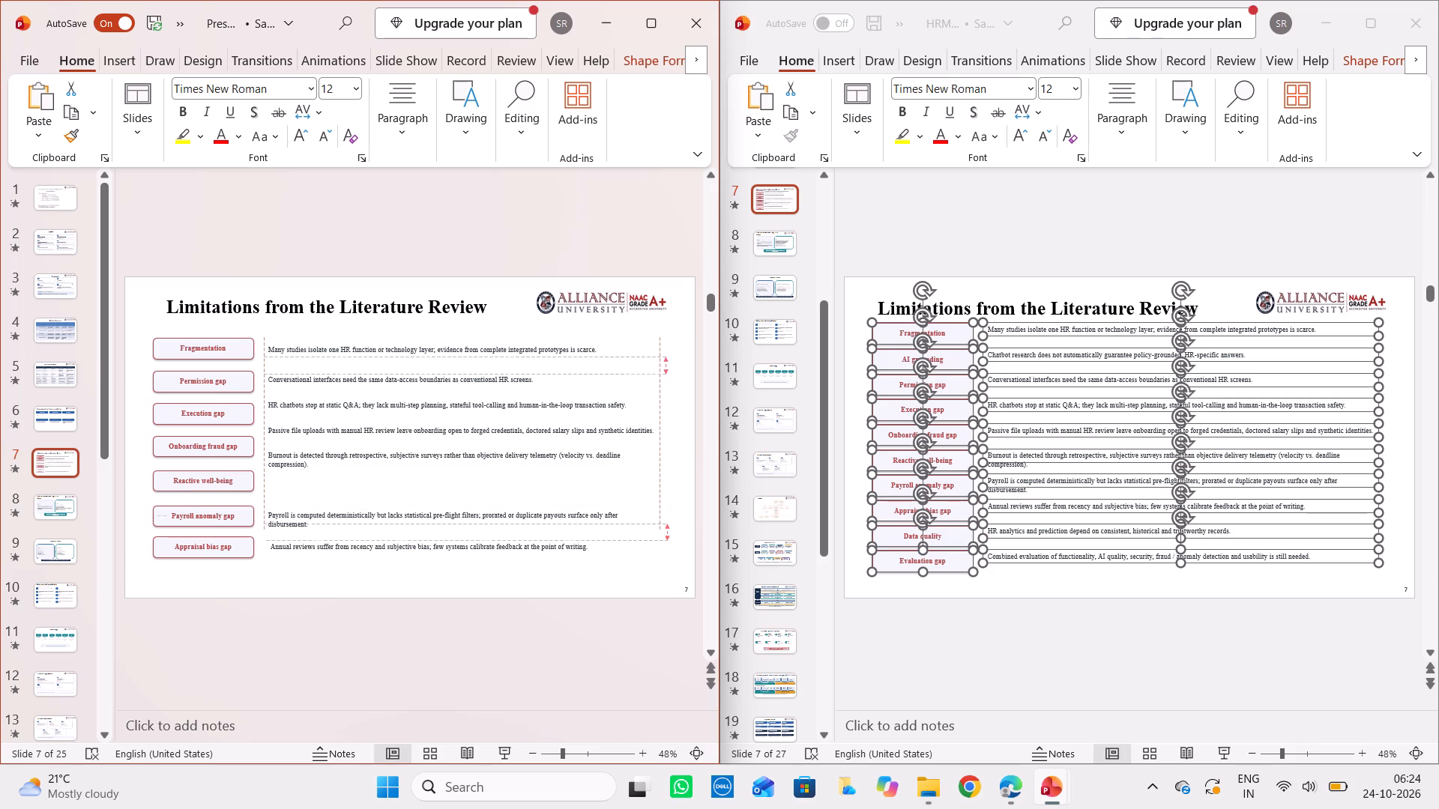
{"action": "left_click_drag", "start_coordinate": [639, 513], "coordinate": [641, 510]}
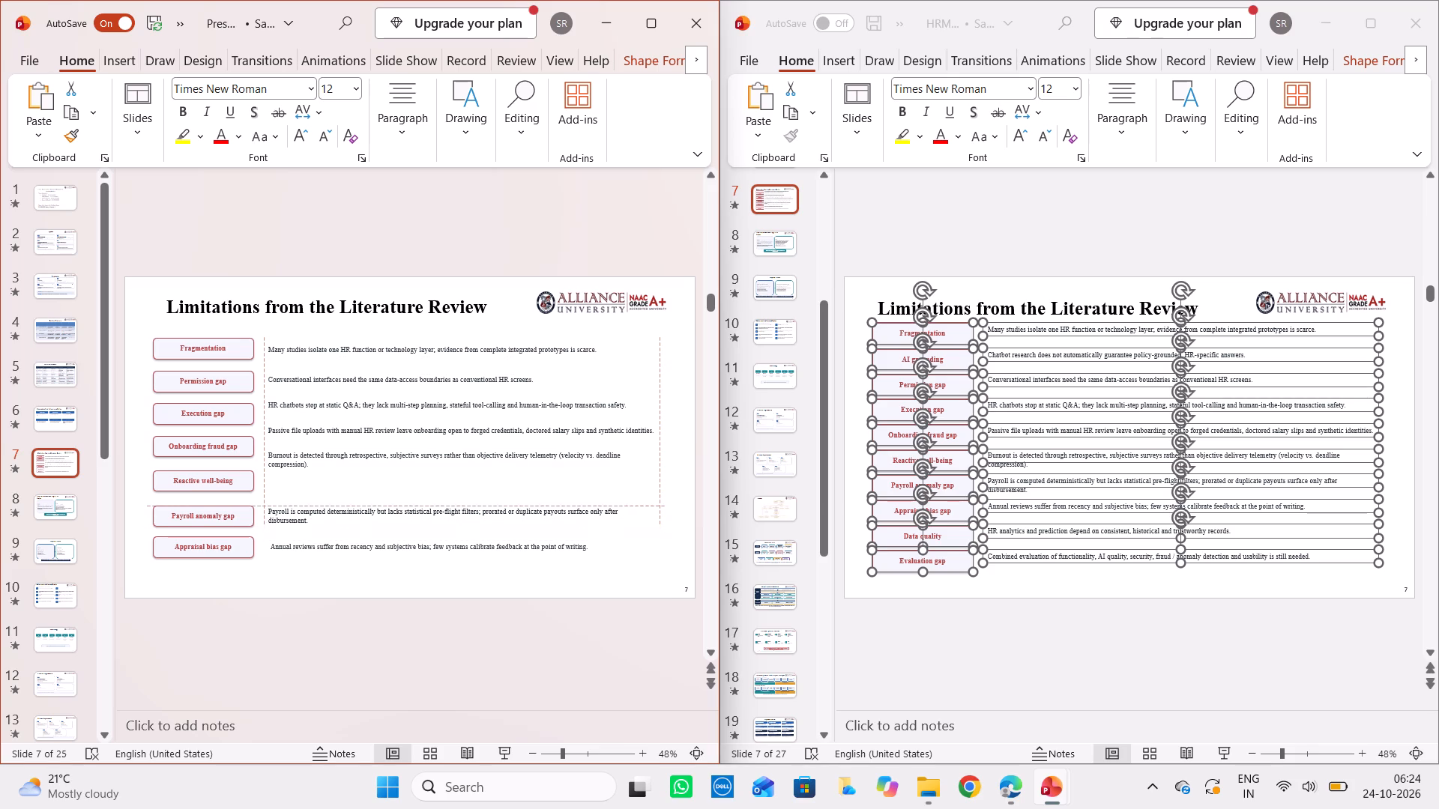
{"action": "left_click_drag", "start_coordinate": [641, 510], "coordinate": [640, 514]}
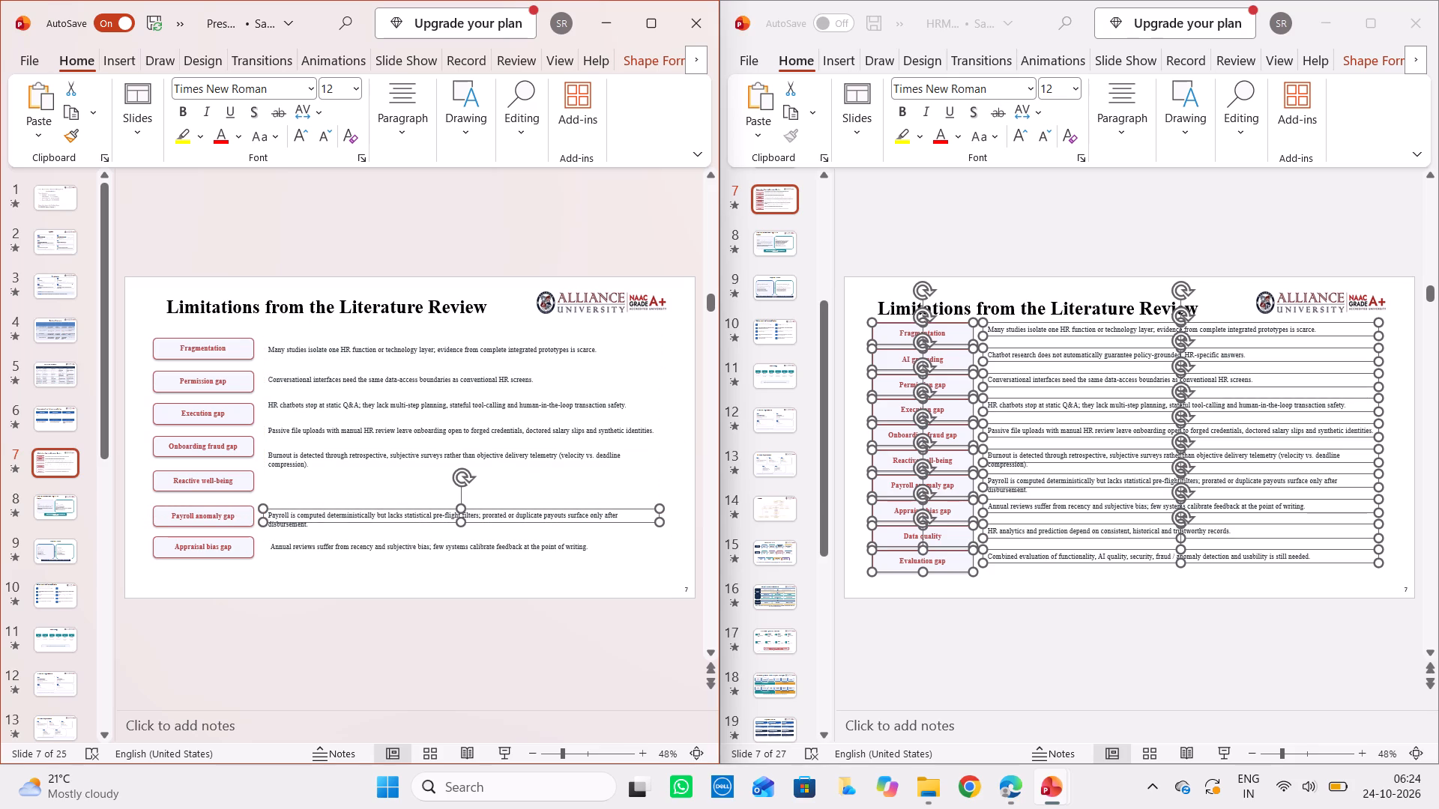
Move the "Burnout is detected through retrospective" description straight down until it is level with the Reactive well-being label box.
{"action": "left_click", "coordinate": [361, 456]}
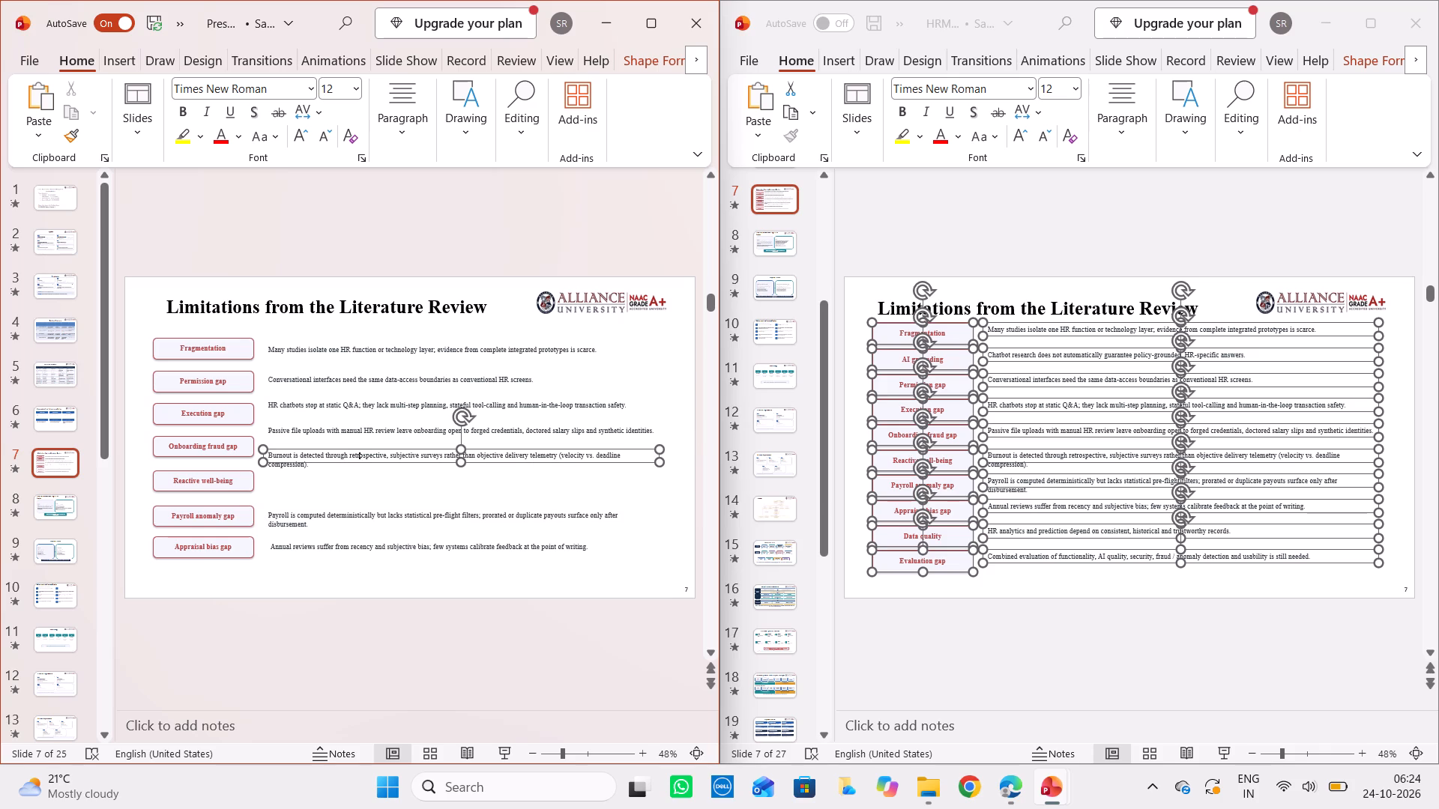
{"action": "left_click_drag", "start_coordinate": [632, 455], "coordinate": [628, 476]}
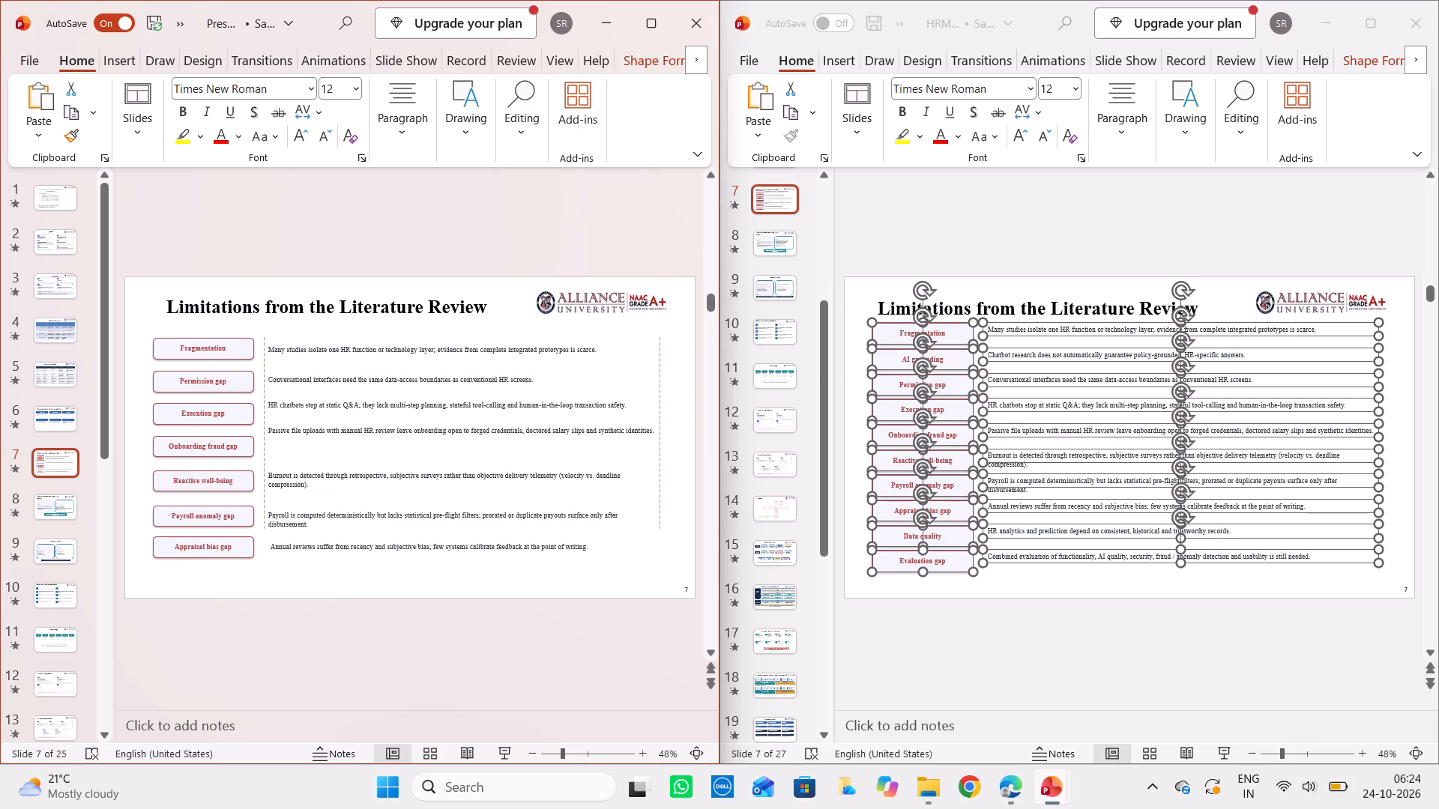
{"action": "left_click_drag", "start_coordinate": [628, 476], "coordinate": [627, 480]}
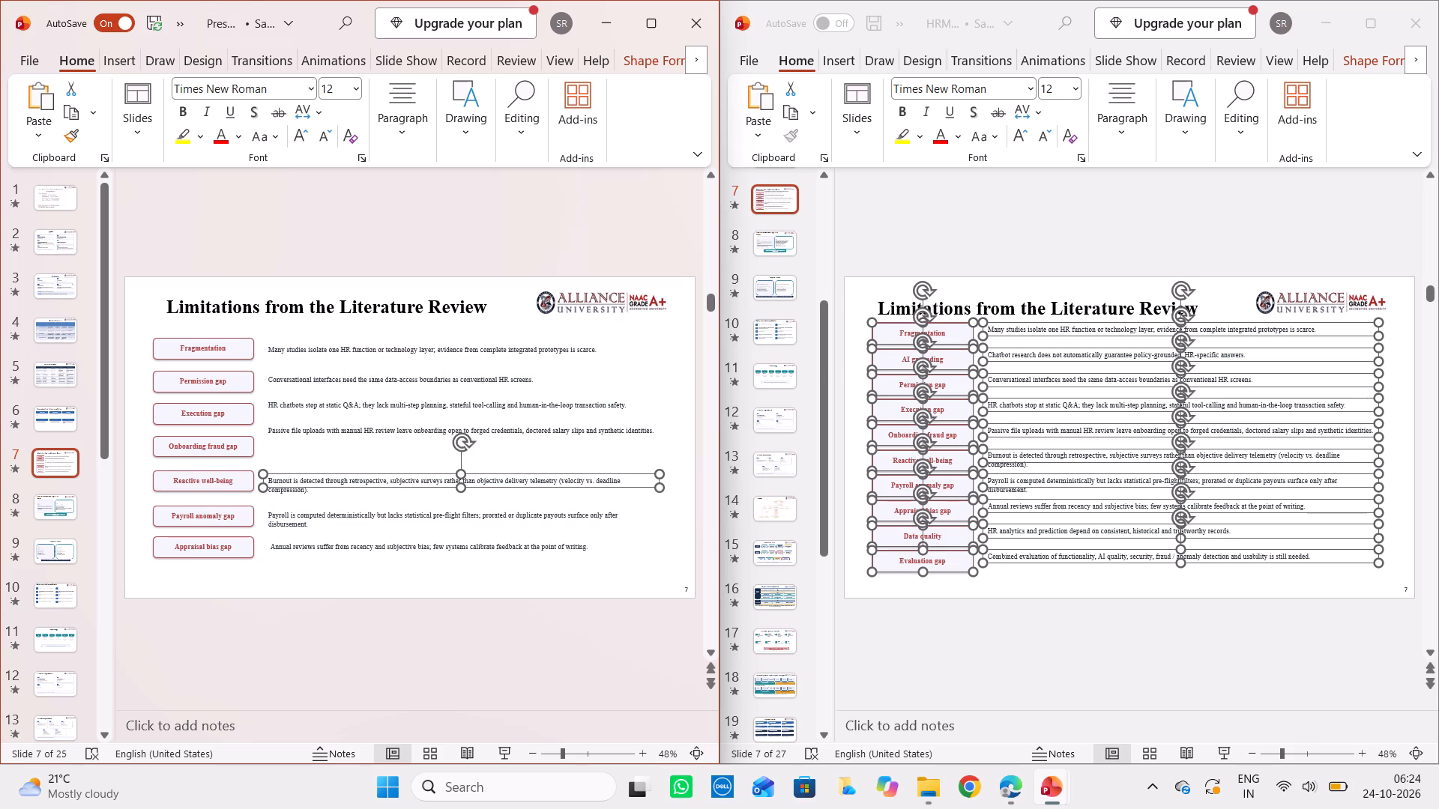
Move the "Passive file uploads with manual HR review" description straight down, level with the Onboarding fraud gap label box.
{"action": "left_click", "coordinate": [627, 431]}
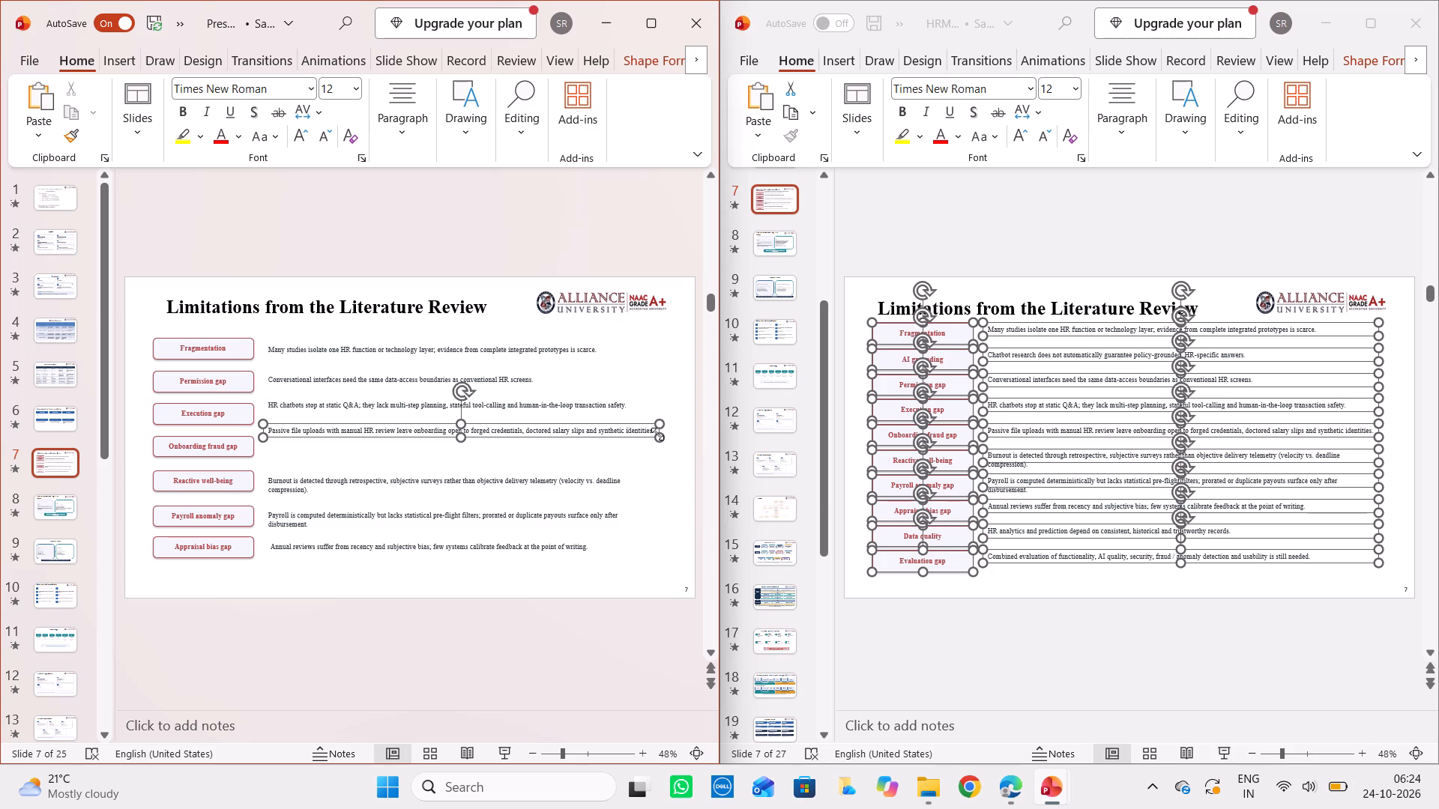
{"action": "left_click", "coordinate": [650, 431]}
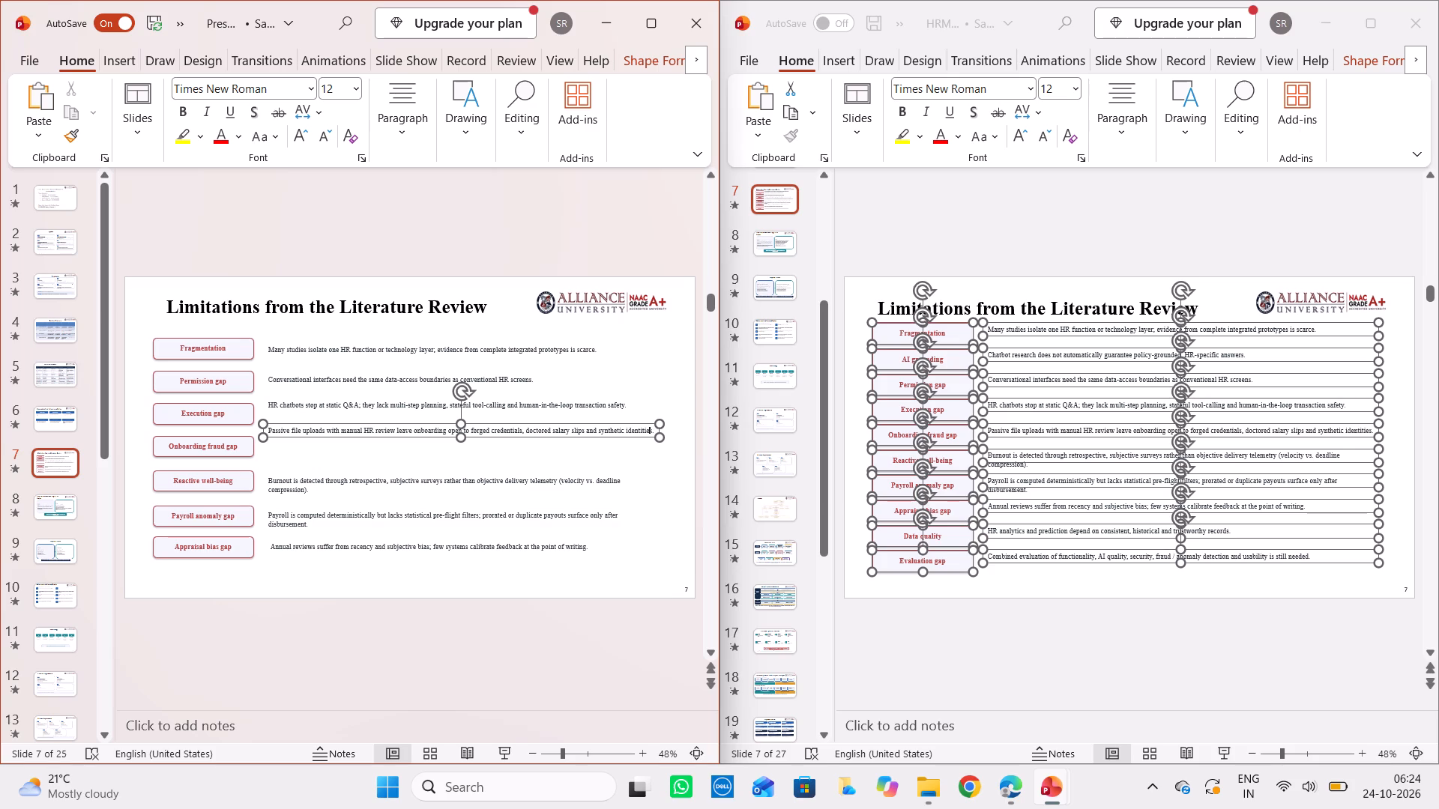
{"action": "left_click", "coordinate": [651, 429]}
{"action": "left_click_drag", "start_coordinate": [651, 429], "coordinate": [651, 452]}
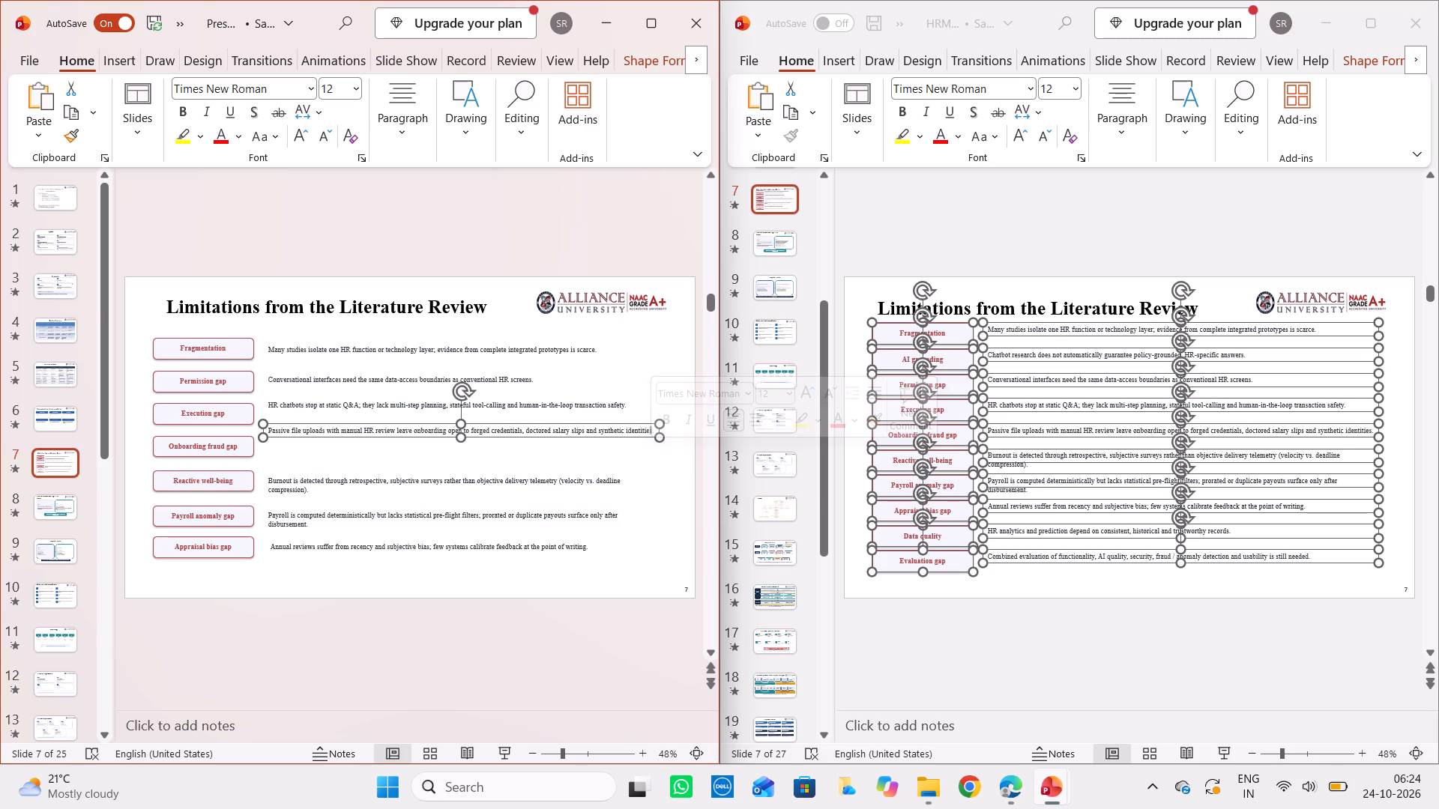
{"action": "left_click", "coordinate": [584, 429]}
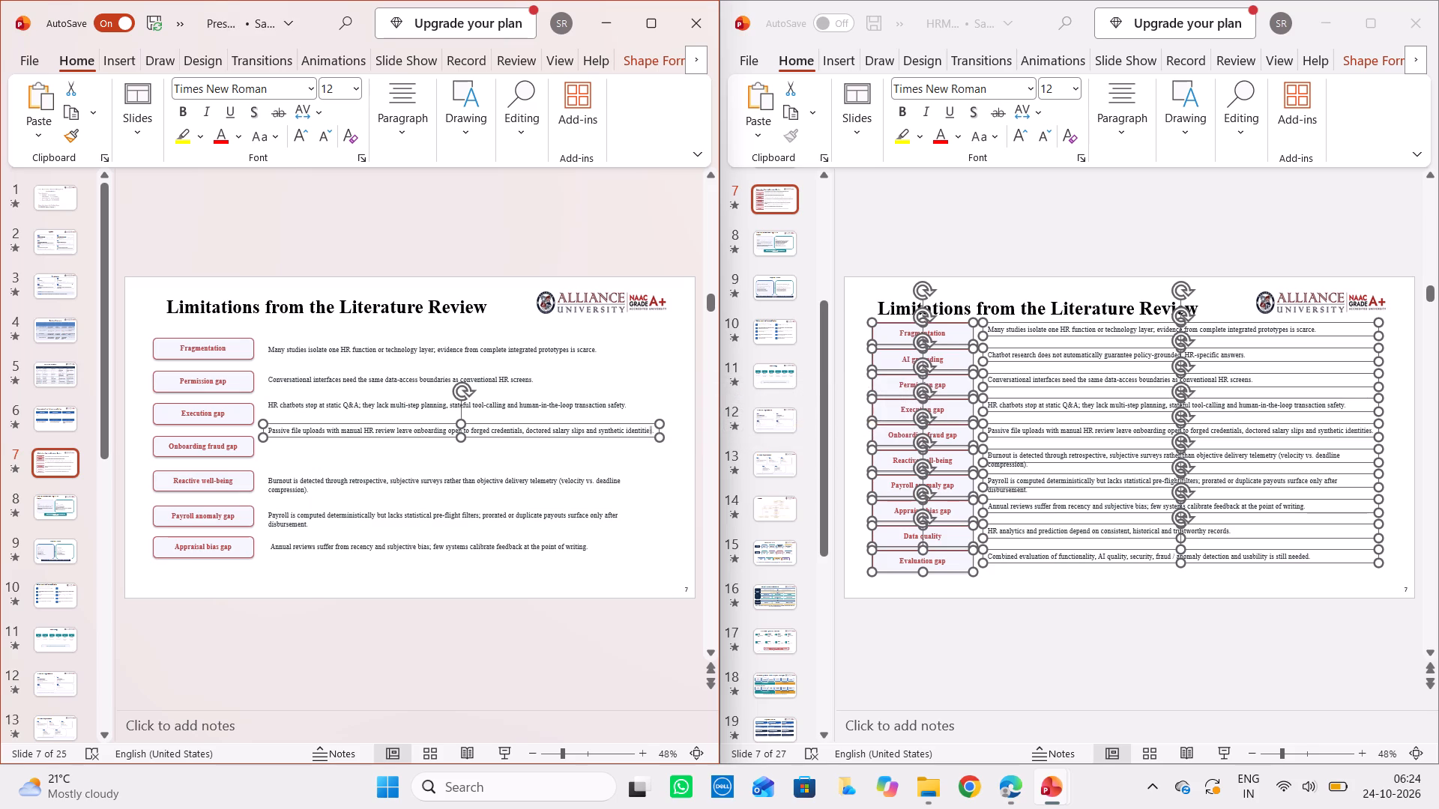
{"action": "left_click_drag", "start_coordinate": [584, 429], "coordinate": [584, 446]}
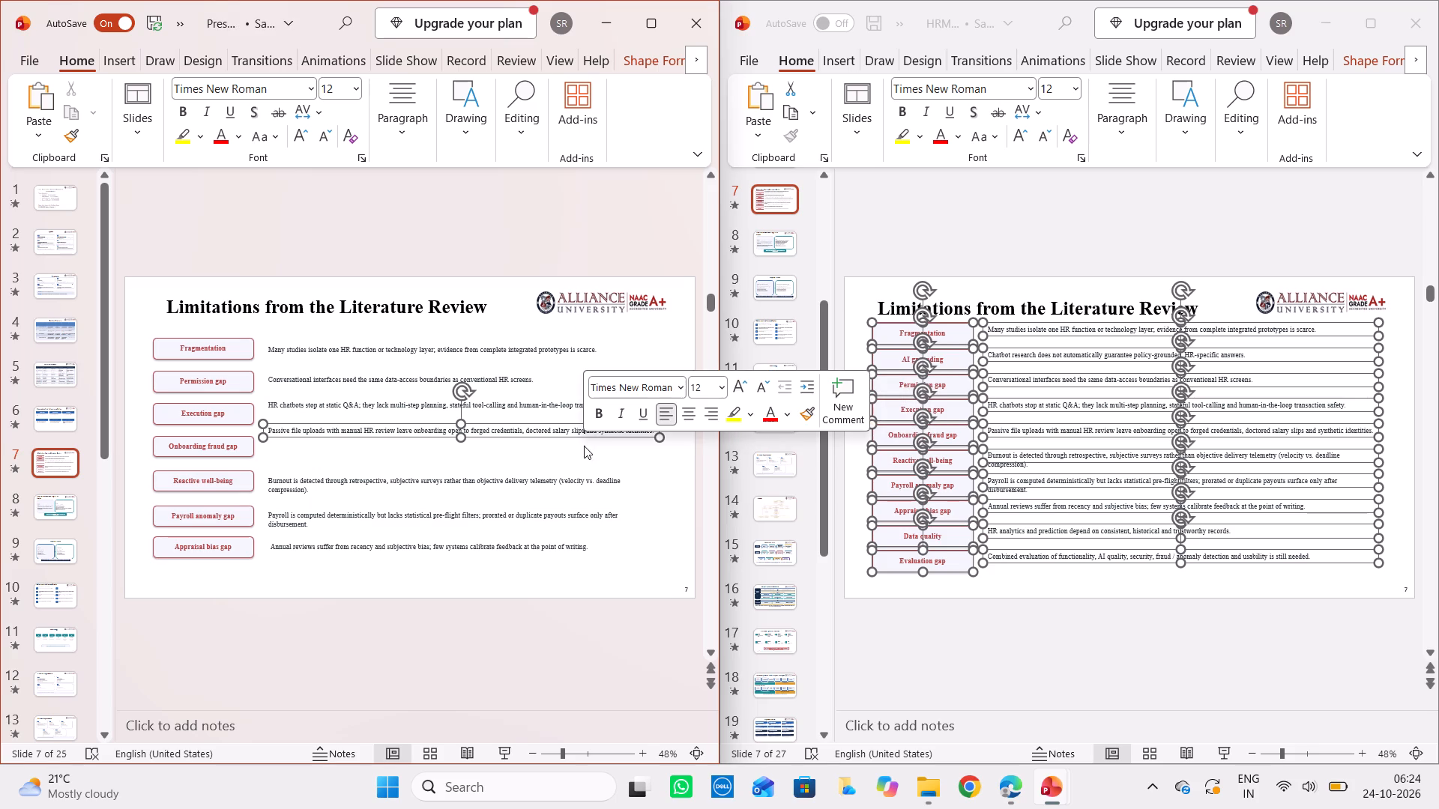
{"action": "left_click", "coordinate": [642, 449]}
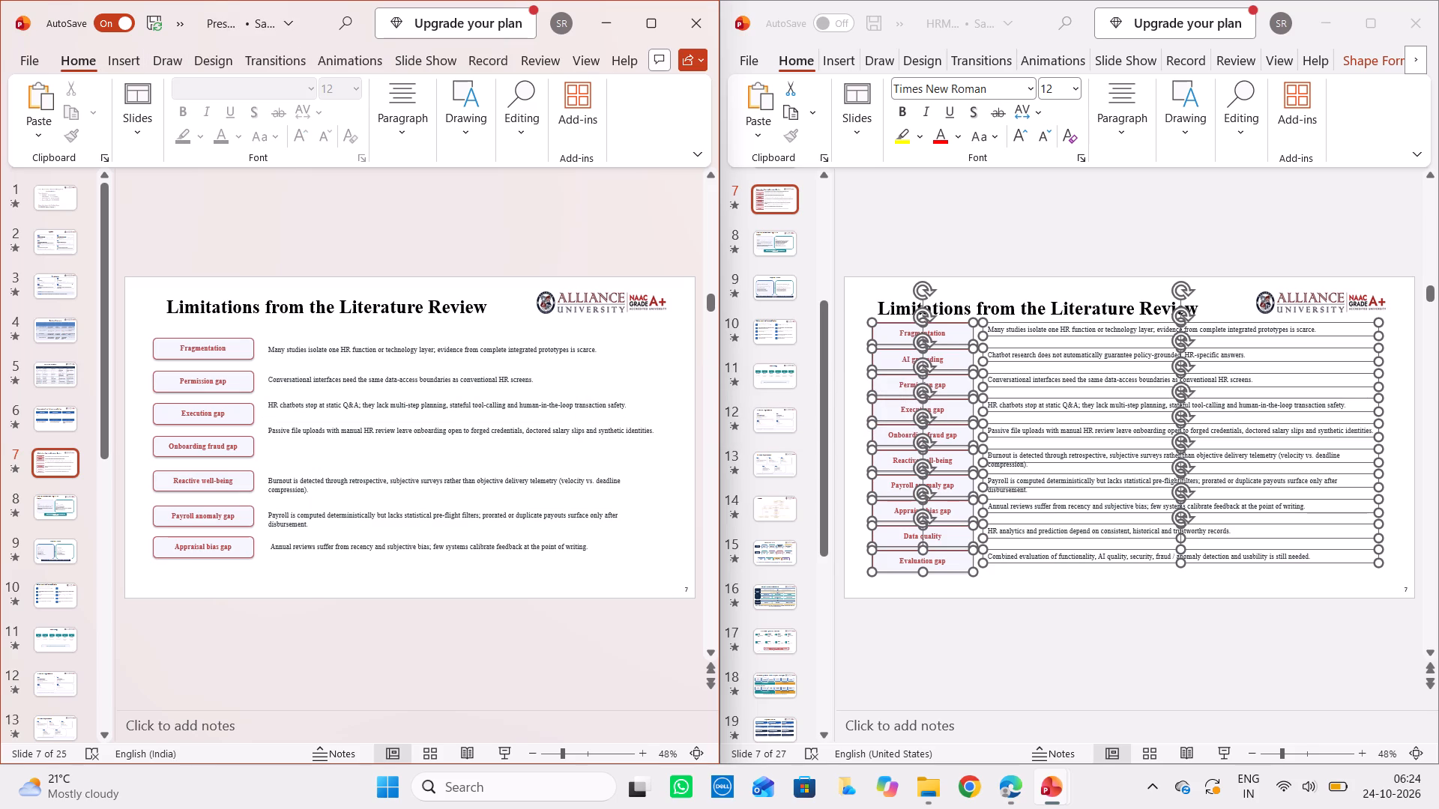
{"action": "left_click", "coordinate": [651, 432]}
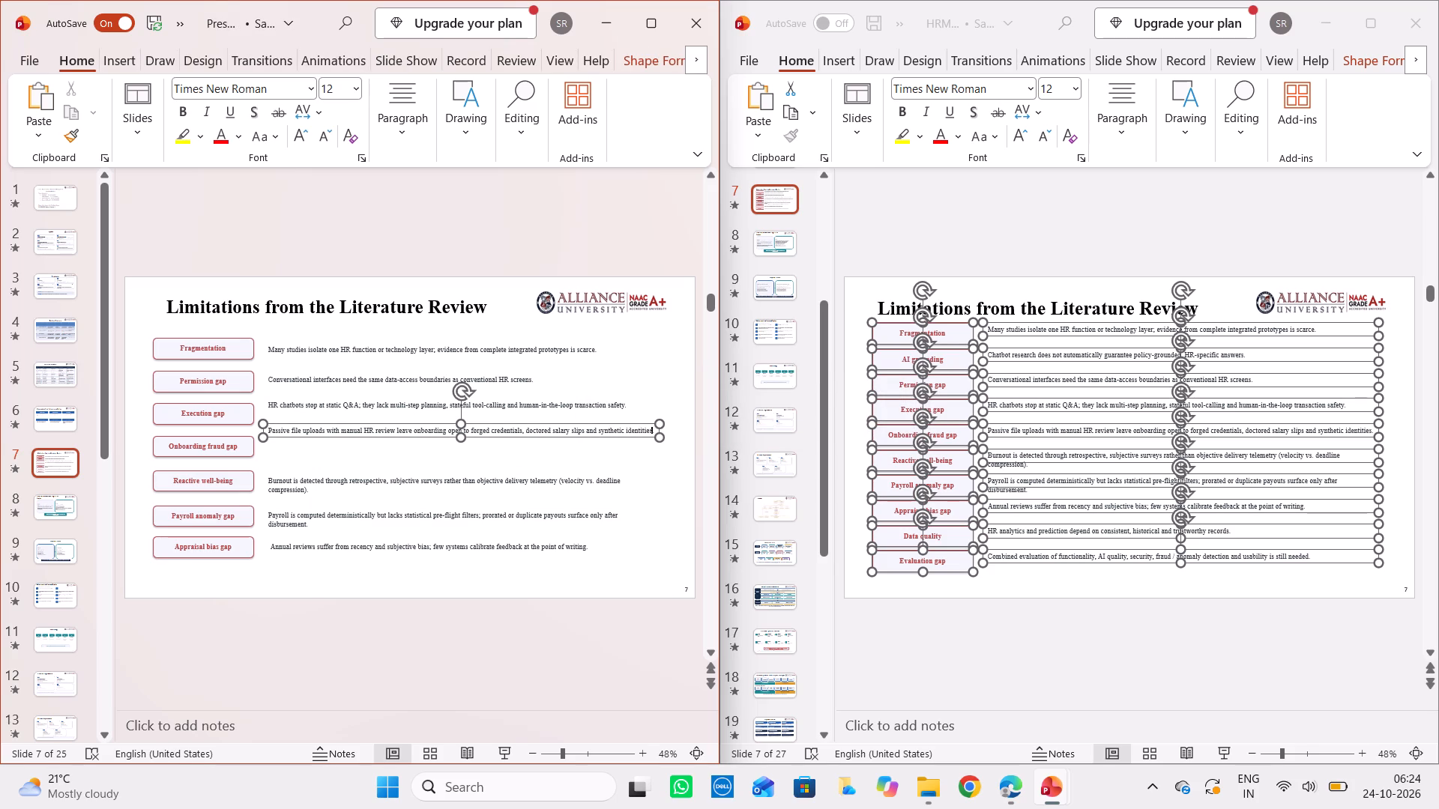
{"action": "left_click_drag", "start_coordinate": [655, 430], "coordinate": [654, 447]}
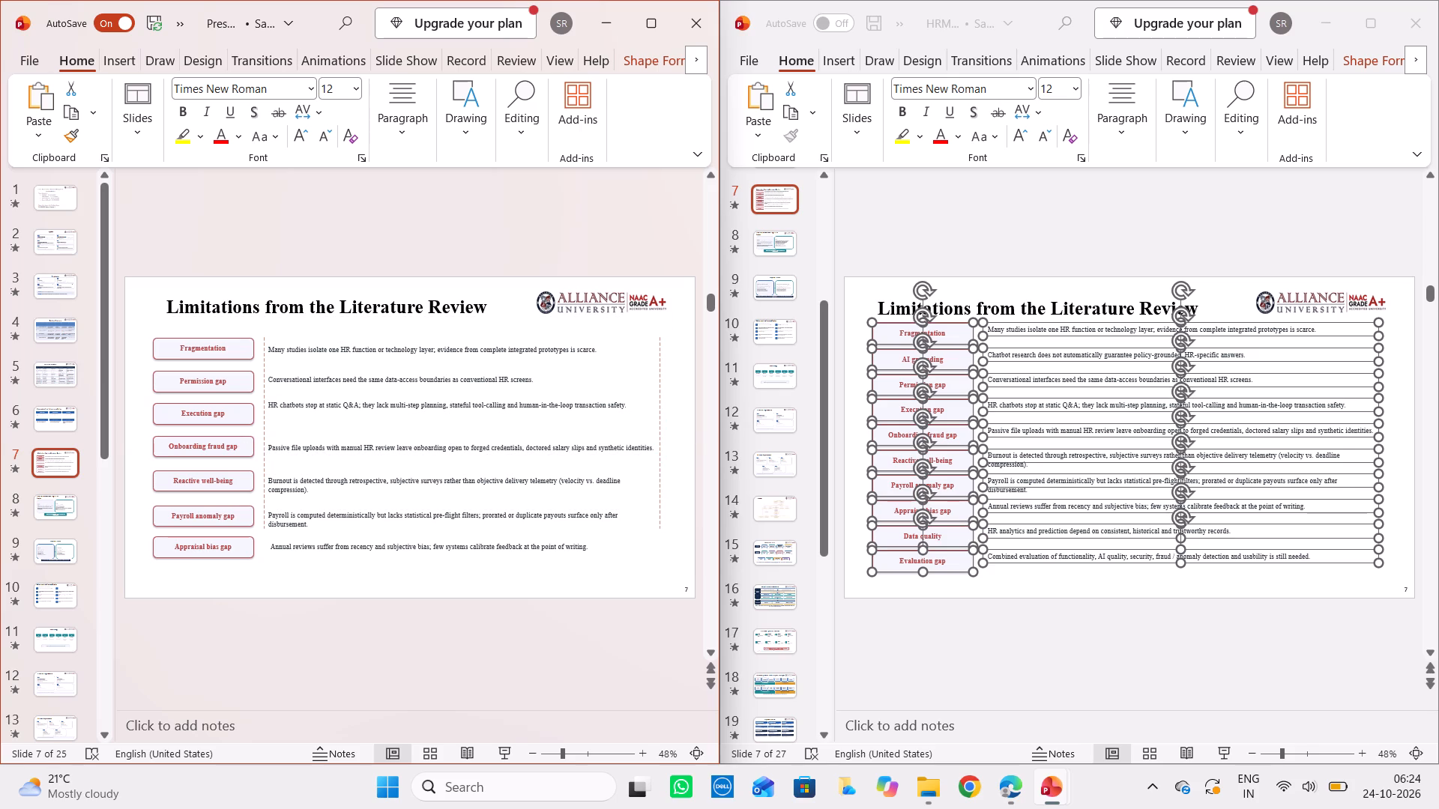
{"action": "left_click_drag", "start_coordinate": [654, 447], "coordinate": [654, 446]}
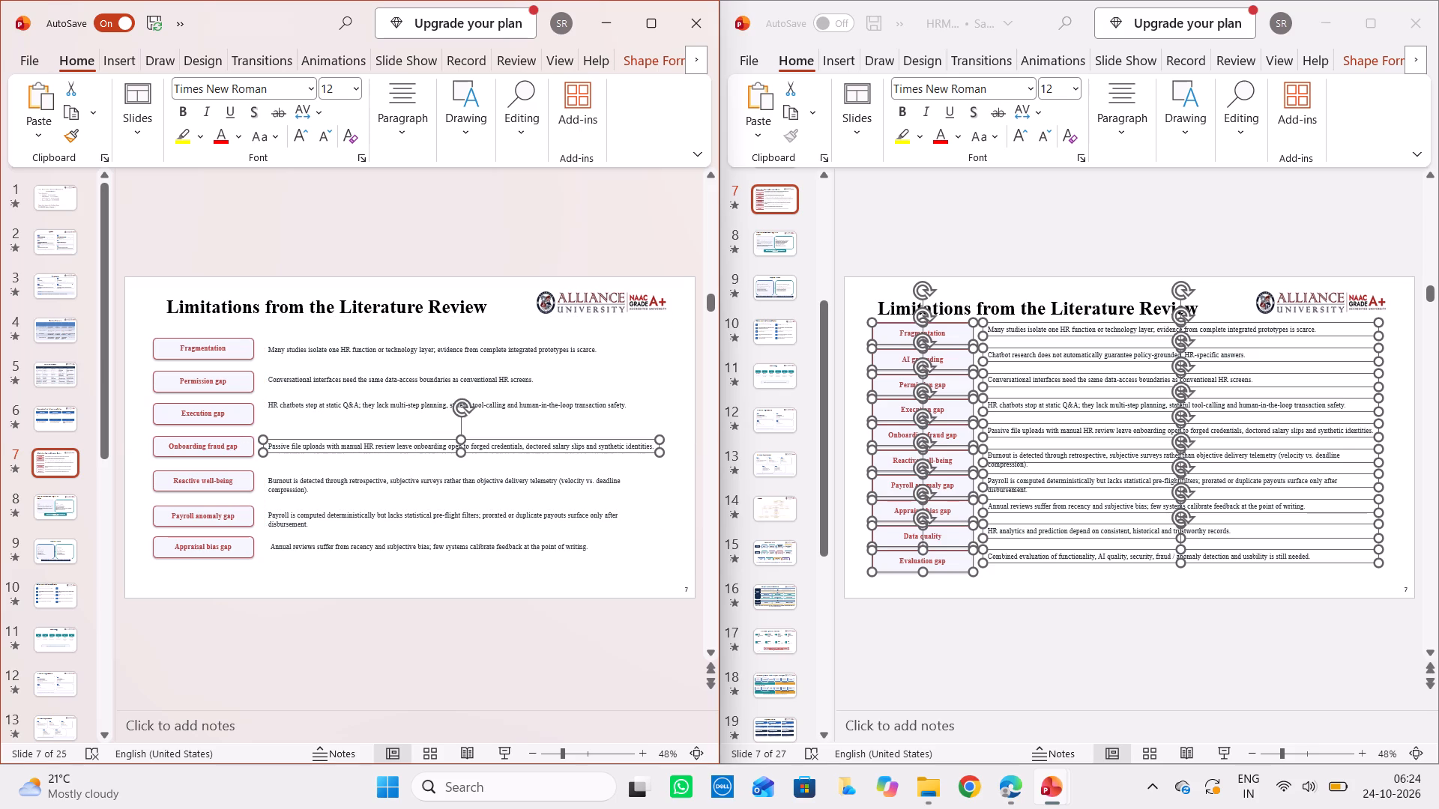
Move the "HR chatbots stop at static Q&A" description straight down until it is level with the Execution gap label box.
{"action": "left_click", "coordinate": [612, 404]}
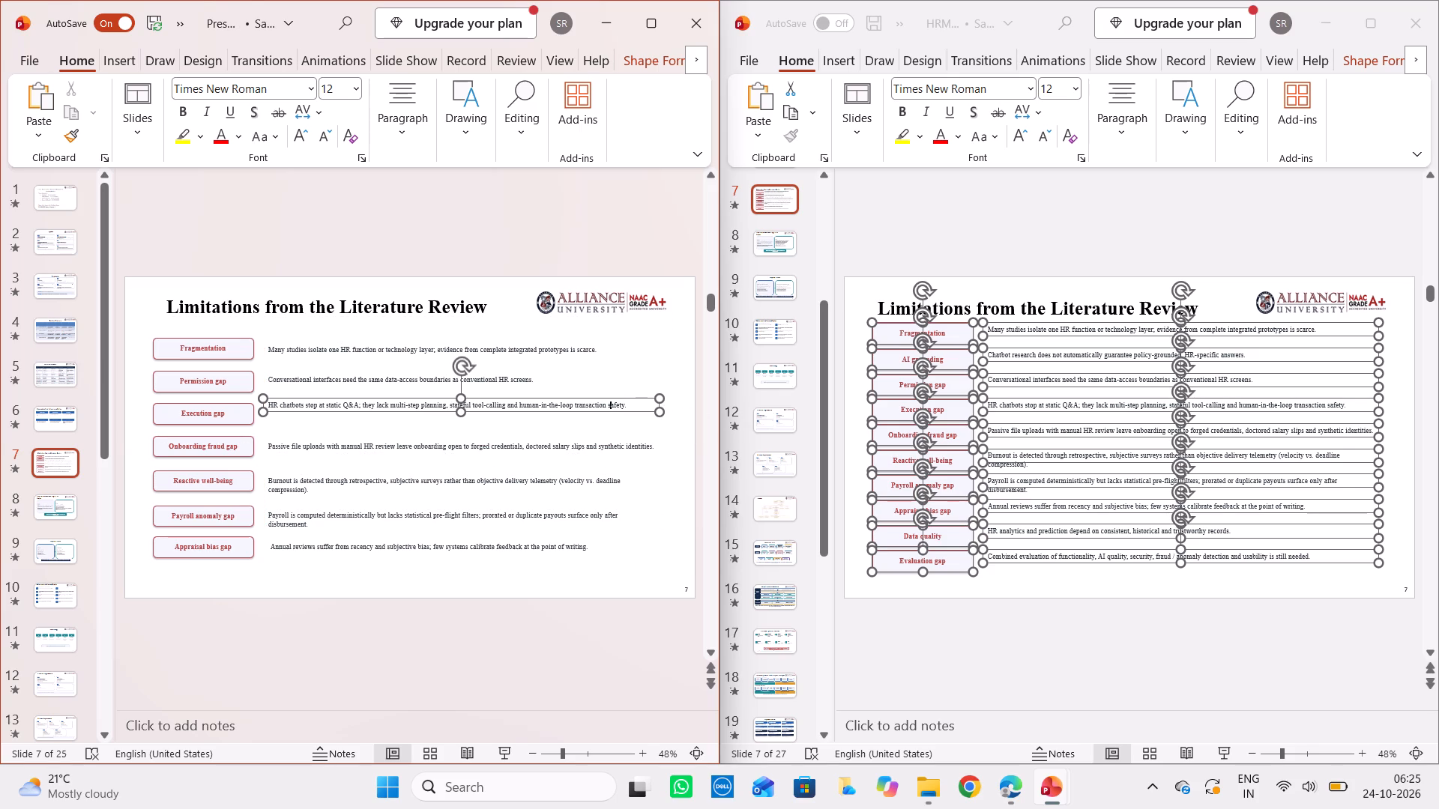
{"action": "left_click_drag", "start_coordinate": [634, 404], "coordinate": [634, 405]}
{"action": "left_click_drag", "start_coordinate": [634, 405], "coordinate": [633, 410]}
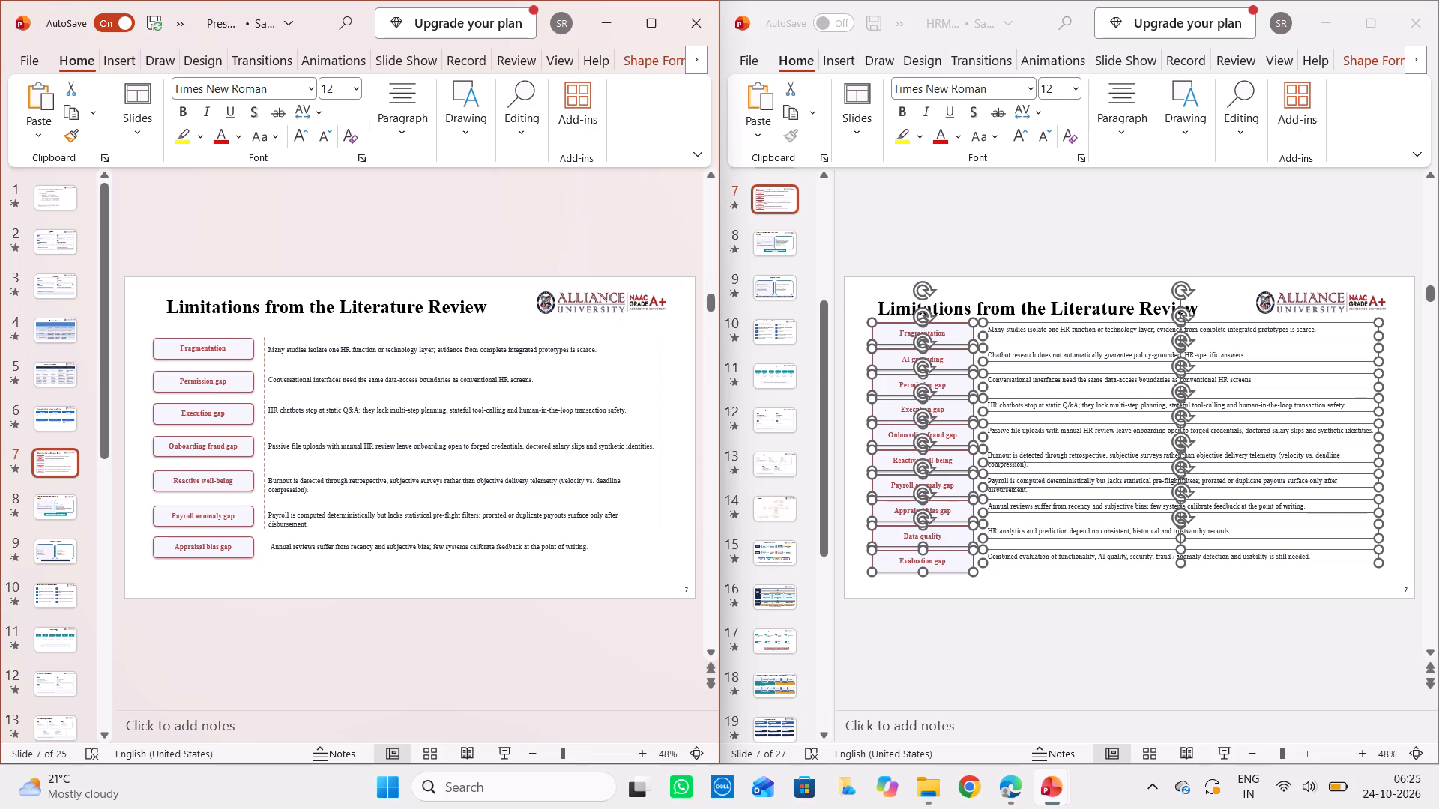
{"action": "left_click_drag", "start_coordinate": [633, 410], "coordinate": [632, 413]}
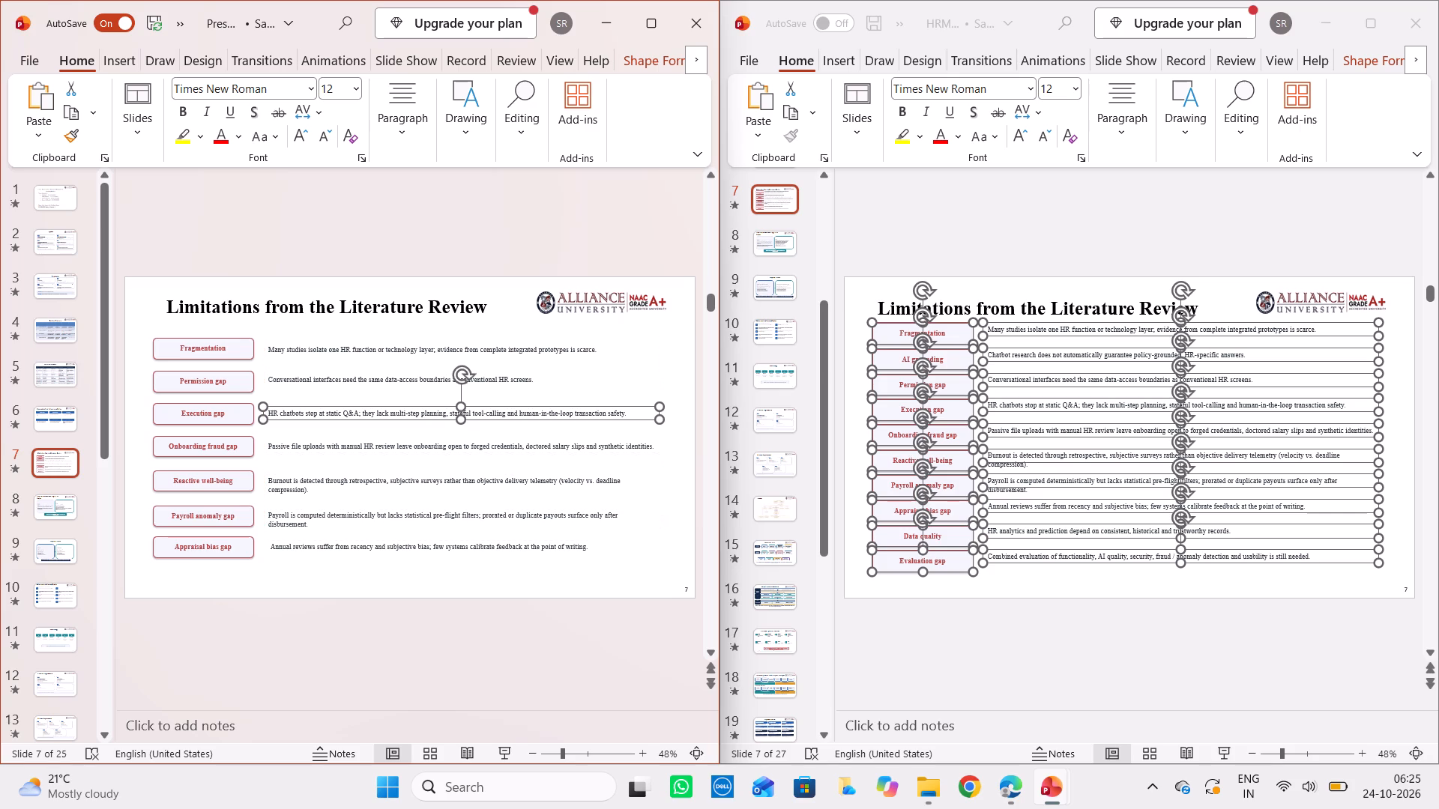
{"action": "left_click", "coordinate": [401, 379]}
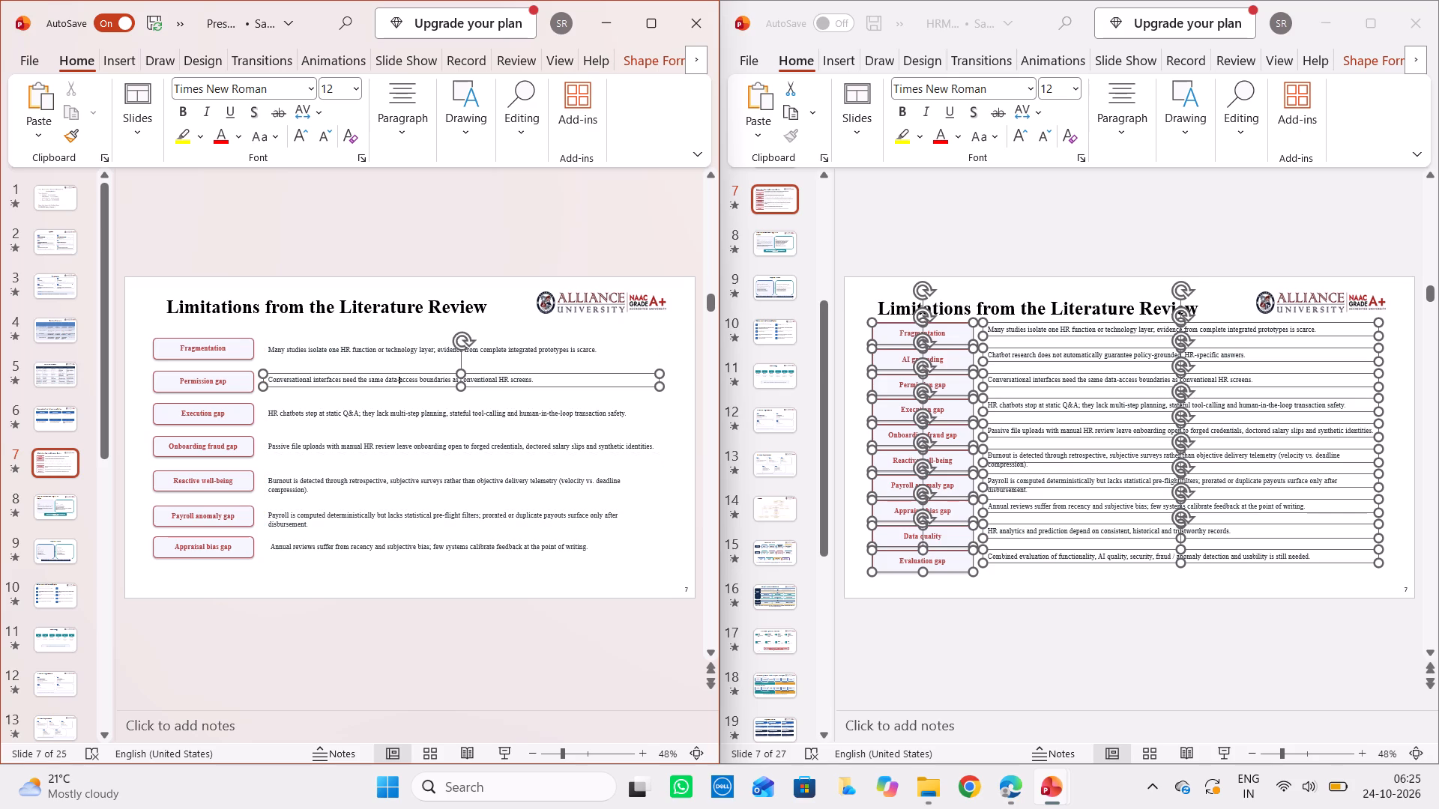
{"action": "left_click", "coordinate": [401, 379]}
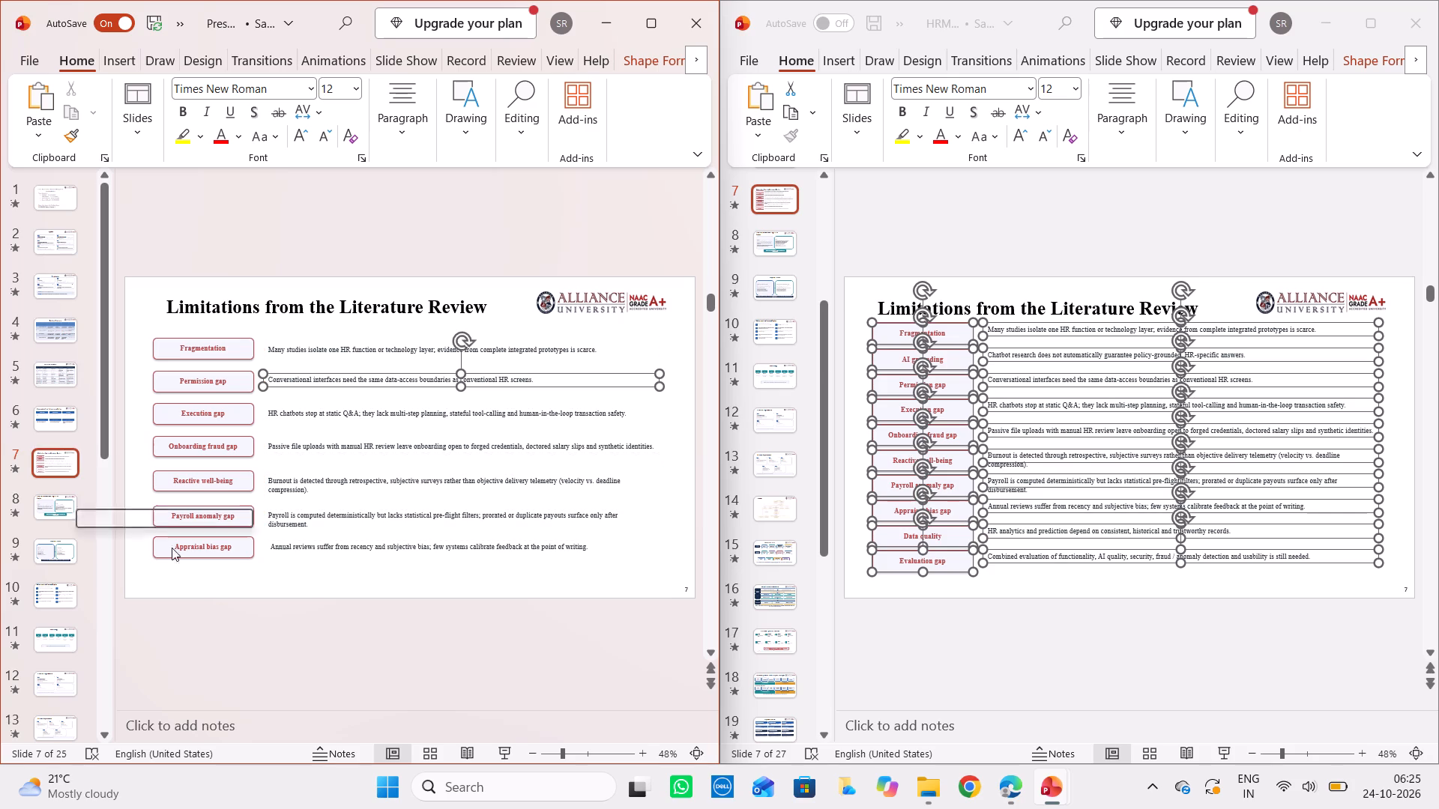
Open slide 8 in both decks and delete the teal "Benchmark inspiration" banner from the original deck's slide.
{"action": "left_click", "coordinate": [66, 508]}
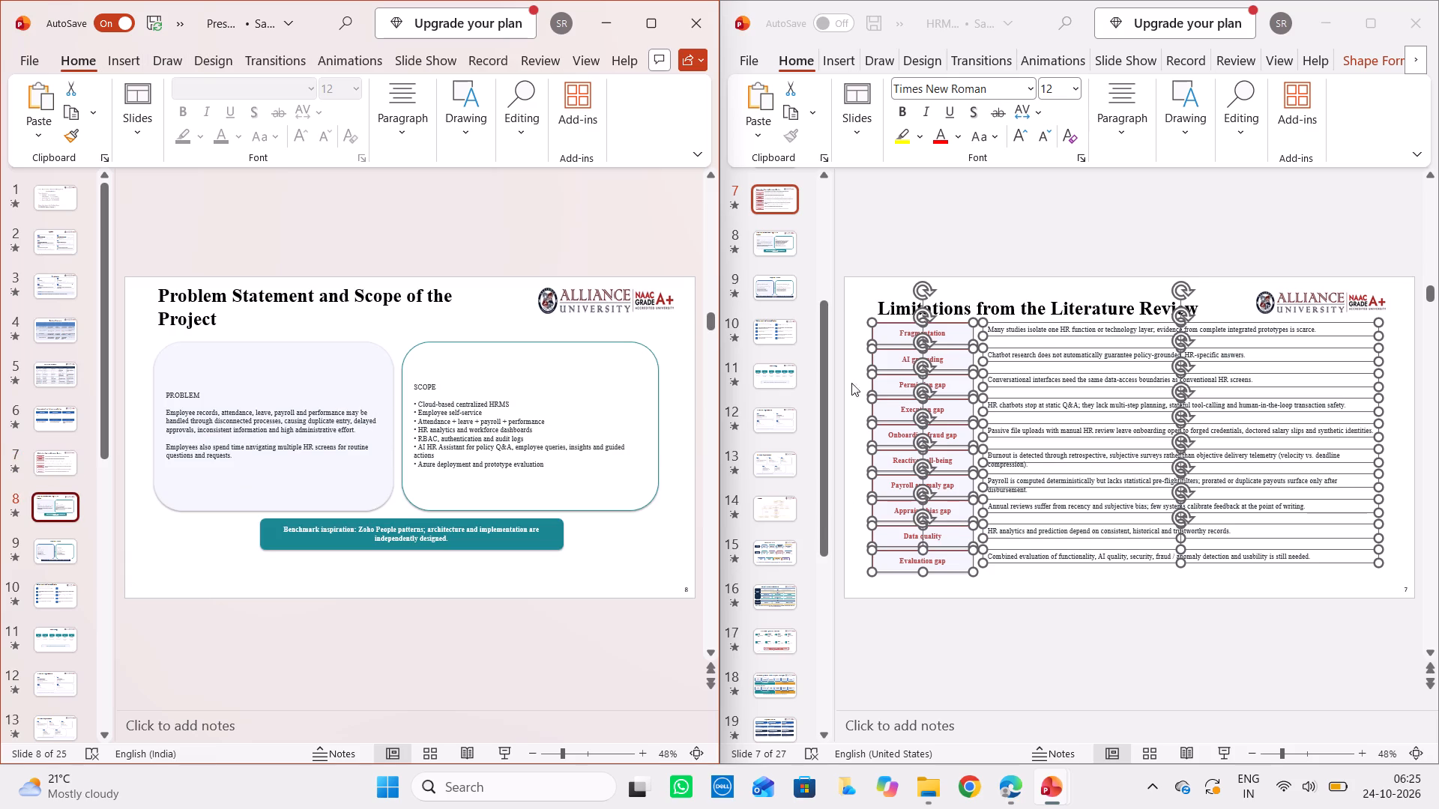
{"action": "left_click", "coordinate": [770, 245]}
{"action": "left_click", "coordinate": [770, 245]}
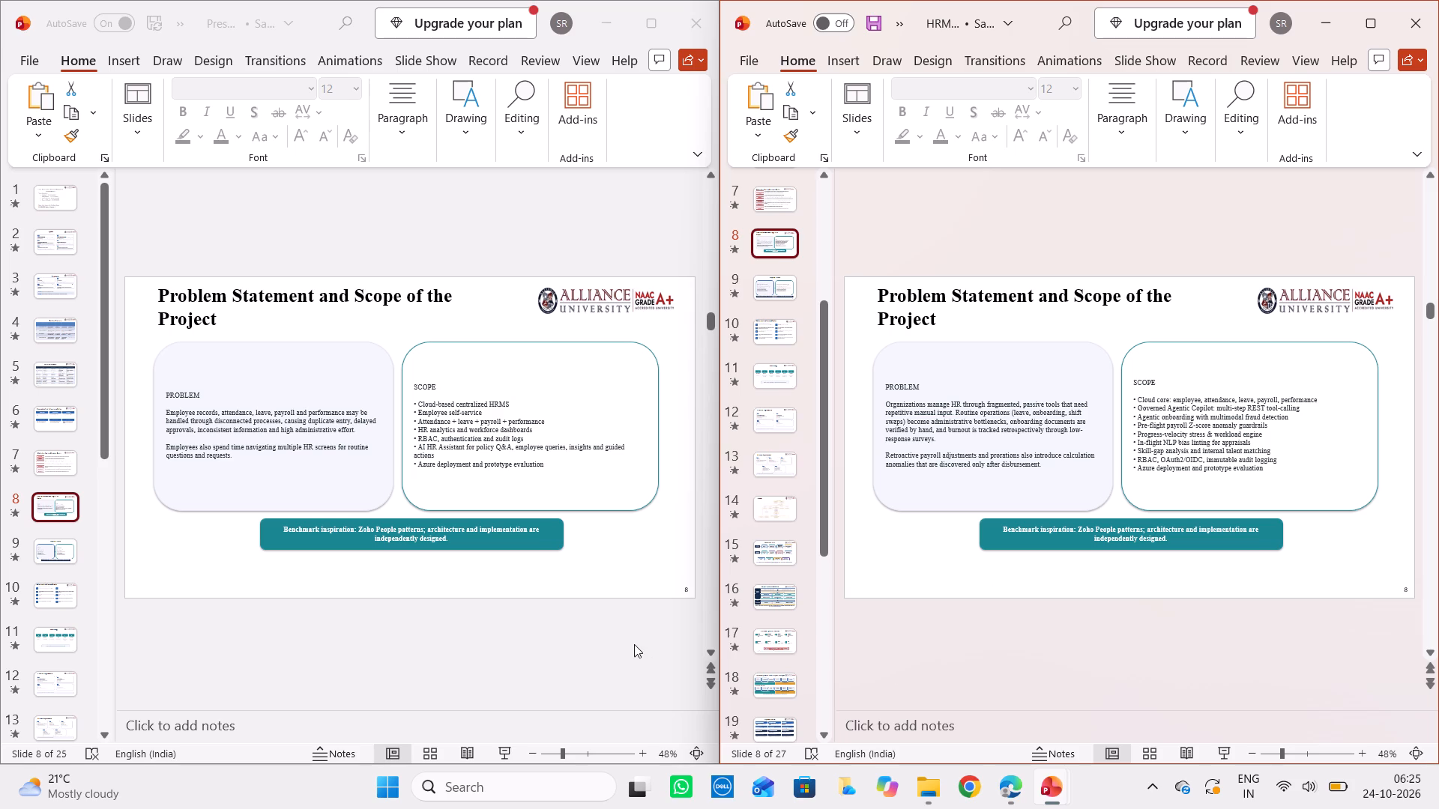
{"action": "left_click", "coordinate": [471, 536]}
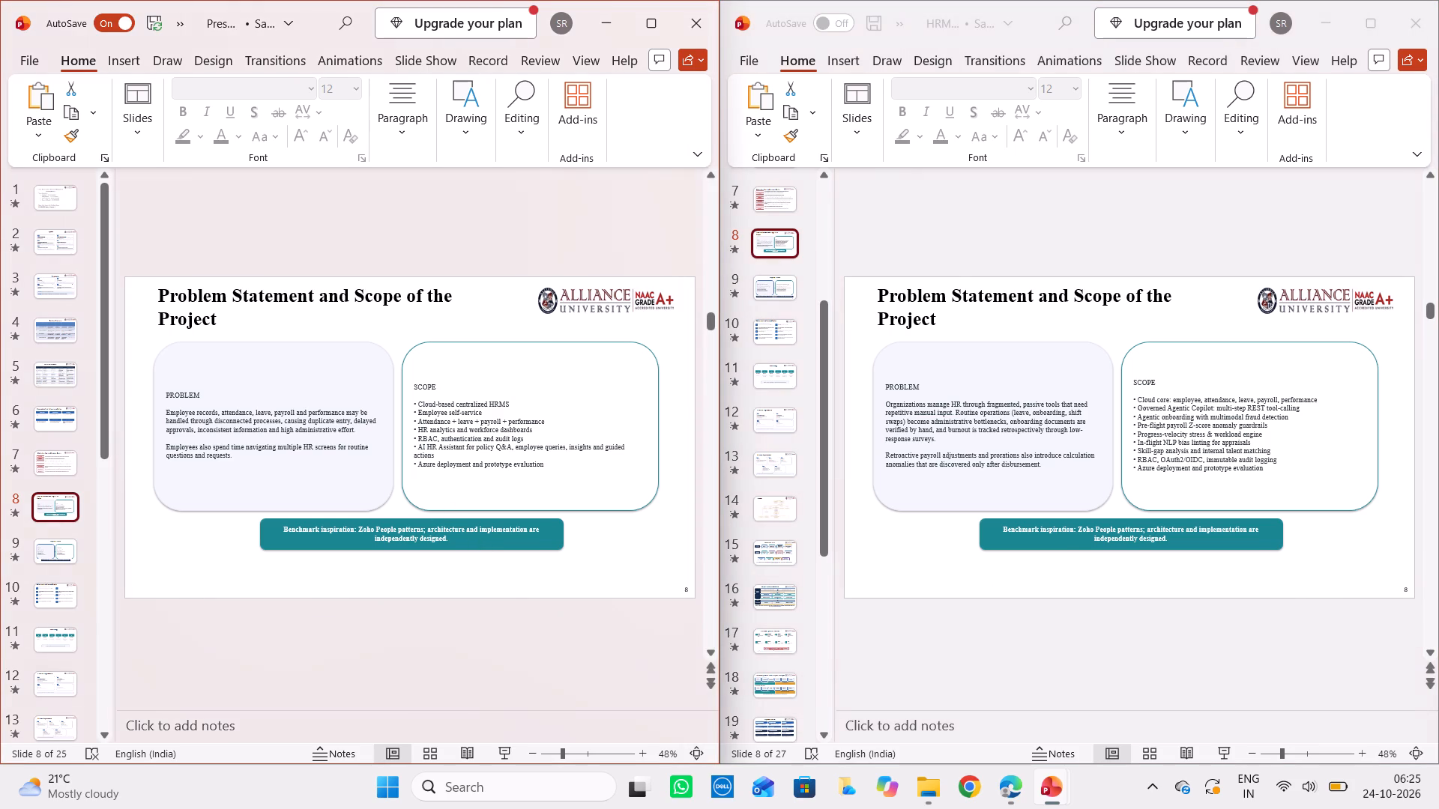
{"action": "left_click", "coordinate": [508, 540]}
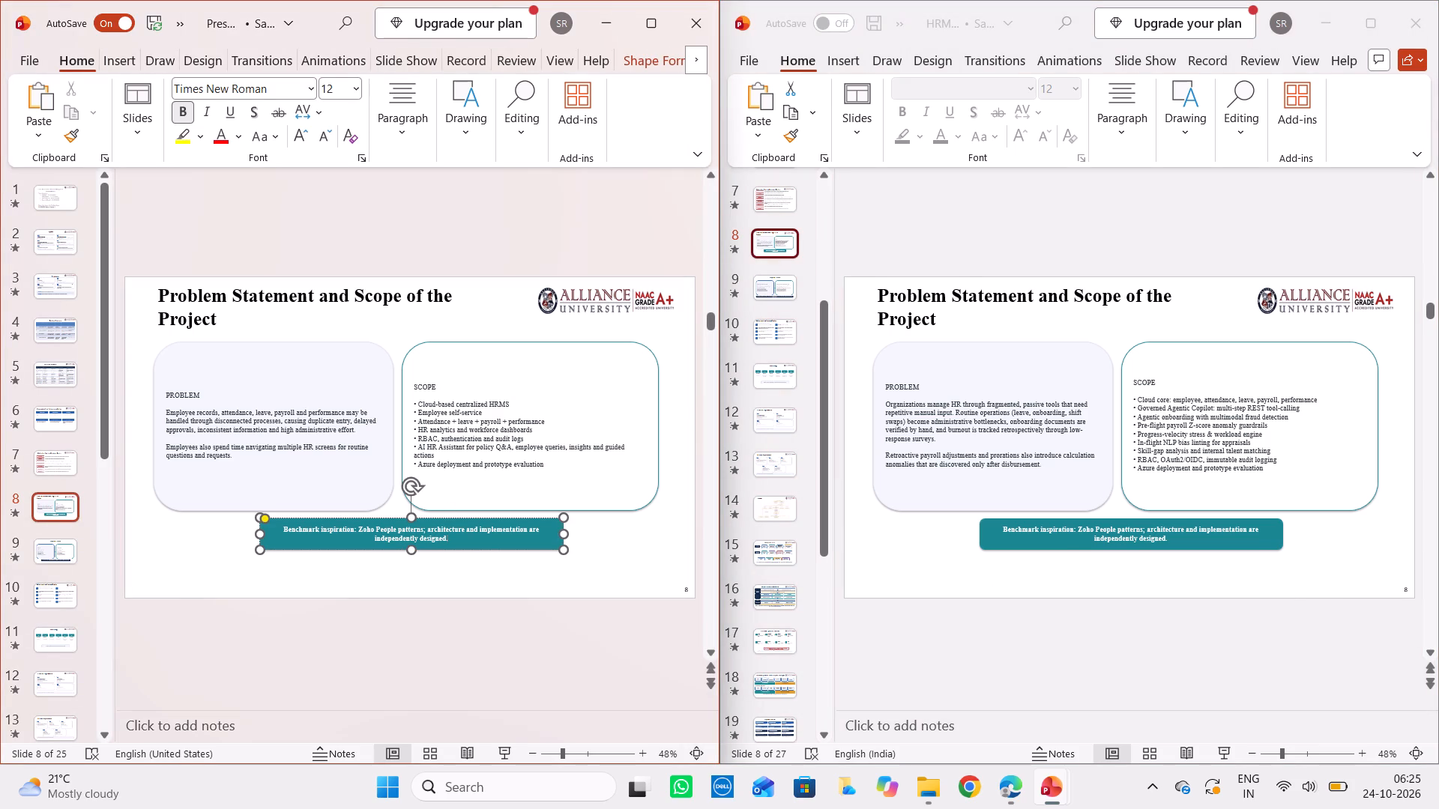
{"action": "key", "text": "Delete"}
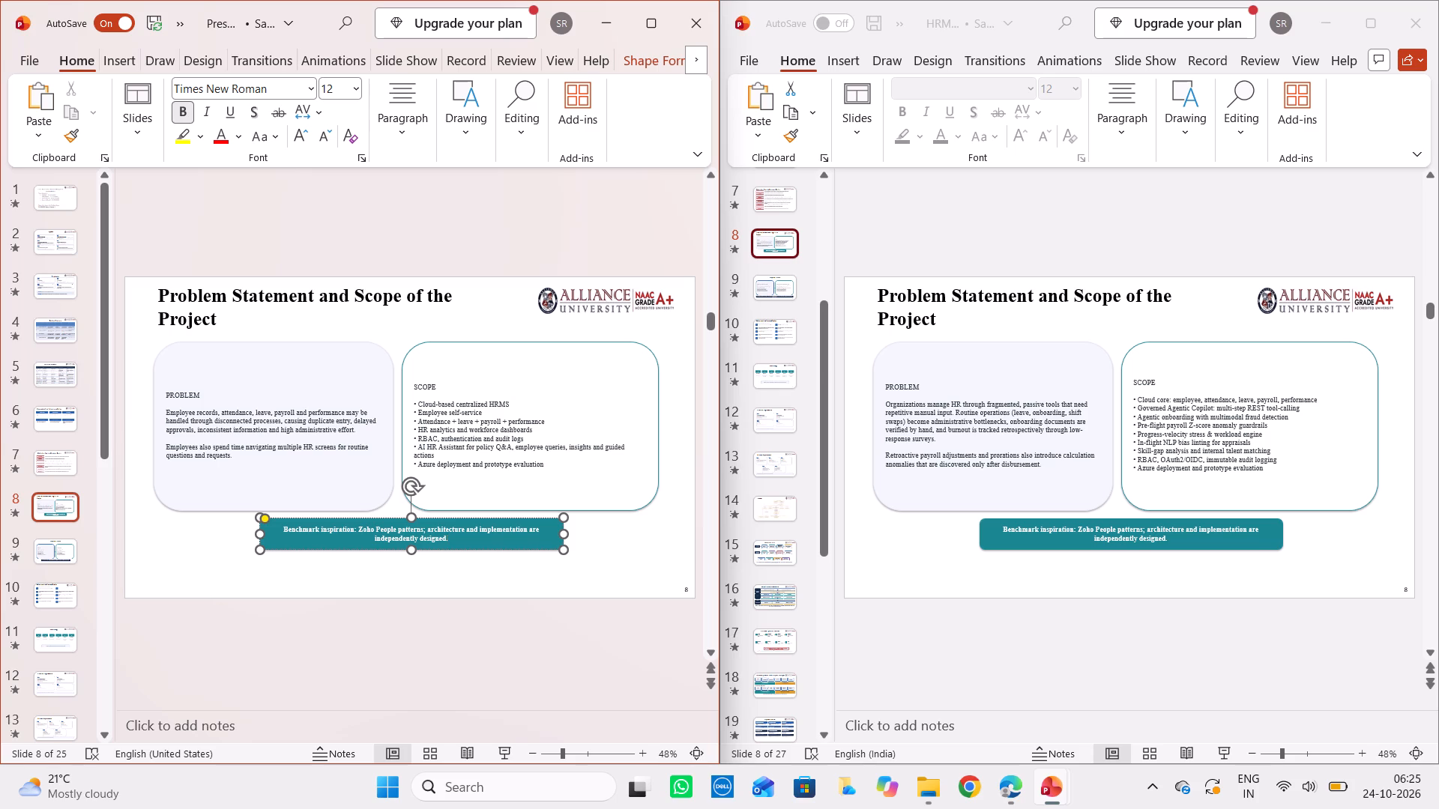
{"action": "key", "text": "Delete"}
{"action": "left_click", "coordinate": [528, 542]}
{"action": "key", "text": "Delete"}
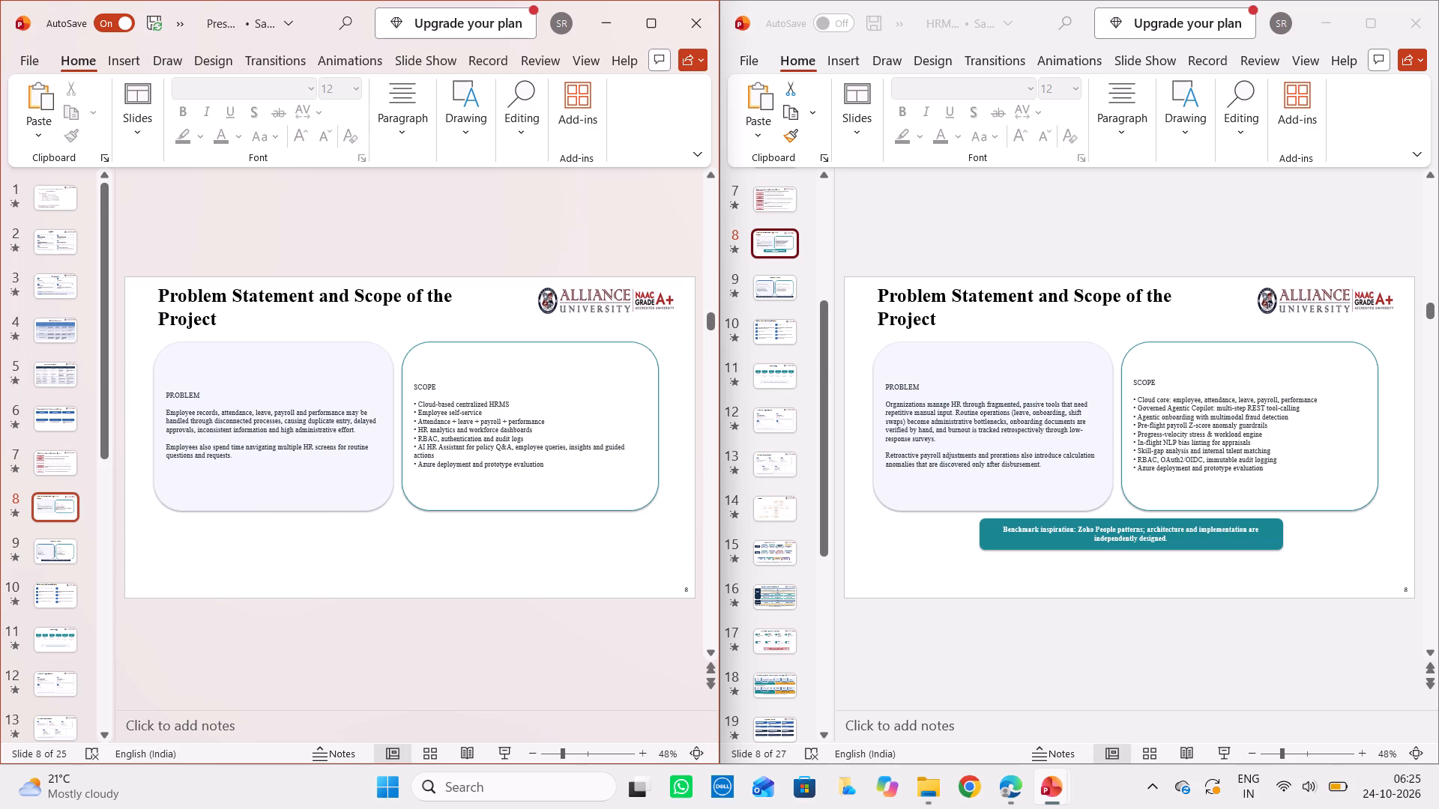
Move the Problem and Scope boxes on the original deck's slide 8 slightly straight down, keeping them level with each other.
{"action": "left_click_drag", "start_coordinate": [364, 491], "coordinate": [364, 498]}
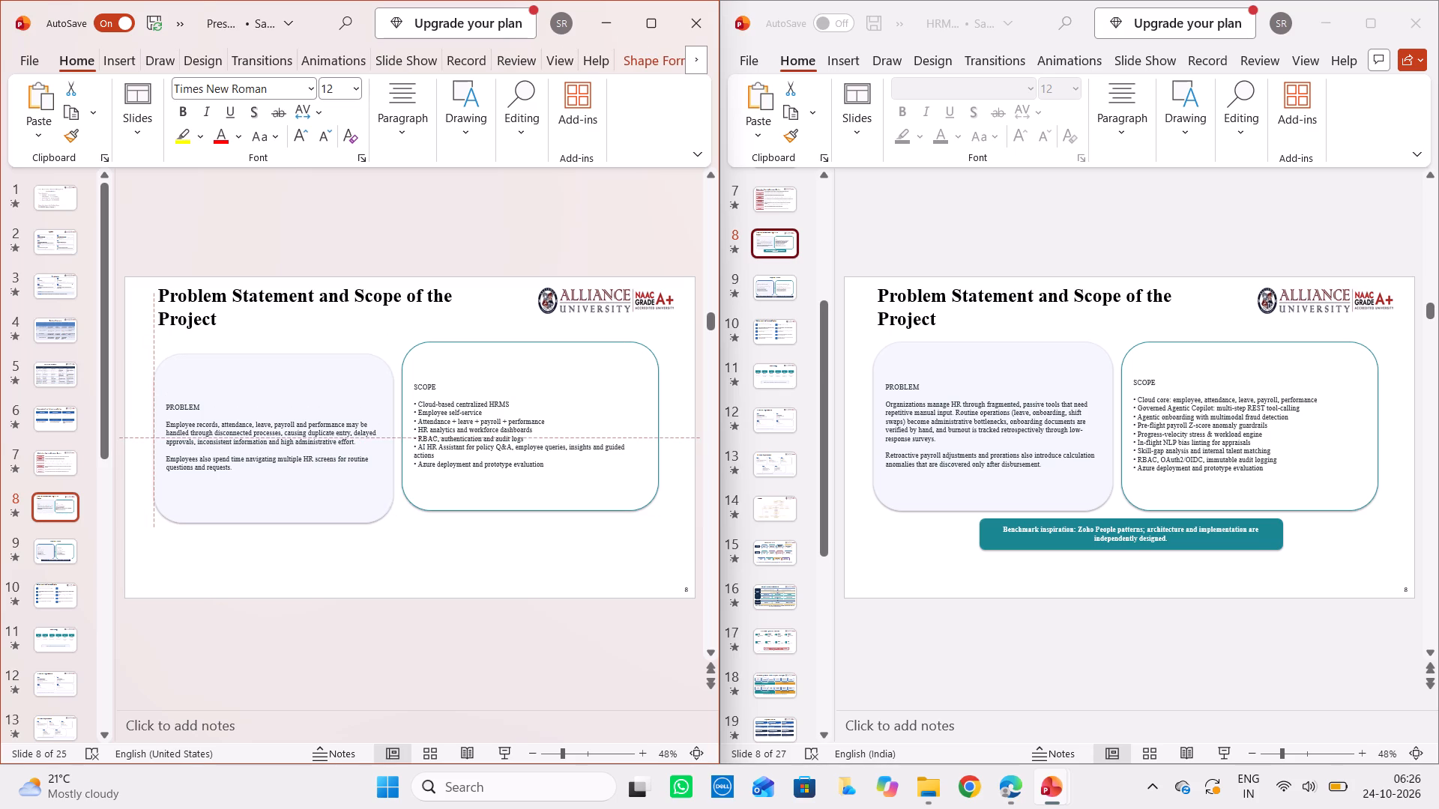
{"action": "left_click_drag", "start_coordinate": [364, 498], "coordinate": [362, 516]}
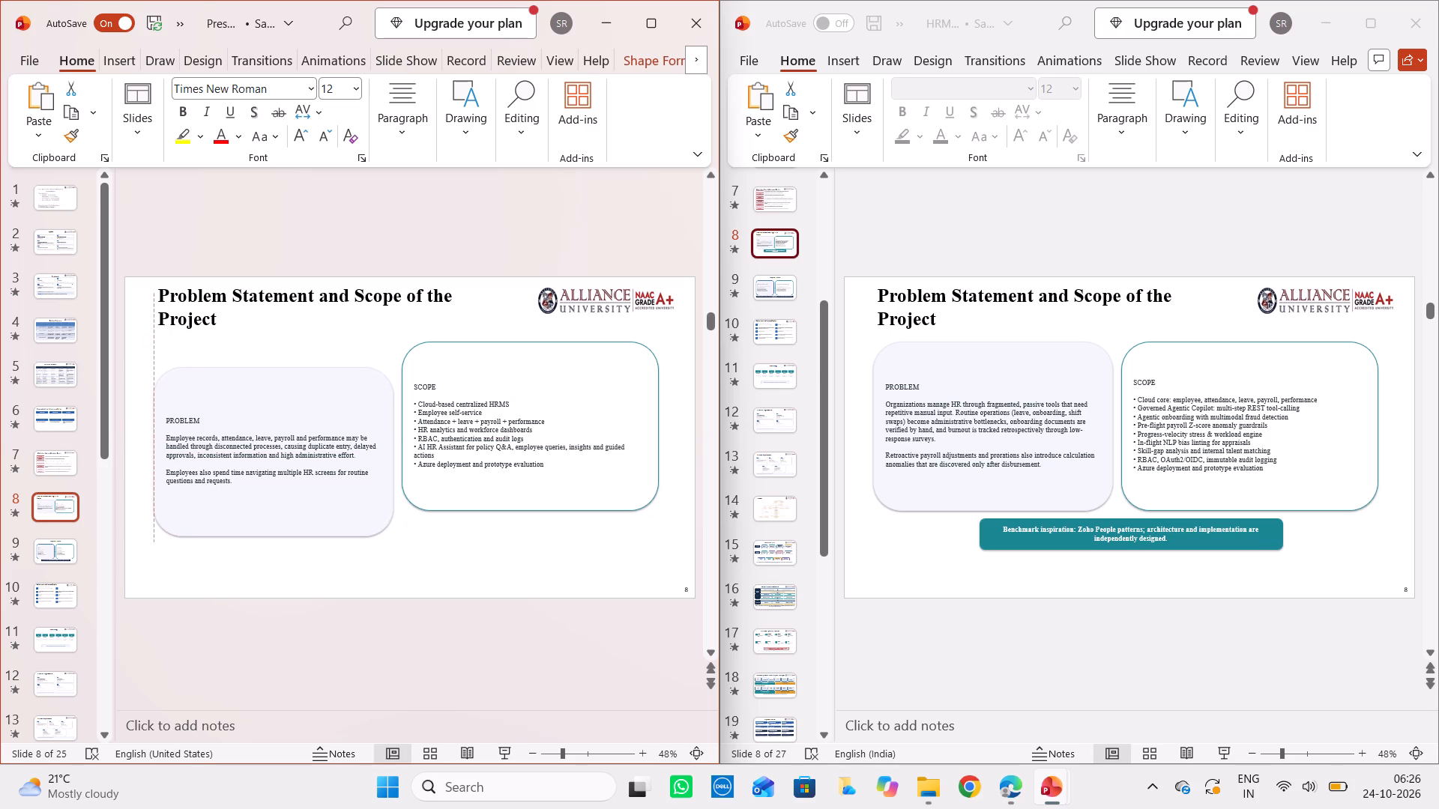
{"action": "left_click_drag", "start_coordinate": [362, 516], "coordinate": [360, 512]}
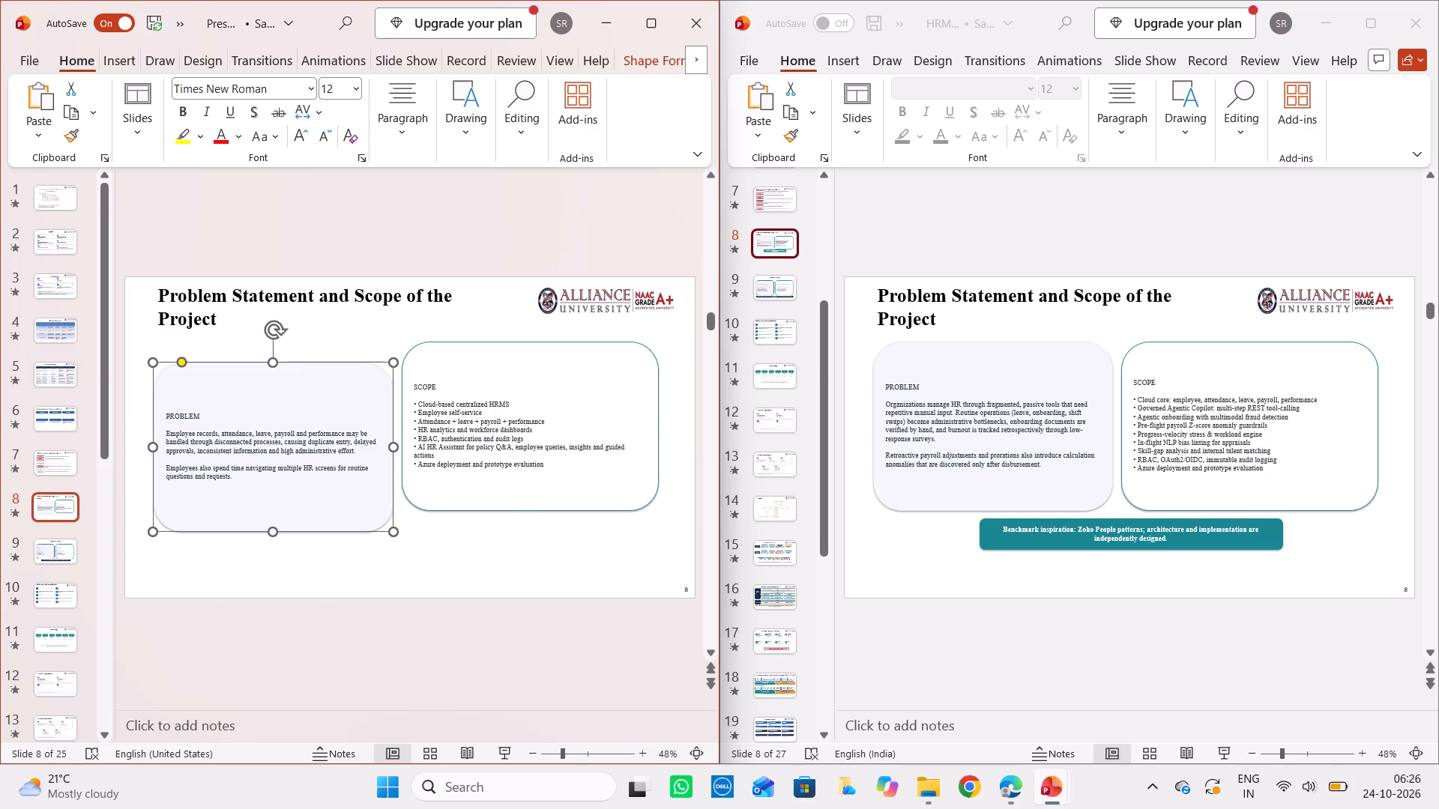
{"action": "left_click", "coordinate": [569, 488]}
{"action": "left_click_drag", "start_coordinate": [569, 488], "coordinate": [565, 509]}
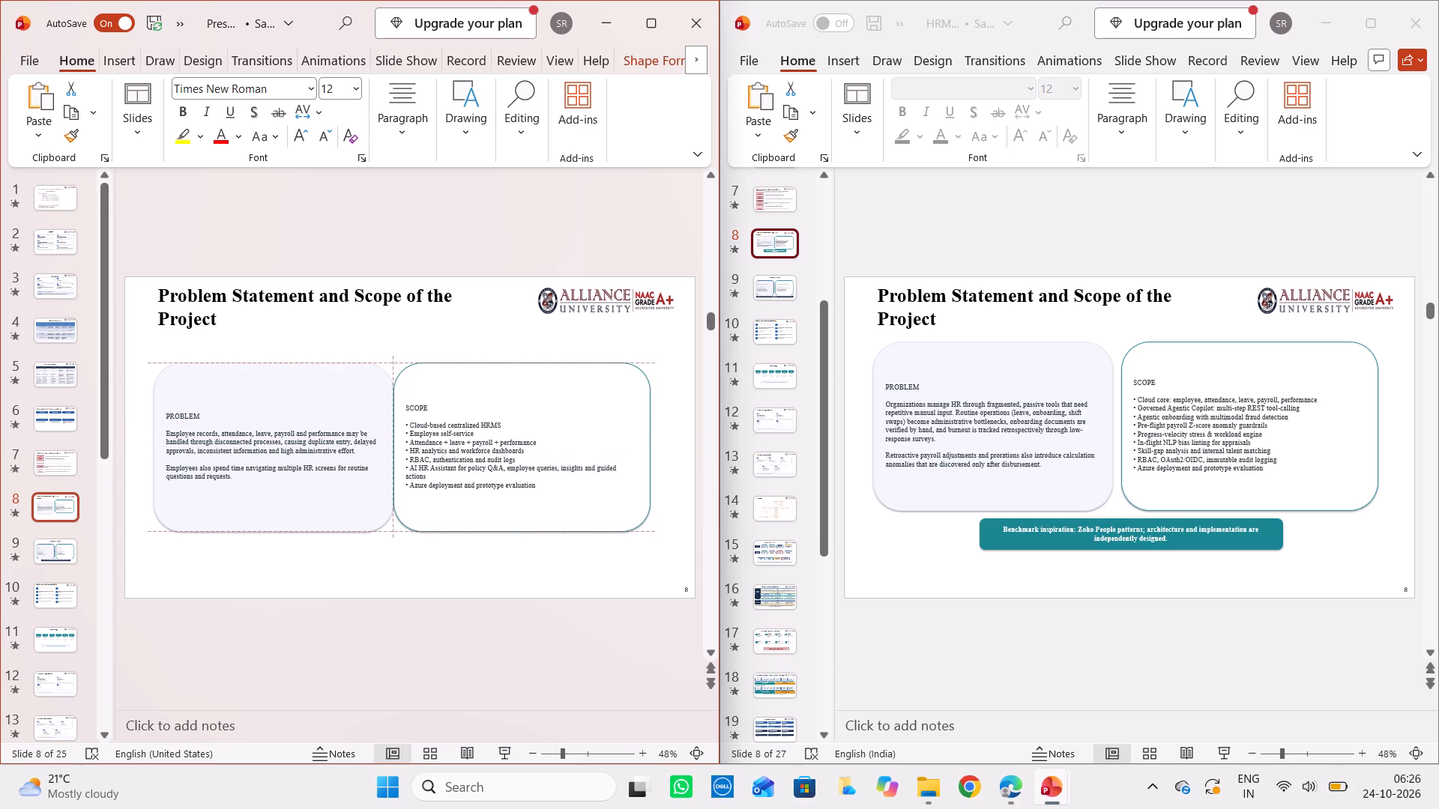
{"action": "left_click_drag", "start_coordinate": [565, 509], "coordinate": [570, 511]}
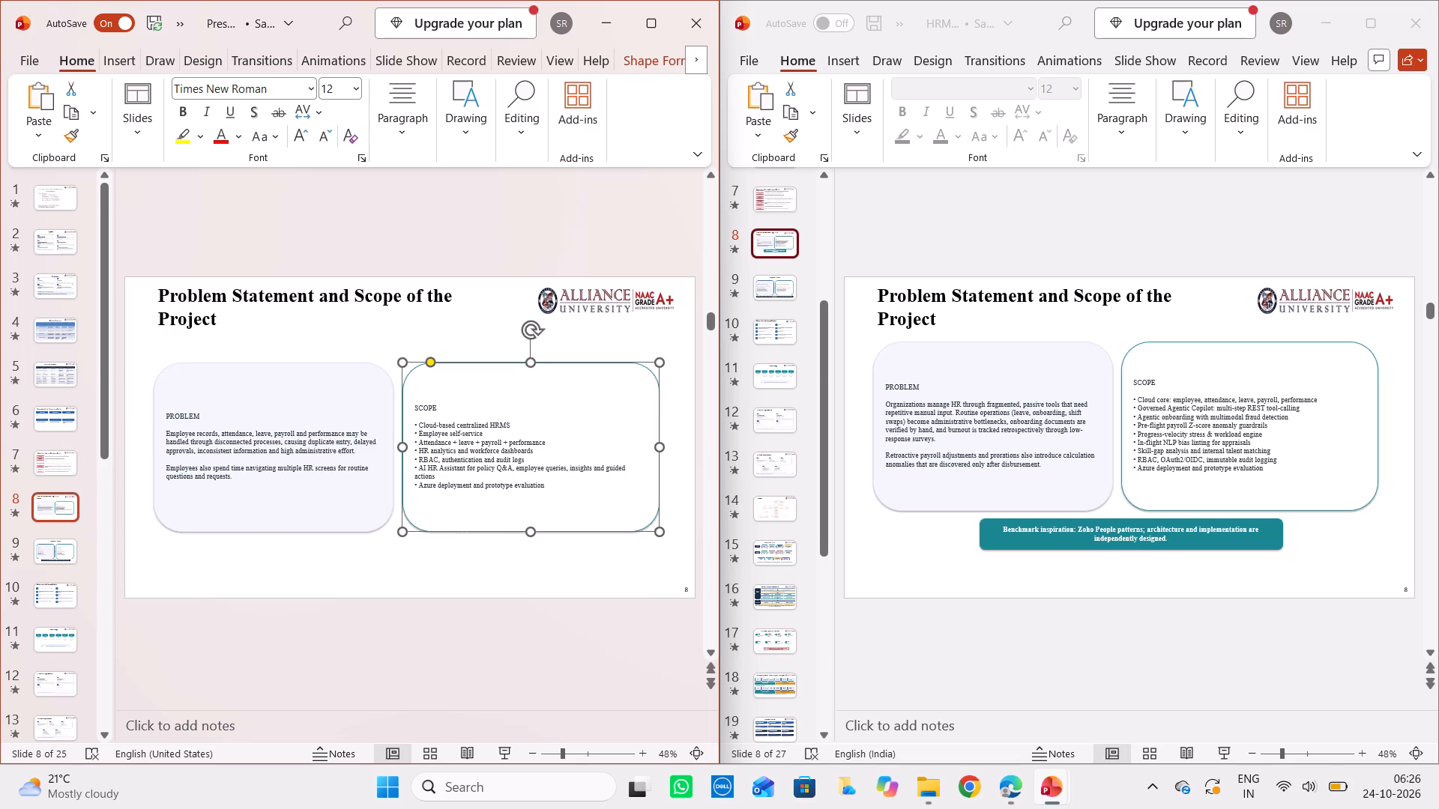
Replace all text in the original slide 8 Problem box with the updated deck's Problem text, beginning "Organizations manage HR through fragmented, passive tools".
{"action": "left_click", "coordinate": [166, 433]}
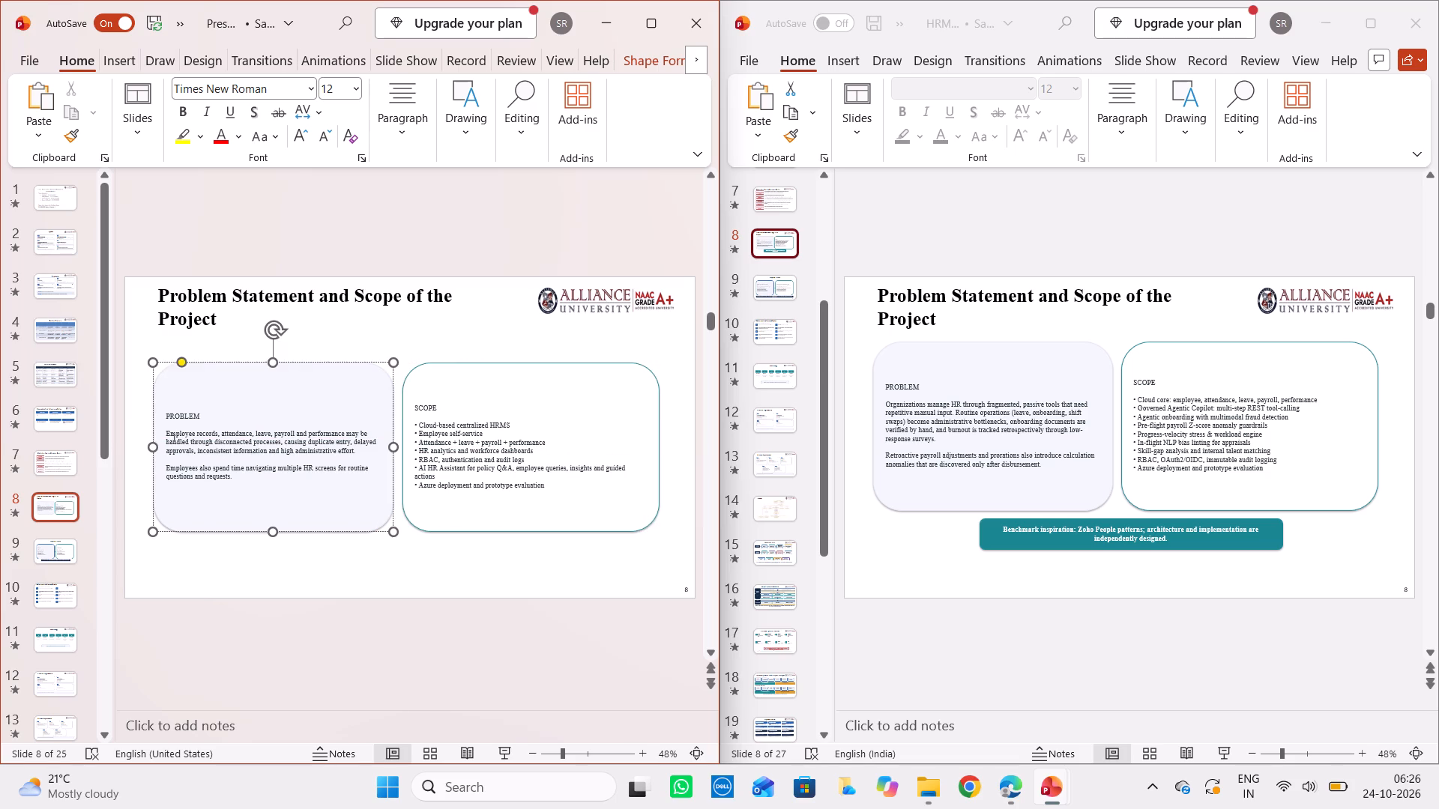
{"action": "left_click_drag", "start_coordinate": [172, 433], "coordinate": [212, 451]}
{"action": "left_click_drag", "start_coordinate": [212, 451], "coordinate": [224, 473]}
{"action": "left_click", "coordinate": [236, 477]}
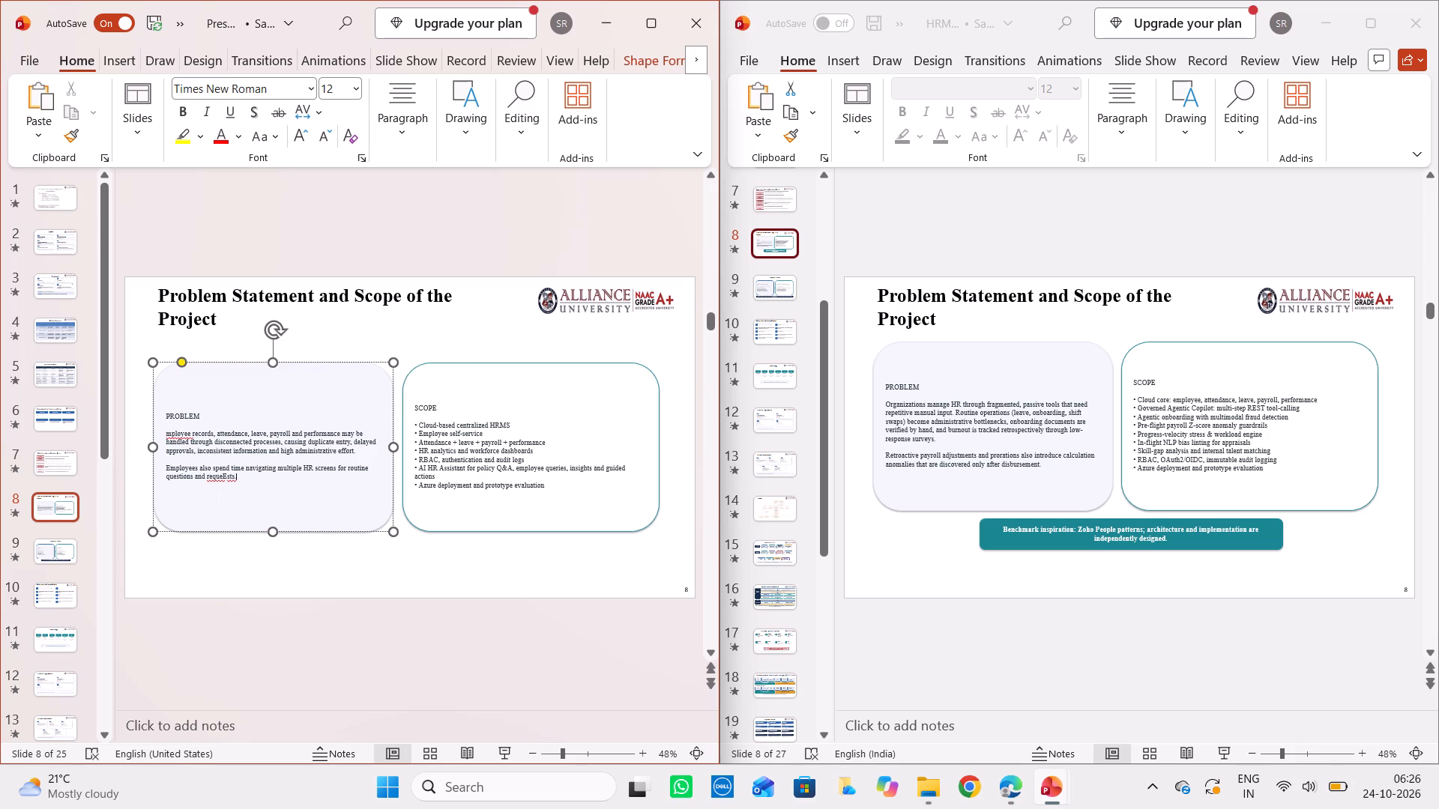
{"action": "key", "text": "ctrl+a"}
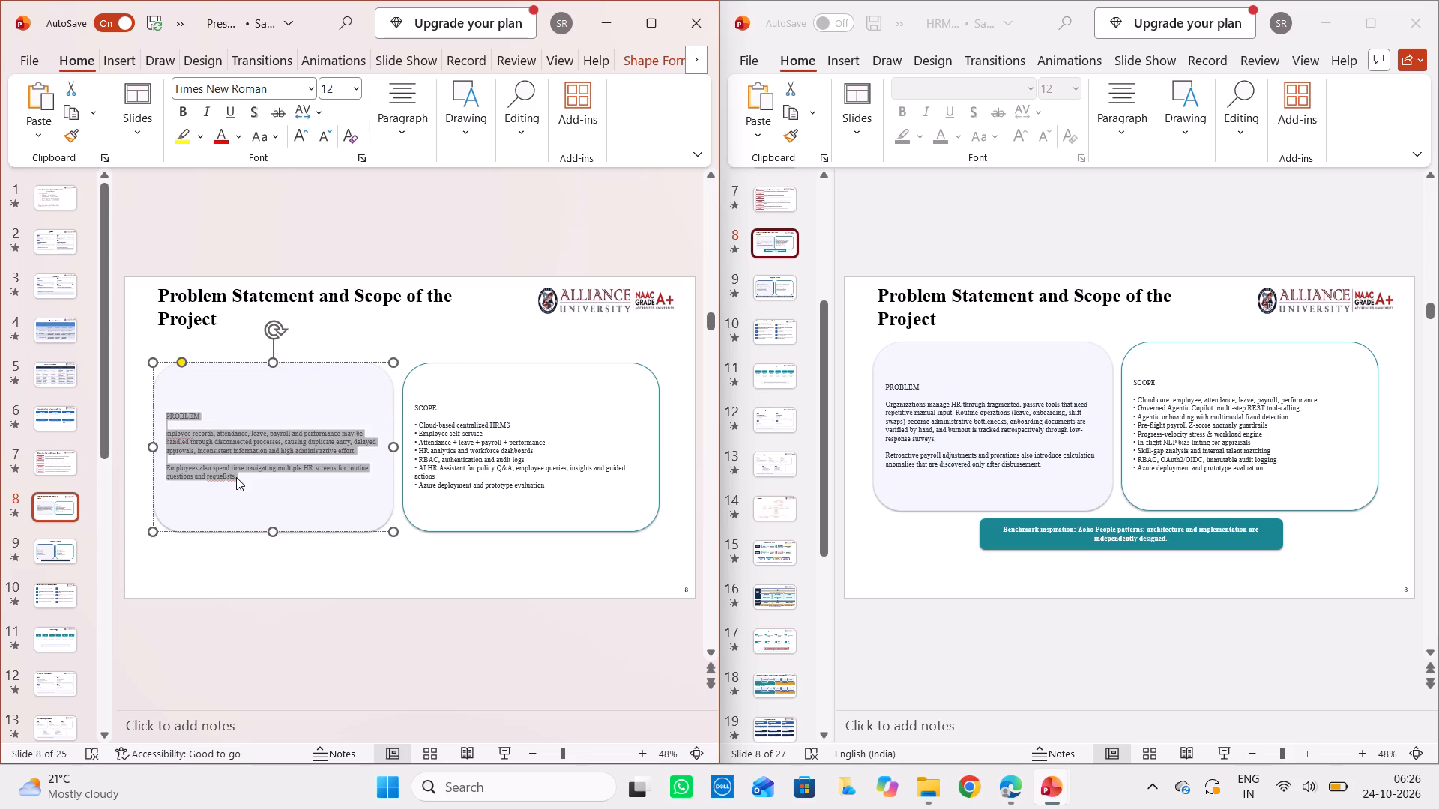
{"action": "key", "text": "BackSpace"}
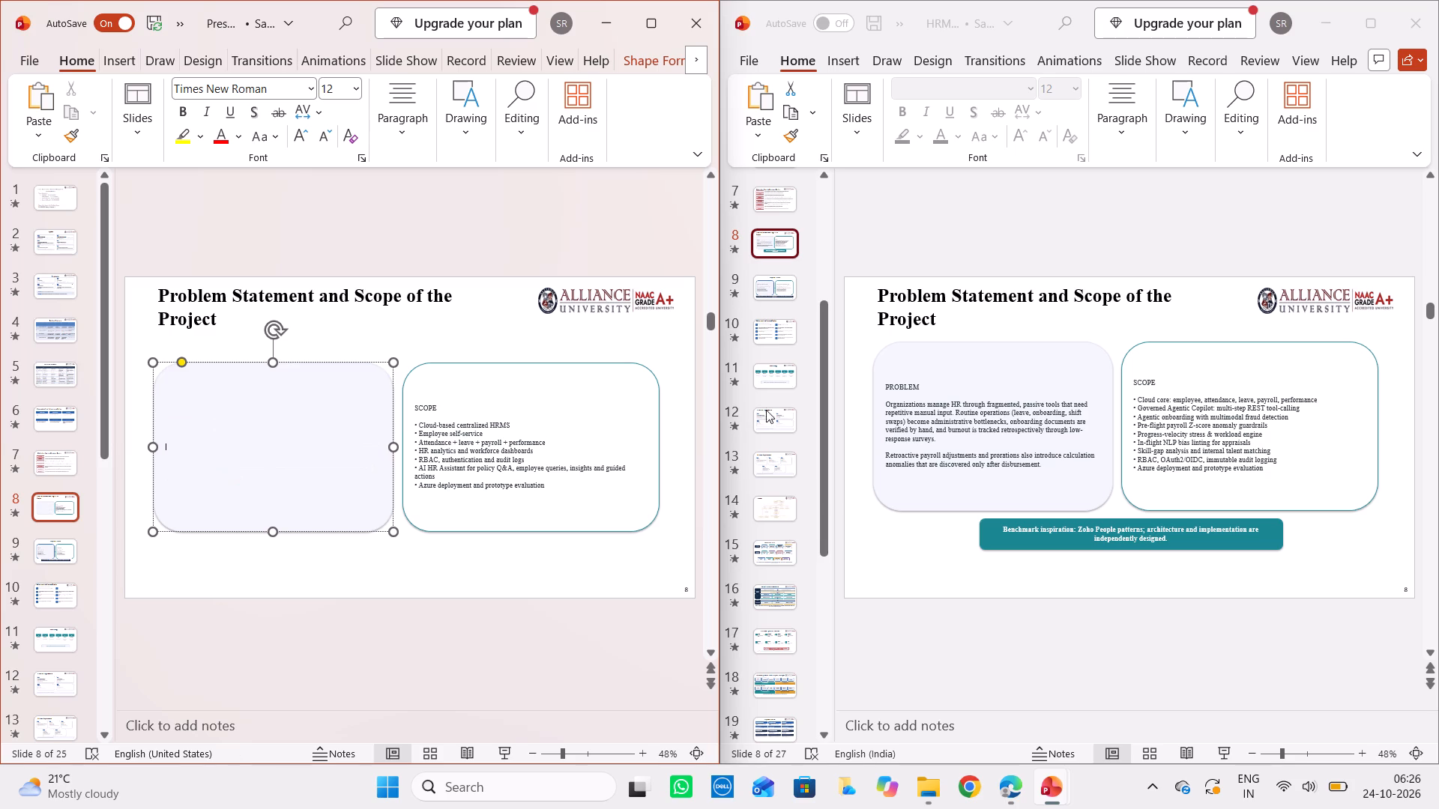
{"action": "left_click_drag", "start_coordinate": [884, 381], "coordinate": [1029, 474]}
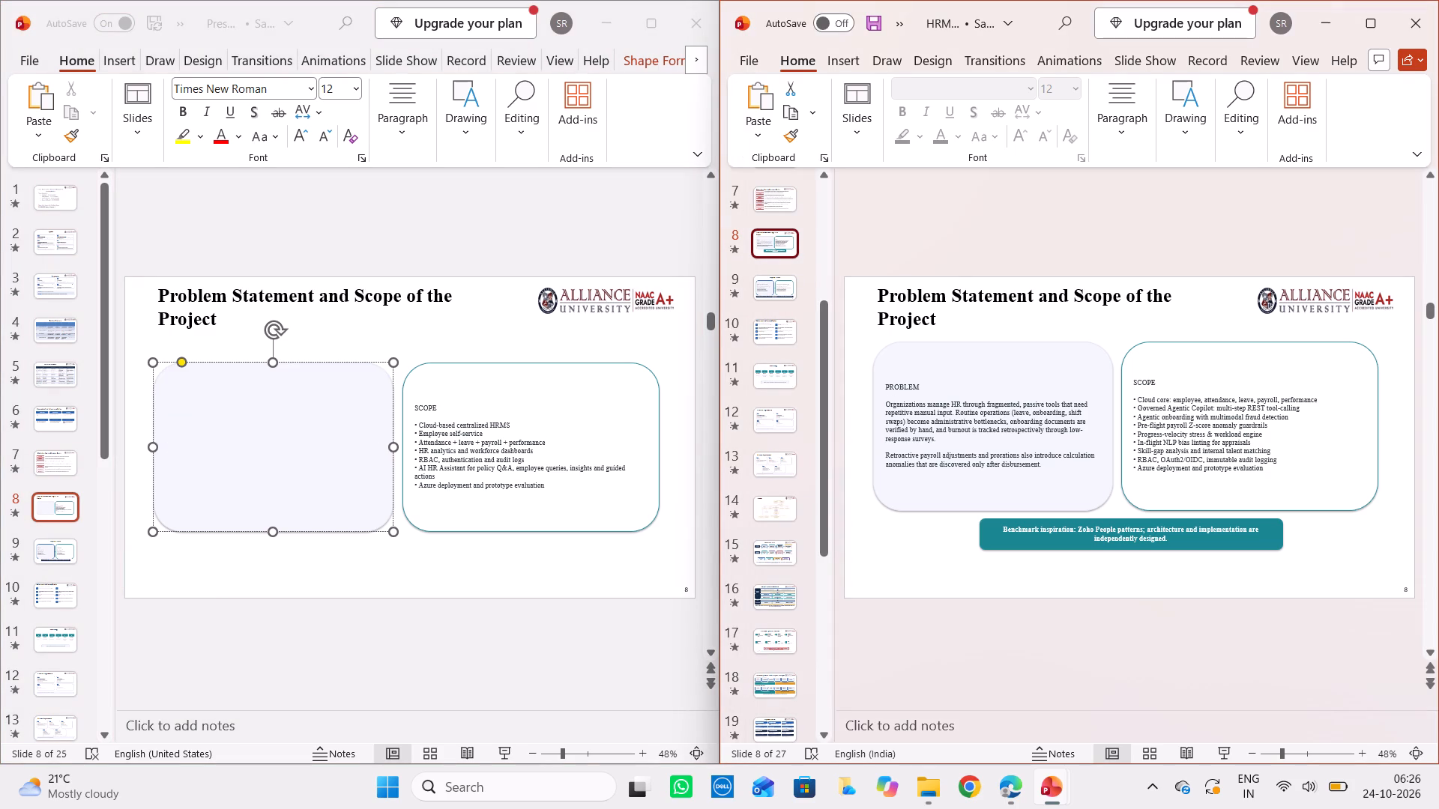
{"action": "left_click", "coordinate": [1016, 461]}
{"action": "key", "text": "ctrl+a"}
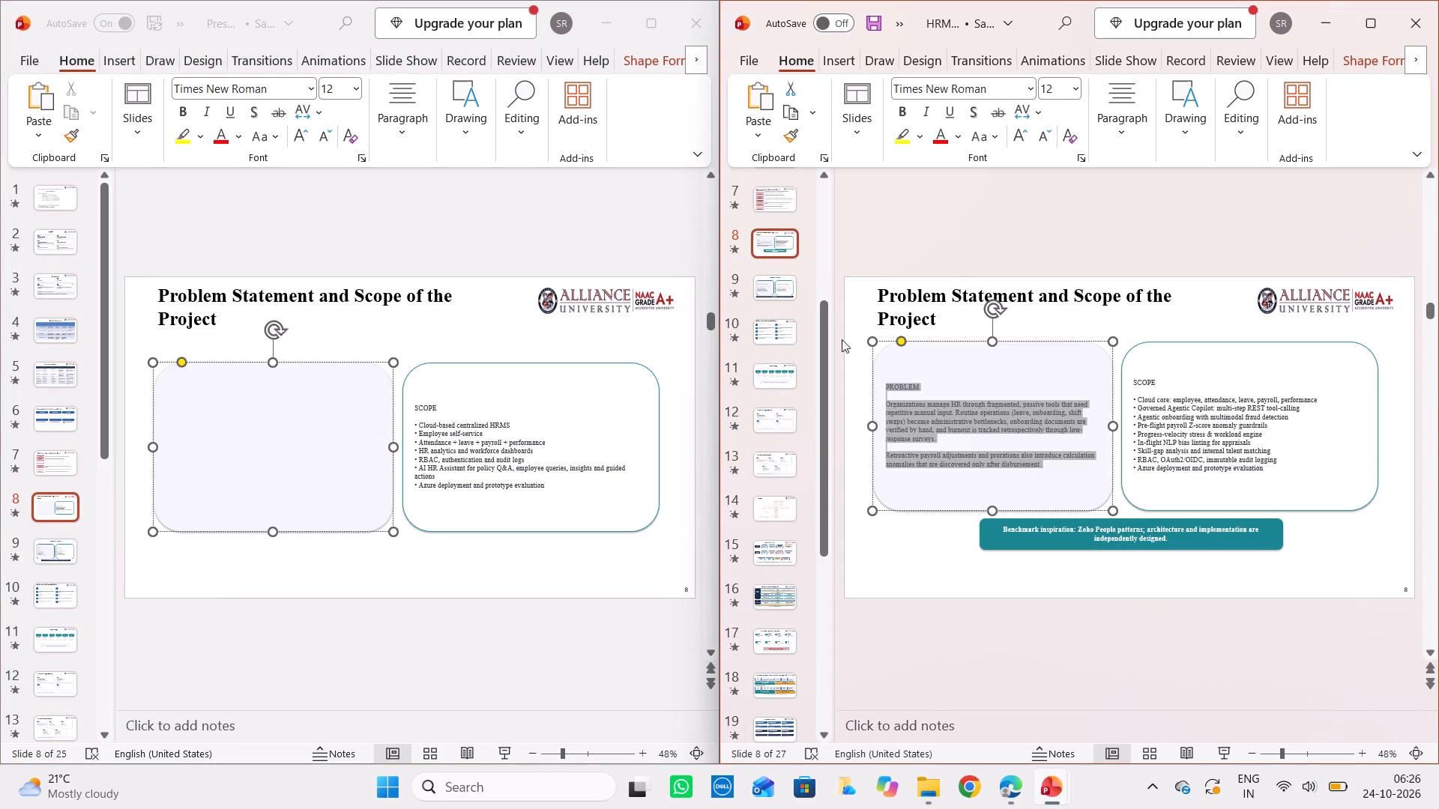
{"action": "key", "text": "ctrl+c"}
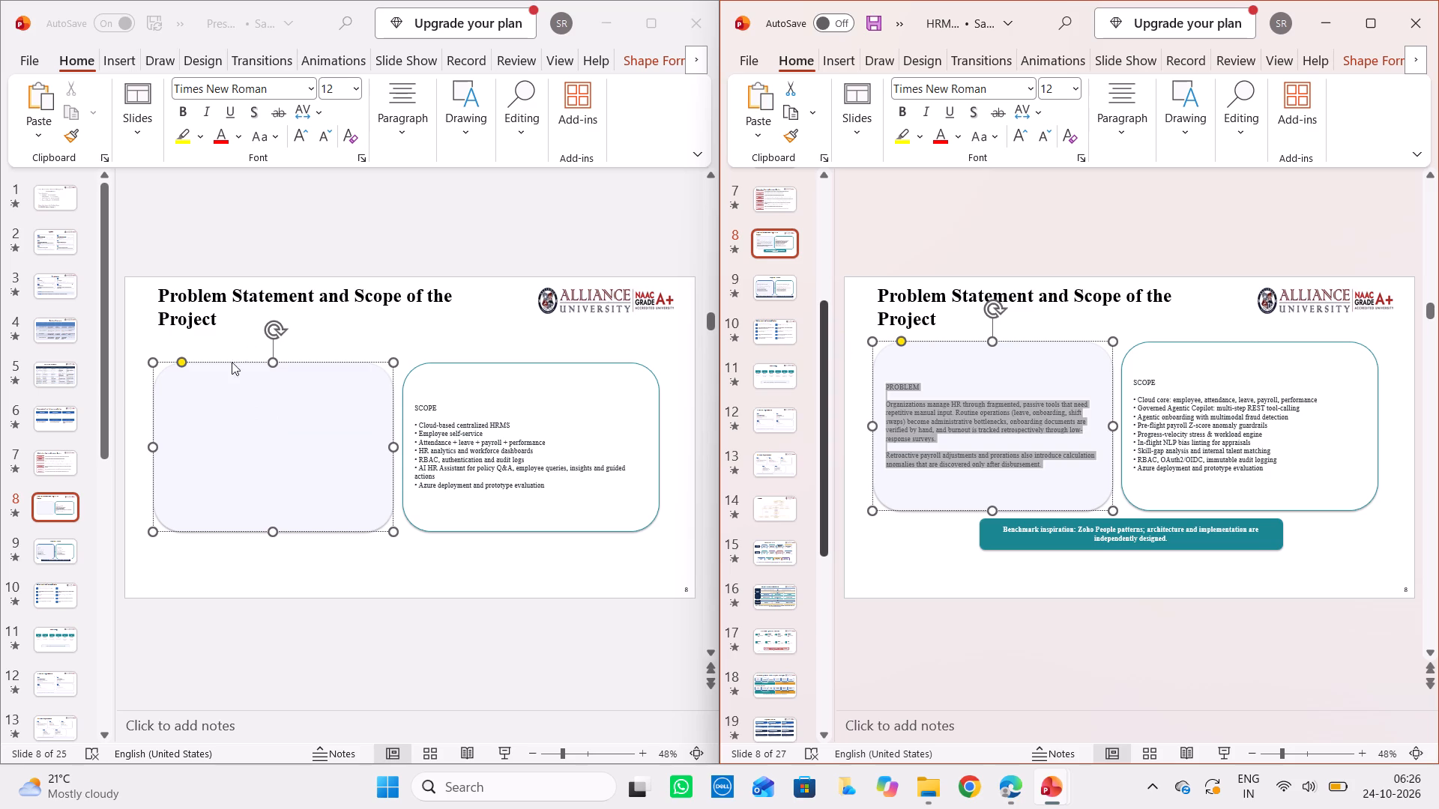
{"action": "left_click", "coordinate": [186, 396]}
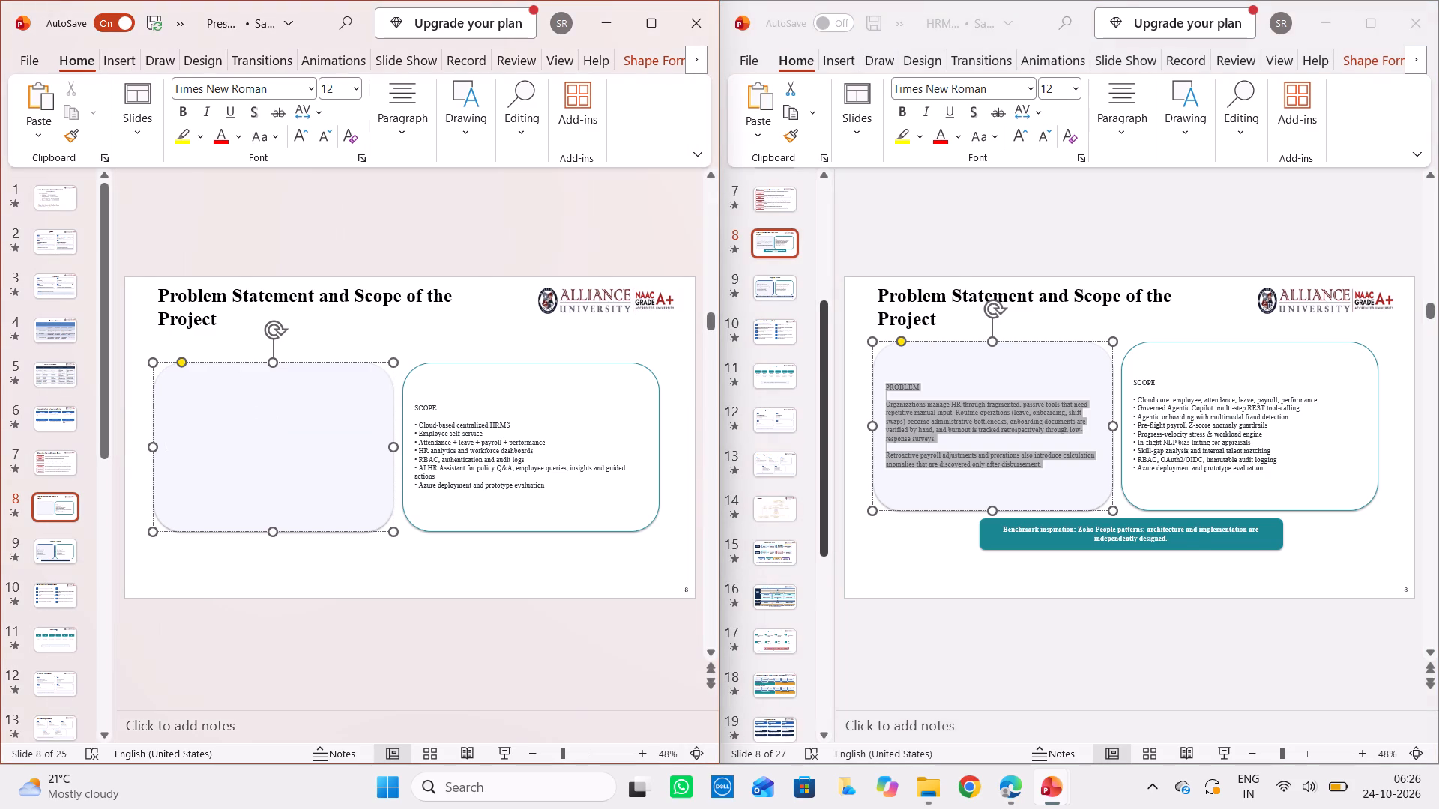
{"action": "key", "text": "ctrl+v"}
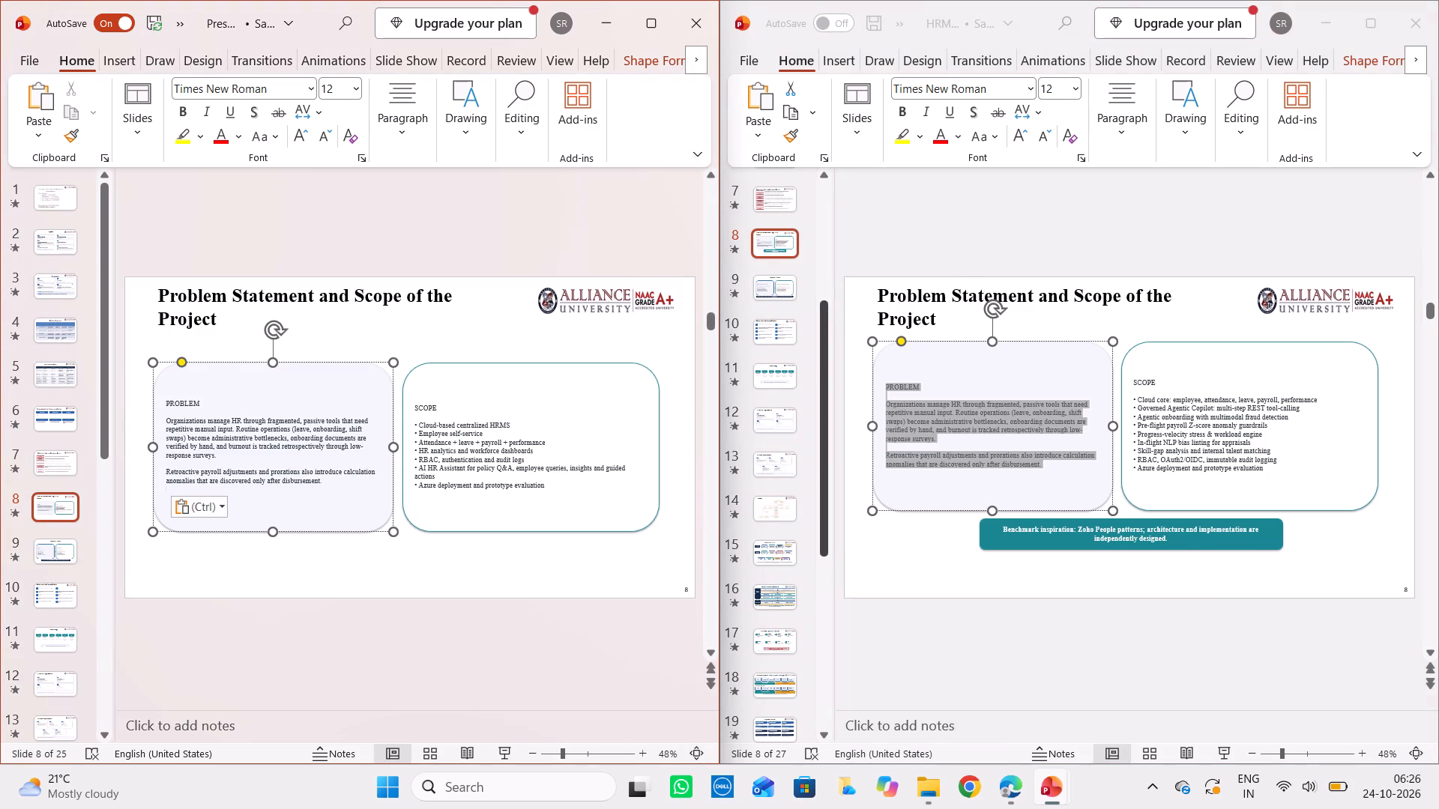
{"action": "left_click", "coordinate": [219, 443]}
Replace all text in the original slide 8 Scope box with the updated deck's Scope list, from "Cloud core" to "Azure deployment and prototype evaluation".
{"action": "left_click", "coordinate": [456, 445]}
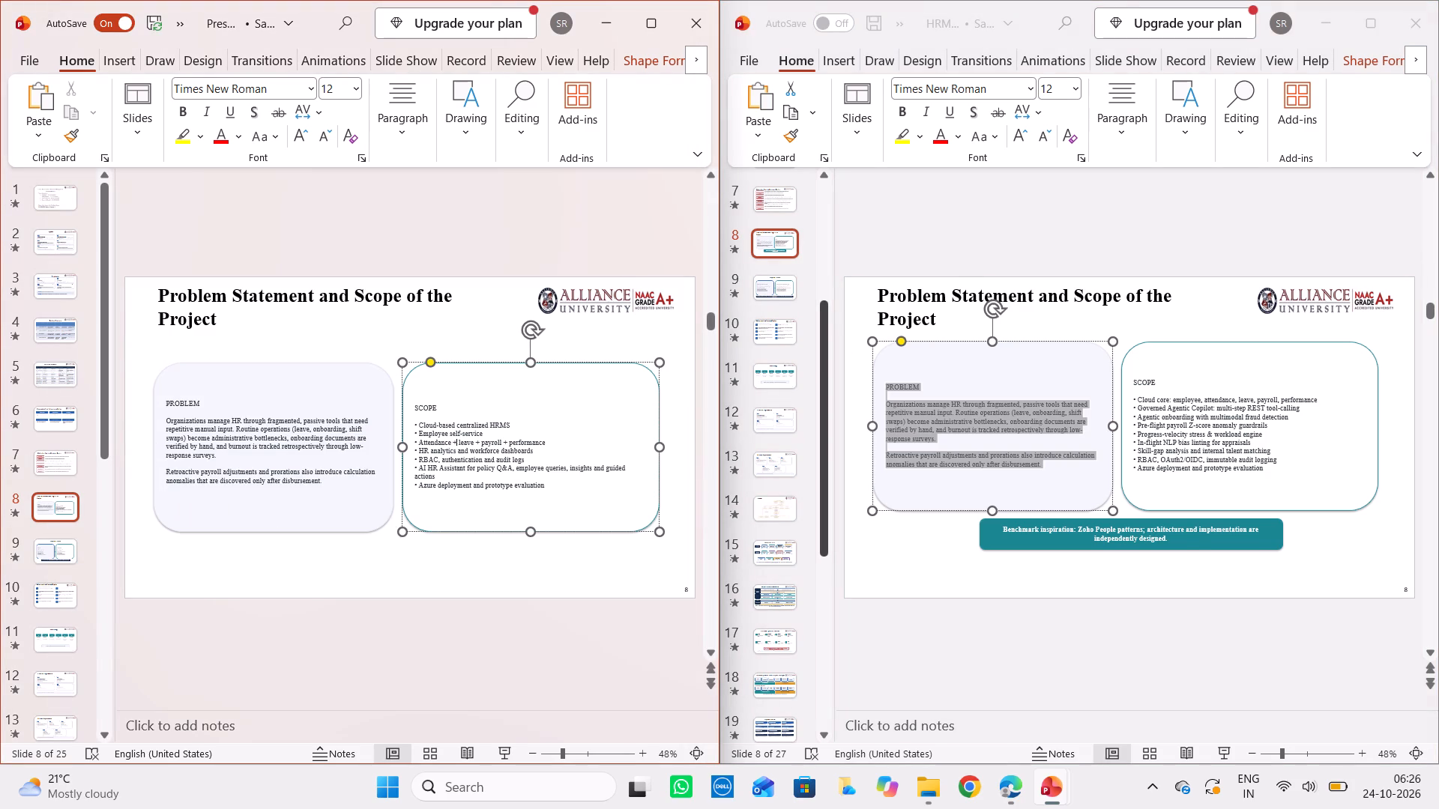
{"action": "key", "text": "ctrl+a"}
{"action": "key", "text": "BackSpace"}
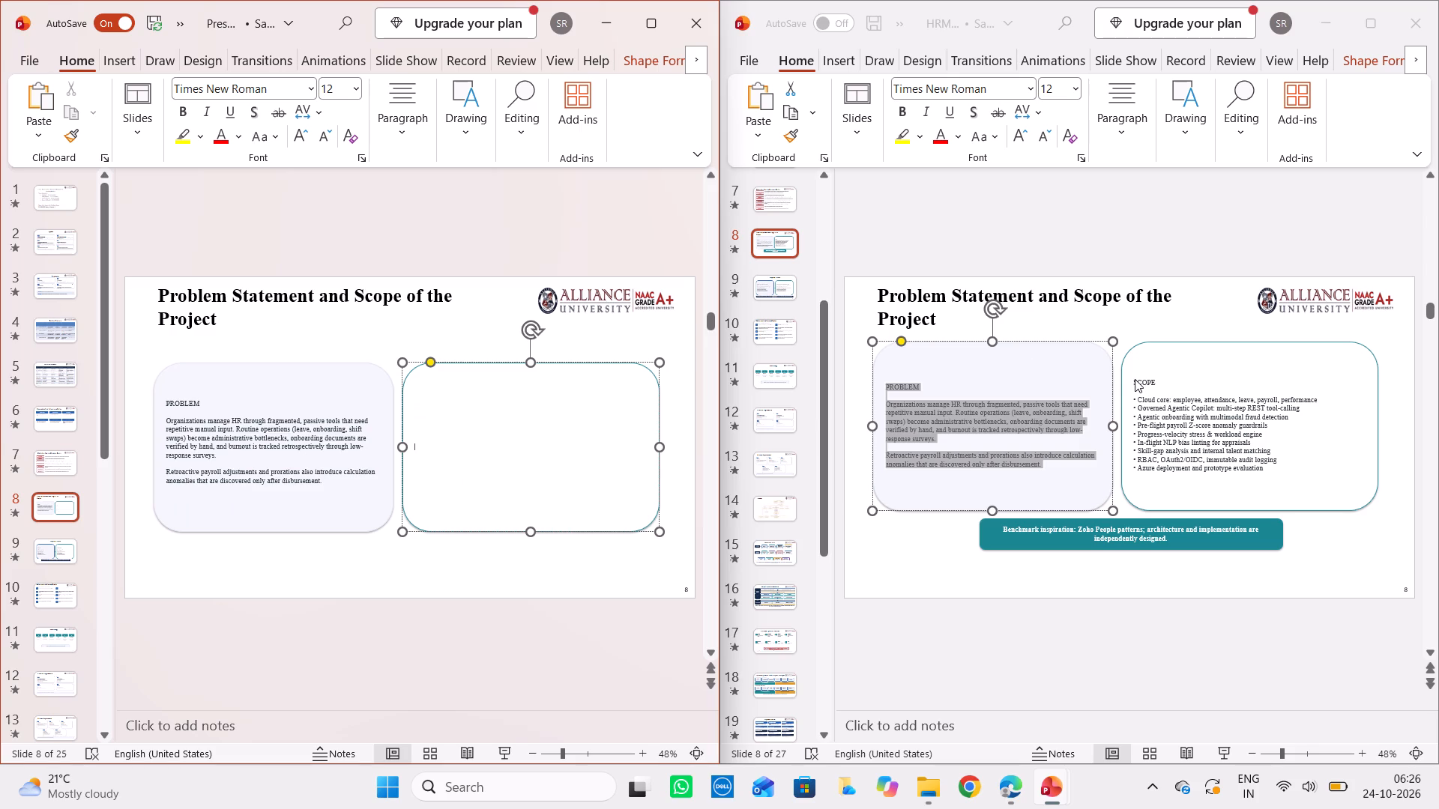
{"action": "left_click_drag", "start_coordinate": [1134, 376], "coordinate": [1221, 460]}
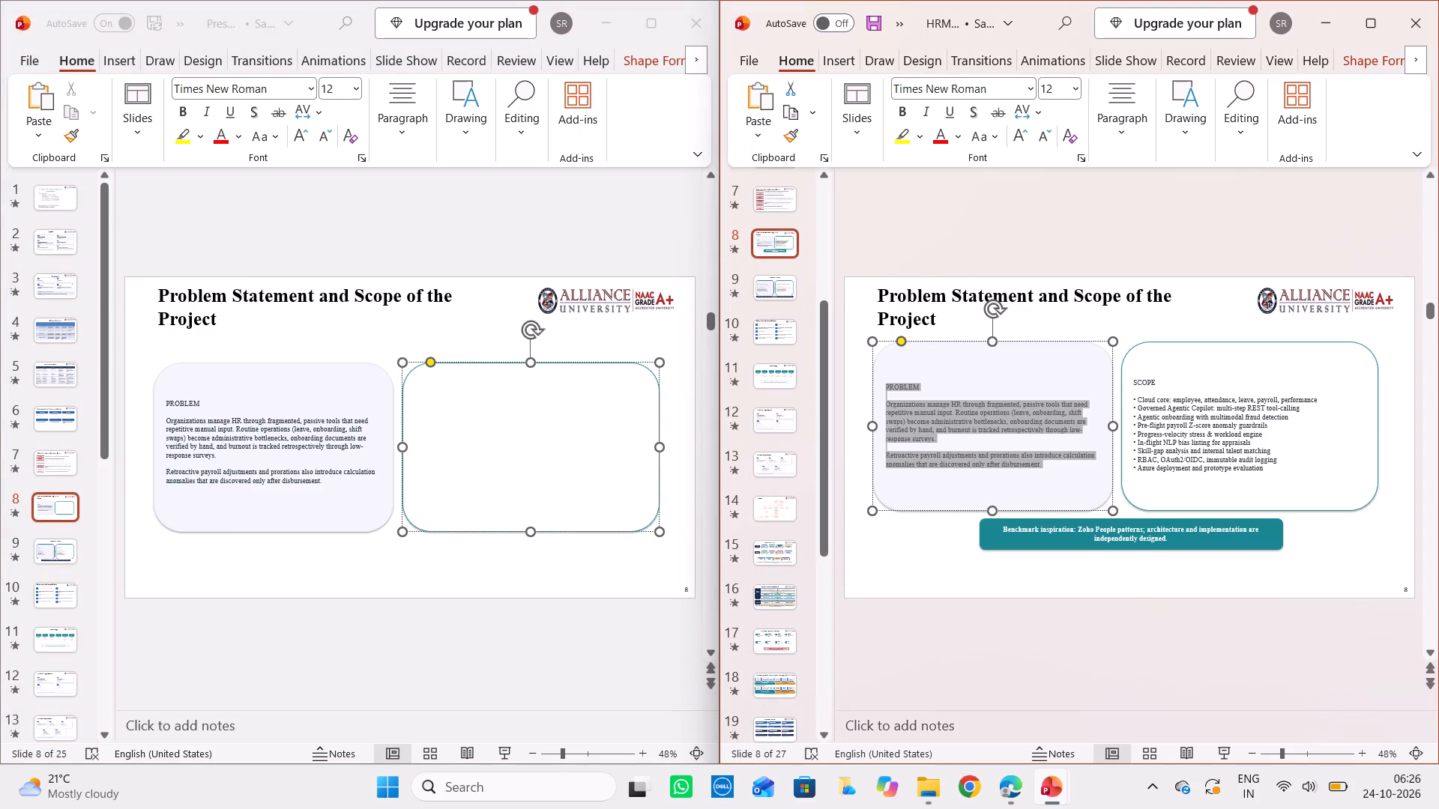
{"action": "left_click", "coordinate": [1221, 460]}
{"action": "key", "text": "ctrl+a"}
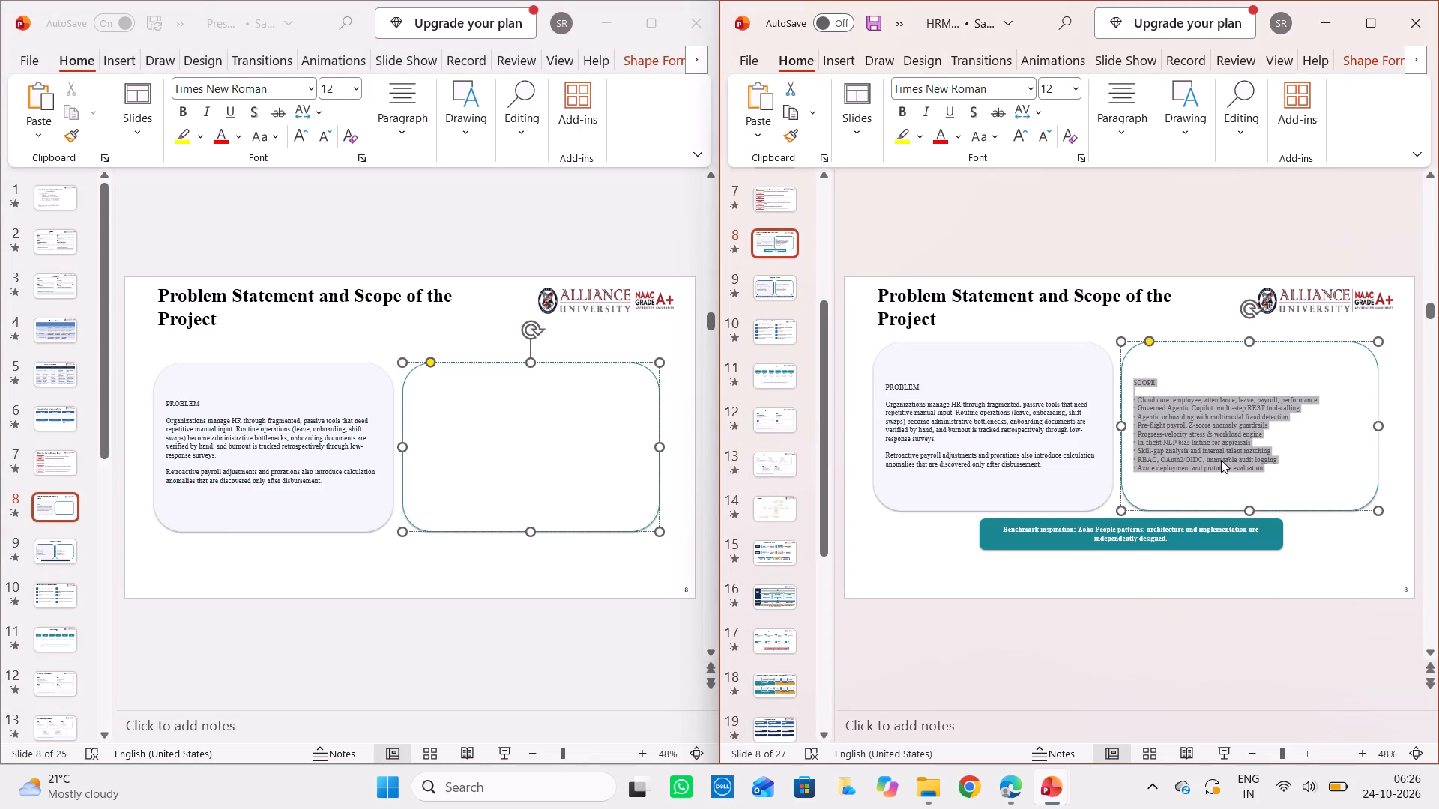
{"action": "key", "text": "ctrl+c"}
{"action": "left_click", "coordinate": [447, 405]}
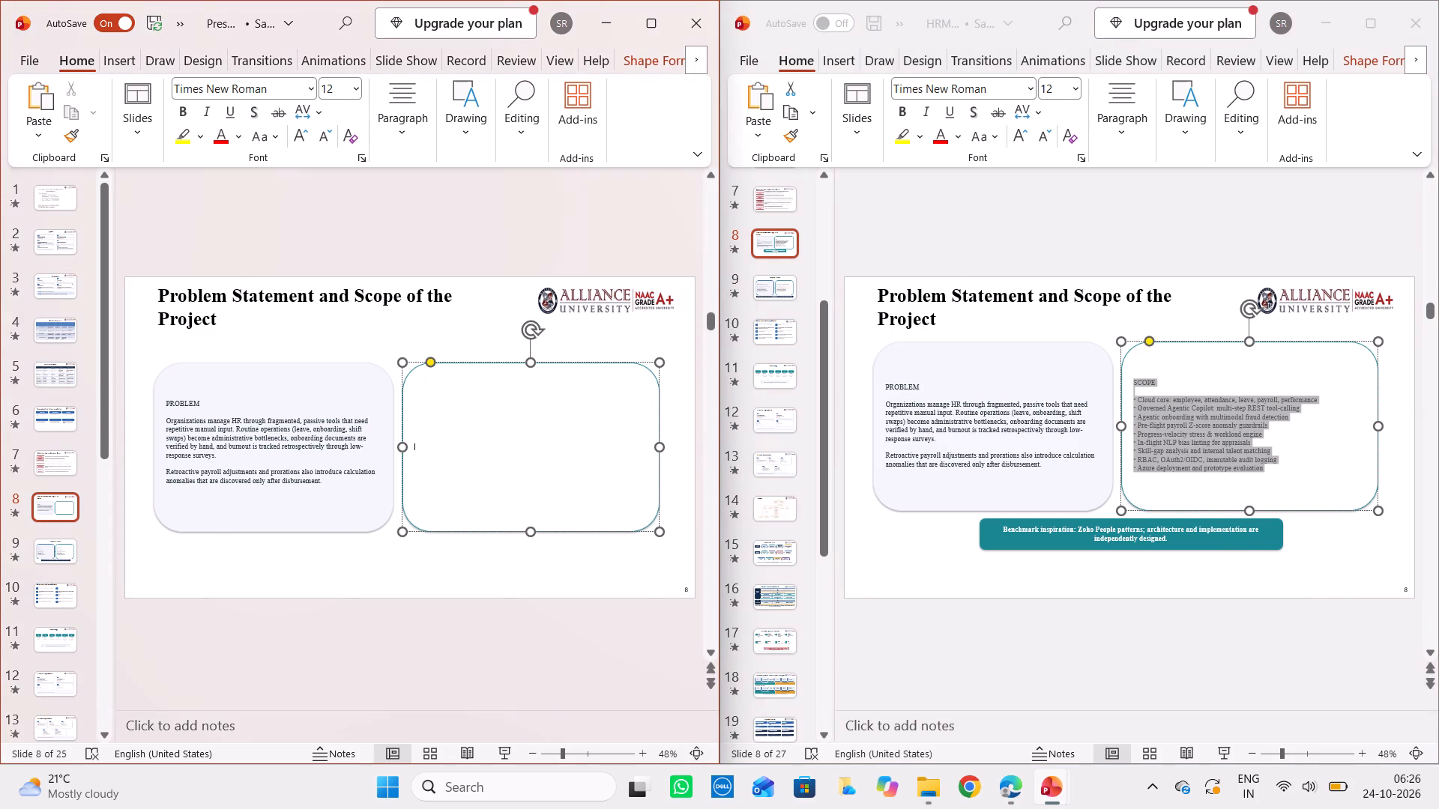
{"action": "key", "text": "ctrl+v"}
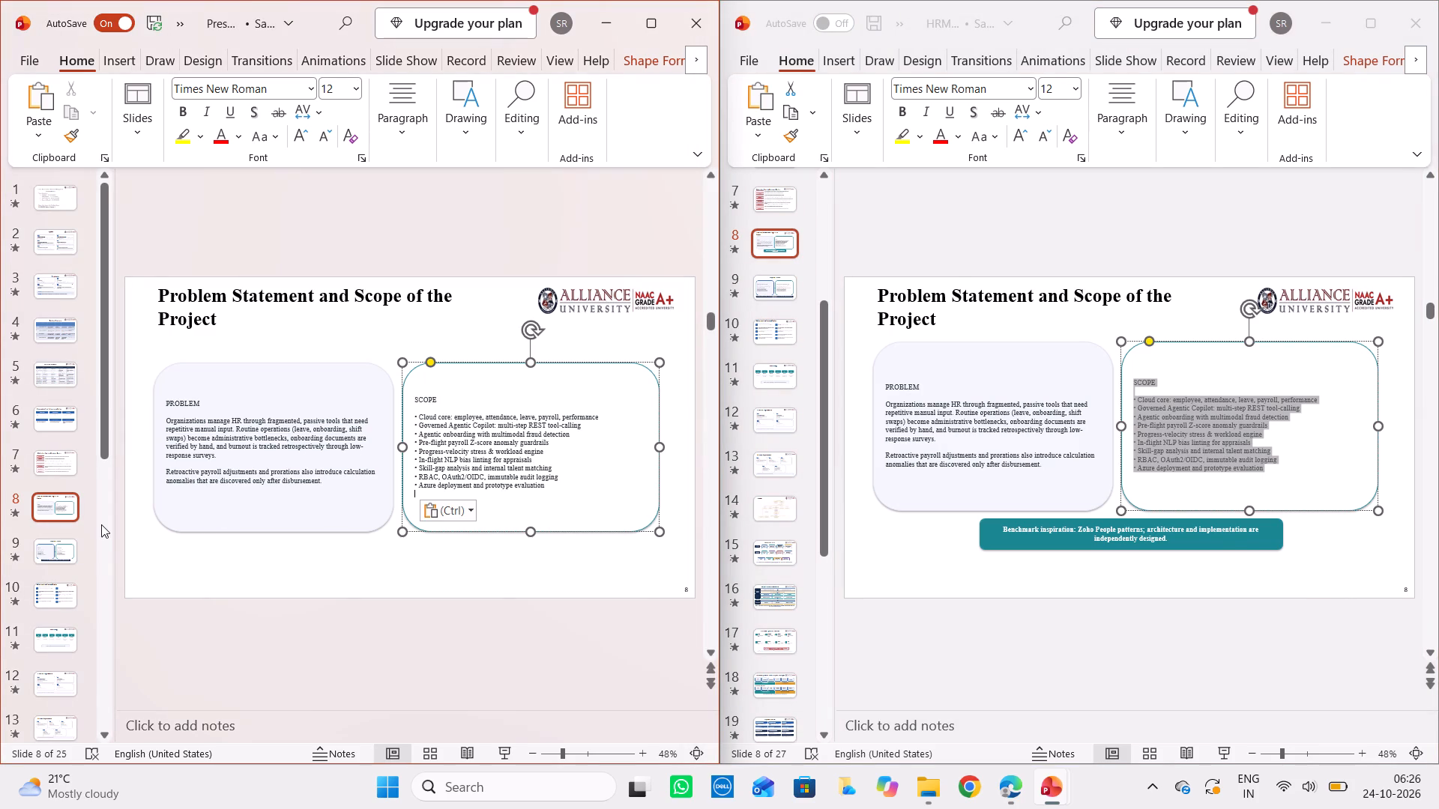
{"action": "left_click", "coordinate": [977, 626]}
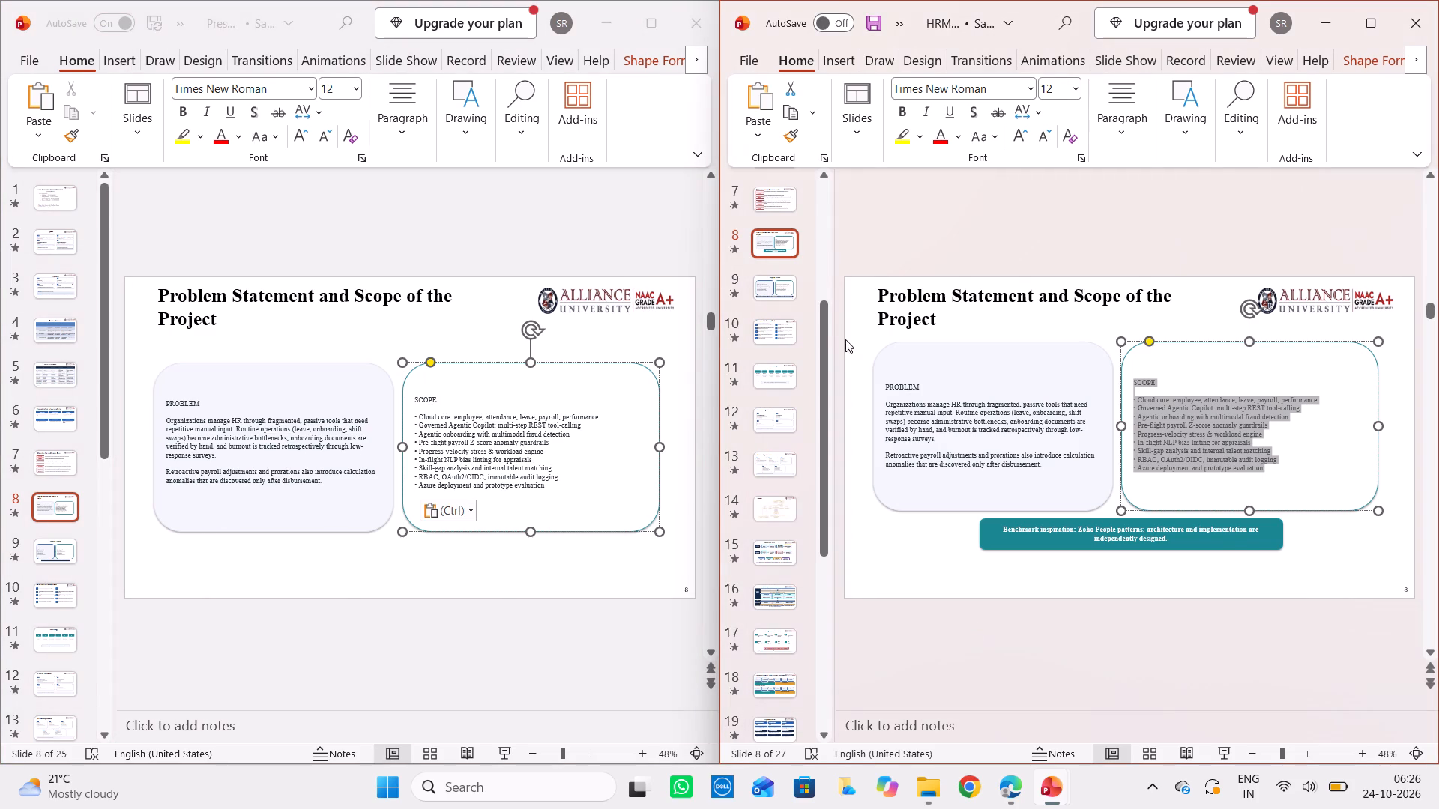
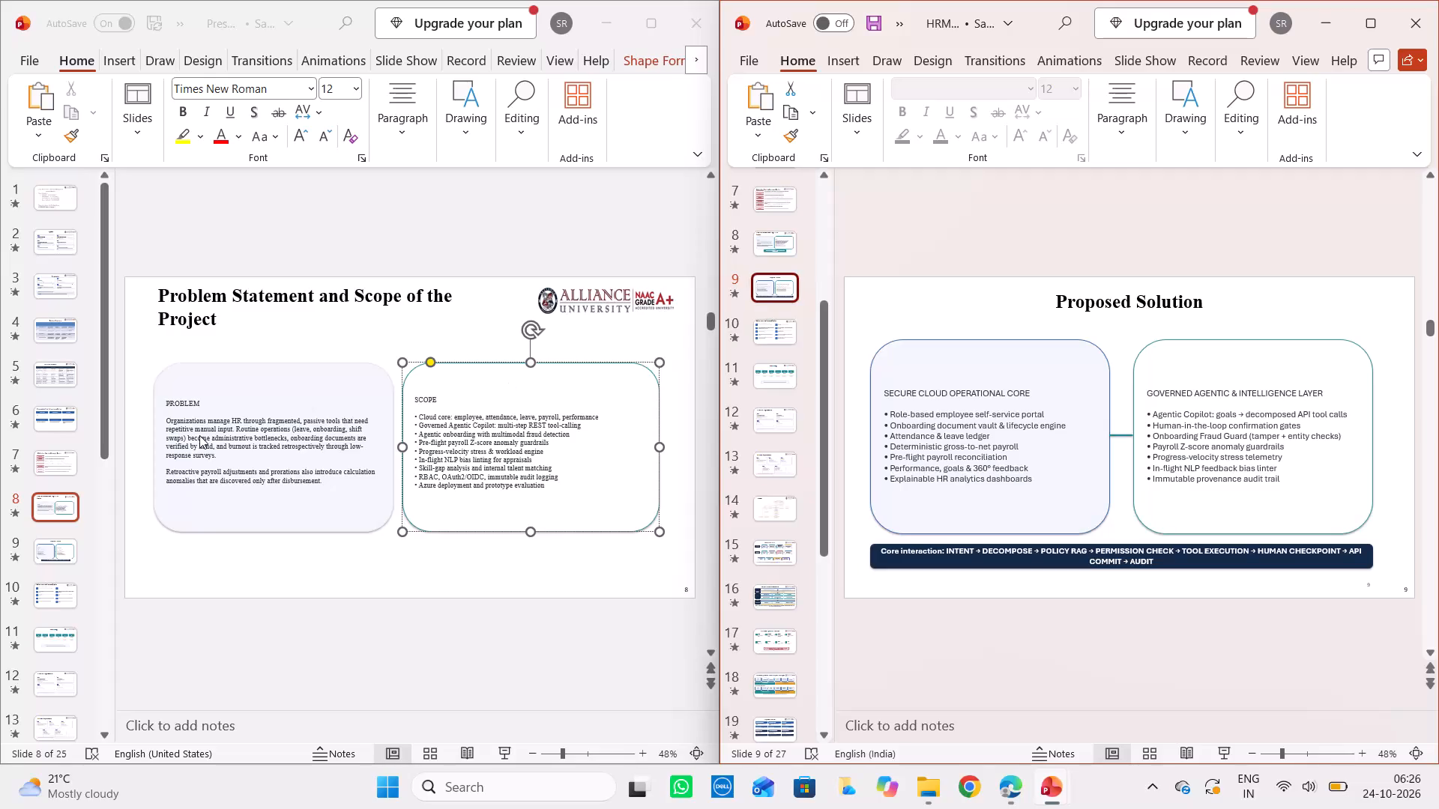
On the original deck's slide 9, replace all Web HRMS box text with the updated deck's "Secure Cloud Operational Core" text and list.
{"action": "left_click", "coordinate": [50, 550]}
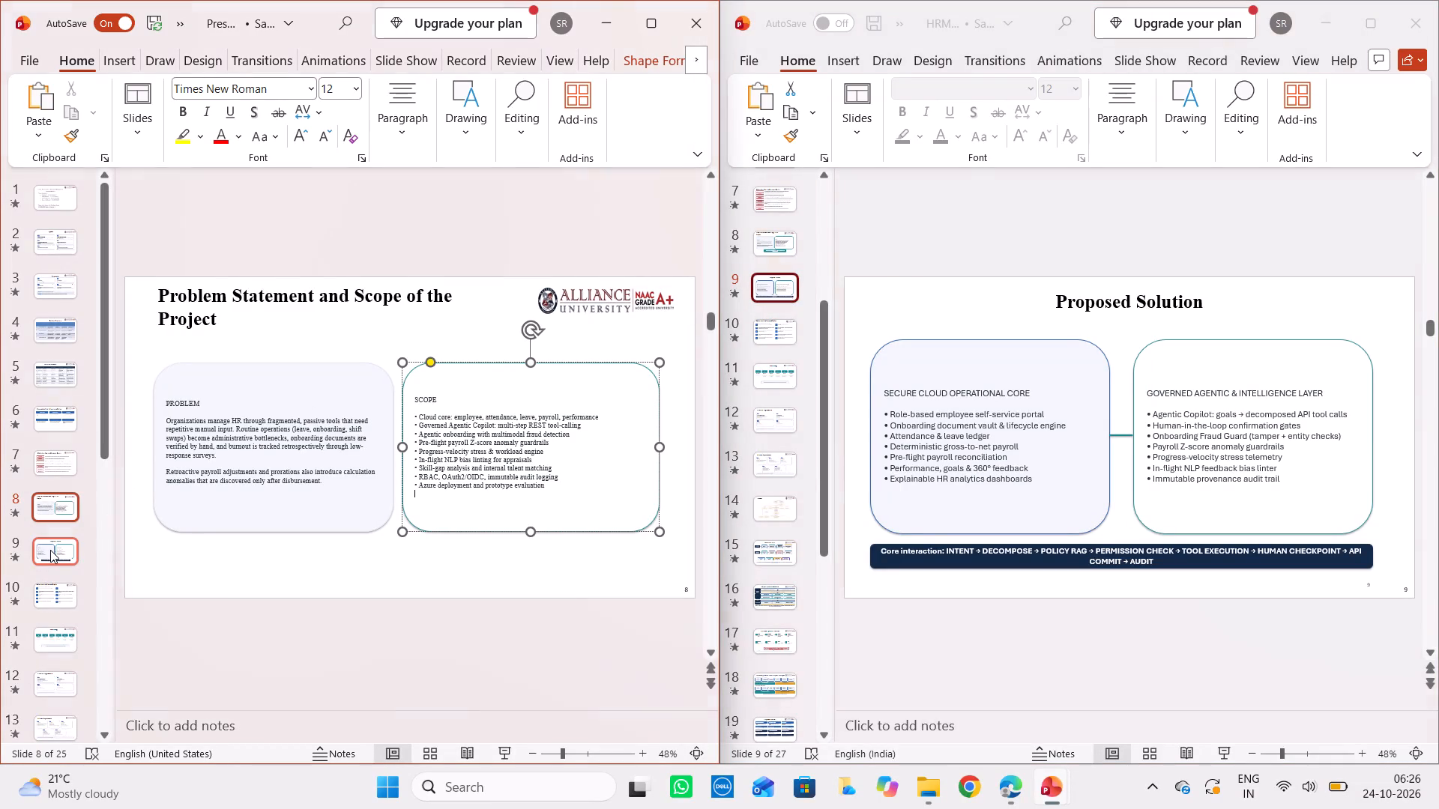
{"action": "left_click", "coordinate": [50, 551]}
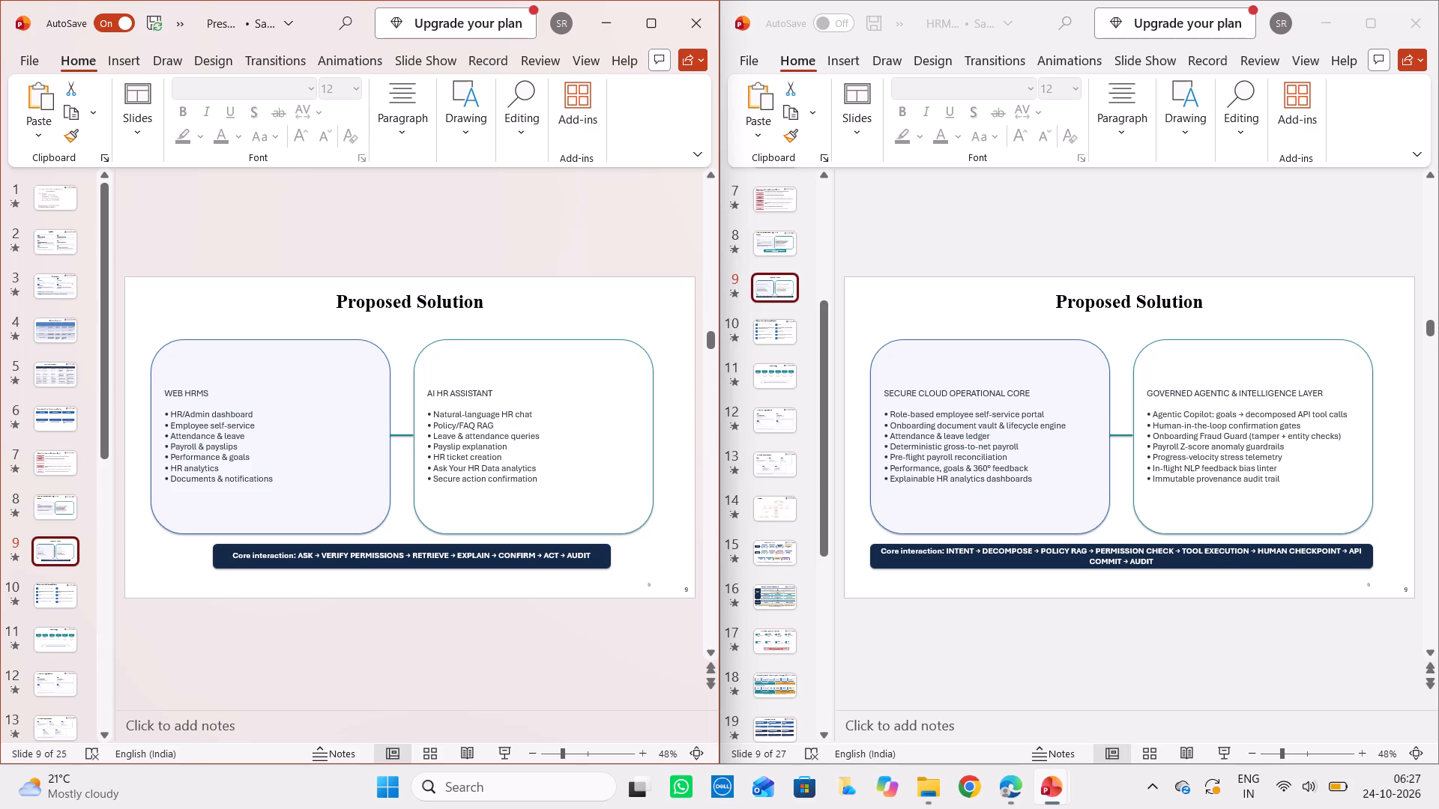
{"action": "left_click", "coordinate": [220, 416]}
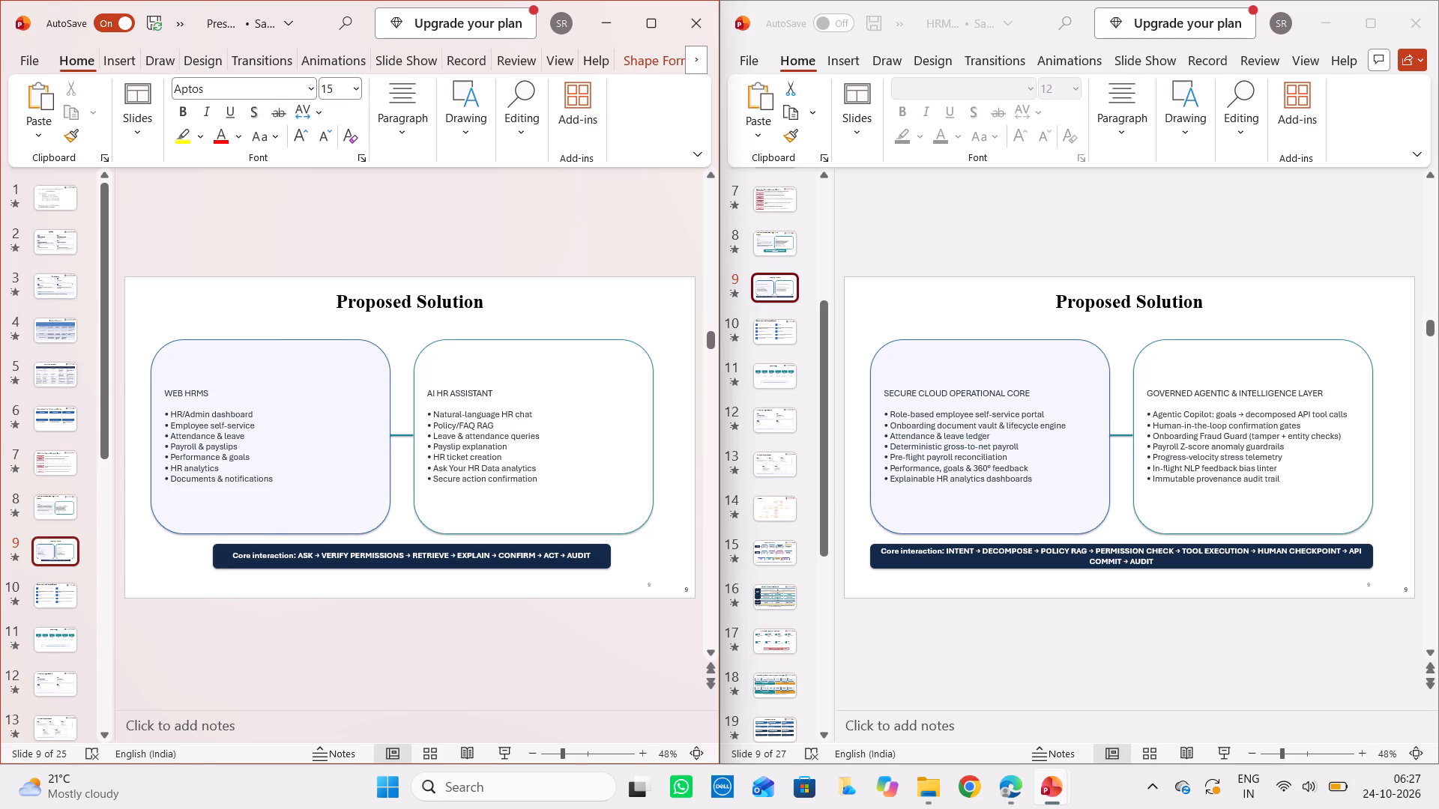
{"action": "key", "text": "ctrl+a"}
{"action": "key", "text": "BackSpace"}
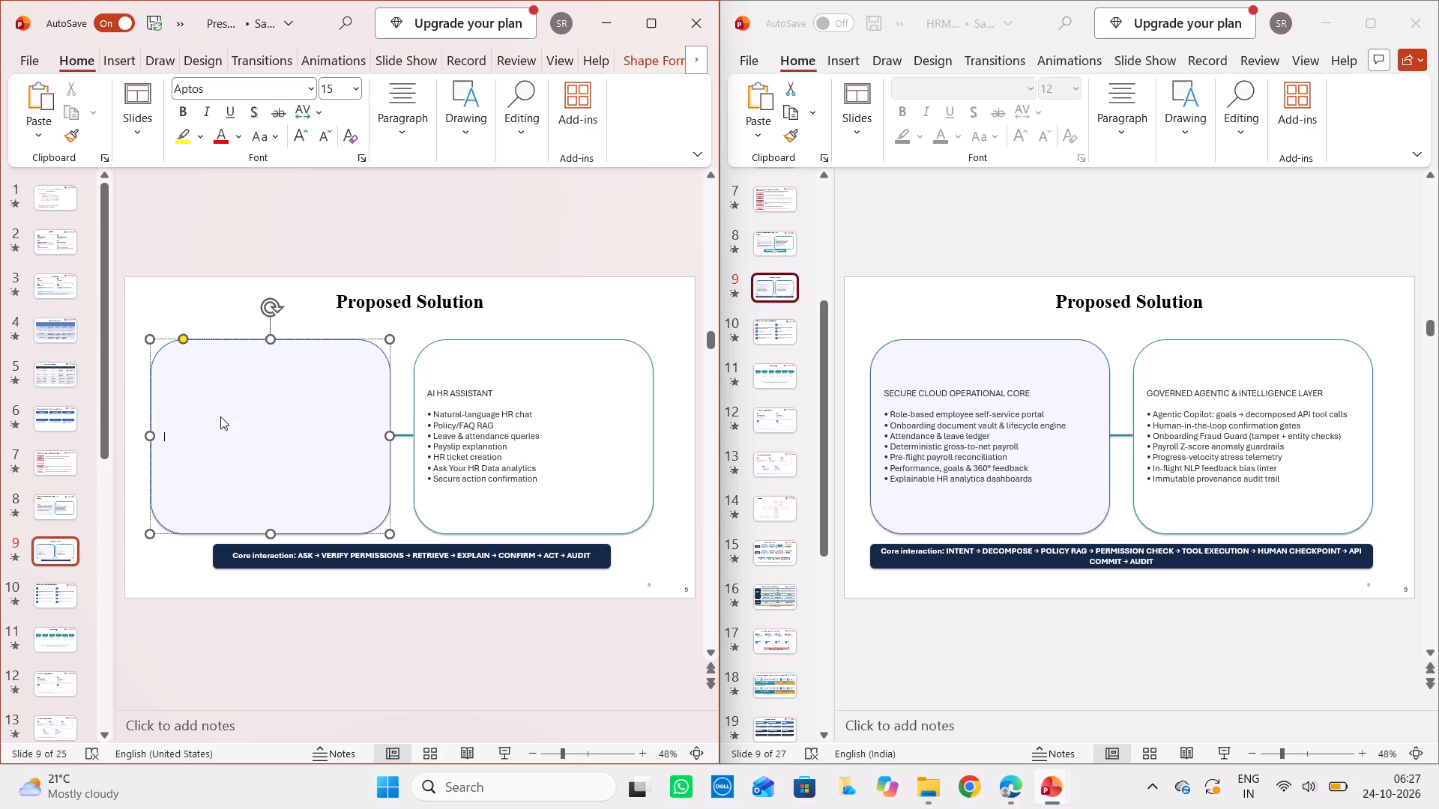
{"action": "left_click", "coordinate": [983, 428]}
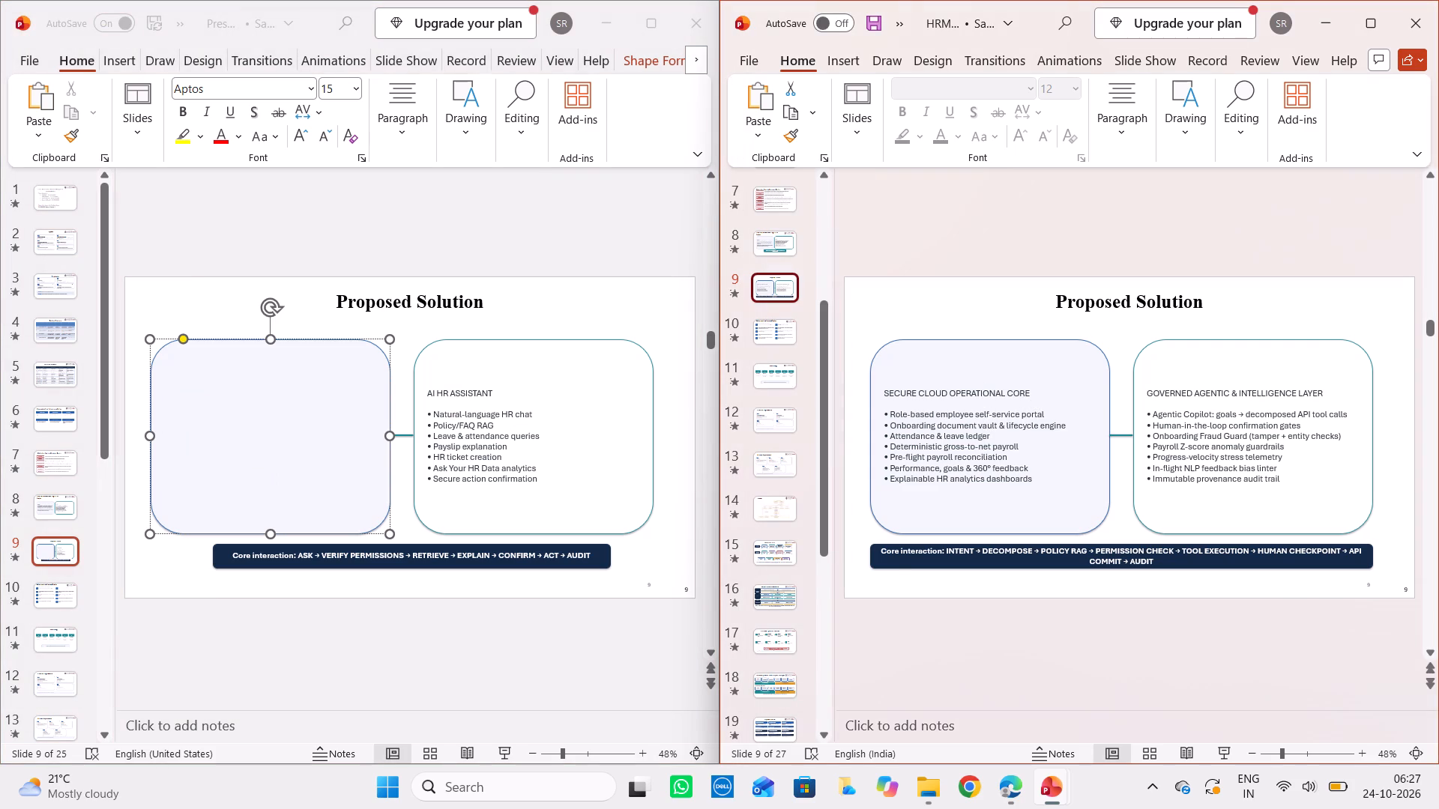
{"action": "key", "text": "ctrl+a"}
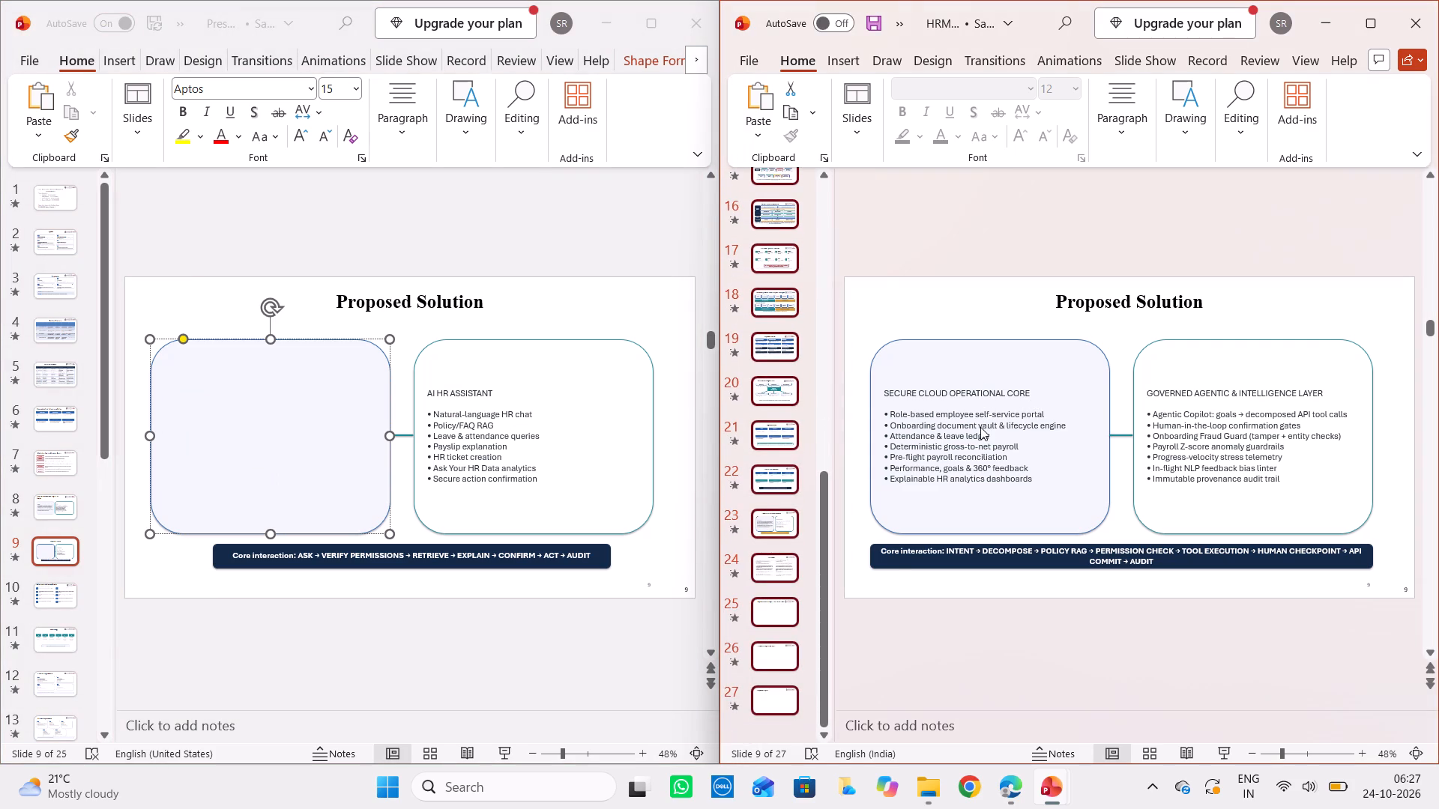
{"action": "left_click", "coordinate": [940, 443]}
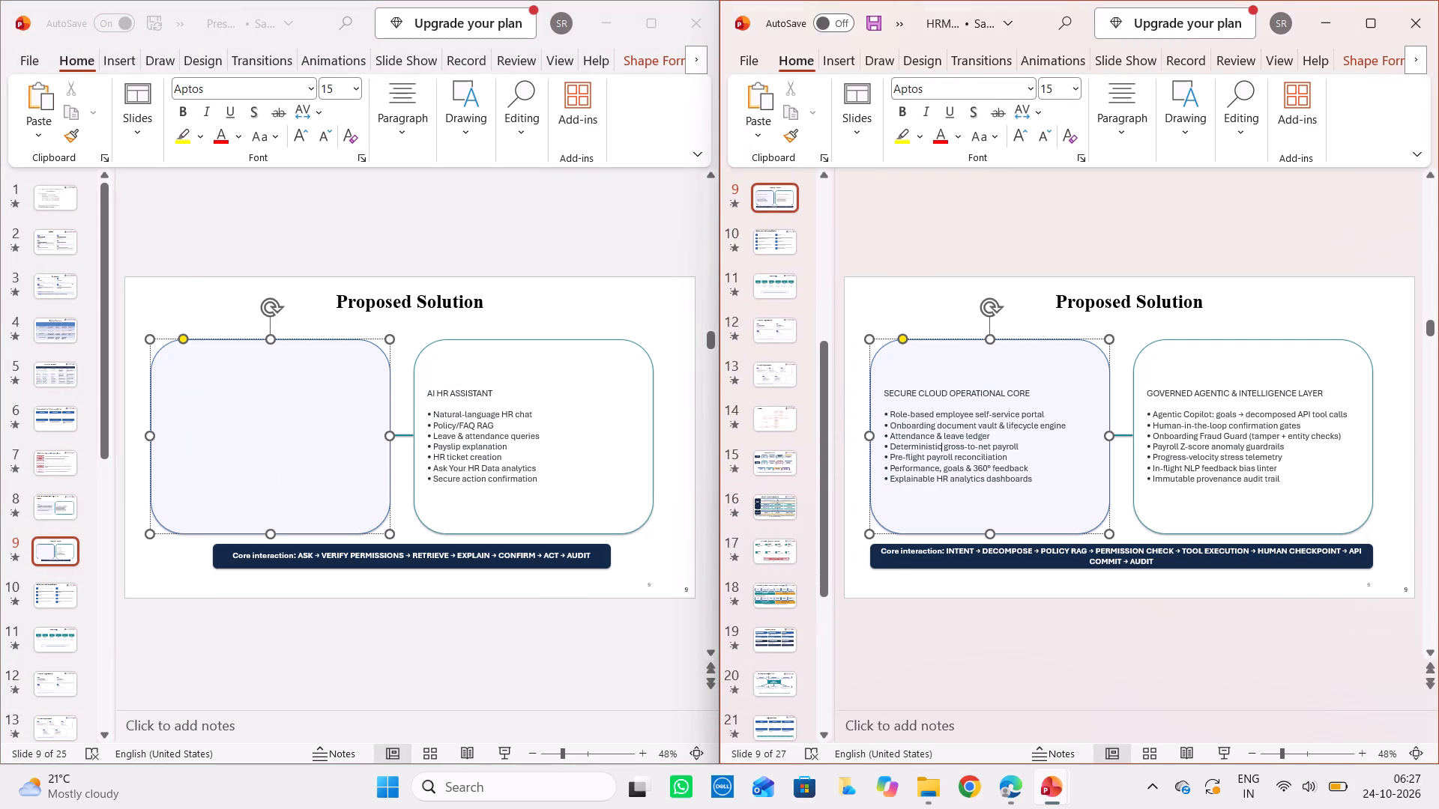
{"action": "key", "text": "ctrl+a"}
{"action": "key", "text": "ctrl+c"}
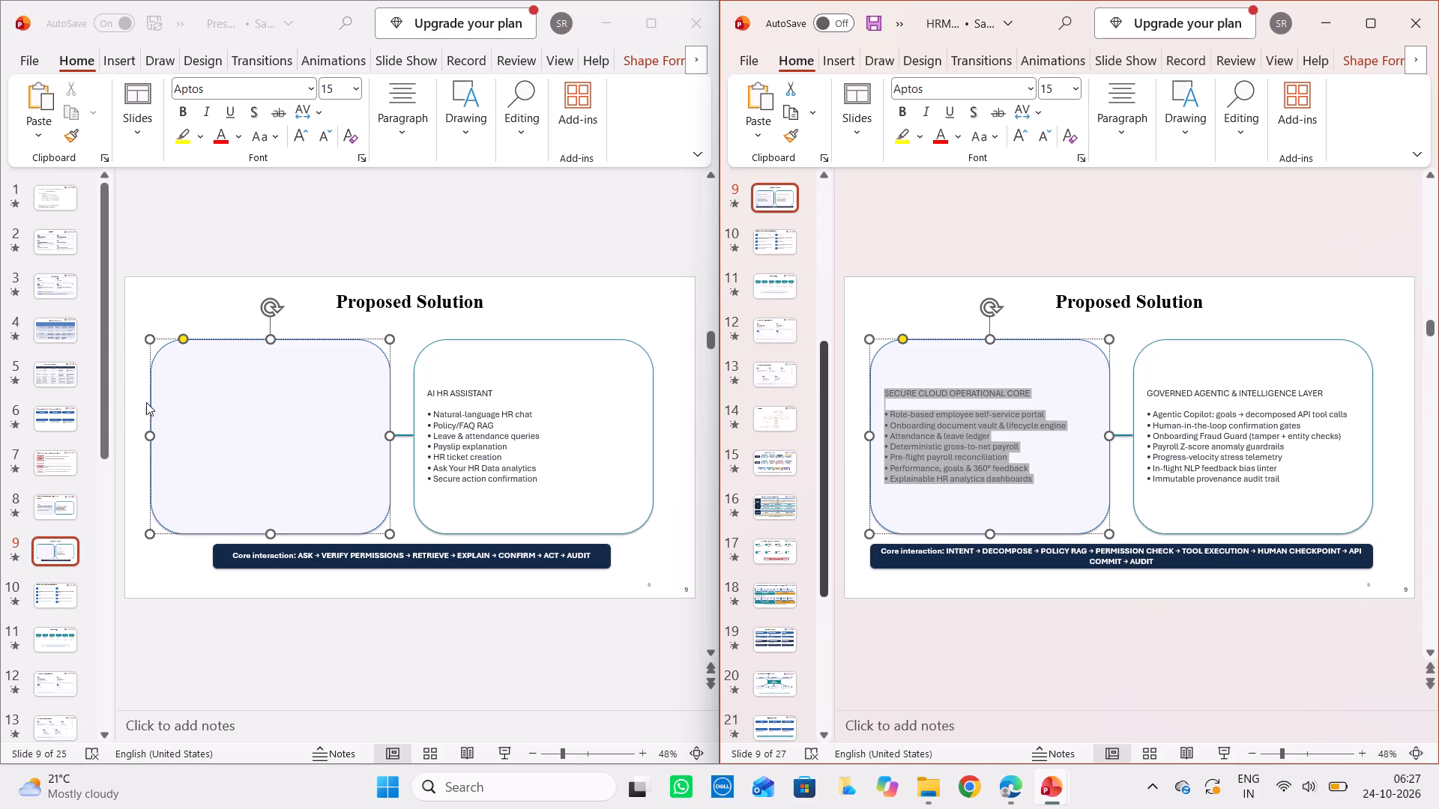
{"action": "left_click", "coordinate": [193, 397]}
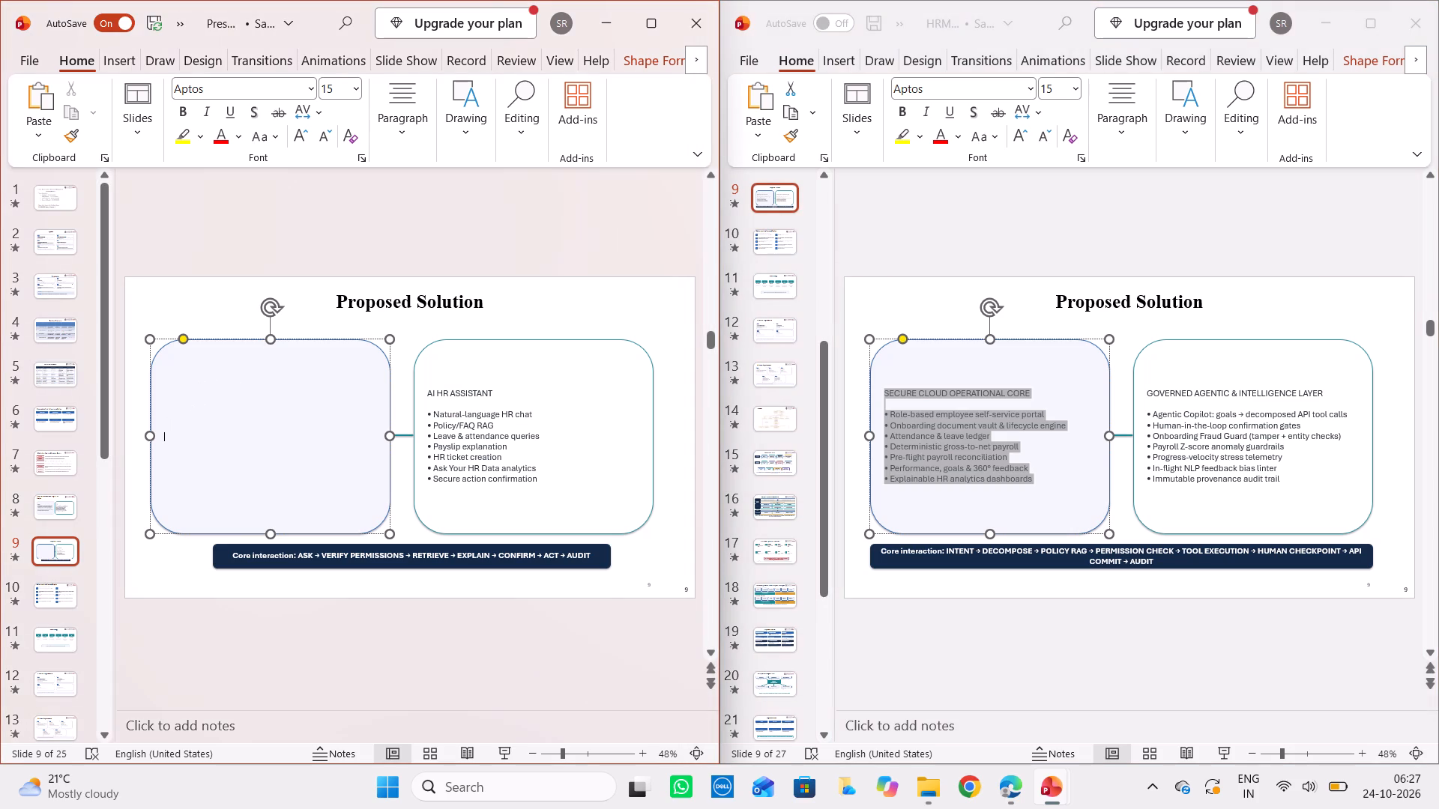
{"action": "key", "text": "ctrl+v"}
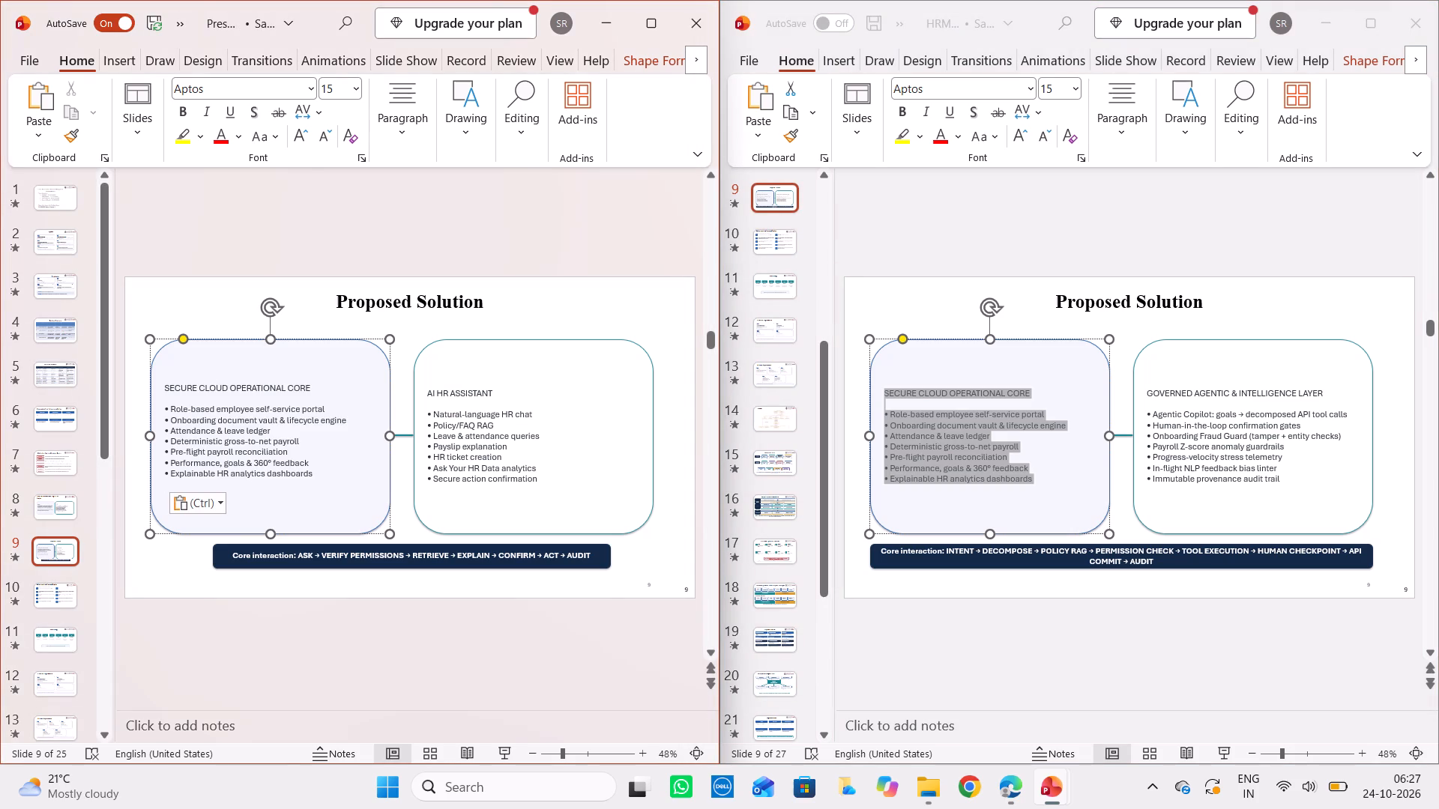
Overwrite the original slide 9 AI HR Assistant text and the updated deck's Governed Agentic & Intelligence Layer text with the Secure Cloud Operational Core list.
{"action": "left_click", "coordinate": [467, 422]}
{"action": "key", "text": "ctrl+a"}
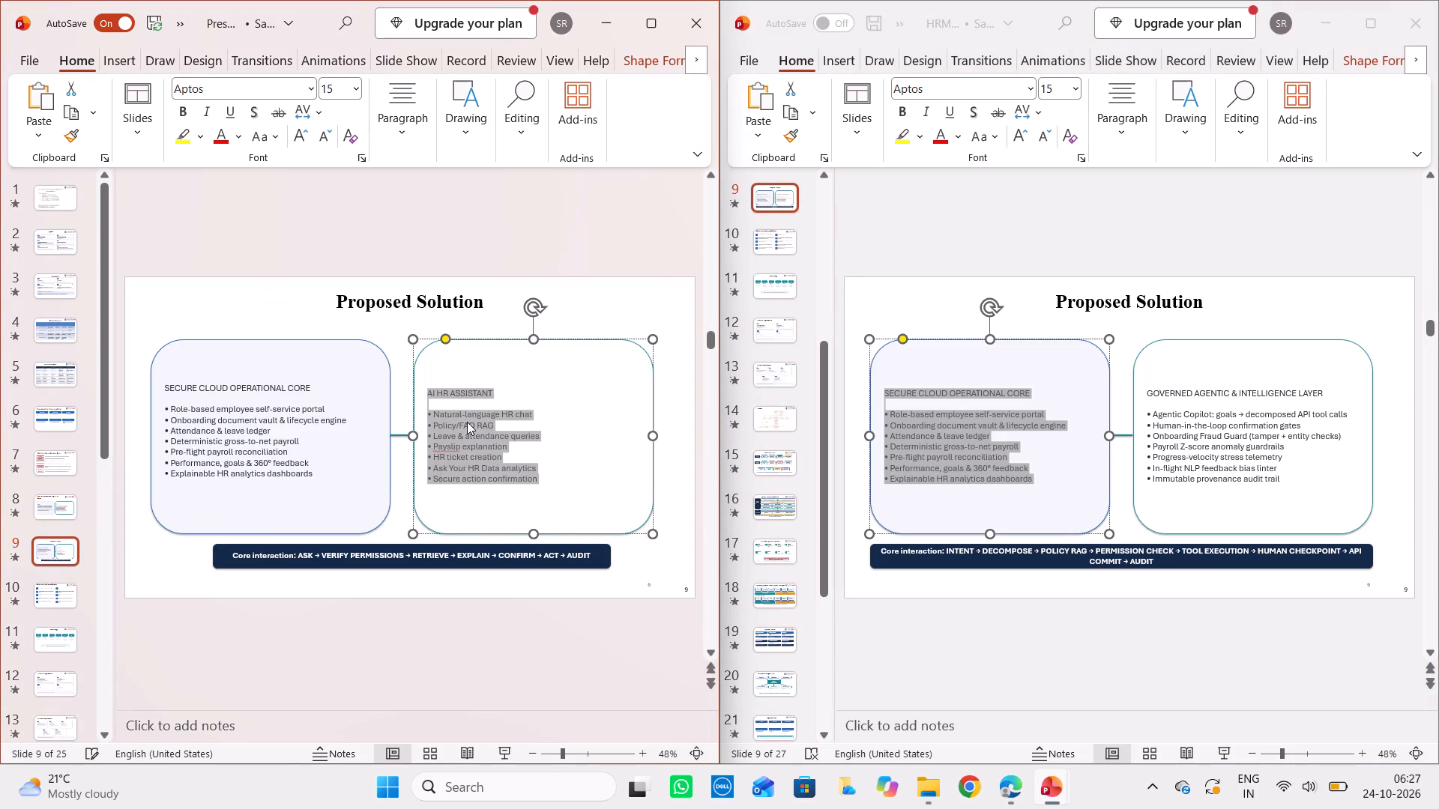
{"action": "key", "text": "BackSpace"}
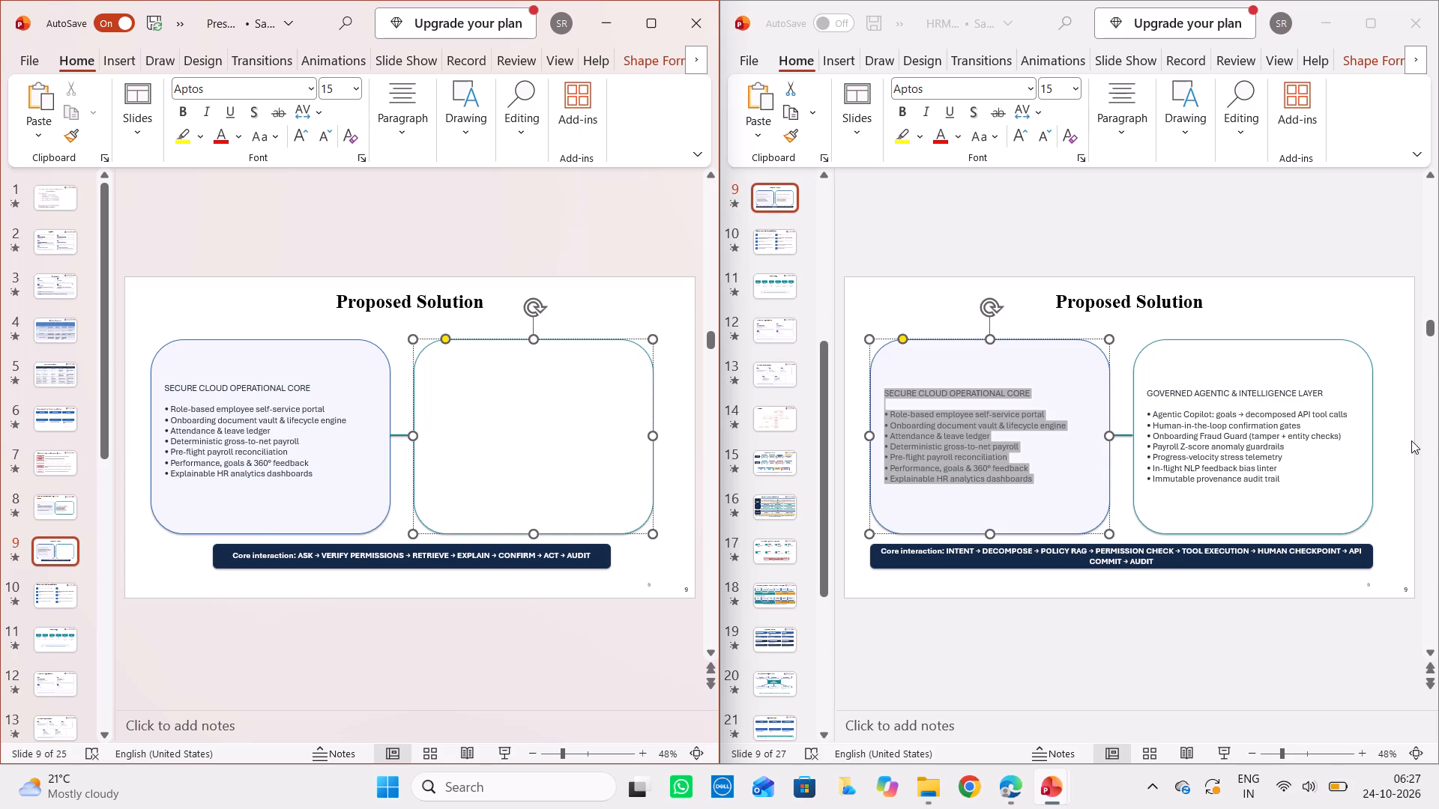
{"action": "left_click", "coordinate": [1189, 391]}
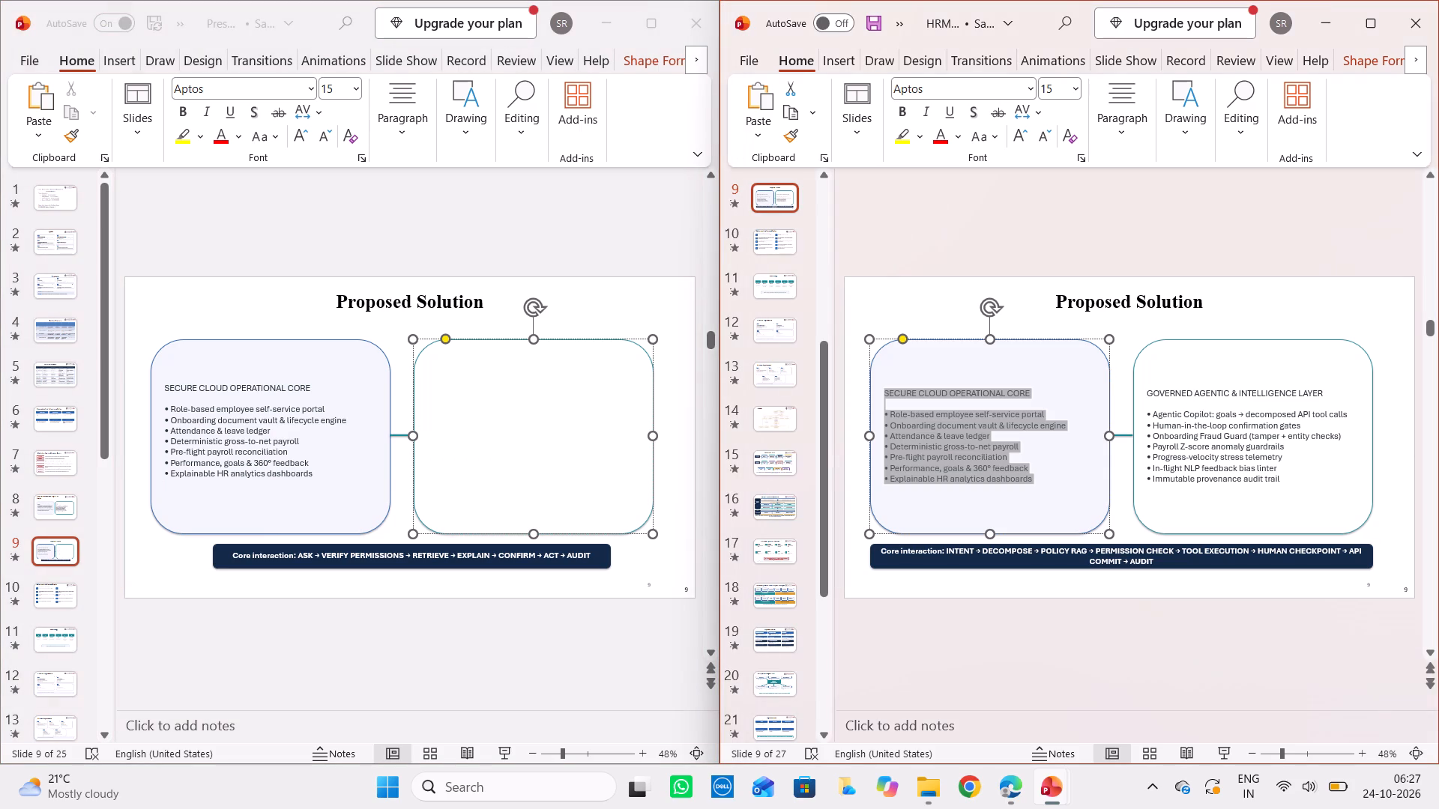
{"action": "left_click", "coordinate": [1190, 420]}
{"action": "key", "text": "ctrl+a"}
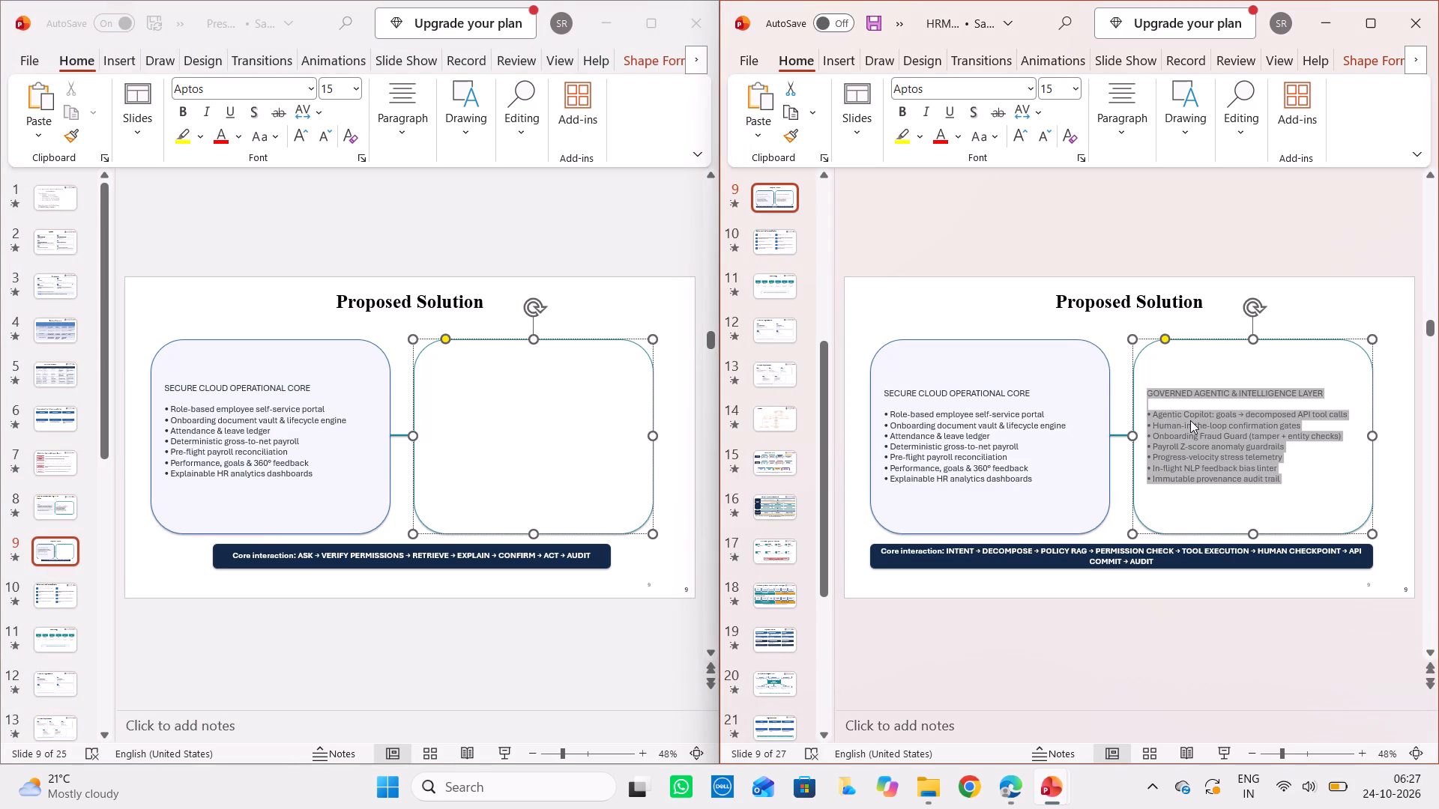
{"action": "key", "text": "ctrl+v"}
{"action": "key", "text": "ctrl+c"}
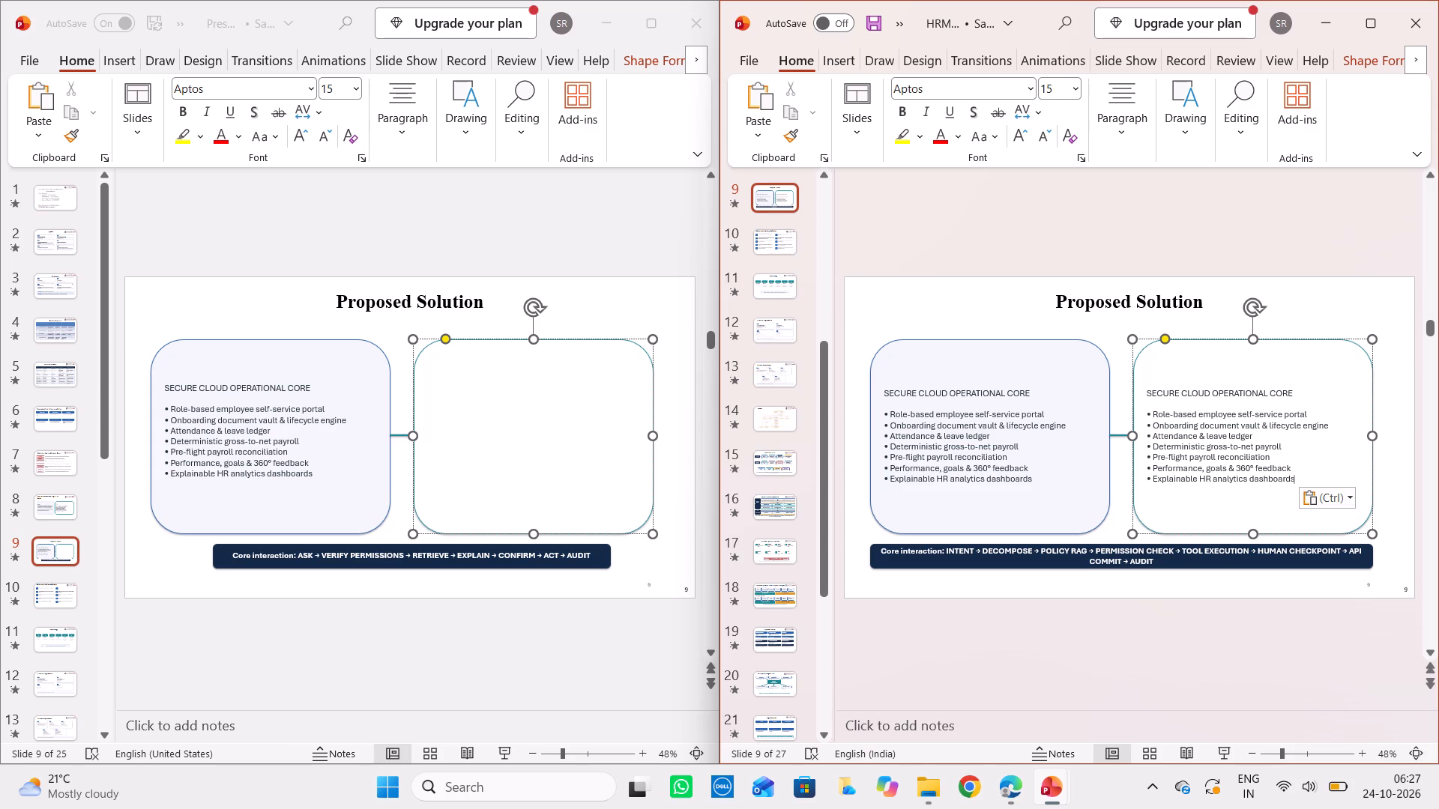
{"action": "key", "text": "ctrl+c"}
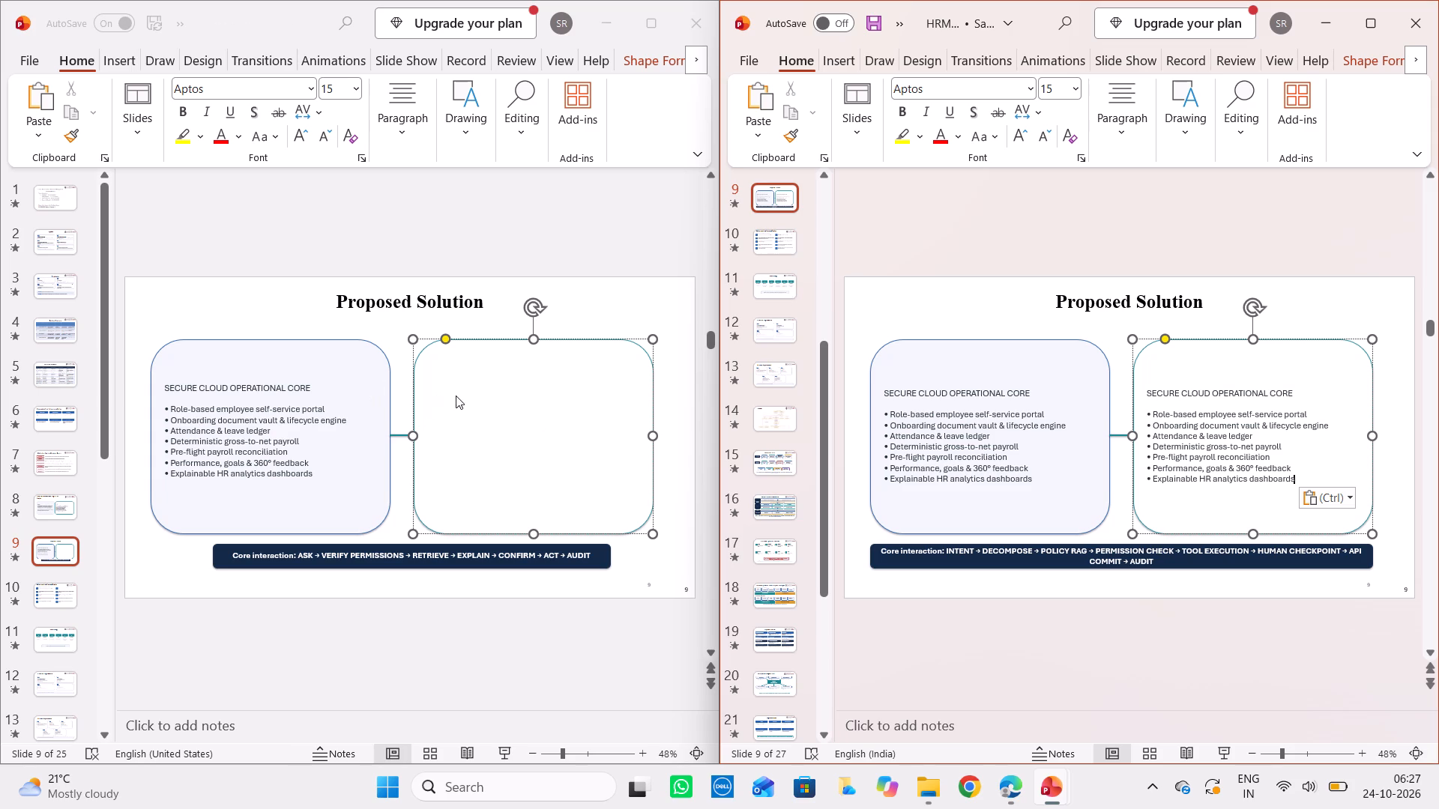
{"action": "left_click", "coordinate": [456, 396]}
{"action": "key", "text": "ctrl+v"}
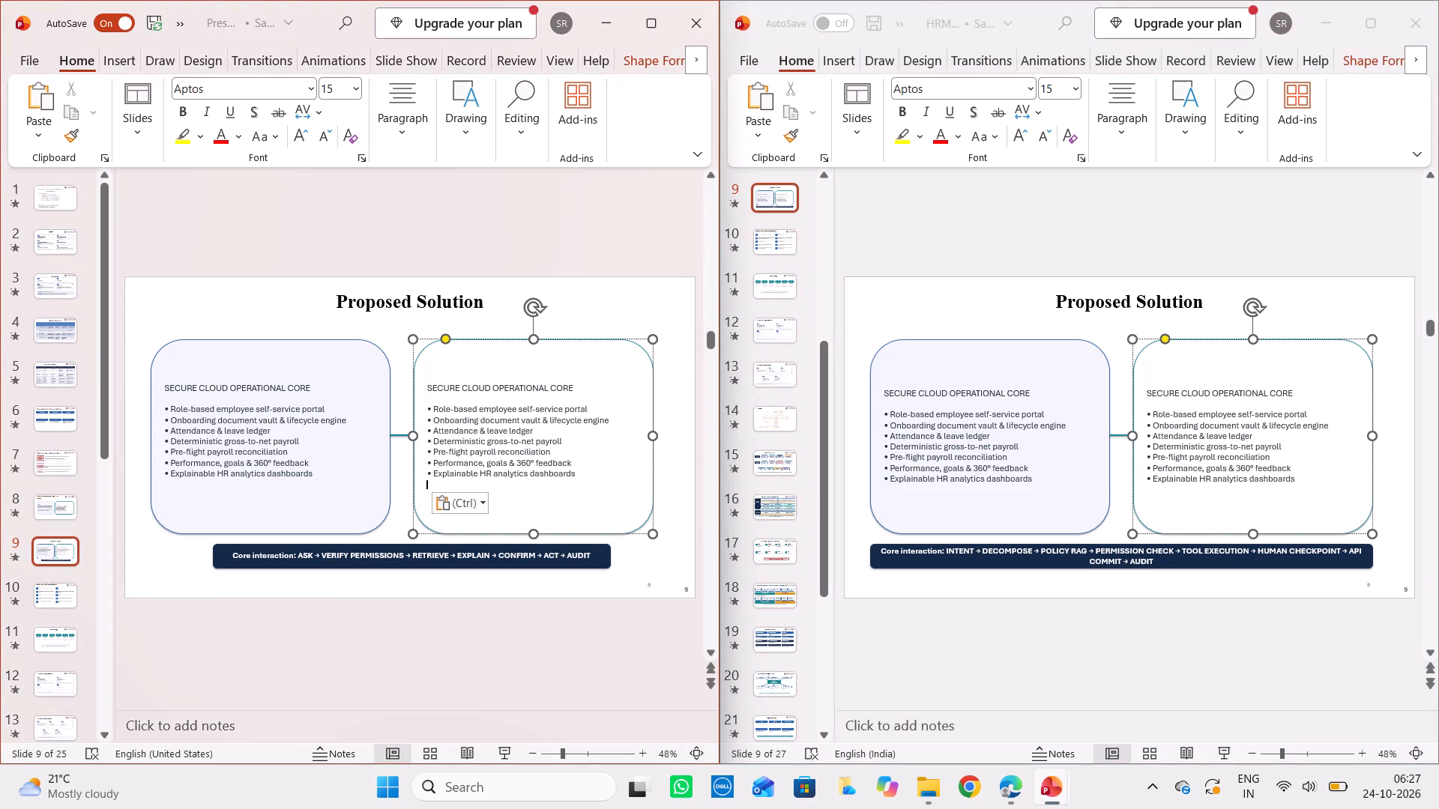
Replace the original slide 9 "Core interaction" banner with the updated deck's banner running from "INTENT" to "API COMMIT → AUDIT".
{"action": "left_click", "coordinate": [416, 562]}
{"action": "key", "text": "Delete"}
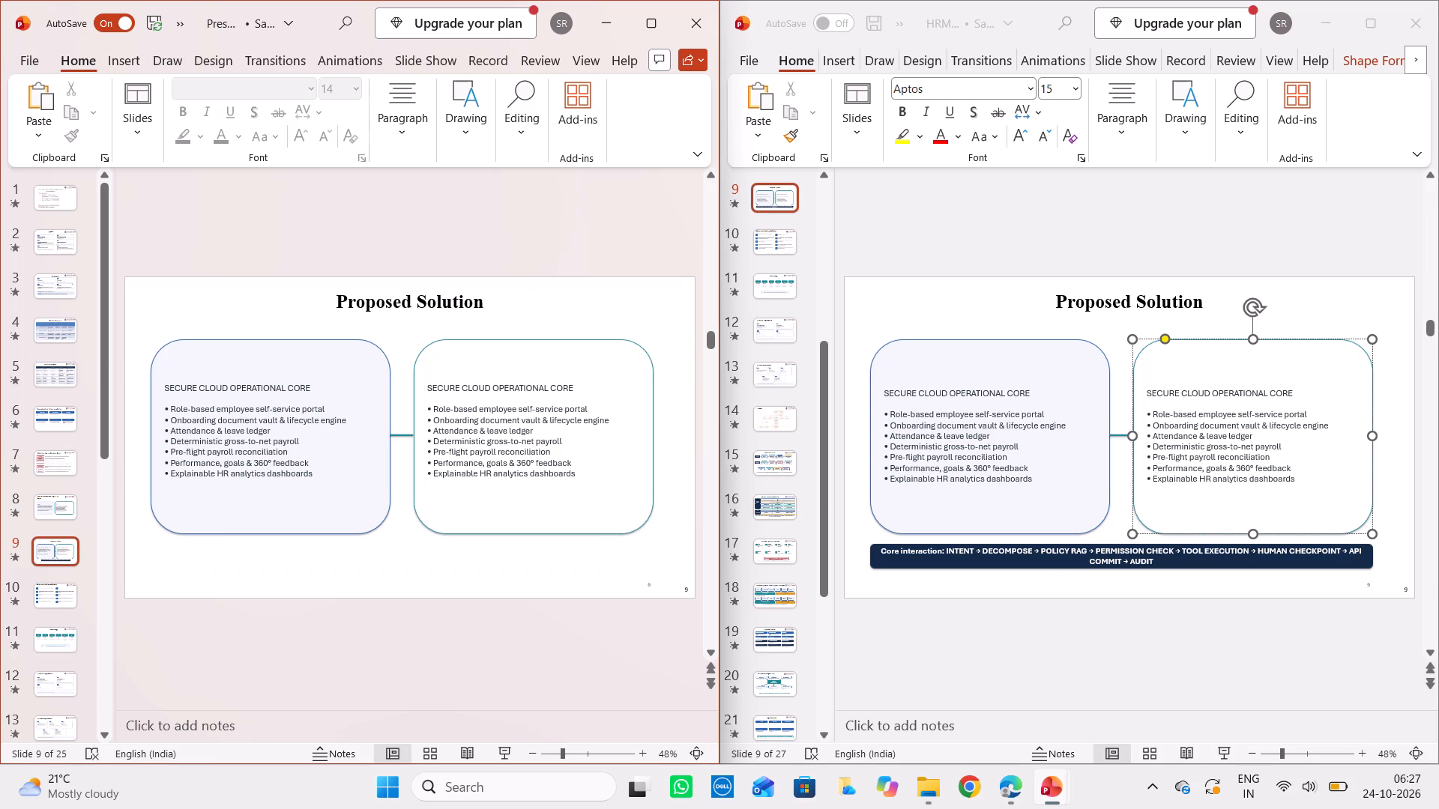
{"action": "left_click", "coordinate": [1048, 560]}
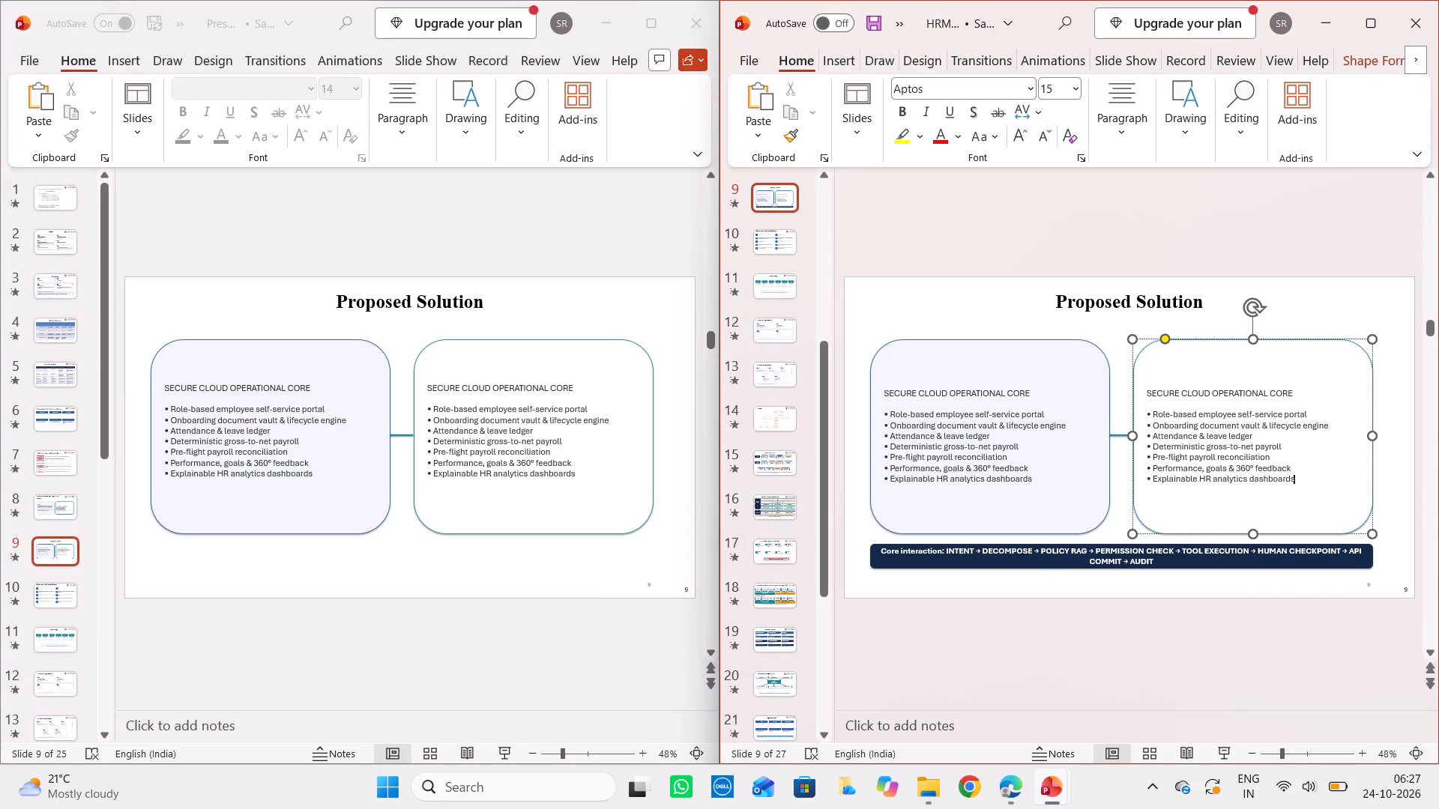
{"action": "left_click", "coordinate": [1201, 564]}
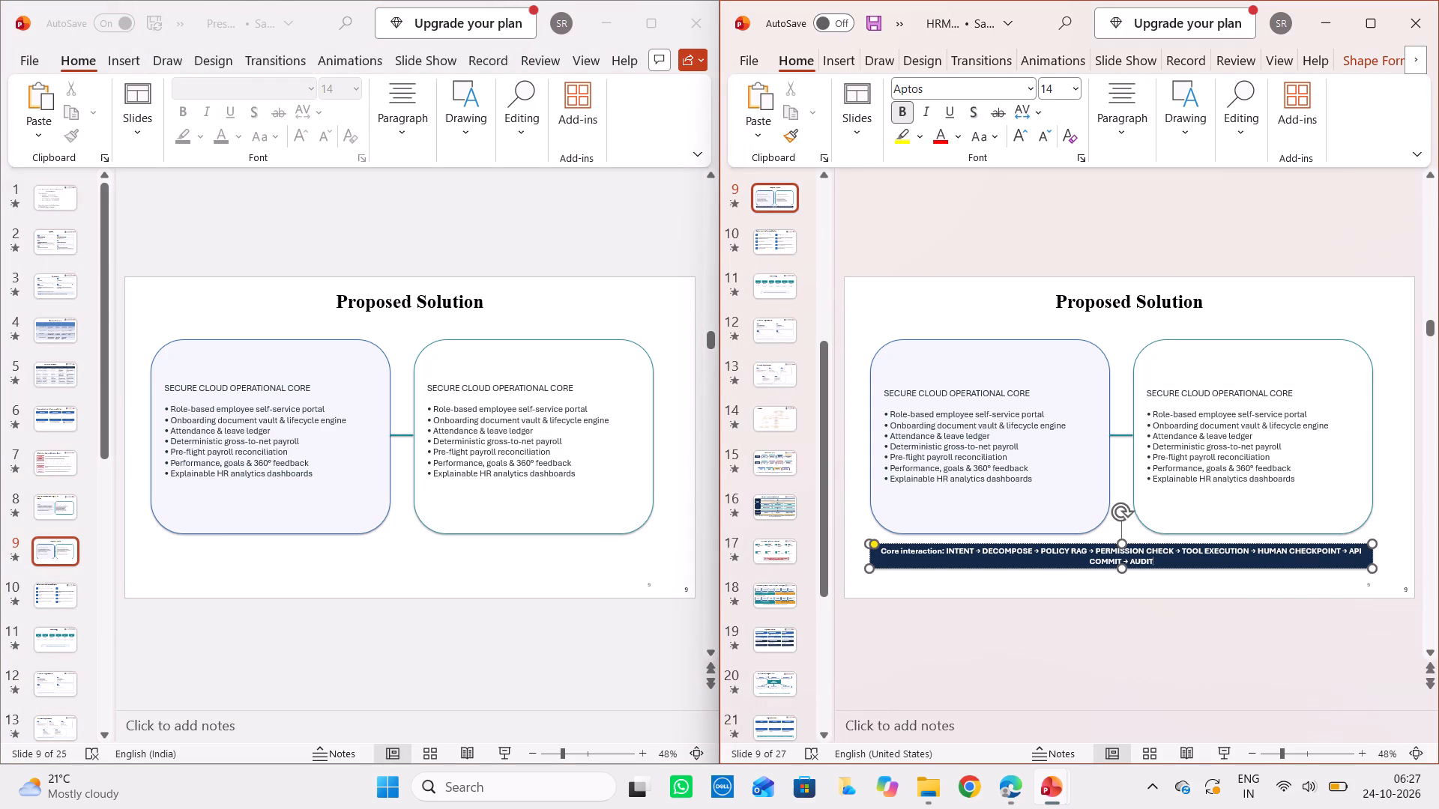
{"action": "key", "text": "ctrl+a"}
{"action": "key", "text": "ctrl+c"}
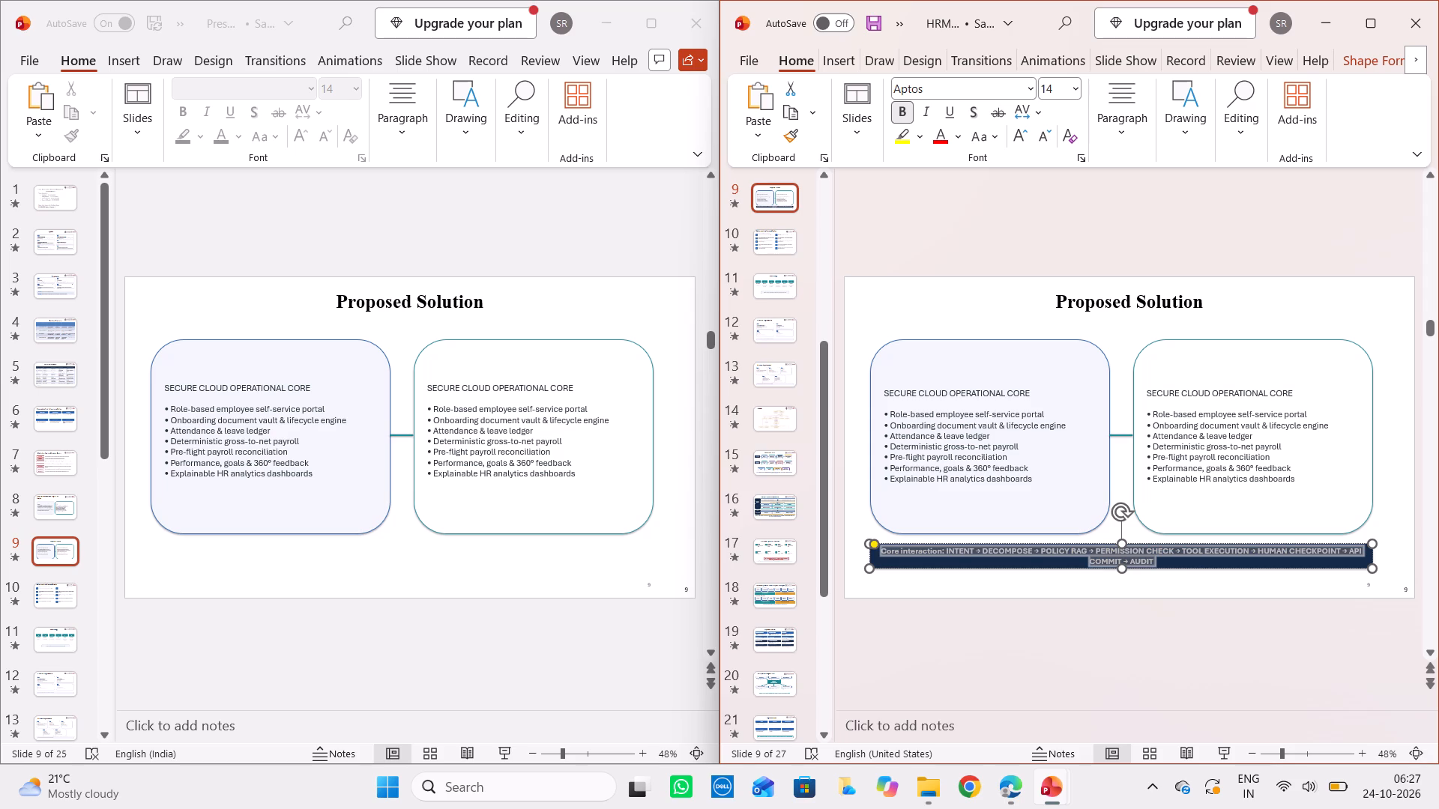
{"action": "left_click", "coordinate": [1073, 590]}
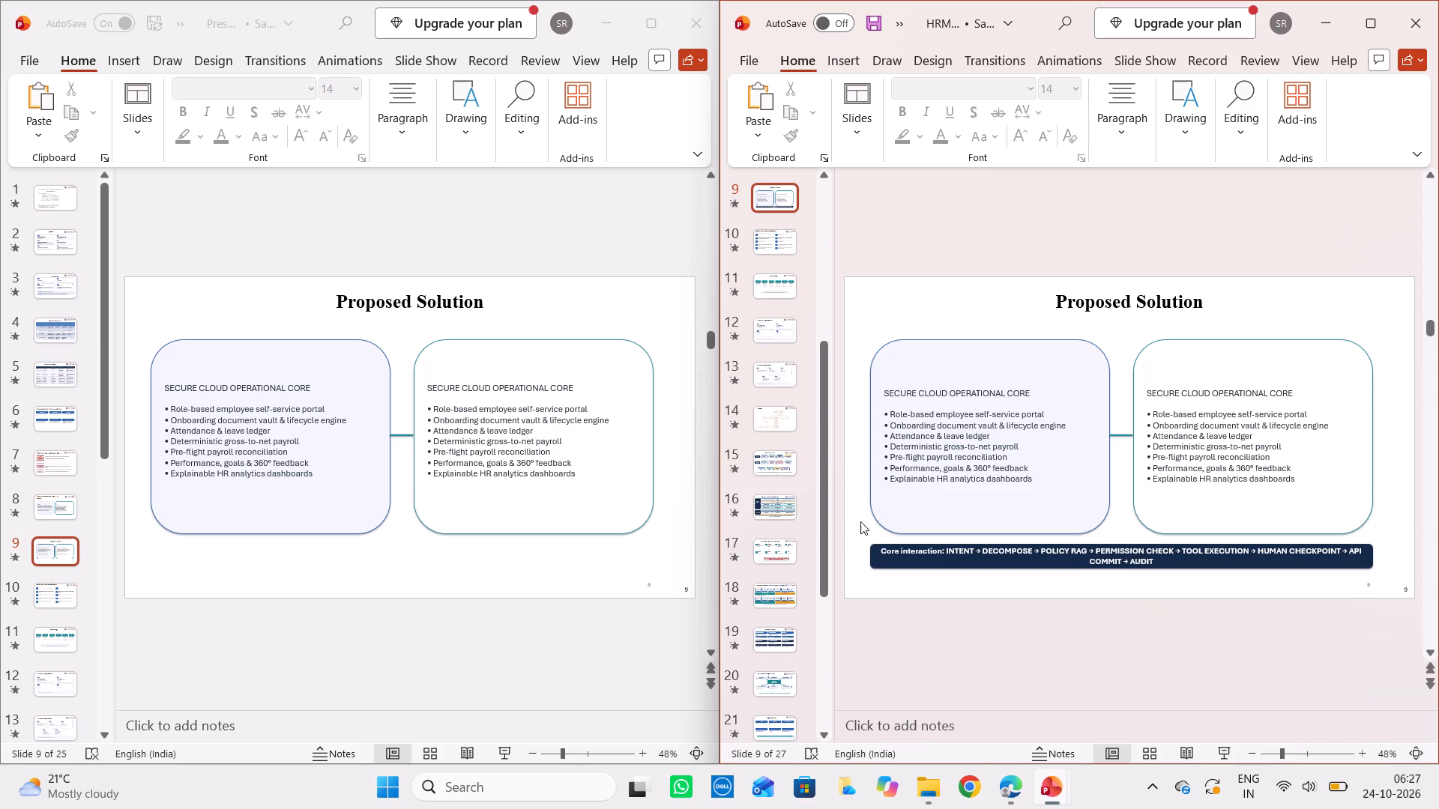
{"action": "left_click_drag", "start_coordinate": [859, 533], "coordinate": [1306, 551]}
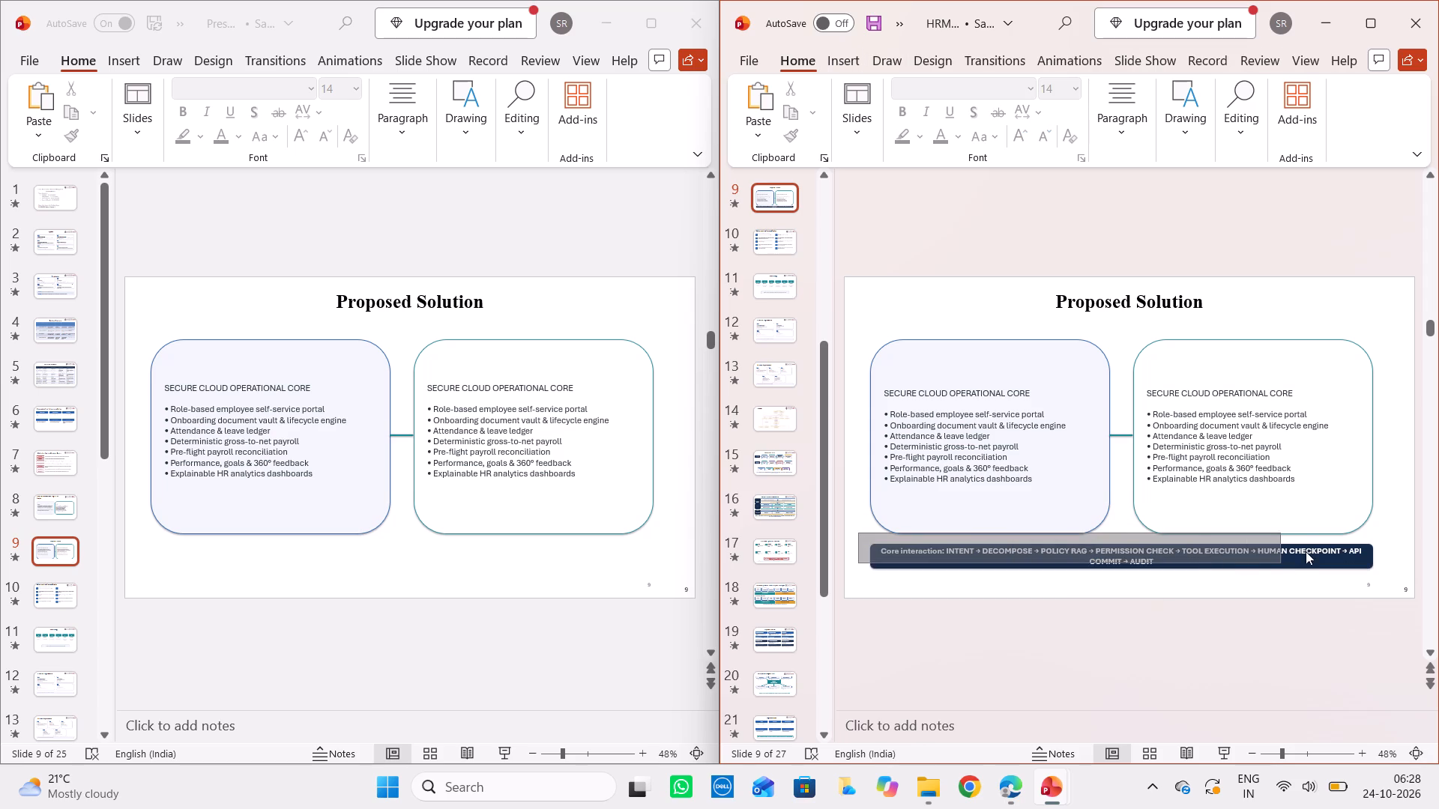
{"action": "left_click_drag", "start_coordinate": [1306, 551], "coordinate": [1402, 586]}
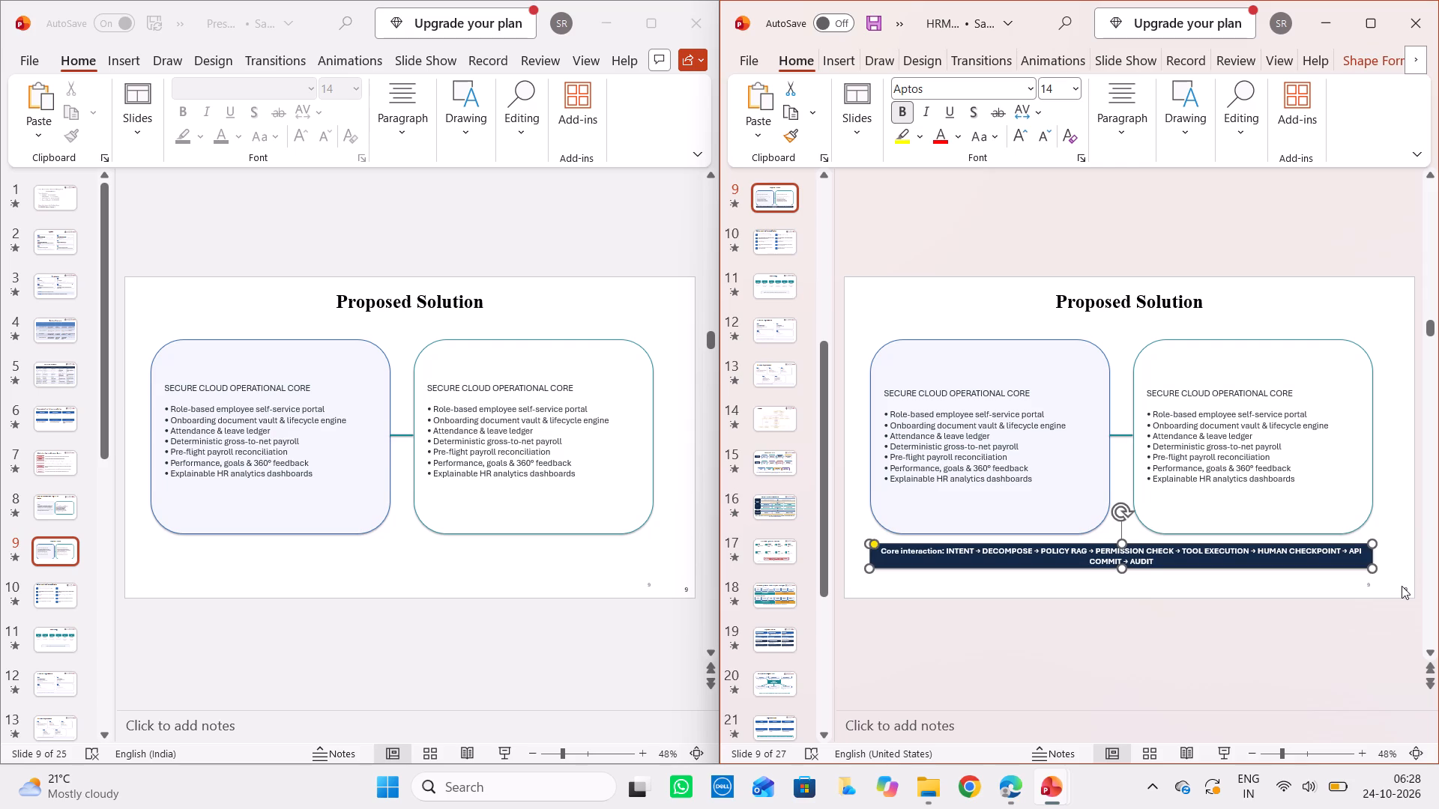
{"action": "key", "text": "ctrl+c"}
{"action": "left_click", "coordinate": [373, 573]}
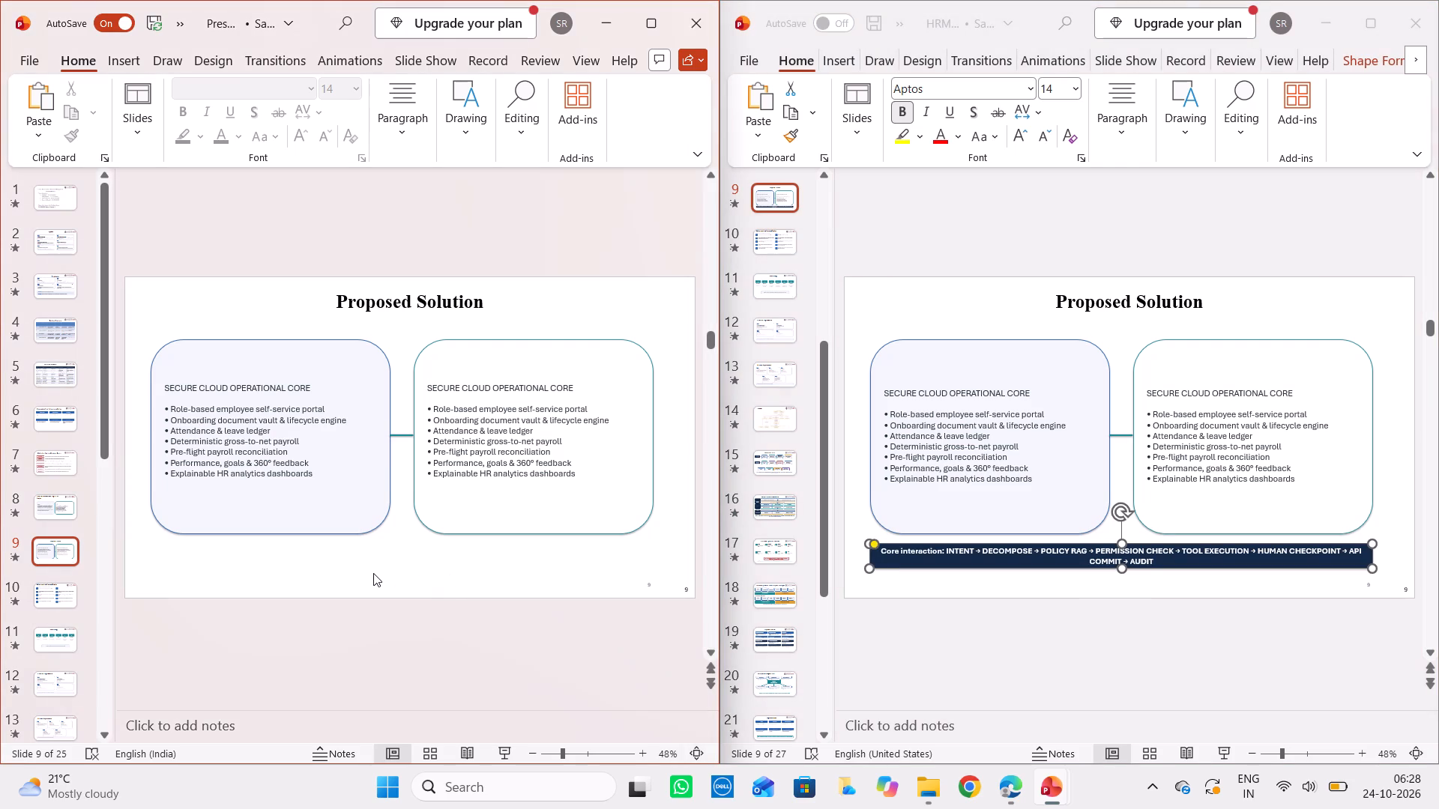
{"action": "key", "text": "ctrl+v"}
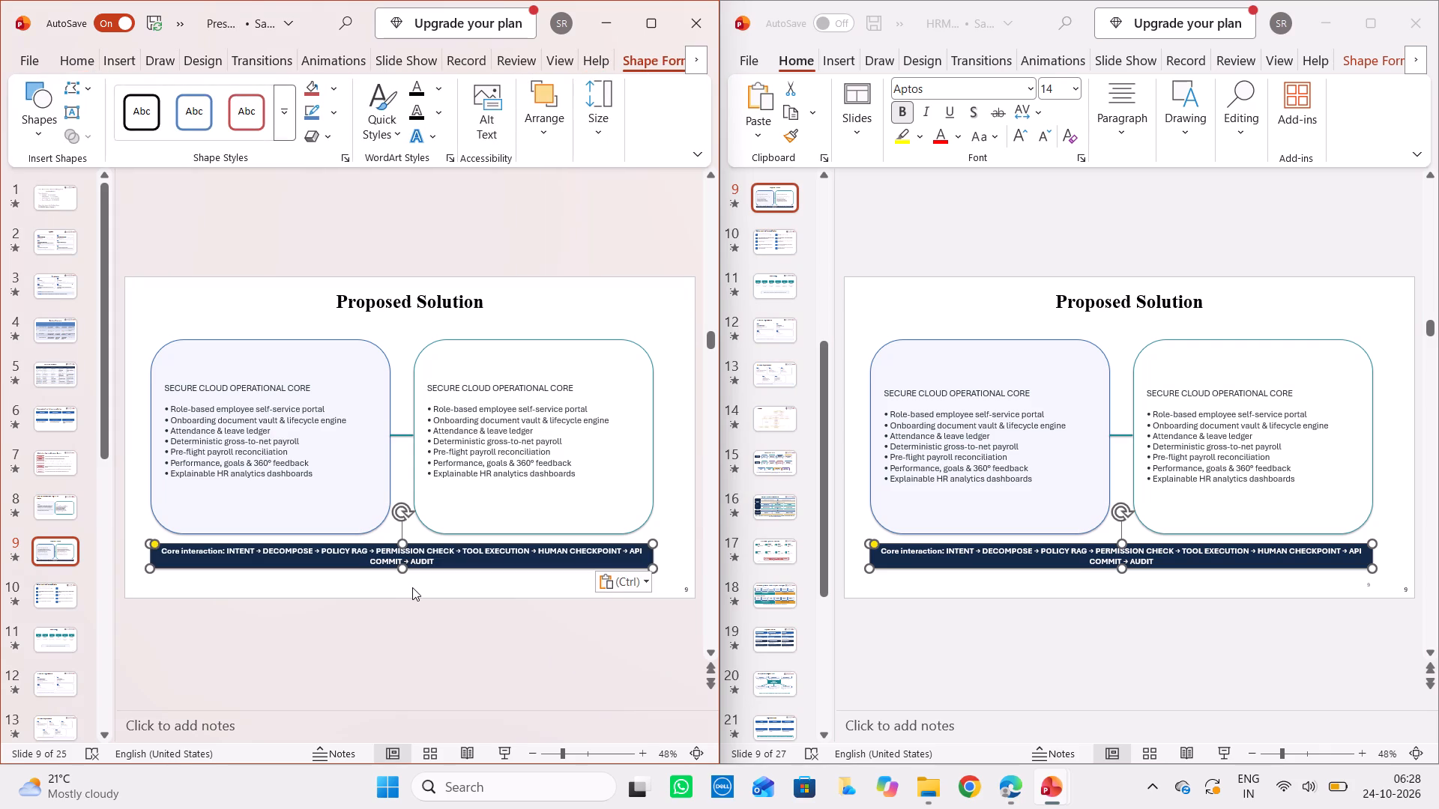
{"action": "left_click", "coordinate": [414, 588]}
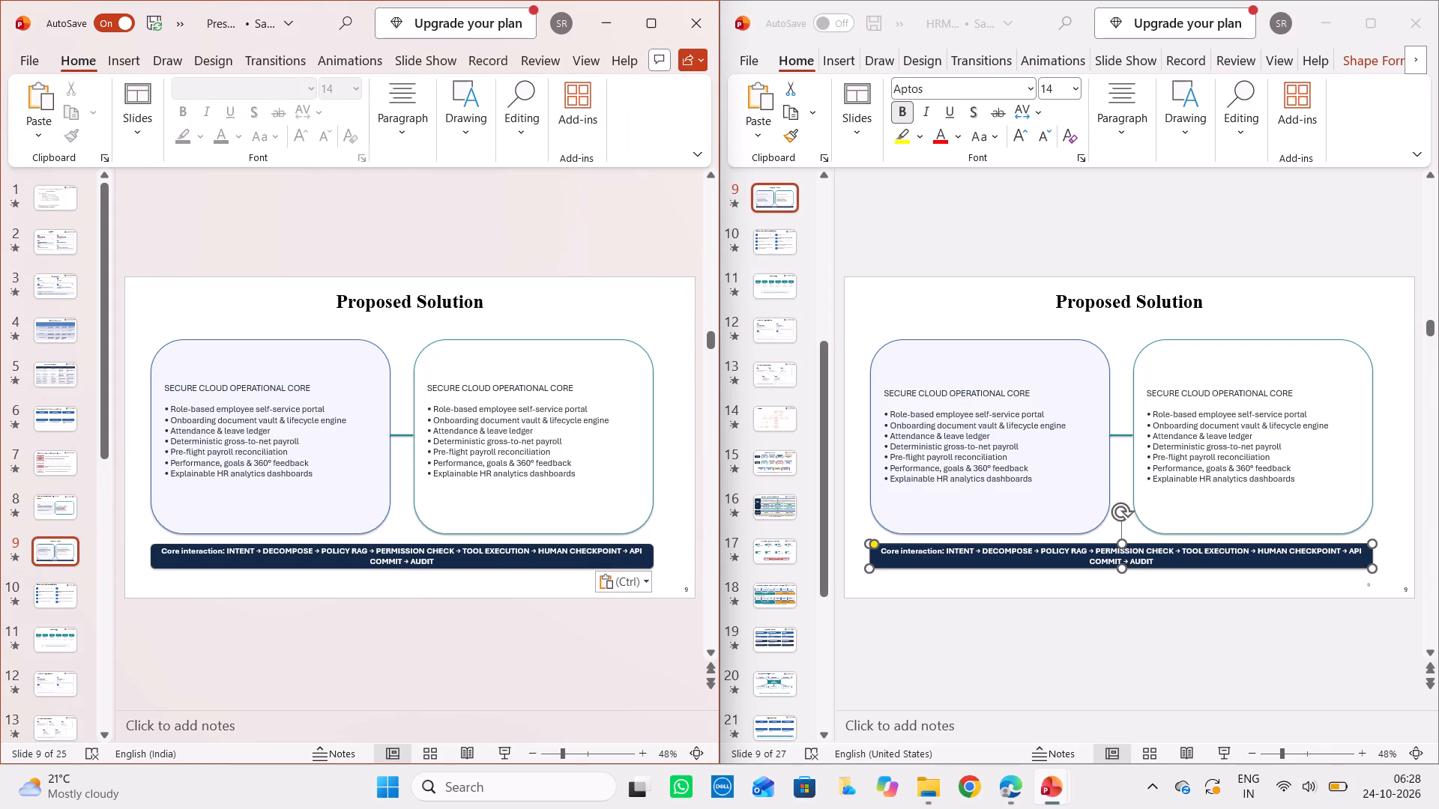
Move the copied "Core interaction" banner on the original deck's slide 9 slightly down, away from the two boxes.
{"action": "left_click_drag", "start_coordinate": [558, 560], "coordinate": [557, 568]}
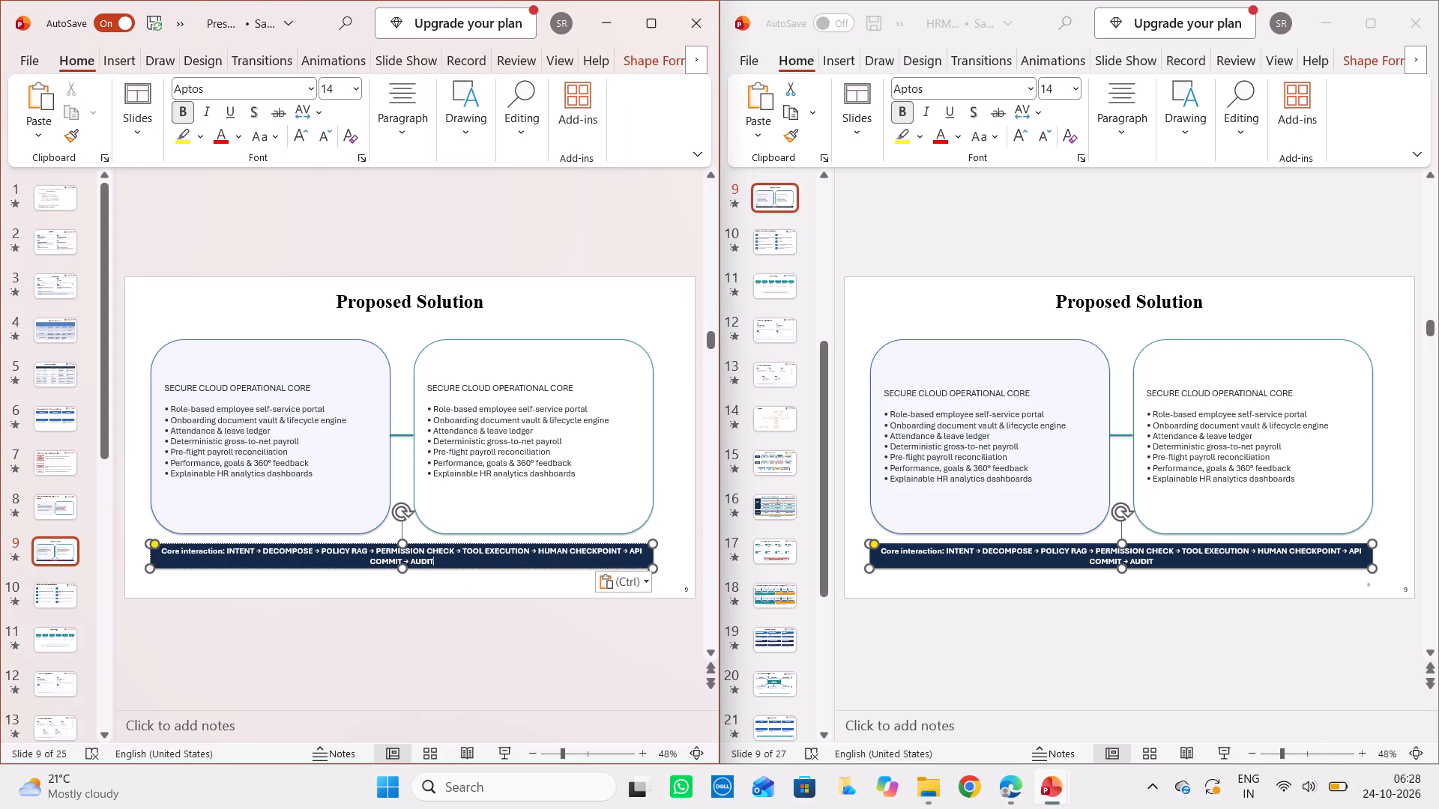
{"action": "left_click_drag", "start_coordinate": [557, 568], "coordinate": [557, 575]}
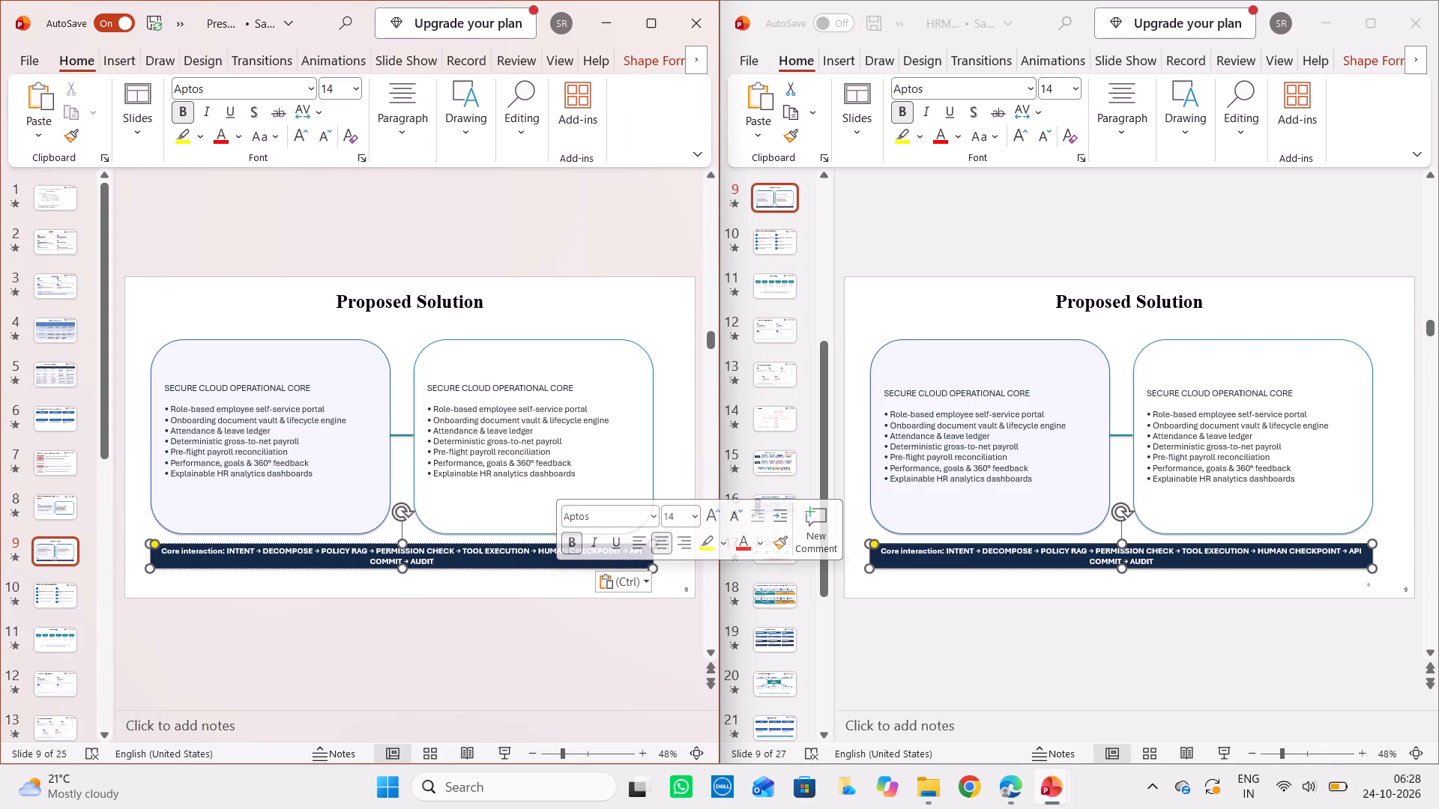
{"action": "left_click", "coordinate": [539, 565]}
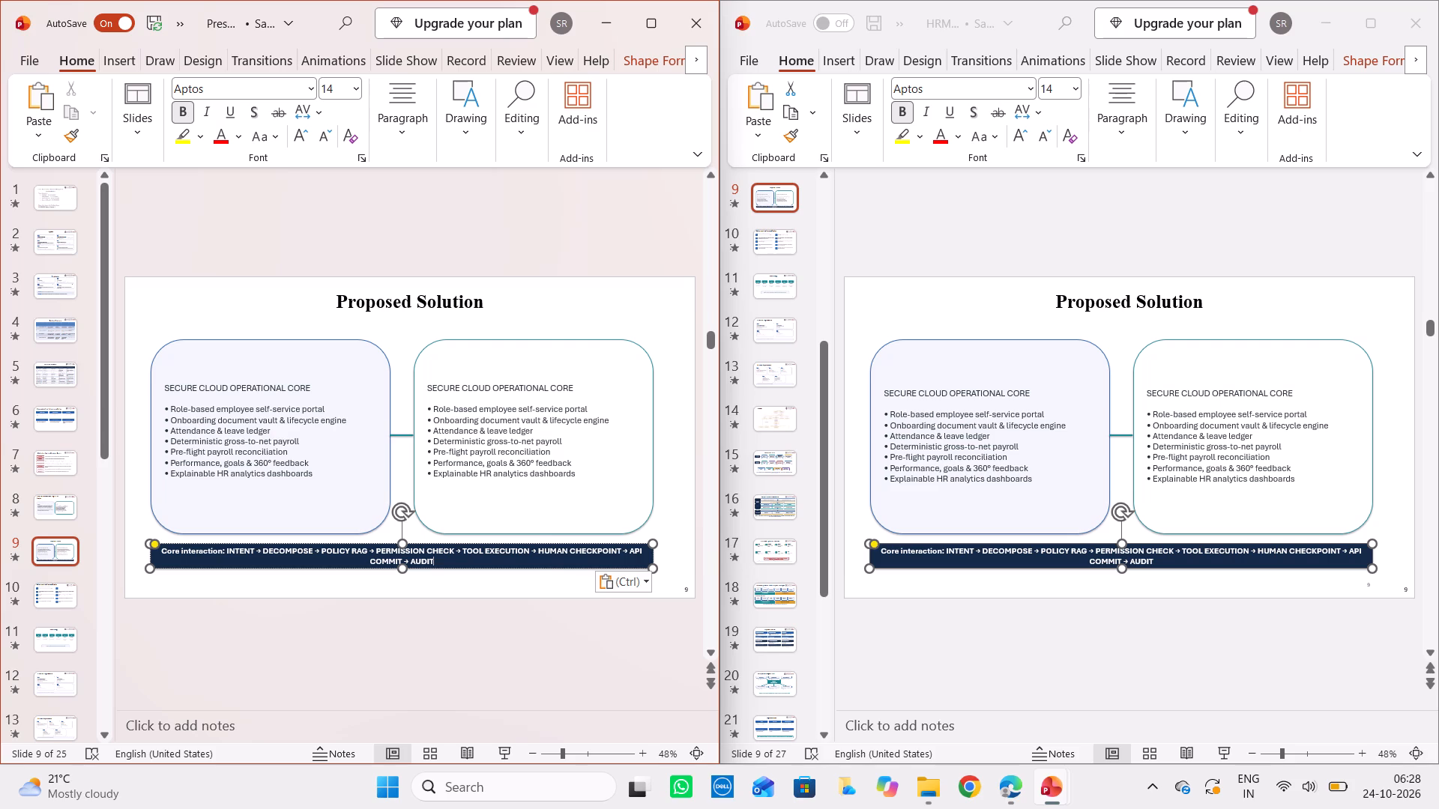
{"action": "left_click", "coordinate": [577, 565]}
{"action": "left_click_drag", "start_coordinate": [570, 566], "coordinate": [572, 578]}
{"action": "left_click", "coordinate": [509, 641]}
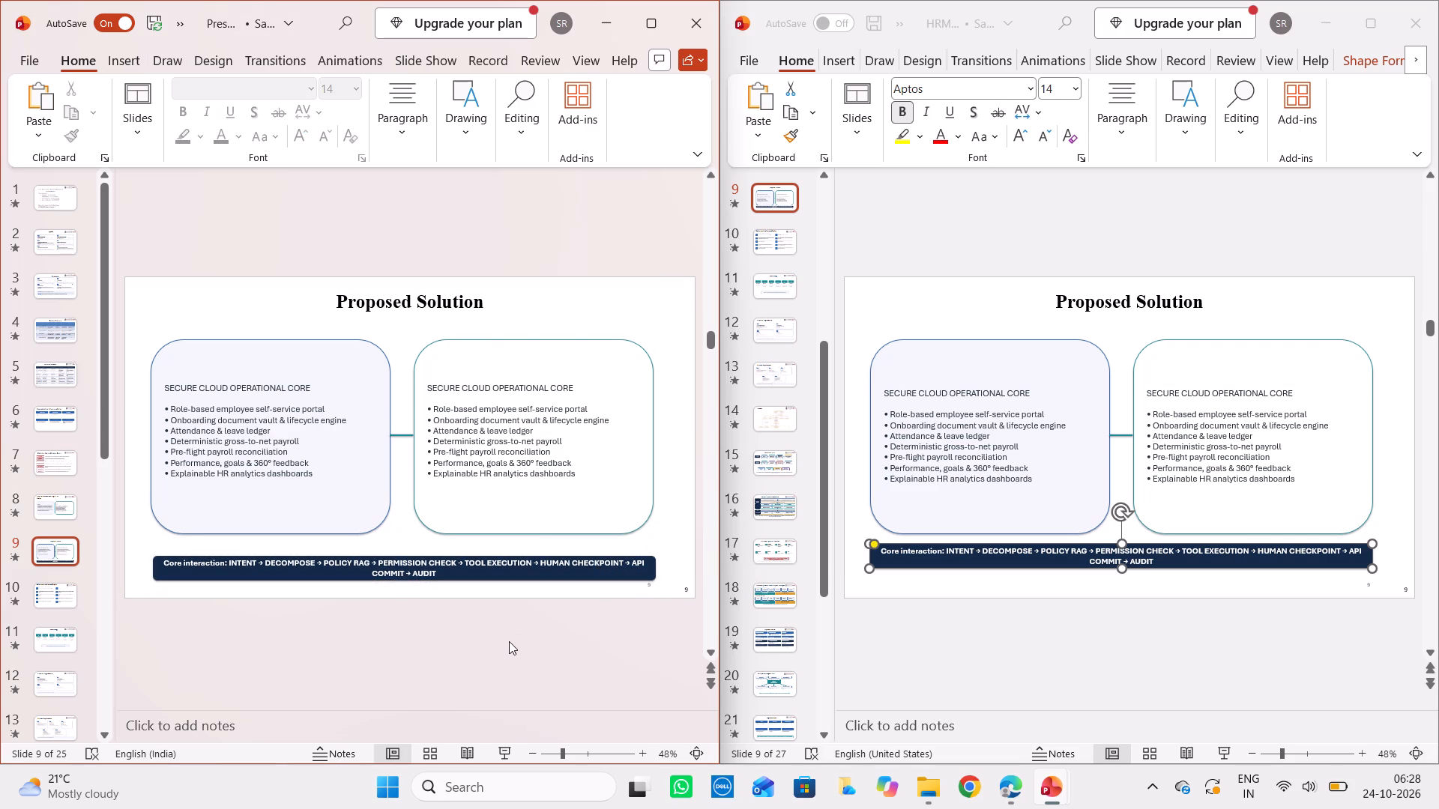
Open slide 10, "Objectives of the Proposed Project", in the original deck and slide 10 in the updated deck.
{"action": "left_click", "coordinate": [62, 600]}
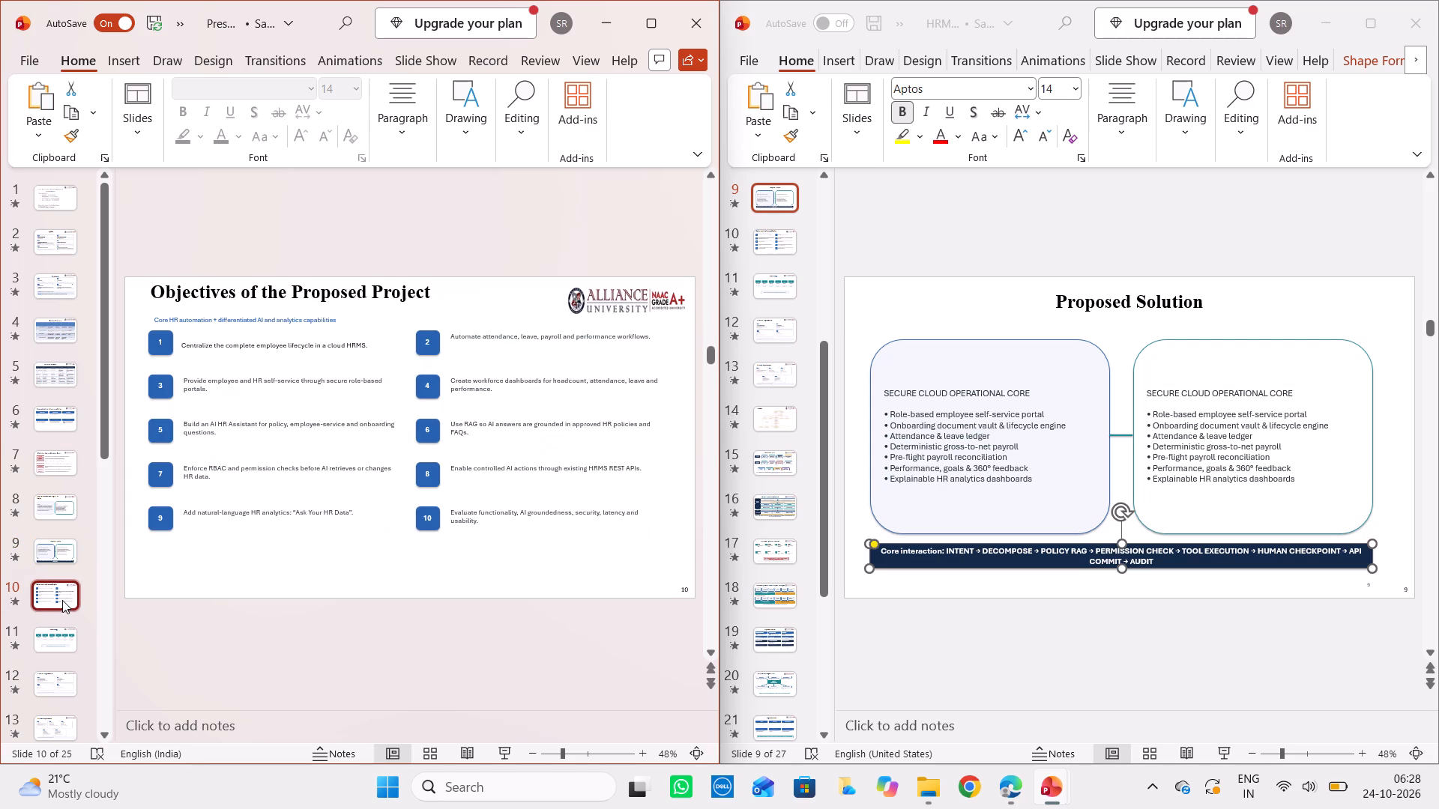
{"action": "left_click", "coordinate": [765, 243]}
{"action": "left_click", "coordinate": [765, 243]}
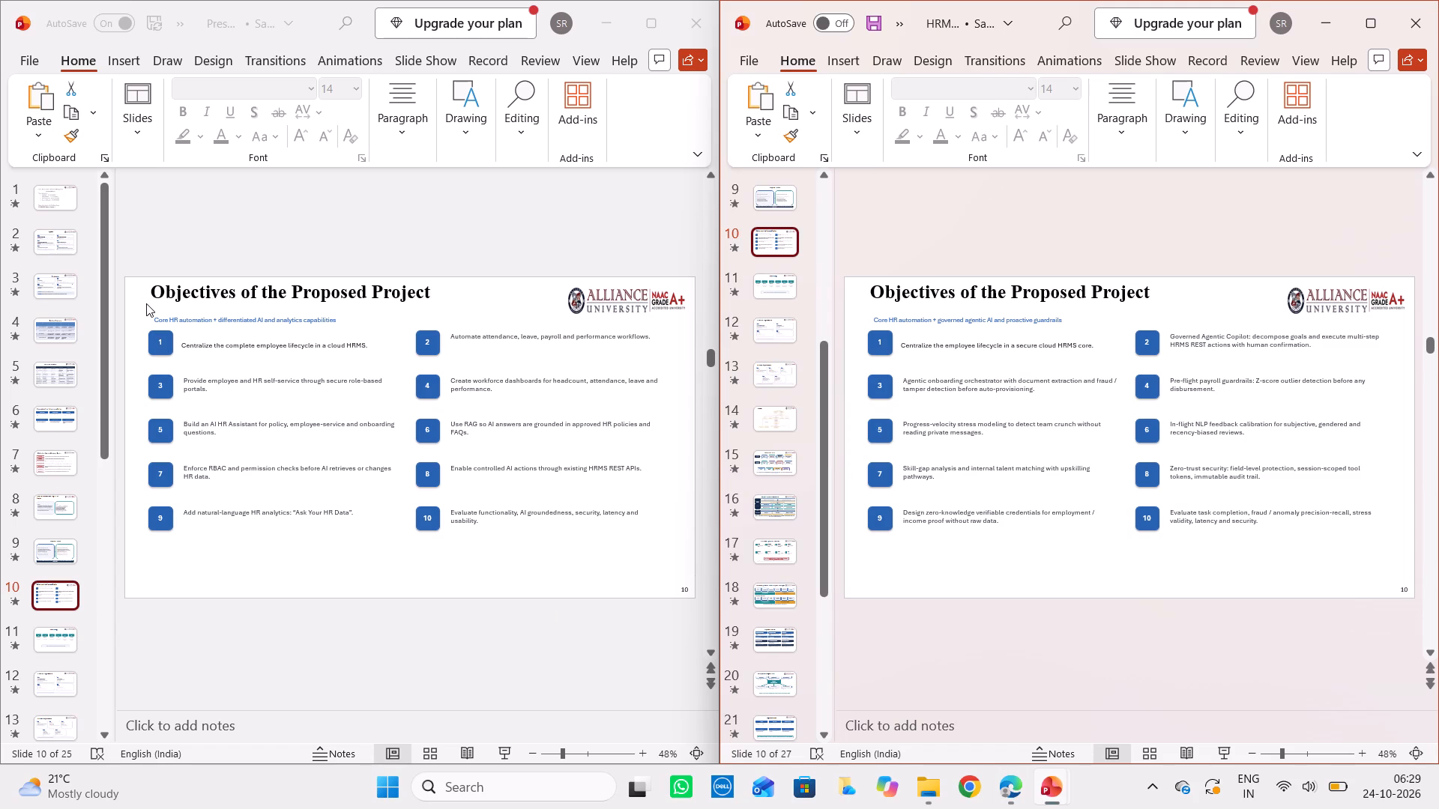
{"action": "left_click_drag", "start_coordinate": [145, 312], "coordinate": [423, 457]}
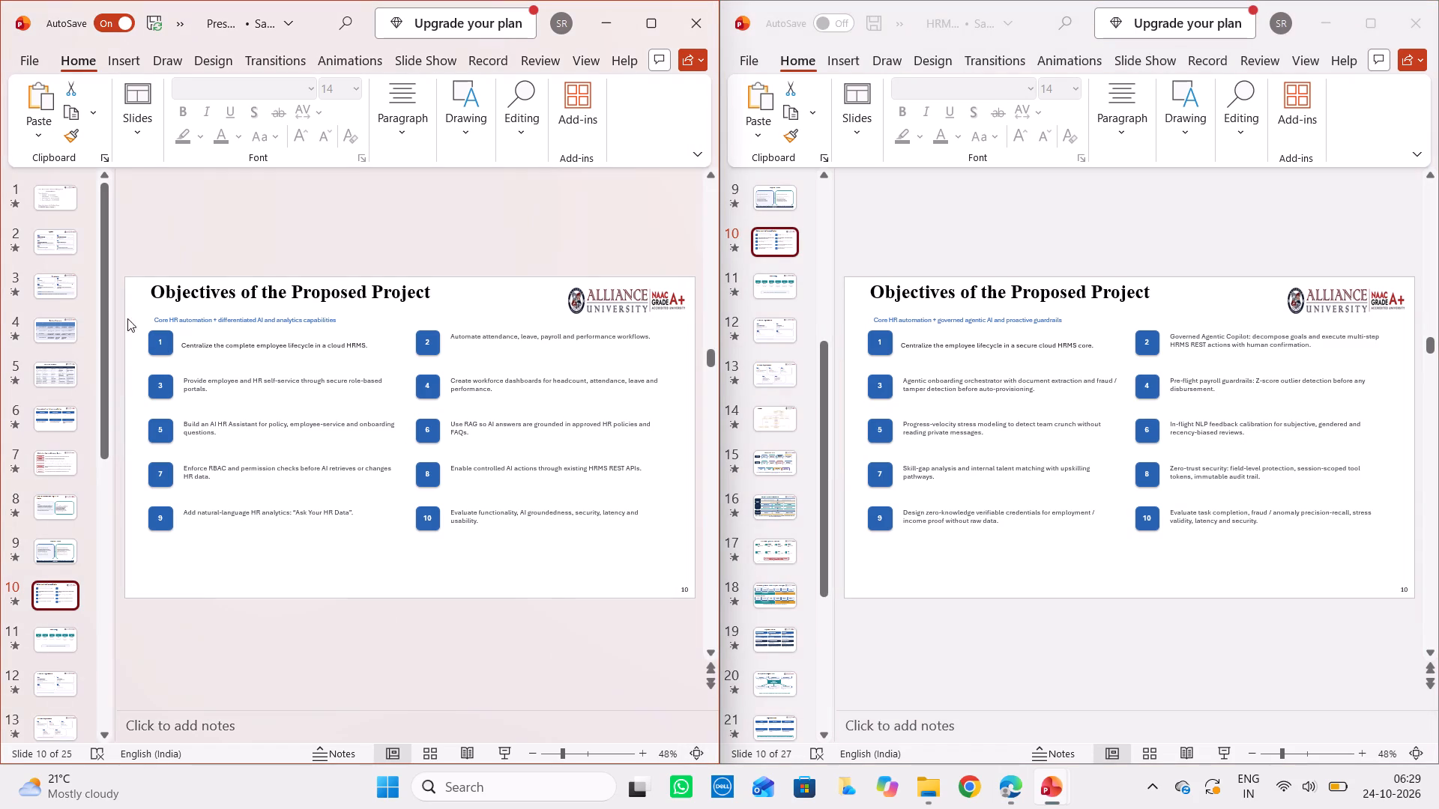
{"action": "left_click", "coordinate": [156, 345]}
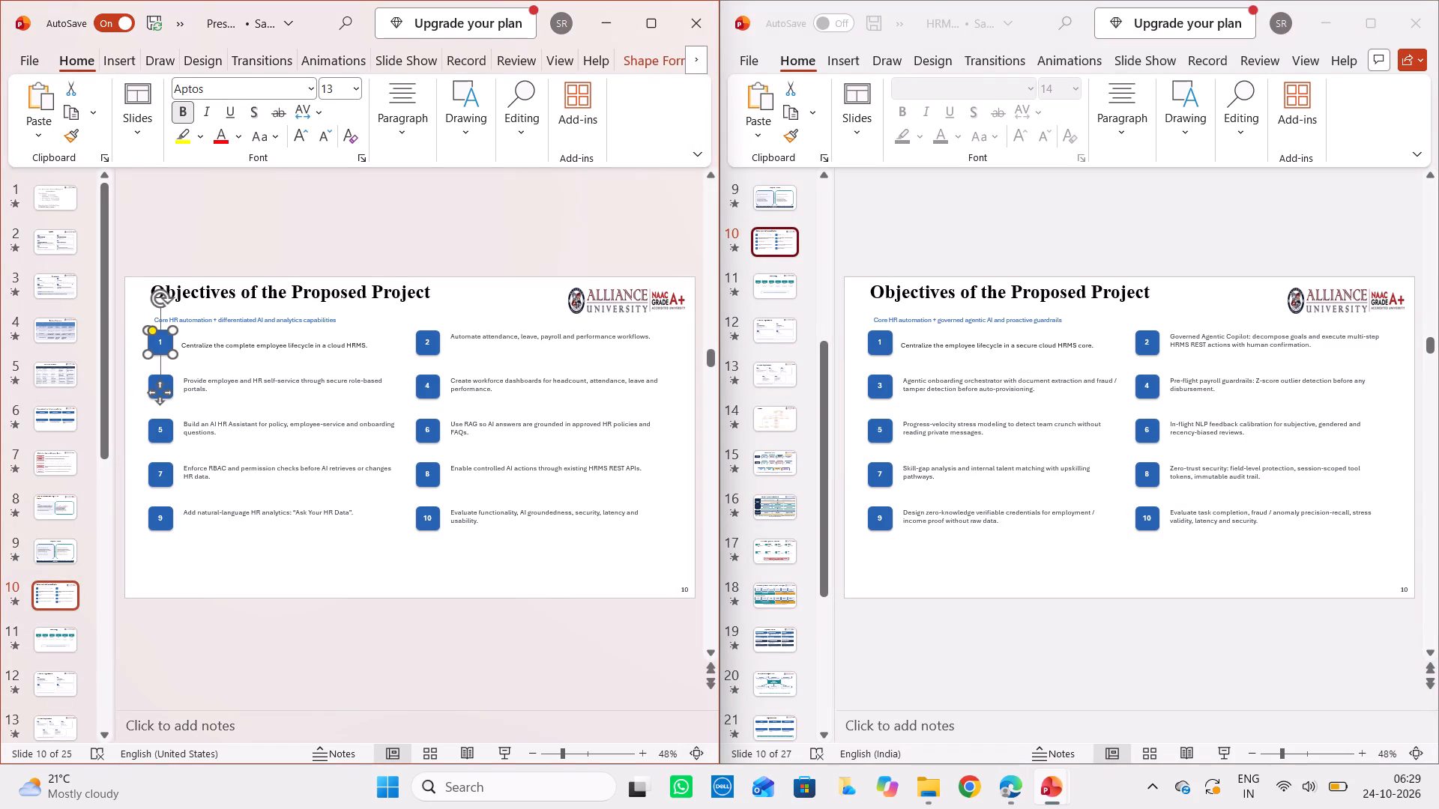
{"action": "left_click", "coordinate": [145, 312]}
{"action": "left_click", "coordinate": [136, 303]}
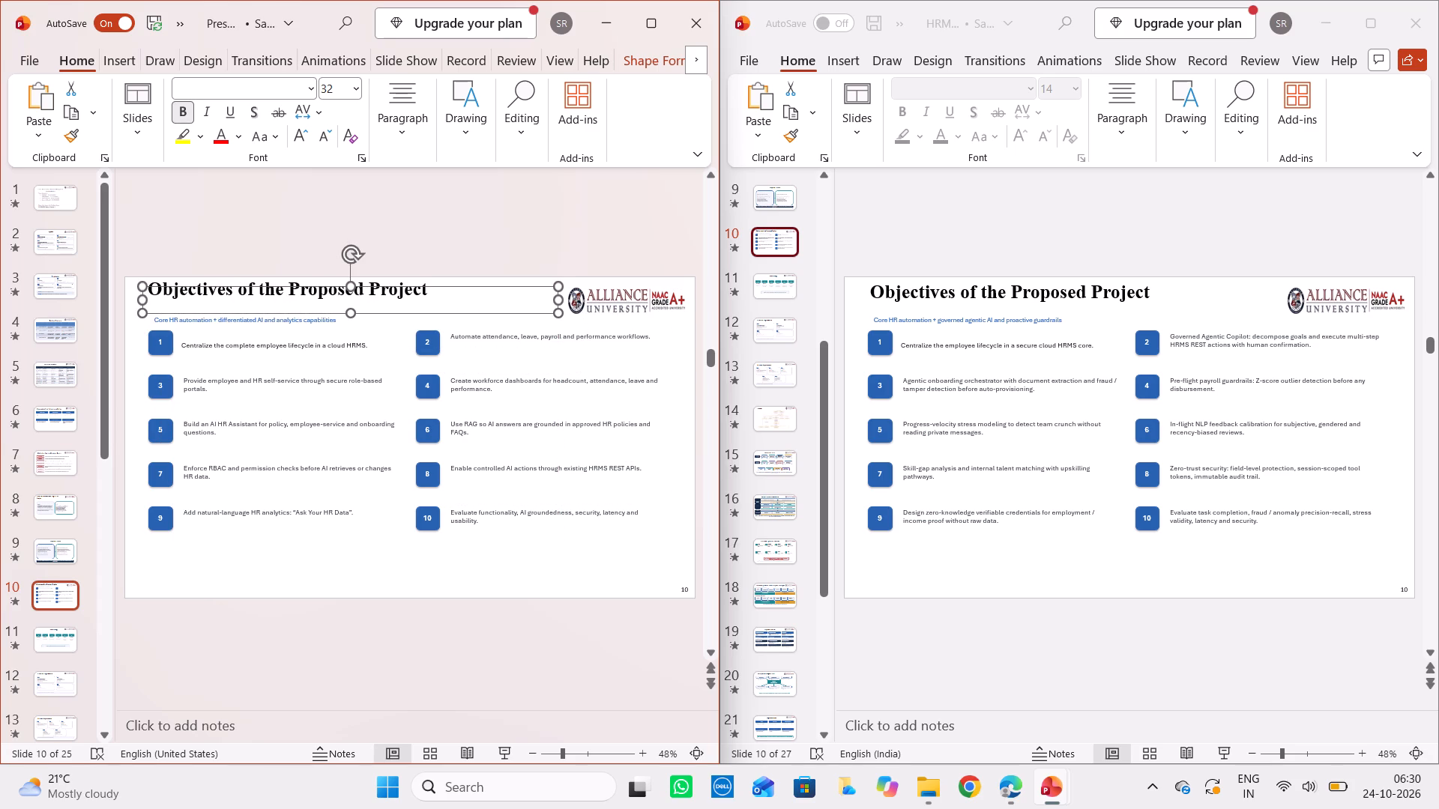
{"action": "left_click_drag", "start_coordinate": [148, 318], "coordinate": [319, 484]}
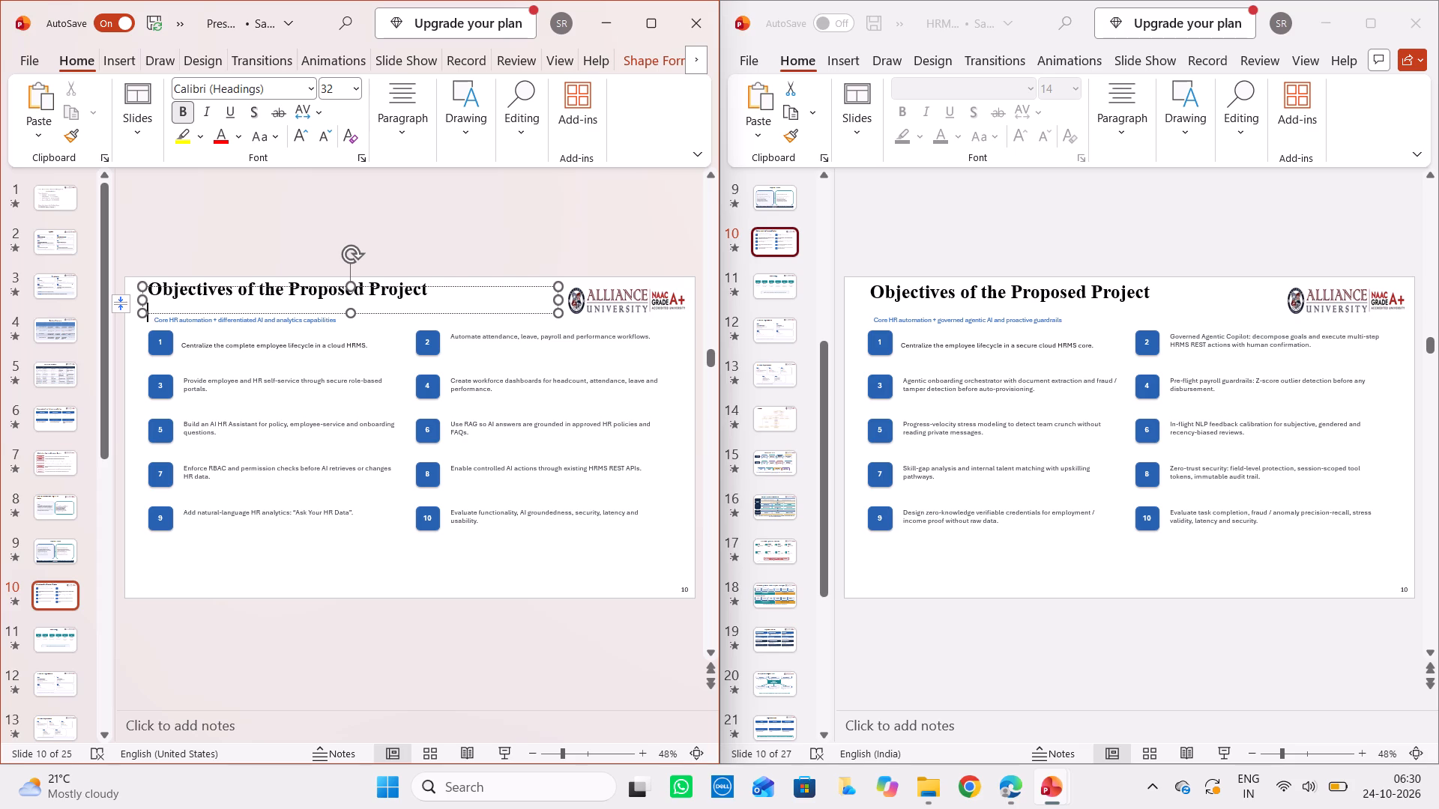
{"action": "left_click_drag", "start_coordinate": [319, 484], "coordinate": [358, 514]}
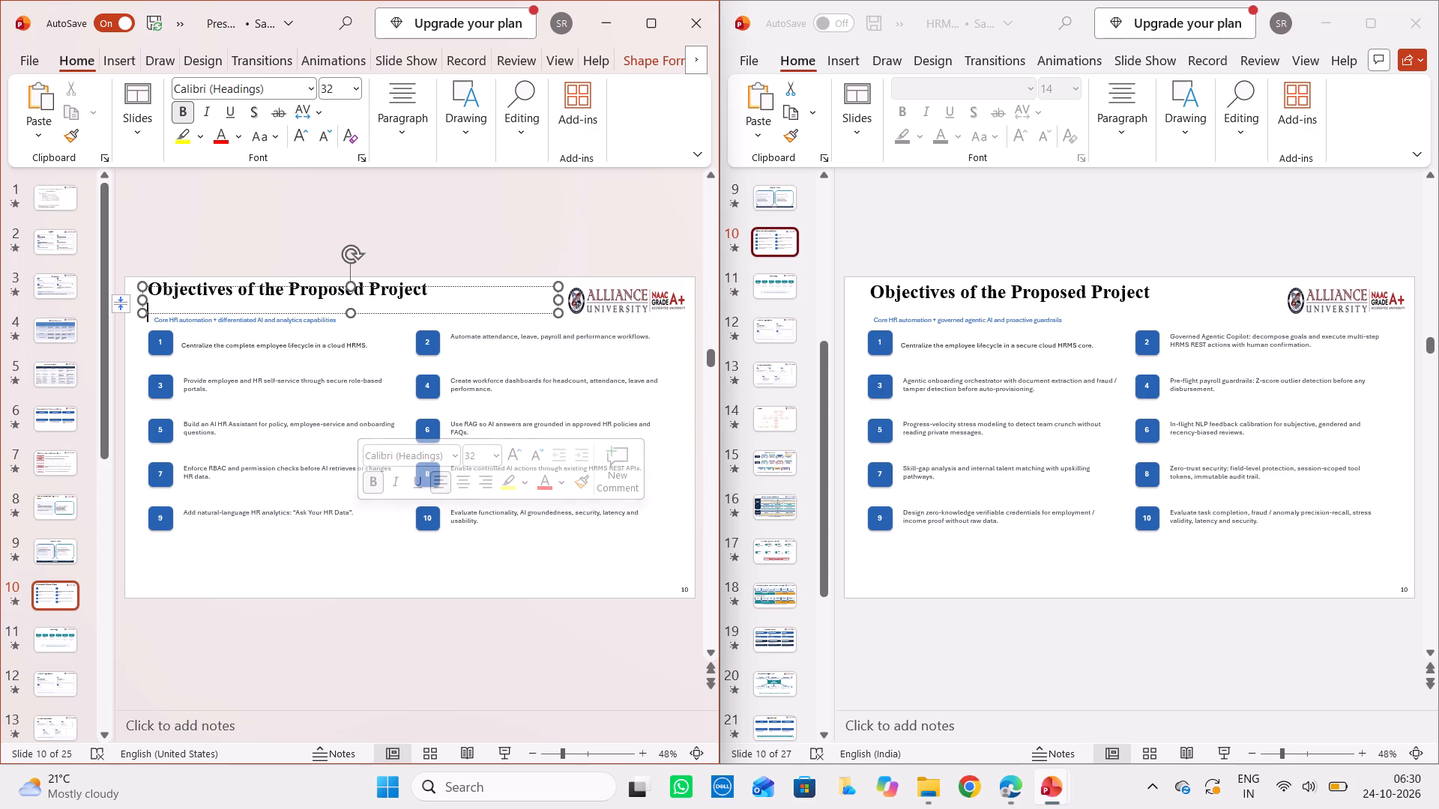
{"action": "left_click_drag", "start_coordinate": [664, 554], "coordinate": [432, 479]}
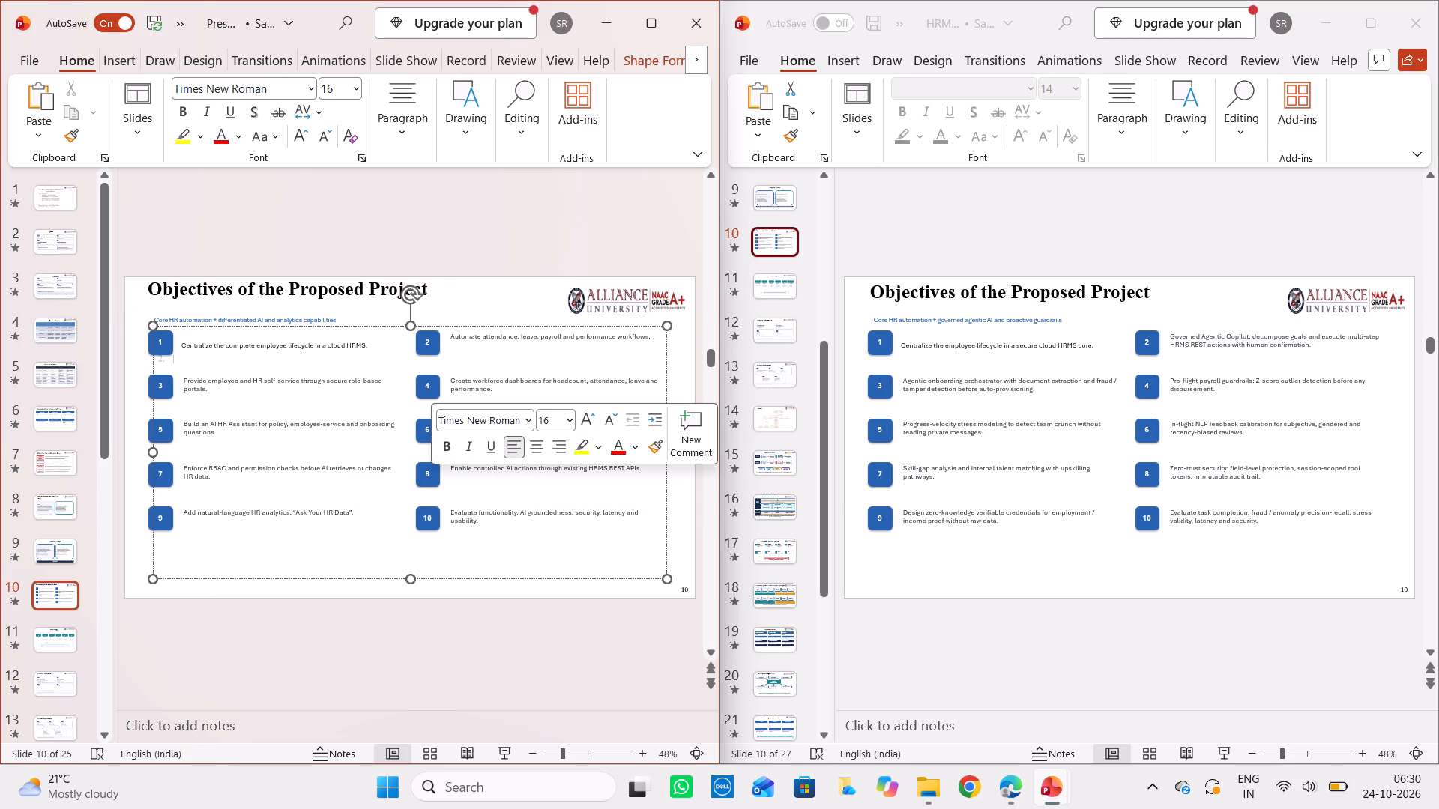
{"action": "key", "text": "ctrl+a"}
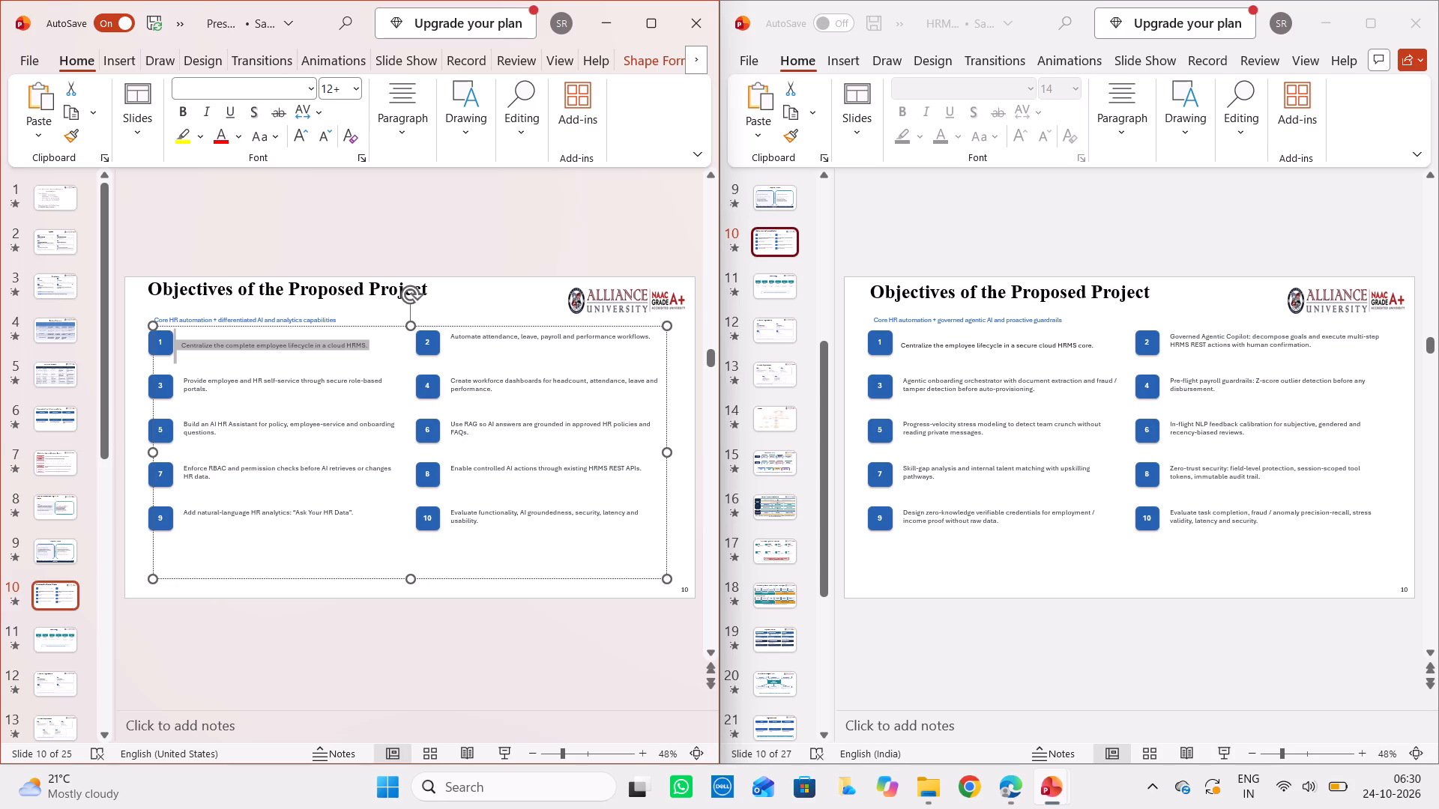
{"action": "left_click", "coordinate": [381, 536]}
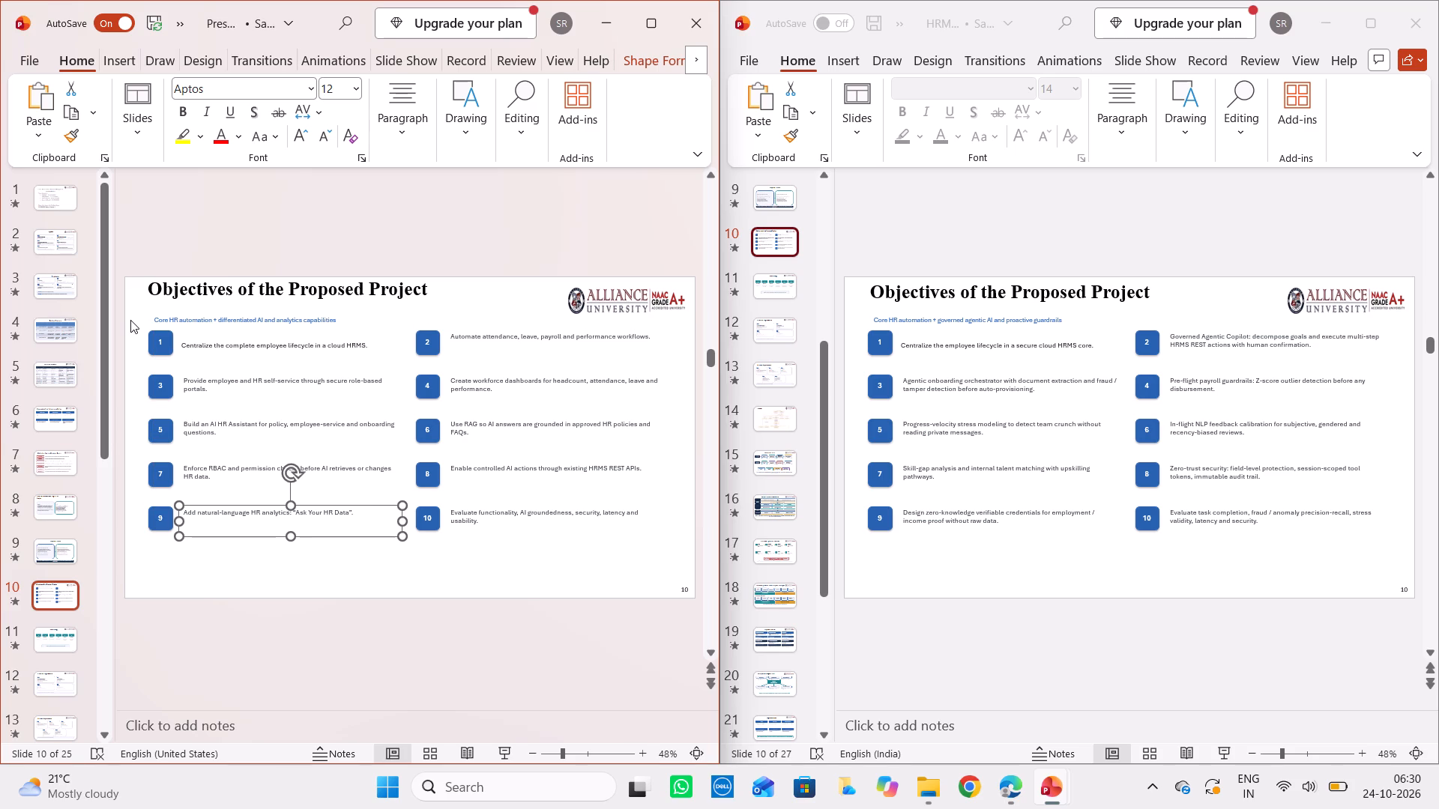
{"action": "left_click", "coordinate": [137, 311]}
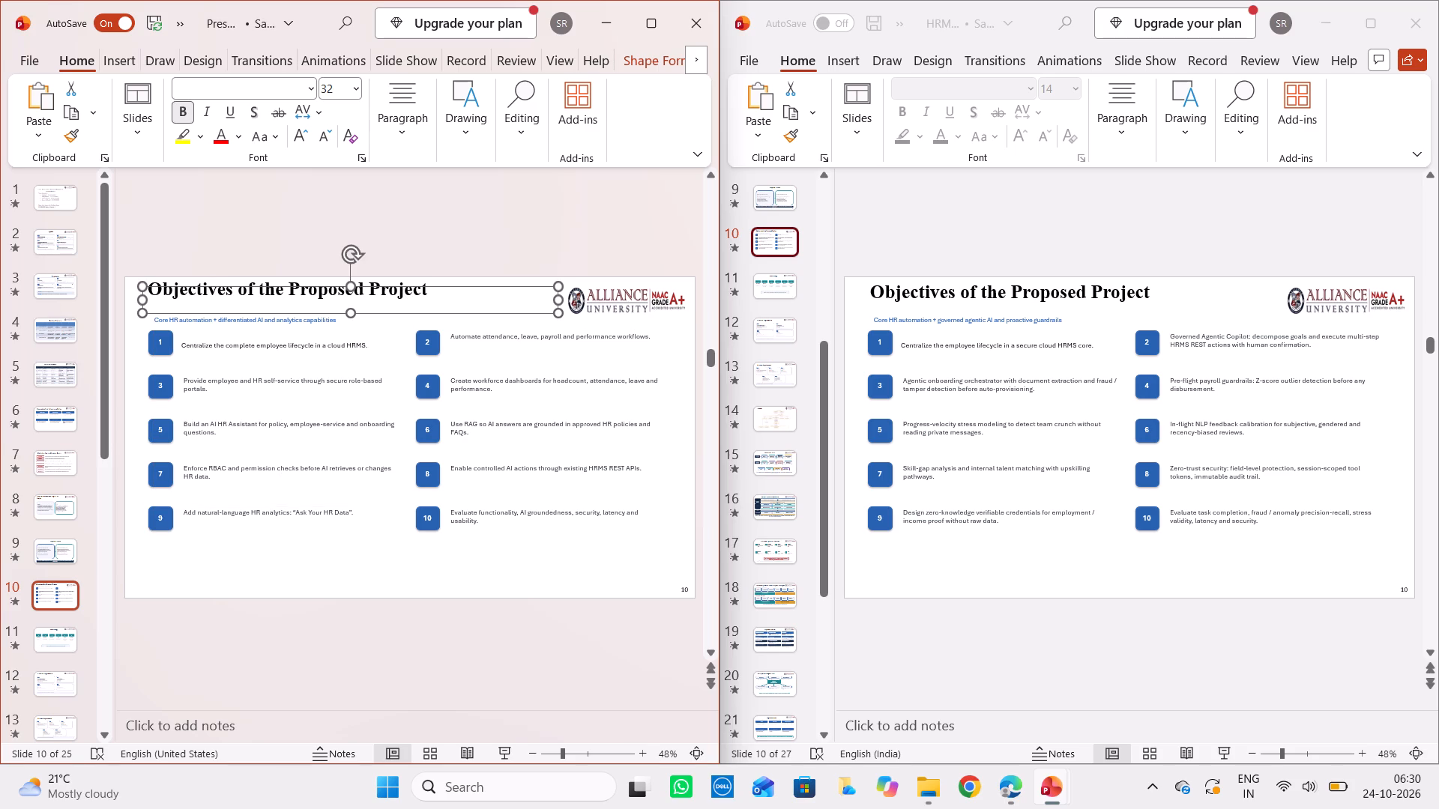
{"action": "left_click_drag", "start_coordinate": [139, 324], "coordinate": [517, 575]}
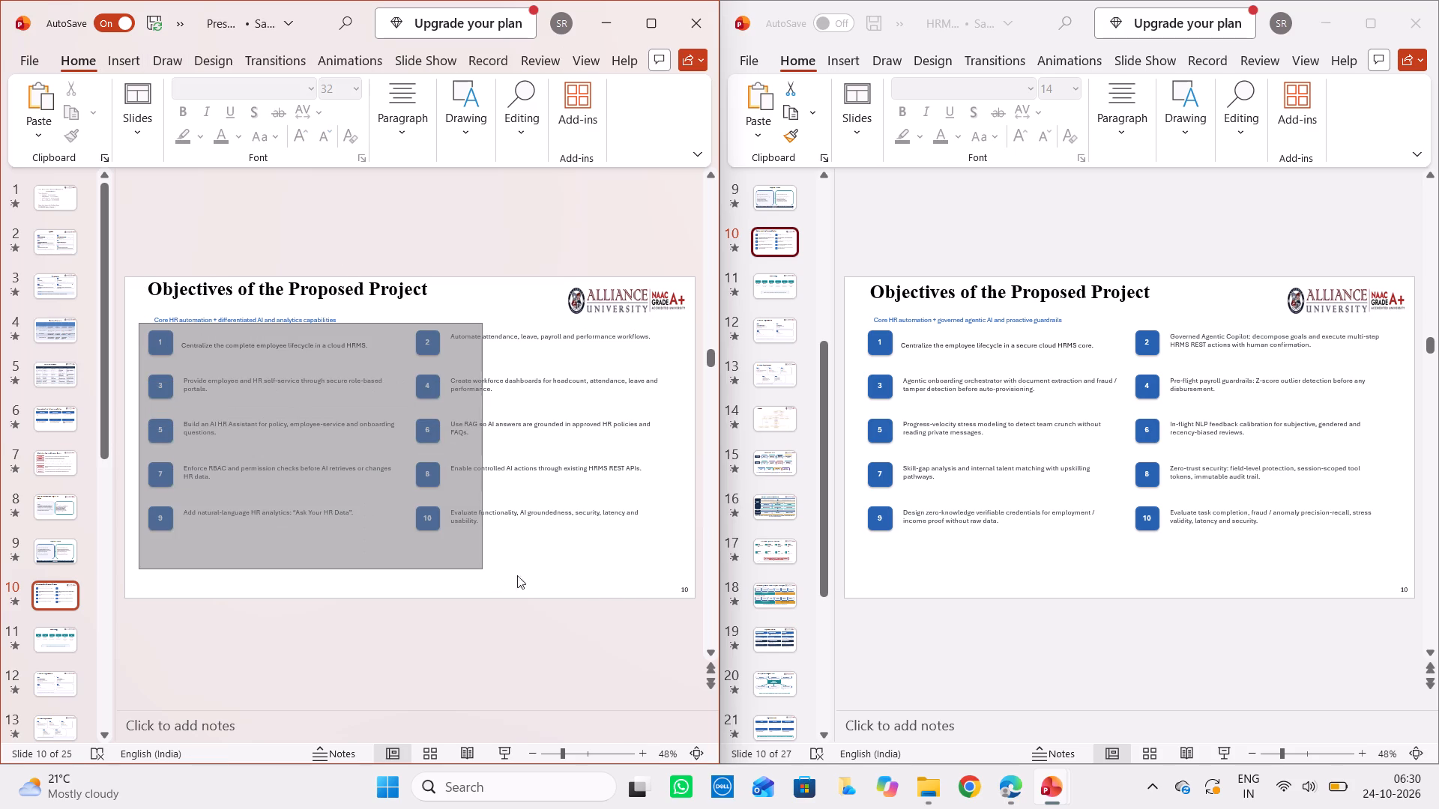
{"action": "left_click_drag", "start_coordinate": [517, 575], "coordinate": [677, 572]}
{"action": "key", "text": "BackSpace"}
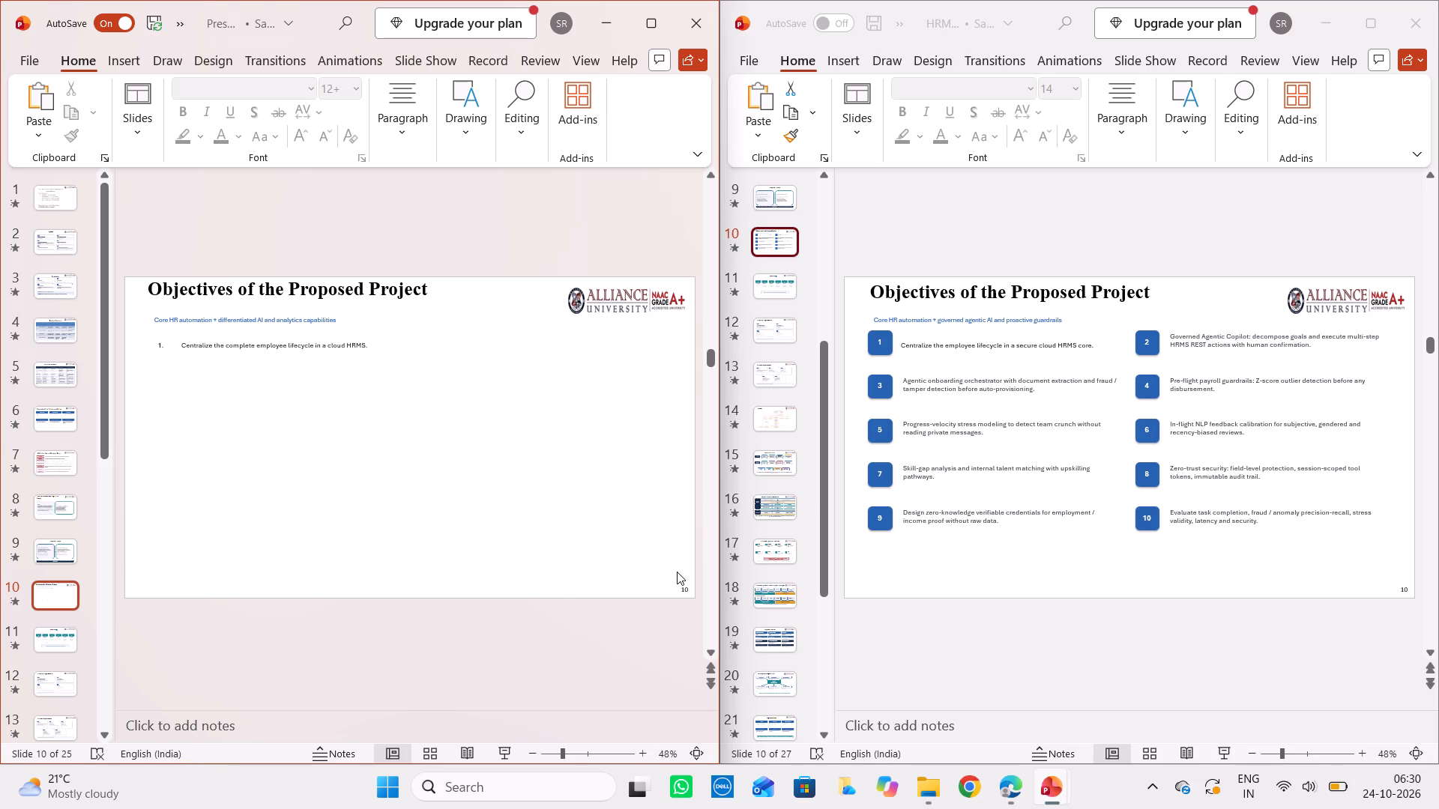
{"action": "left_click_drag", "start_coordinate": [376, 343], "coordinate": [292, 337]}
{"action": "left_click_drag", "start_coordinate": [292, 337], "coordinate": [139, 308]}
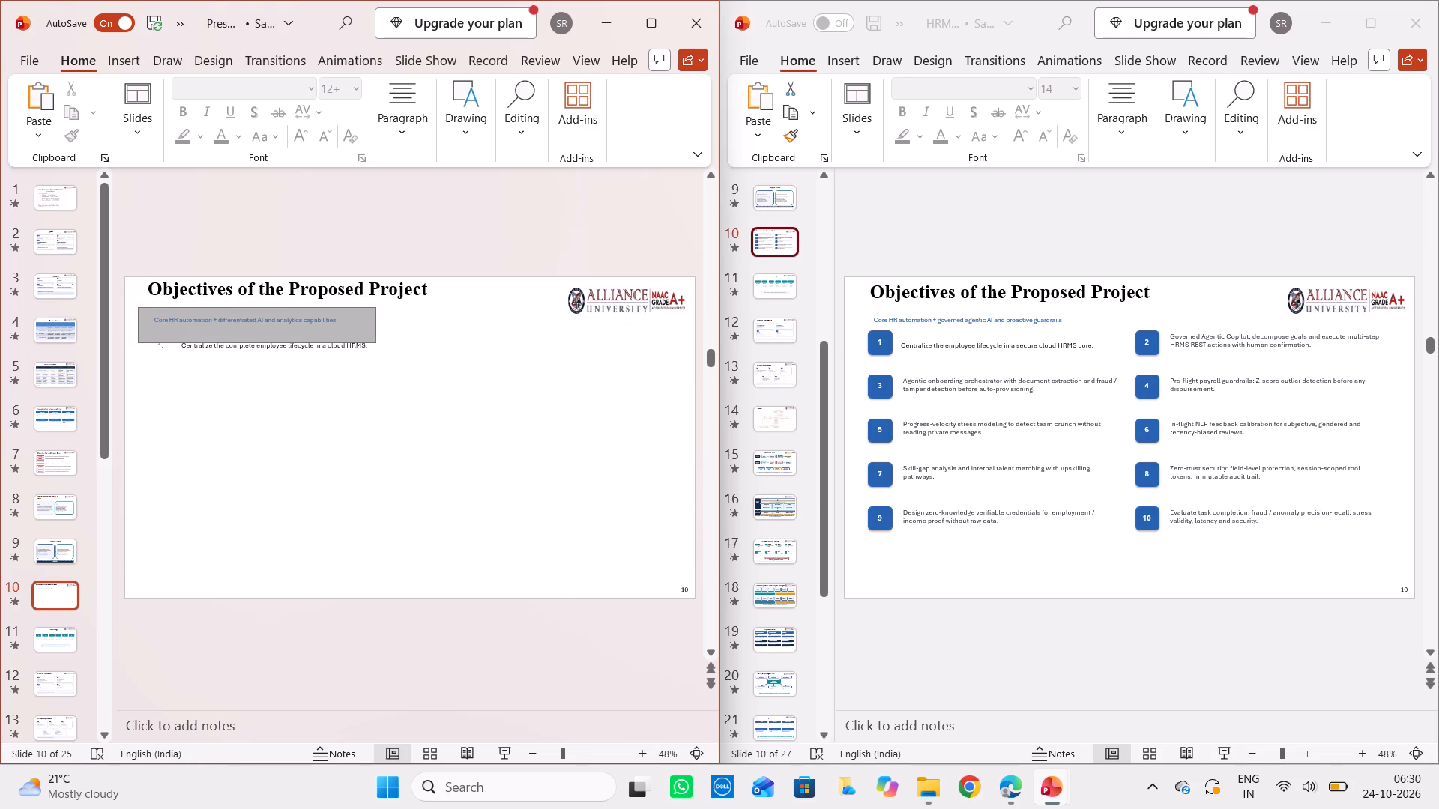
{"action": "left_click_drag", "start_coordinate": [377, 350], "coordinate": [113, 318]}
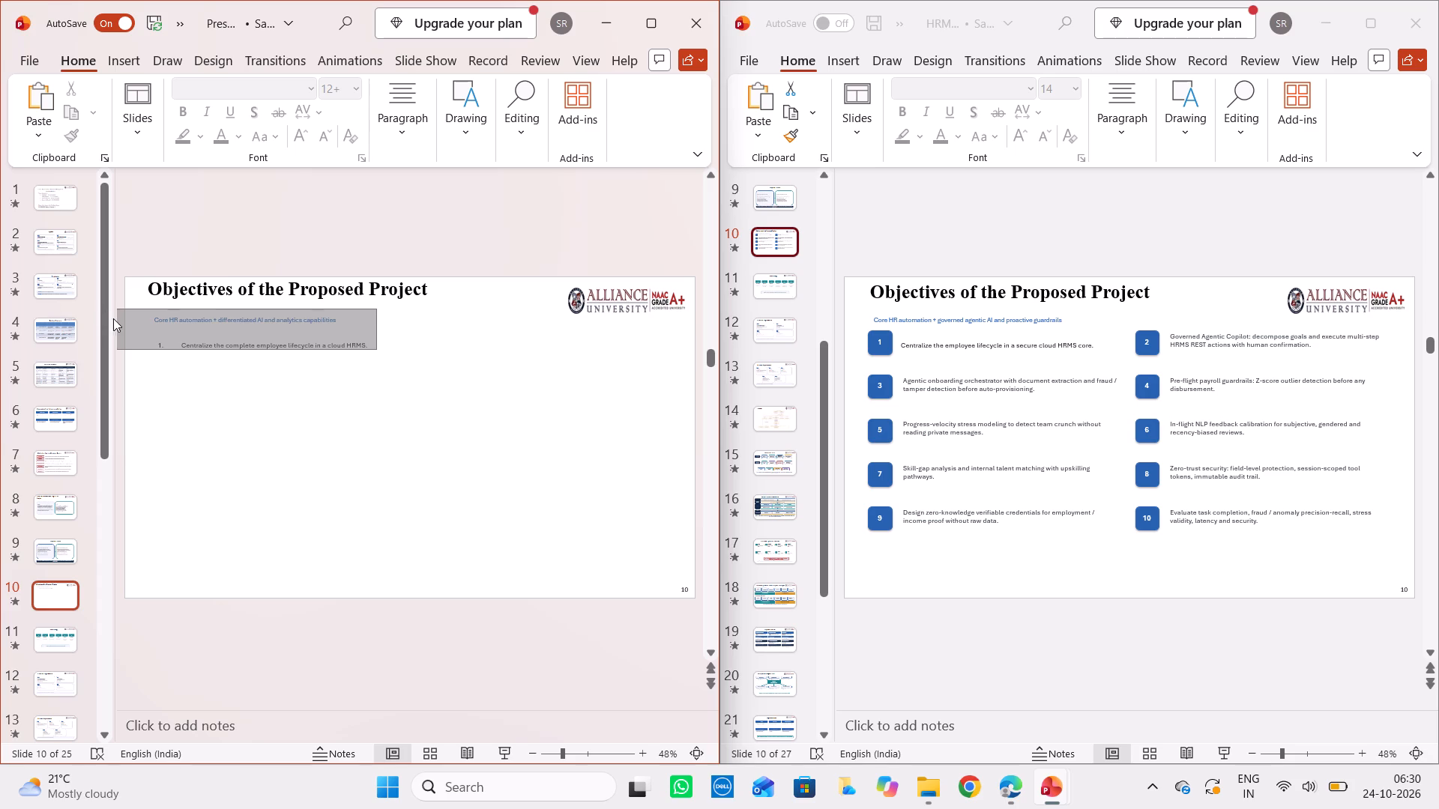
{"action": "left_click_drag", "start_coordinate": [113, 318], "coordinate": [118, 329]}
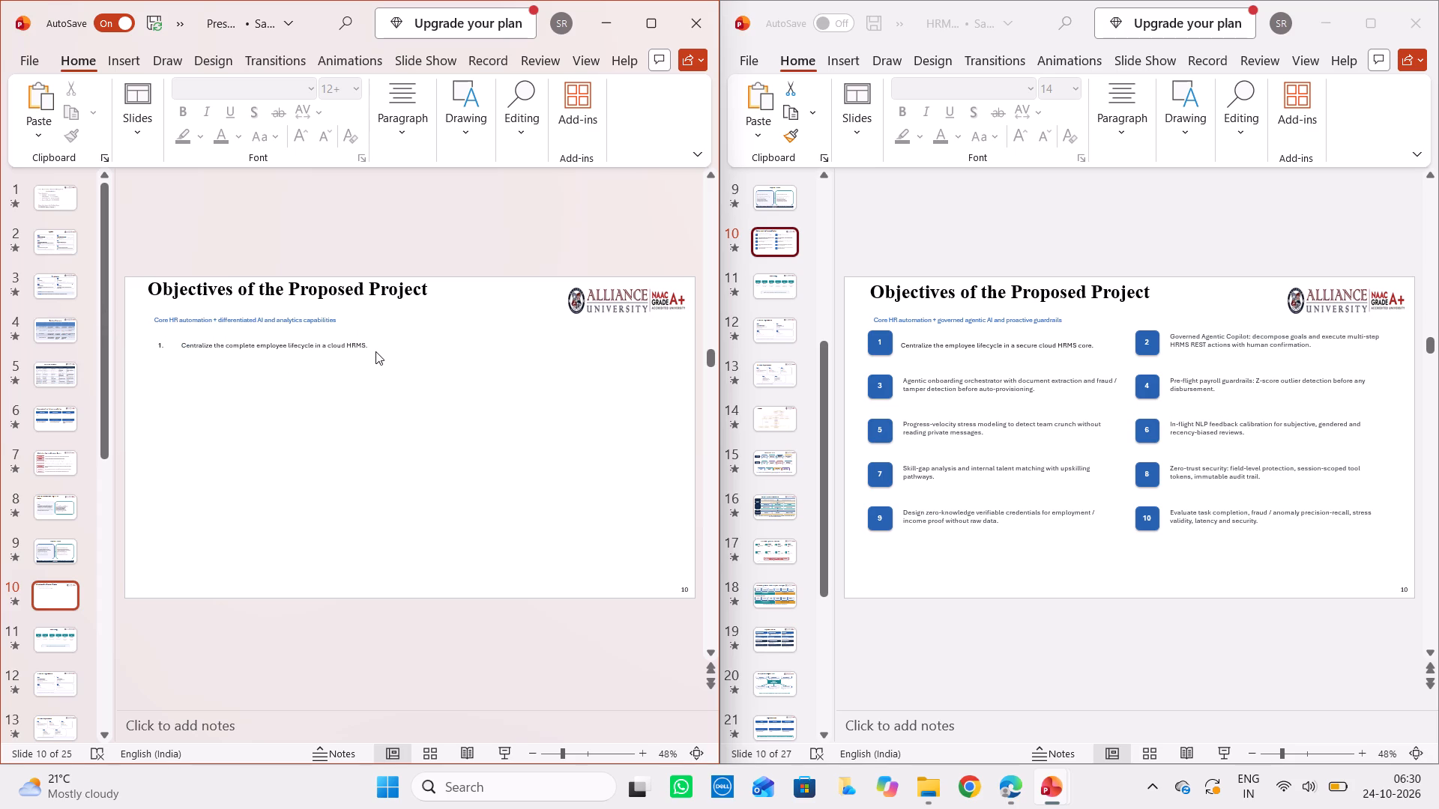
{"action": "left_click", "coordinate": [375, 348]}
Copy the ten numbered badges and objective text boxes from the updated deck's slide 10 onto the original deck's slide 10.
{"action": "left_click_drag", "start_coordinate": [854, 308], "coordinate": [1002, 438]}
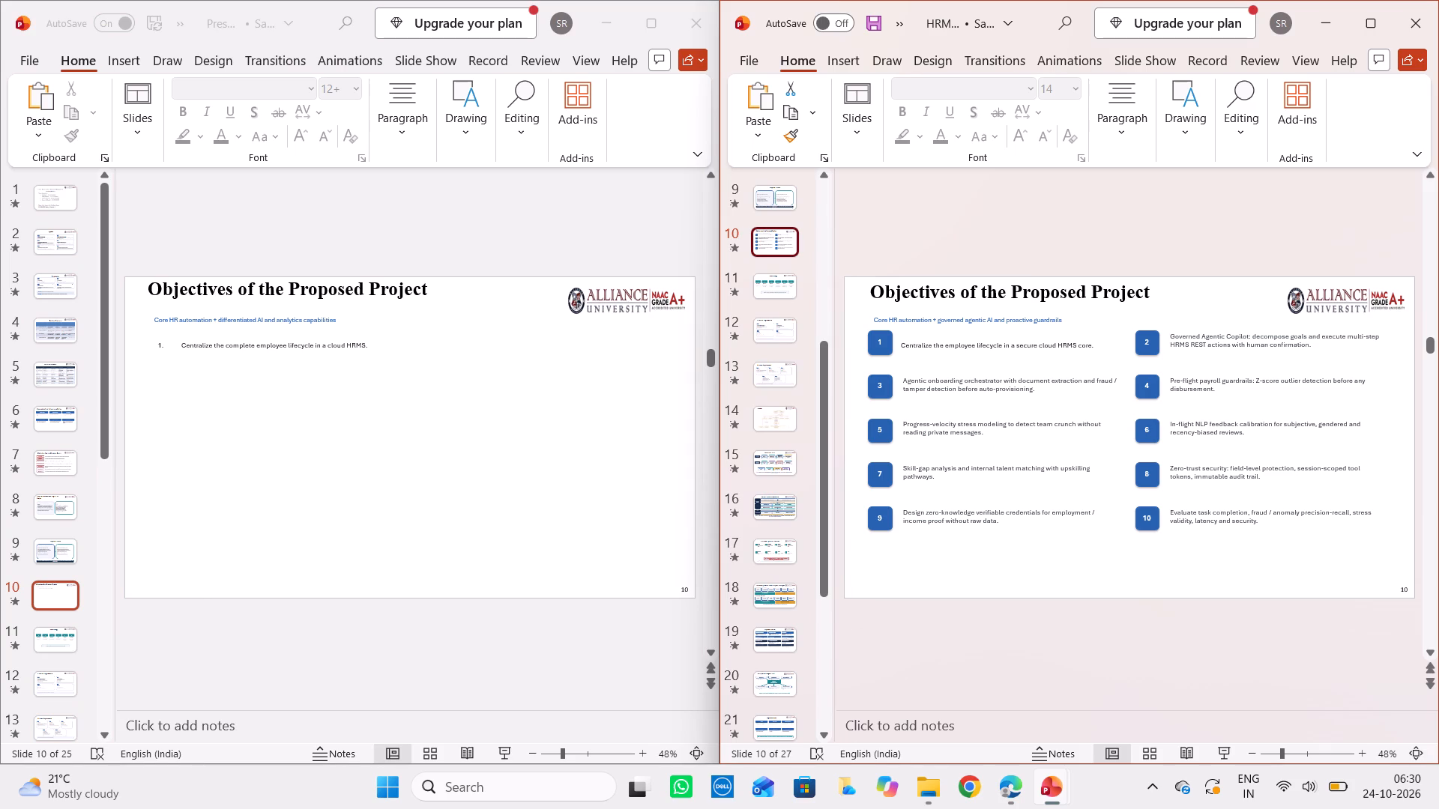
{"action": "left_click", "coordinate": [860, 308]}
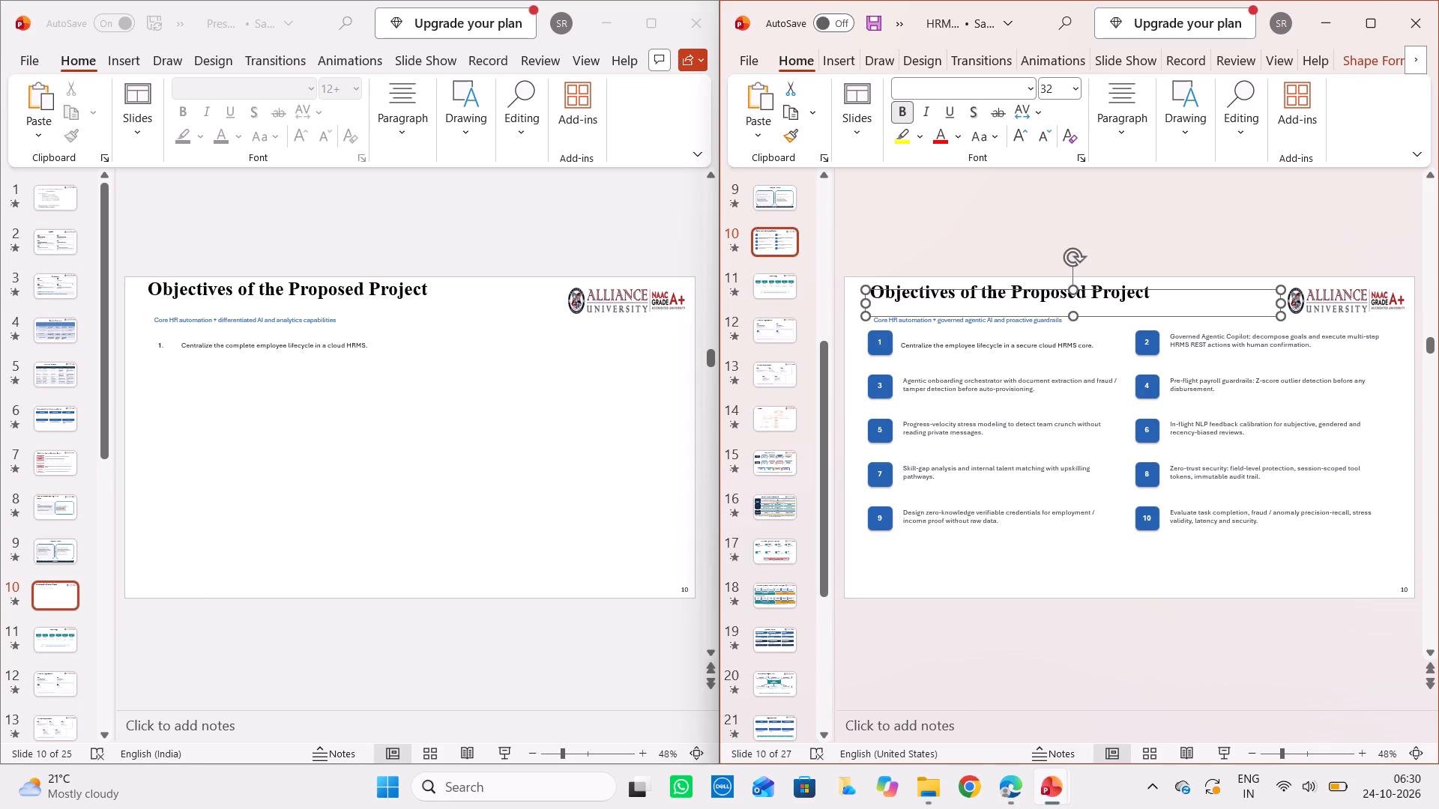
{"action": "left_click_drag", "start_coordinate": [854, 315], "coordinate": [1140, 505]}
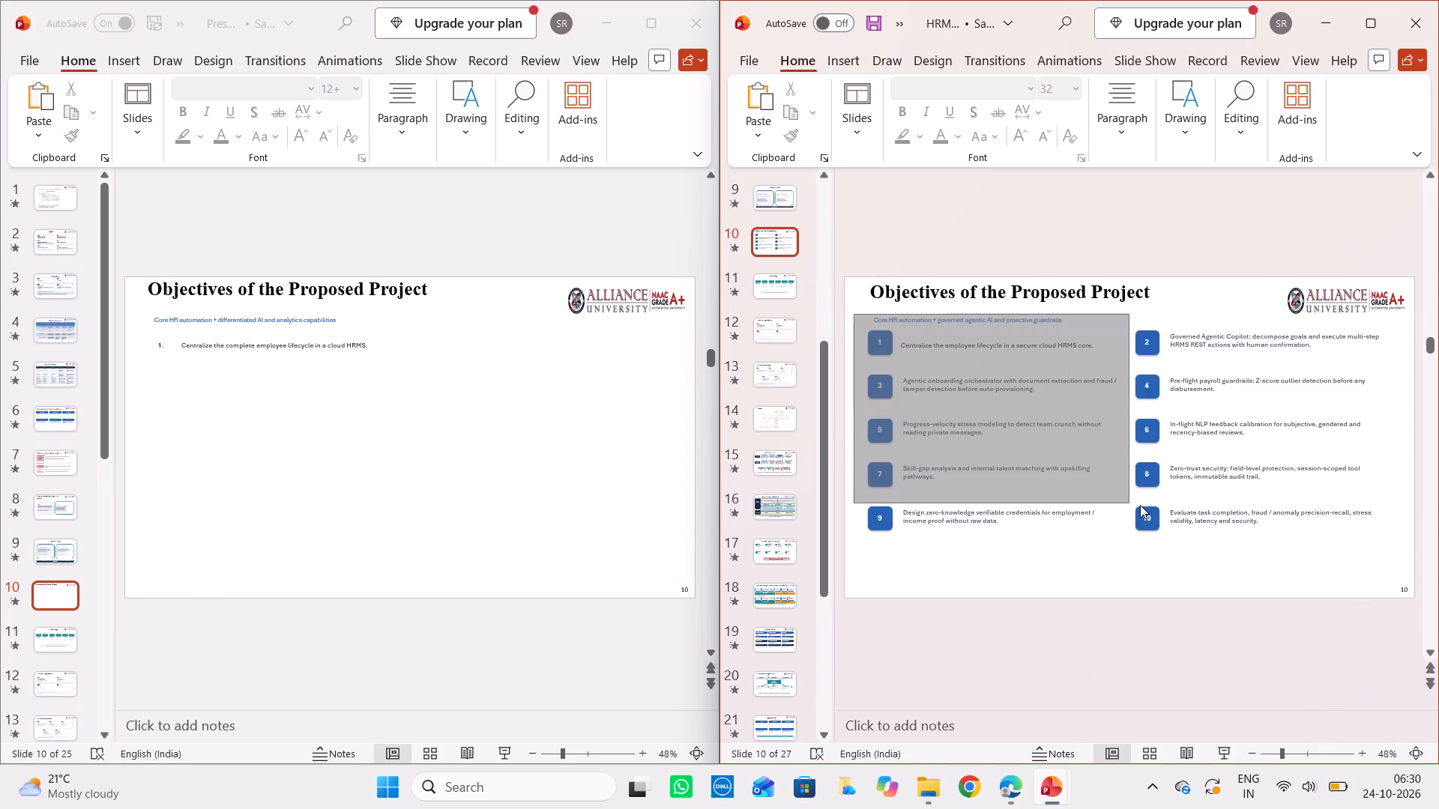
{"action": "left_click_drag", "start_coordinate": [1140, 505], "coordinate": [1411, 569]}
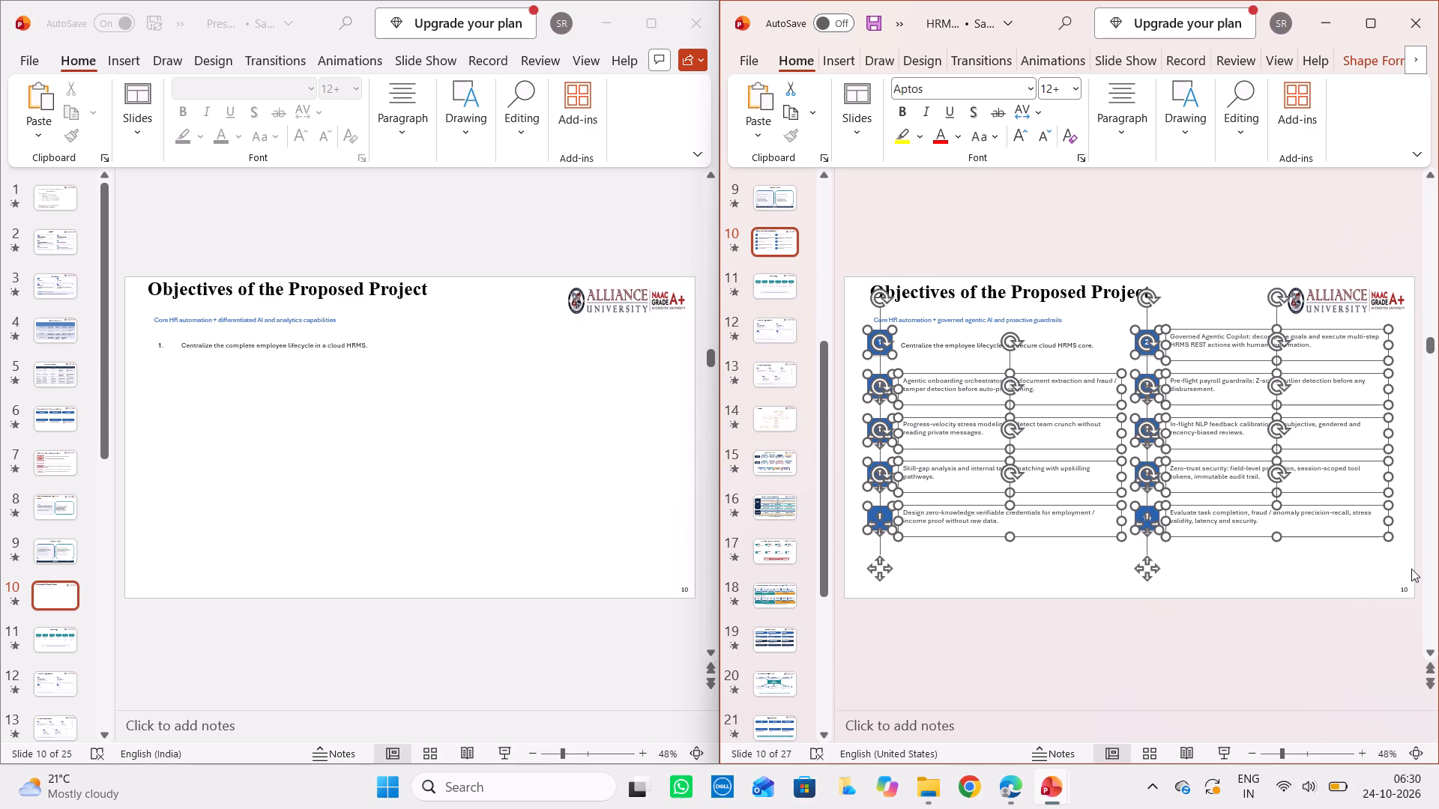
{"action": "key", "text": "ctrl+c"}
{"action": "left_click", "coordinate": [298, 345]}
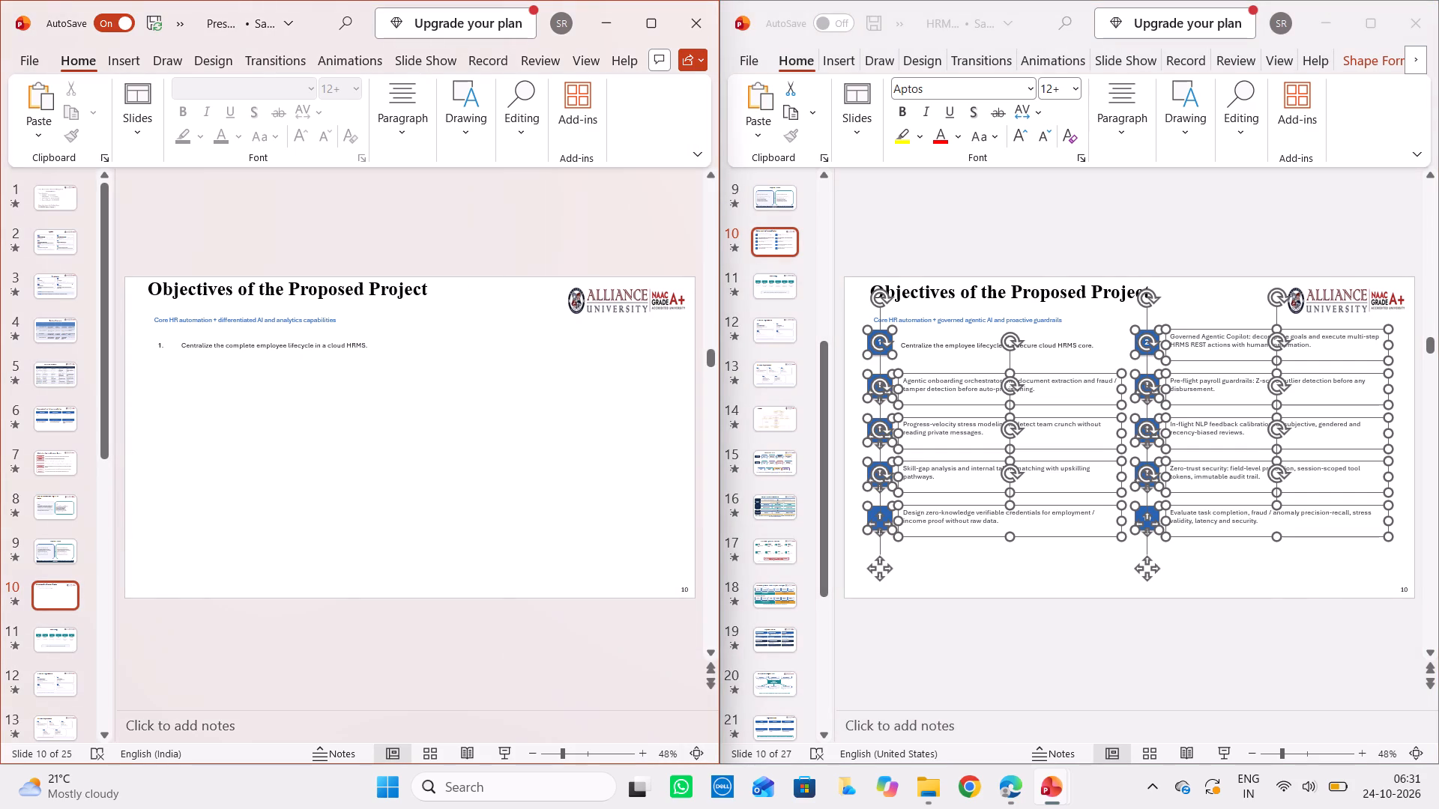
{"action": "key", "text": "ctrl+v"}
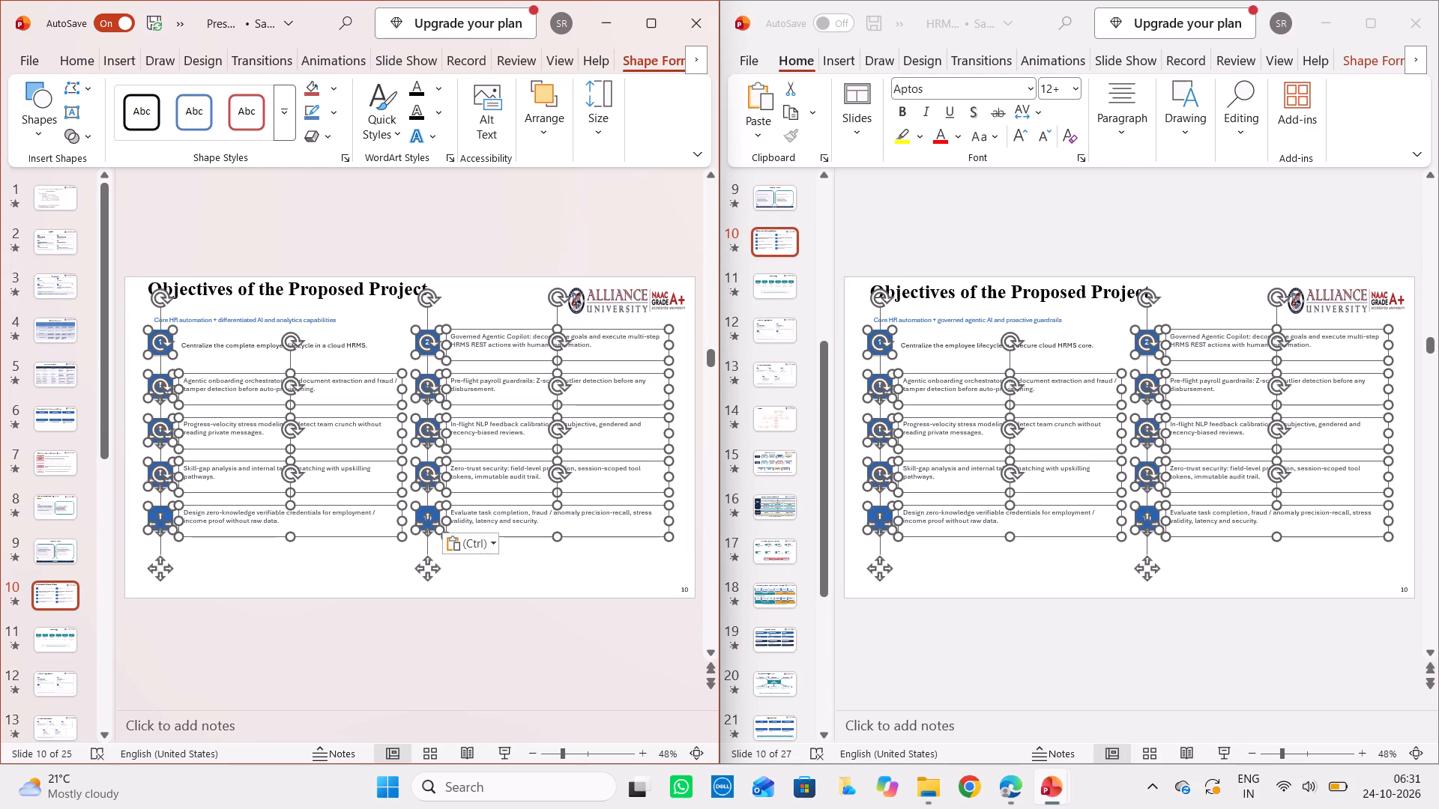
Delete the objective 1 sentence beside badge 1 on the original deck's slide 10, keeping the badge and text placeholder.
{"action": "left_click", "coordinate": [265, 345]}
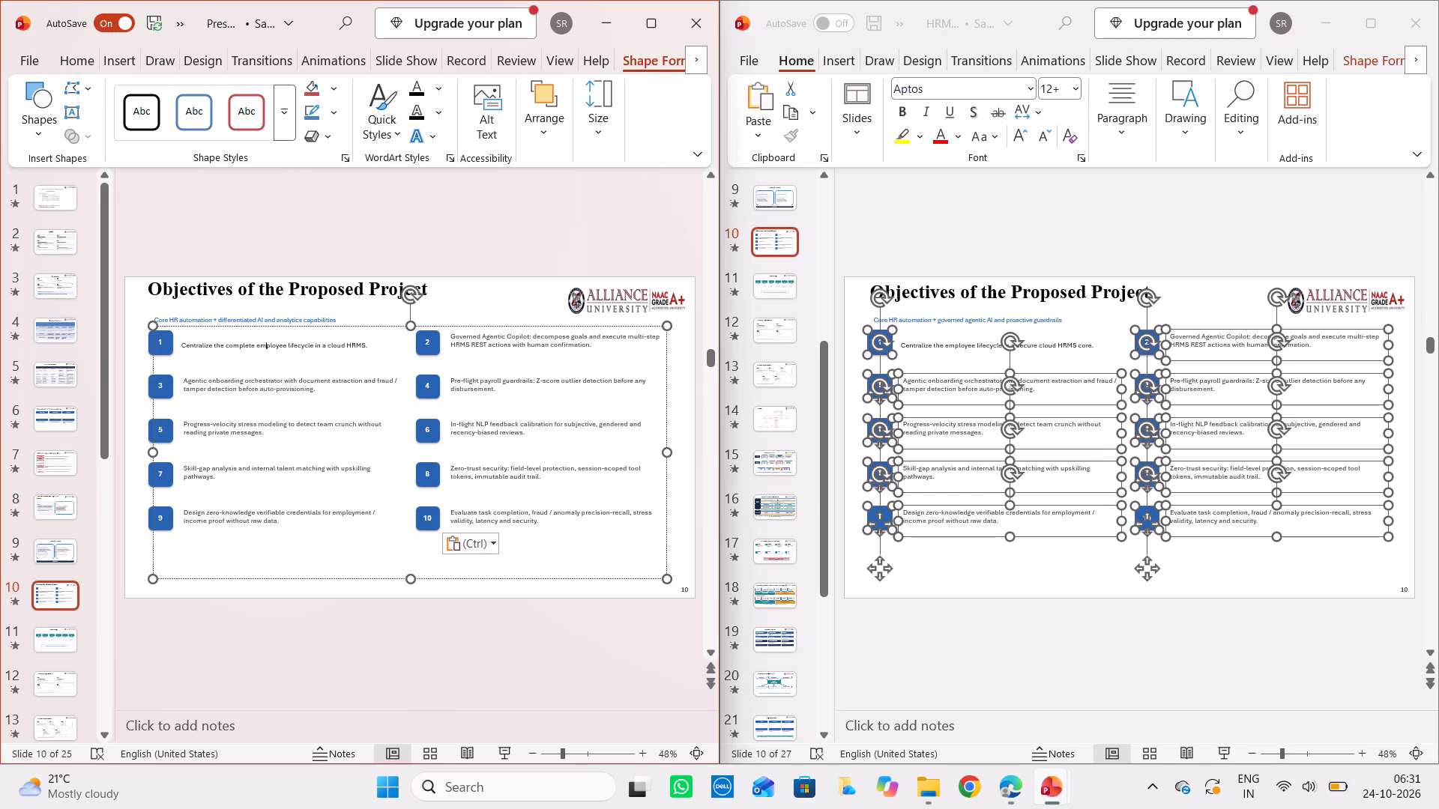
{"action": "left_click_drag", "start_coordinate": [393, 500], "coordinate": [395, 517]}
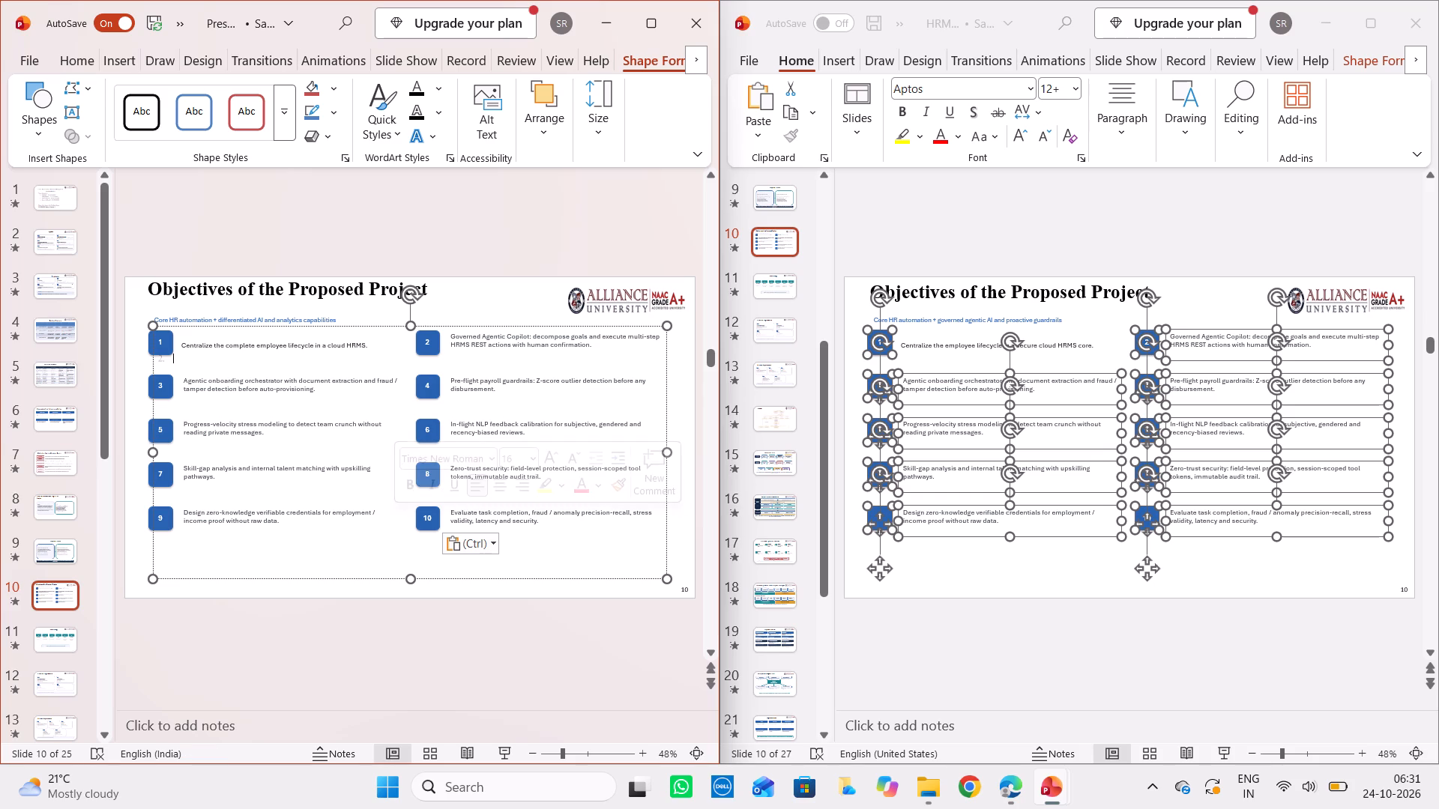
{"action": "left_click", "coordinate": [368, 347]}
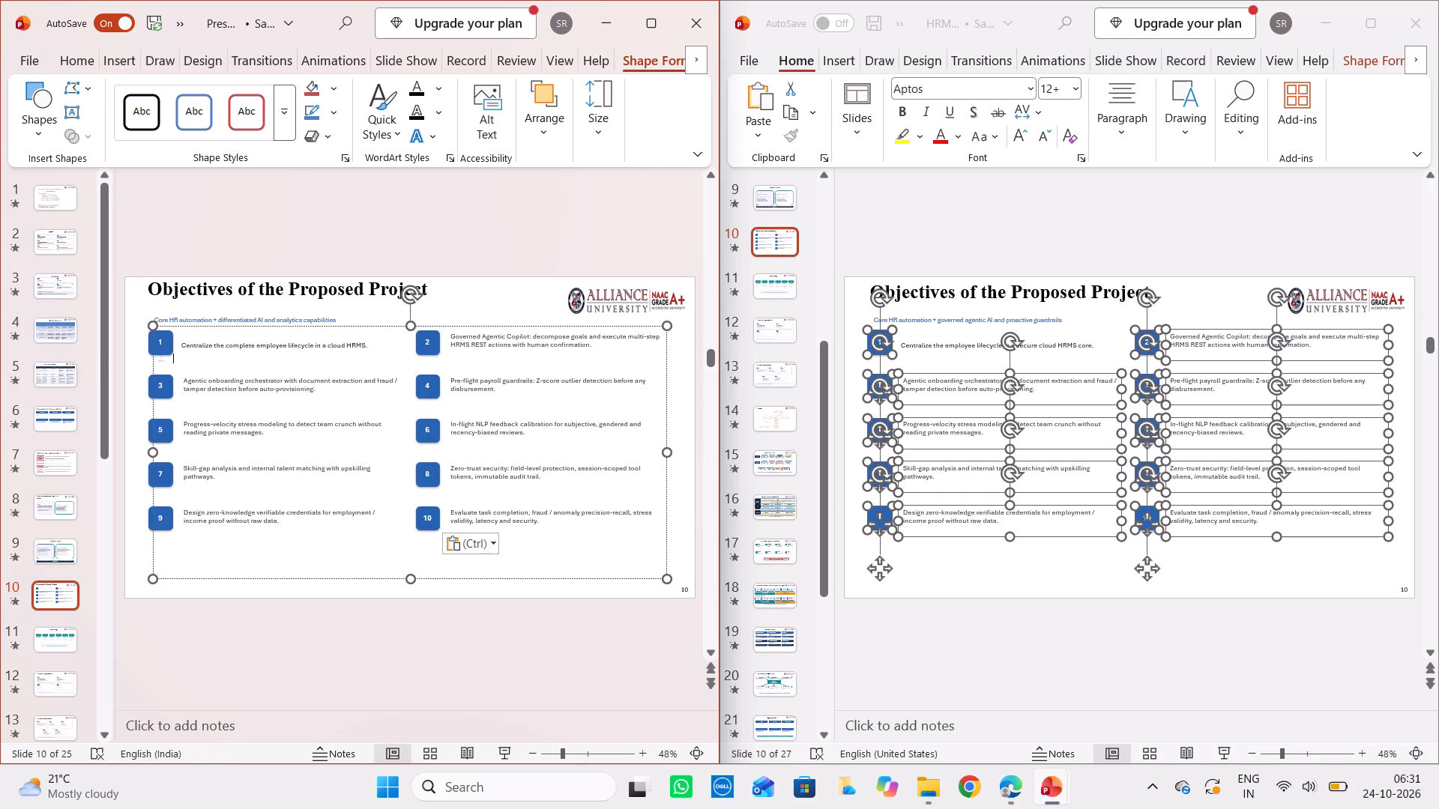
{"action": "key", "text": "BackSpace"}
{"action": "key", "text": "BackSpace"}
{"action": "key", "text": "BackSpace"}
{"action": "key", "text": "BackSpace"}
{"action": "key", "text": "BackSpace"}
{"action": "key", "text": "BackSpace"}
{"action": "key", "text": "BackSpace"}
{"action": "key", "text": "BackSpace"}
{"action": "key", "text": "BackSpace"}
{"action": "key", "text": "BackSpace"}
{"action": "key", "text": "BackSpace"}
{"action": "key", "text": "BackSpace"}
{"action": "key", "text": "BackSpace"}
{"action": "key", "text": "BackSpace"}
{"action": "key", "text": "BackSpace"}
{"action": "key", "text": "BackSpace"}
{"action": "key", "text": "BackSpace"}
{"action": "key", "text": "BackSpace"}
{"action": "key", "text": "BackSpace"}
{"action": "key", "text": "BackSpace"}
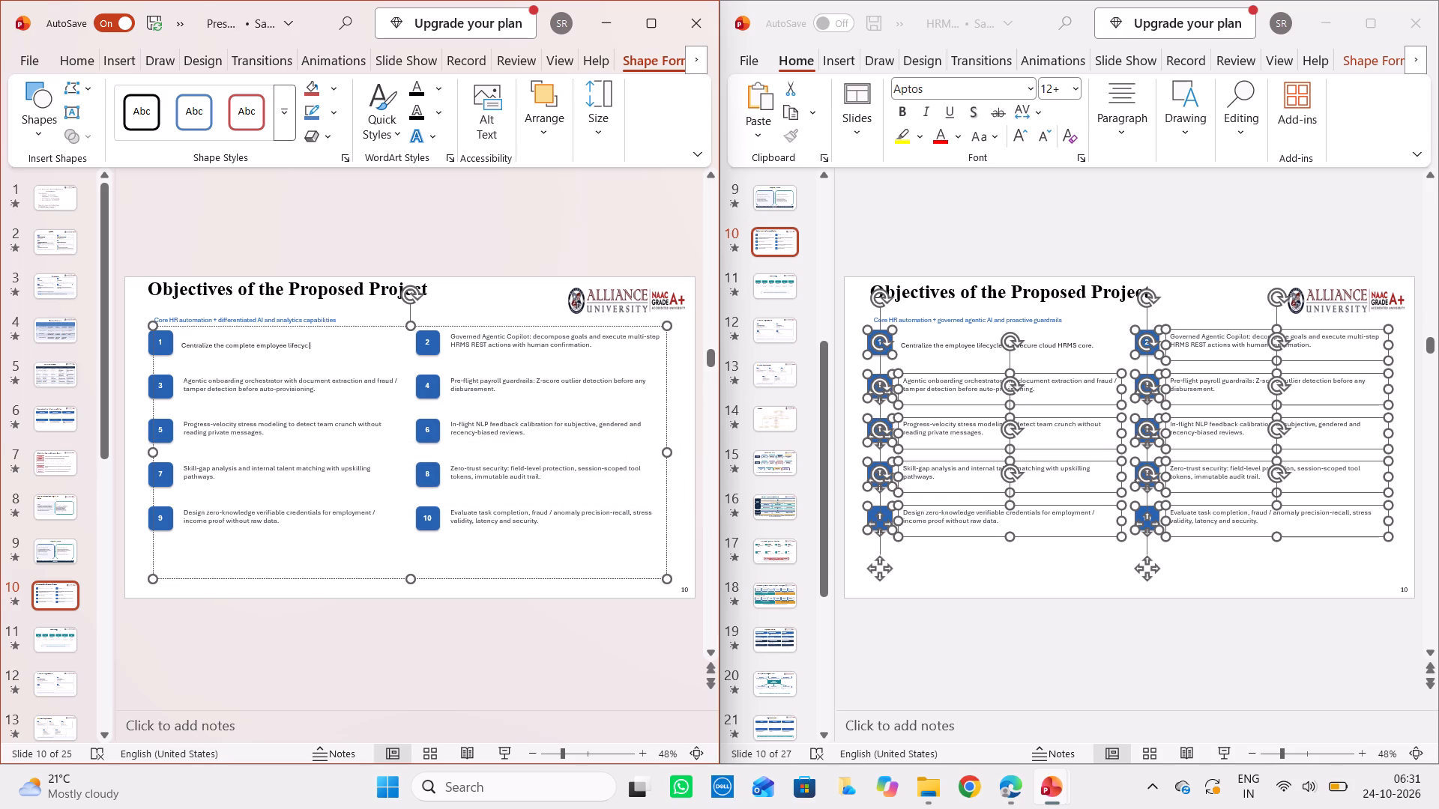
{"action": "key", "text": "BackSpace"}
{"action": "key", "text": "BackSpace"}
{"action": "key", "text": "BackSpace"}
{"action": "key", "text": "BackSpace"}
{"action": "key", "text": "BackSpace"}
{"action": "key", "text": "BackSpace"}
{"action": "key", "text": "BackSpace"}
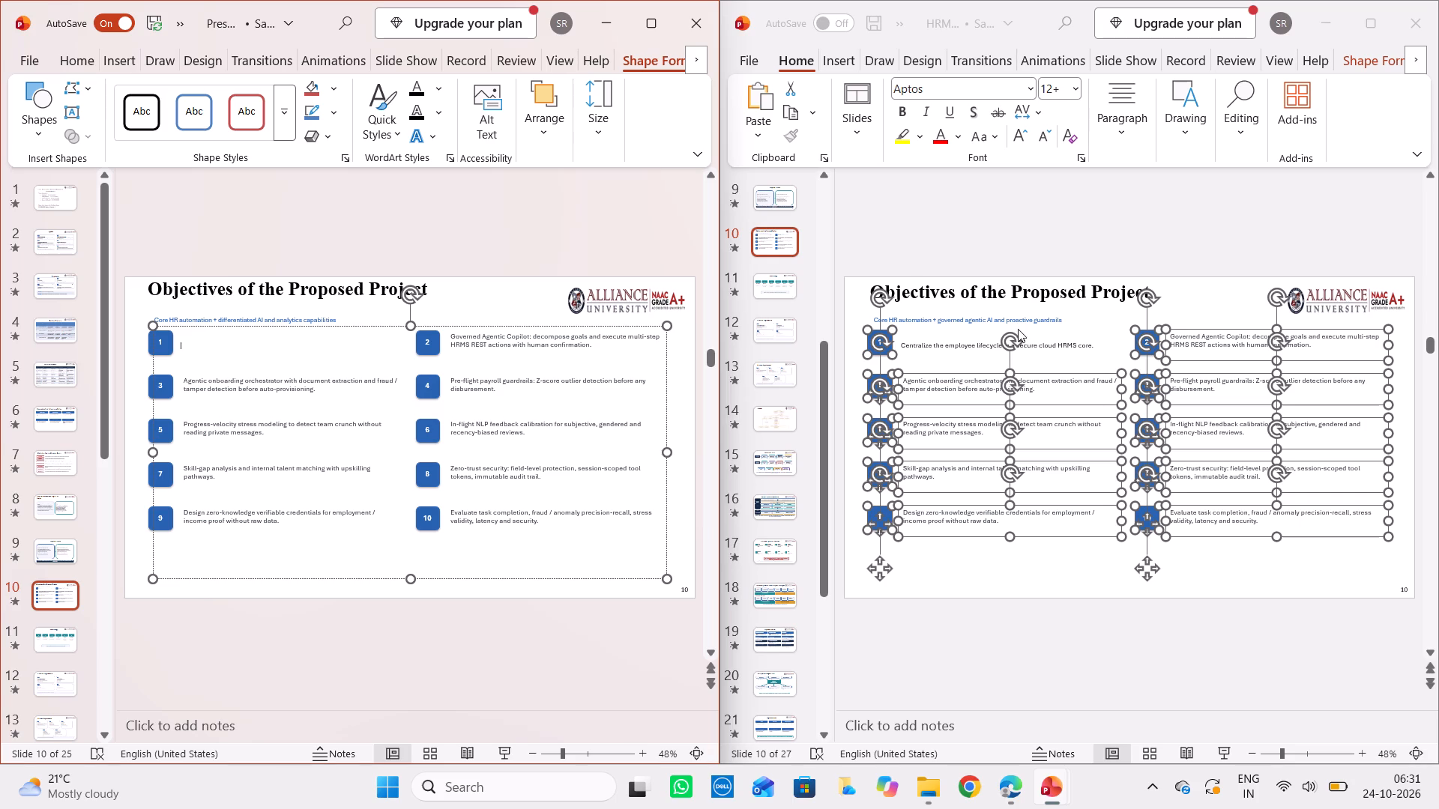
Copy "Centralize the employee lifecycle in a secure cloud HRMS core." from the updated deck's slide 10 into the original's emptied objective 1.
{"action": "left_click", "coordinate": [977, 342]}
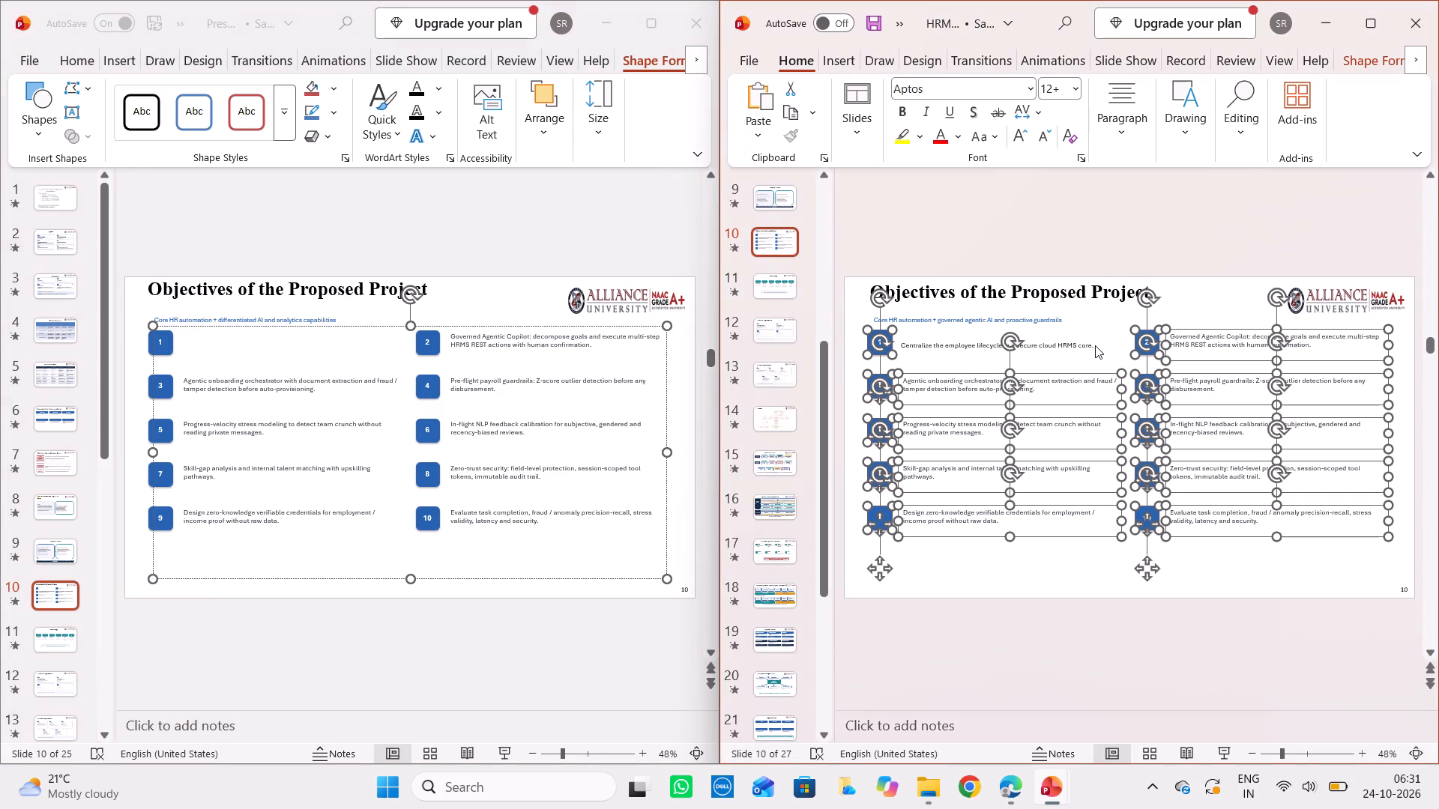
{"action": "left_click_drag", "start_coordinate": [1095, 345], "coordinate": [904, 349]}
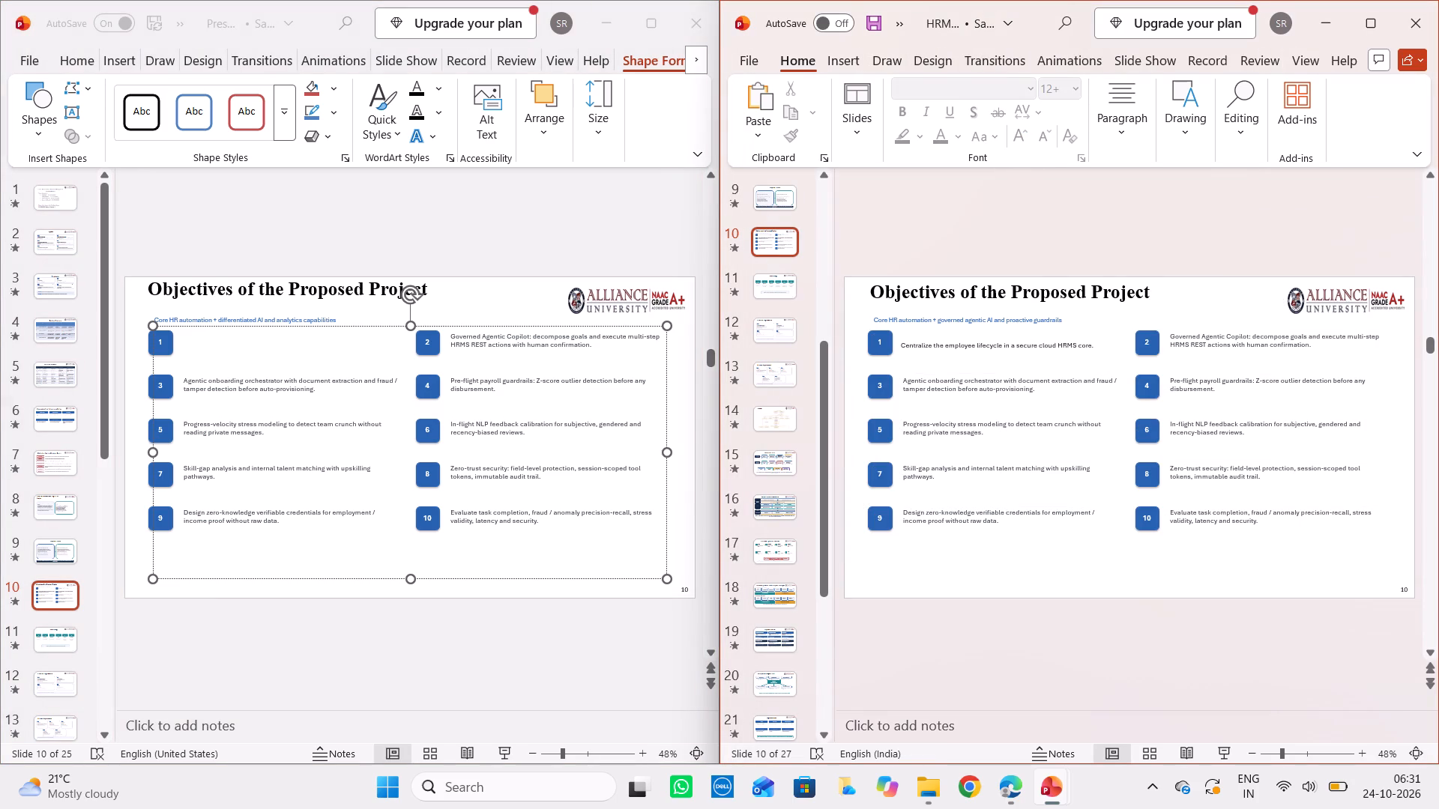
{"action": "left_click", "coordinate": [1067, 330]}
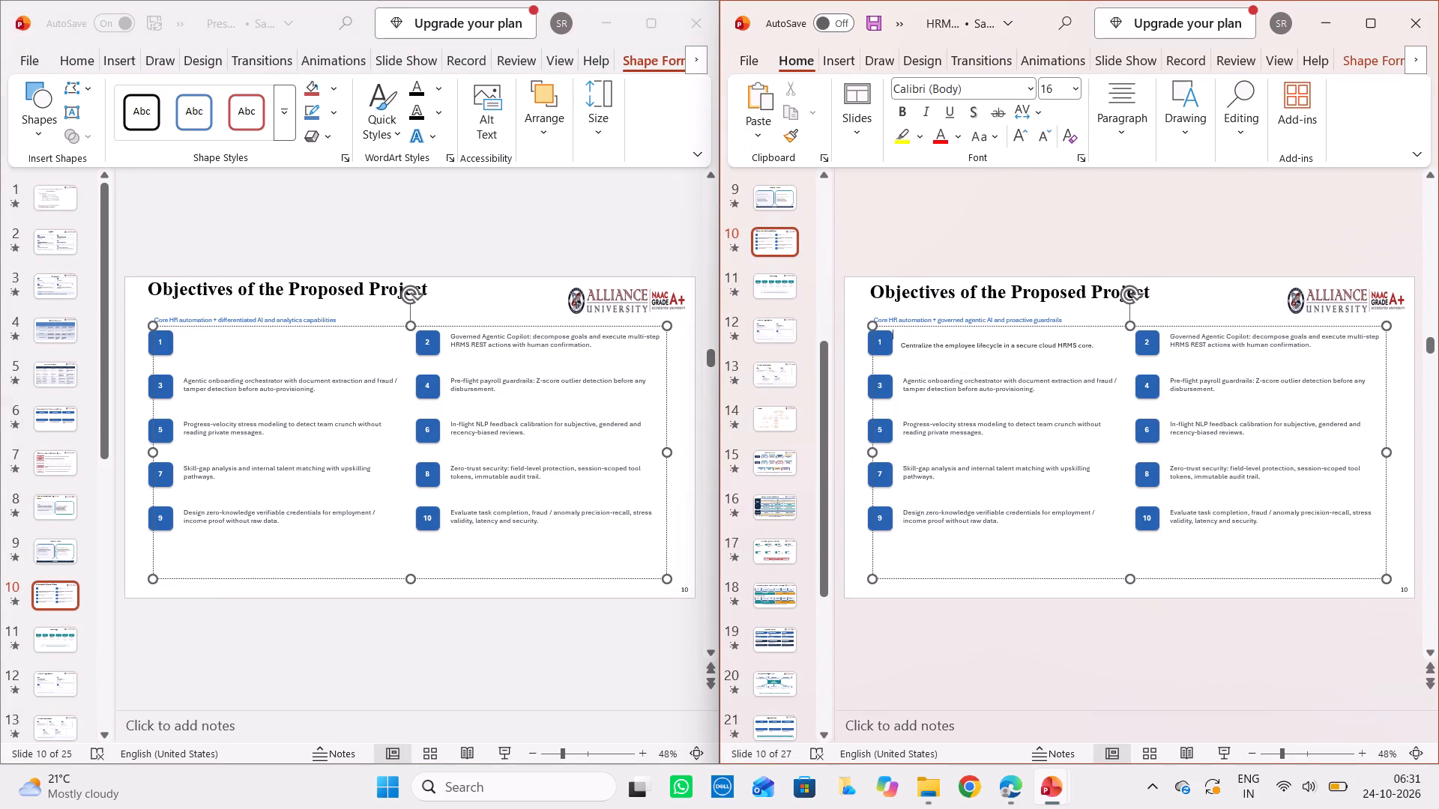
{"action": "left_click_drag", "start_coordinate": [1096, 344], "coordinate": [895, 348]}
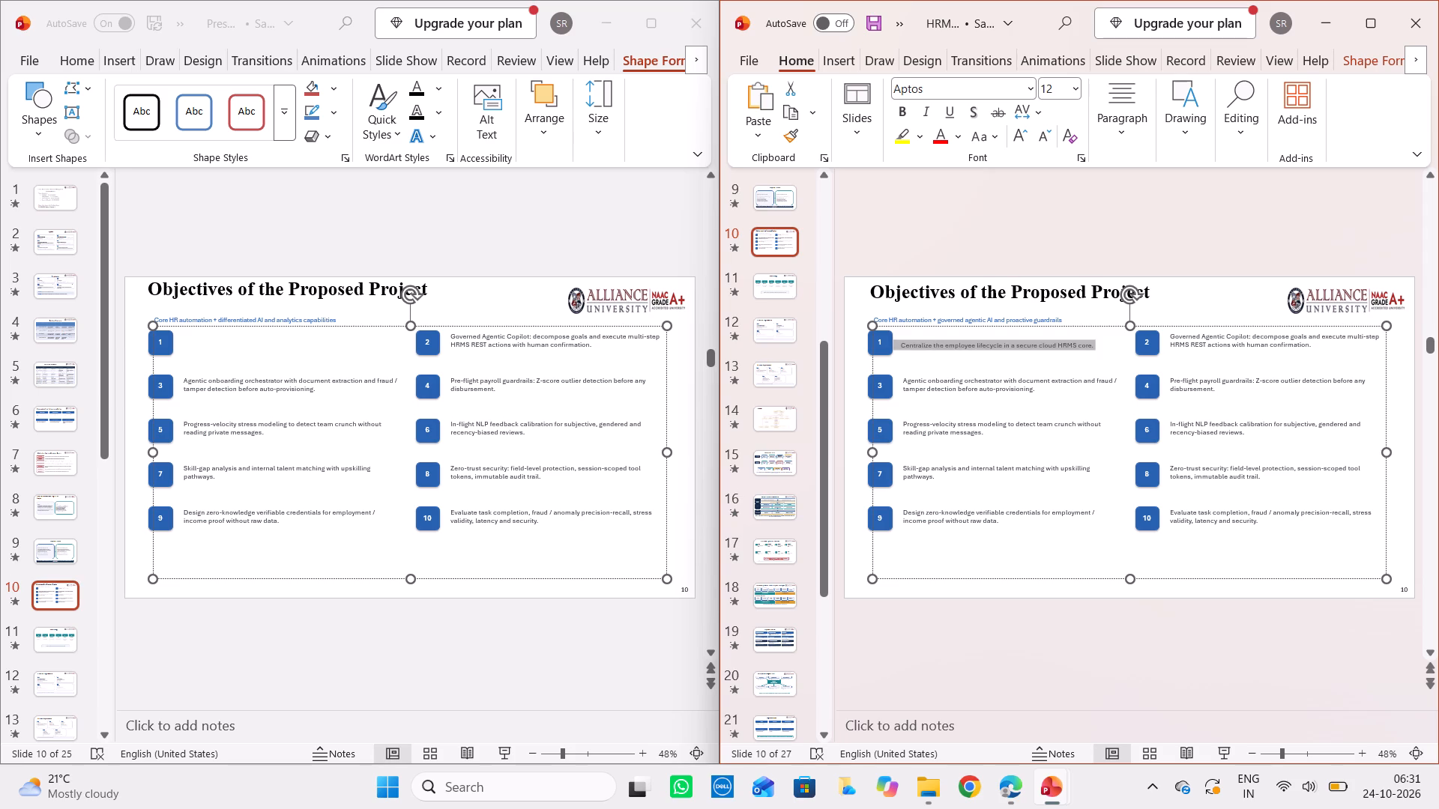
{"action": "left_click_drag", "start_coordinate": [895, 348], "coordinate": [898, 344]}
{"action": "key", "text": "ctrl+c"}
{"action": "left_click", "coordinate": [182, 342]}
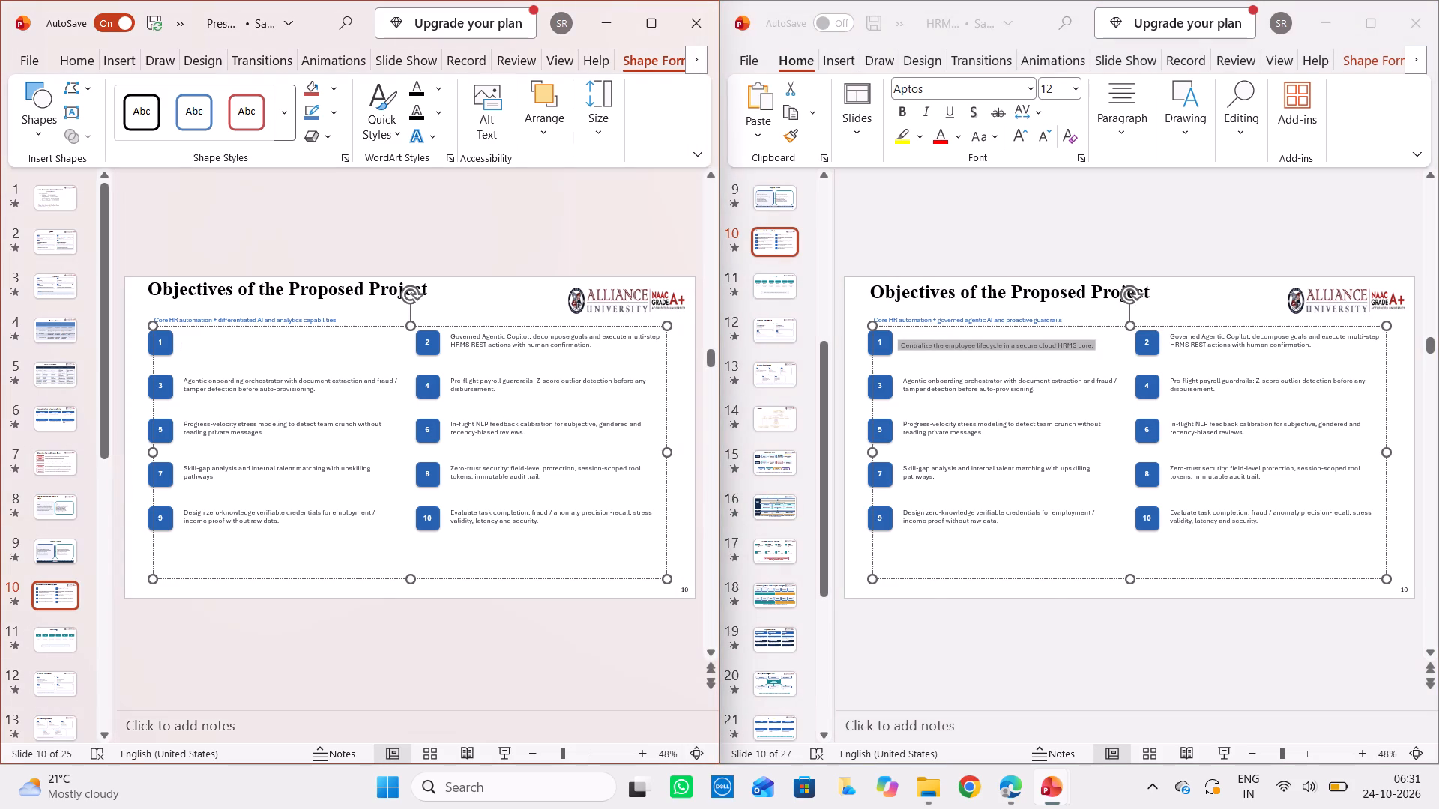
{"action": "key", "text": "ctrl+v"}
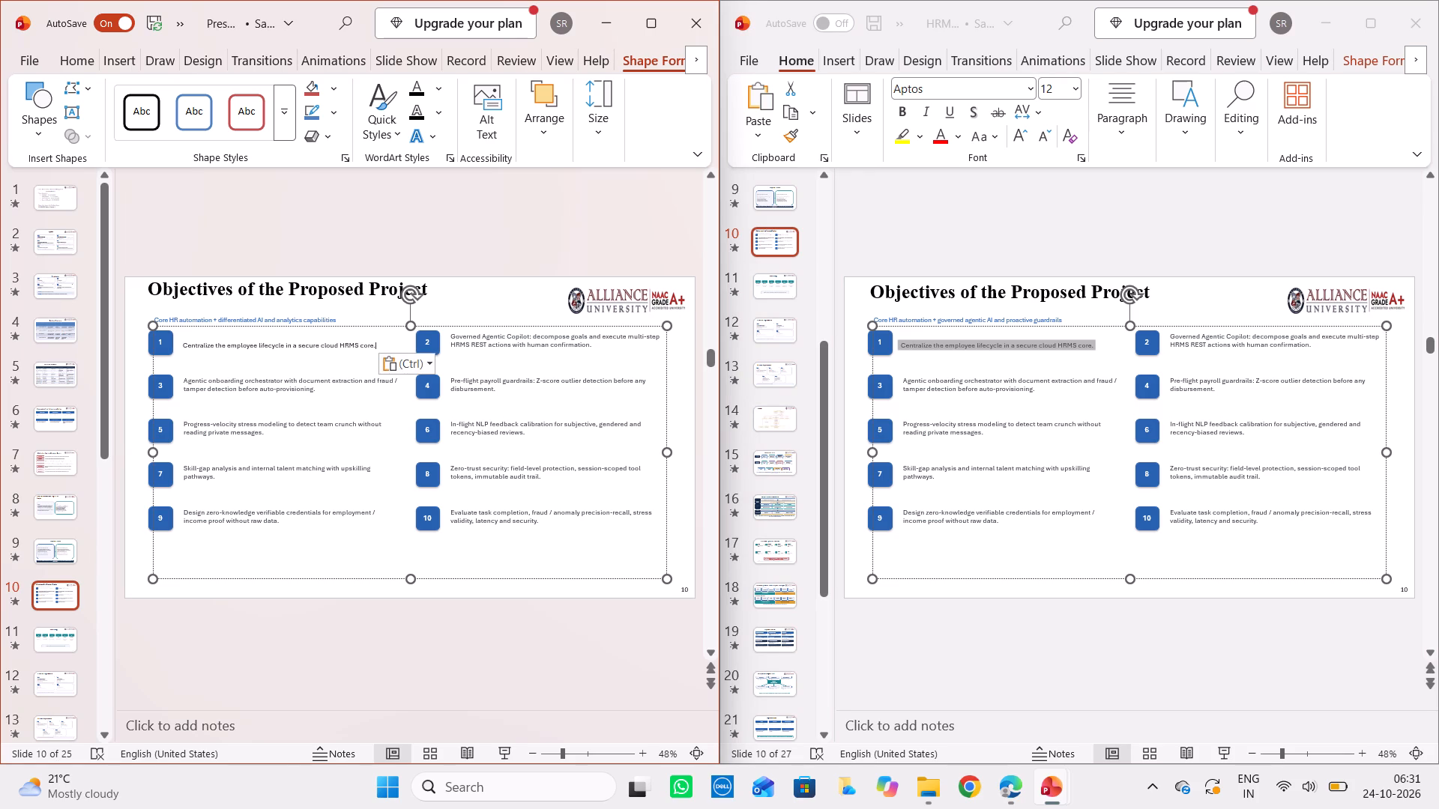
Clear the blue subtitle under the heading on the original deck's slide 10, and switch to the updated deck's slide 10.
{"action": "left_click", "coordinate": [355, 309]}
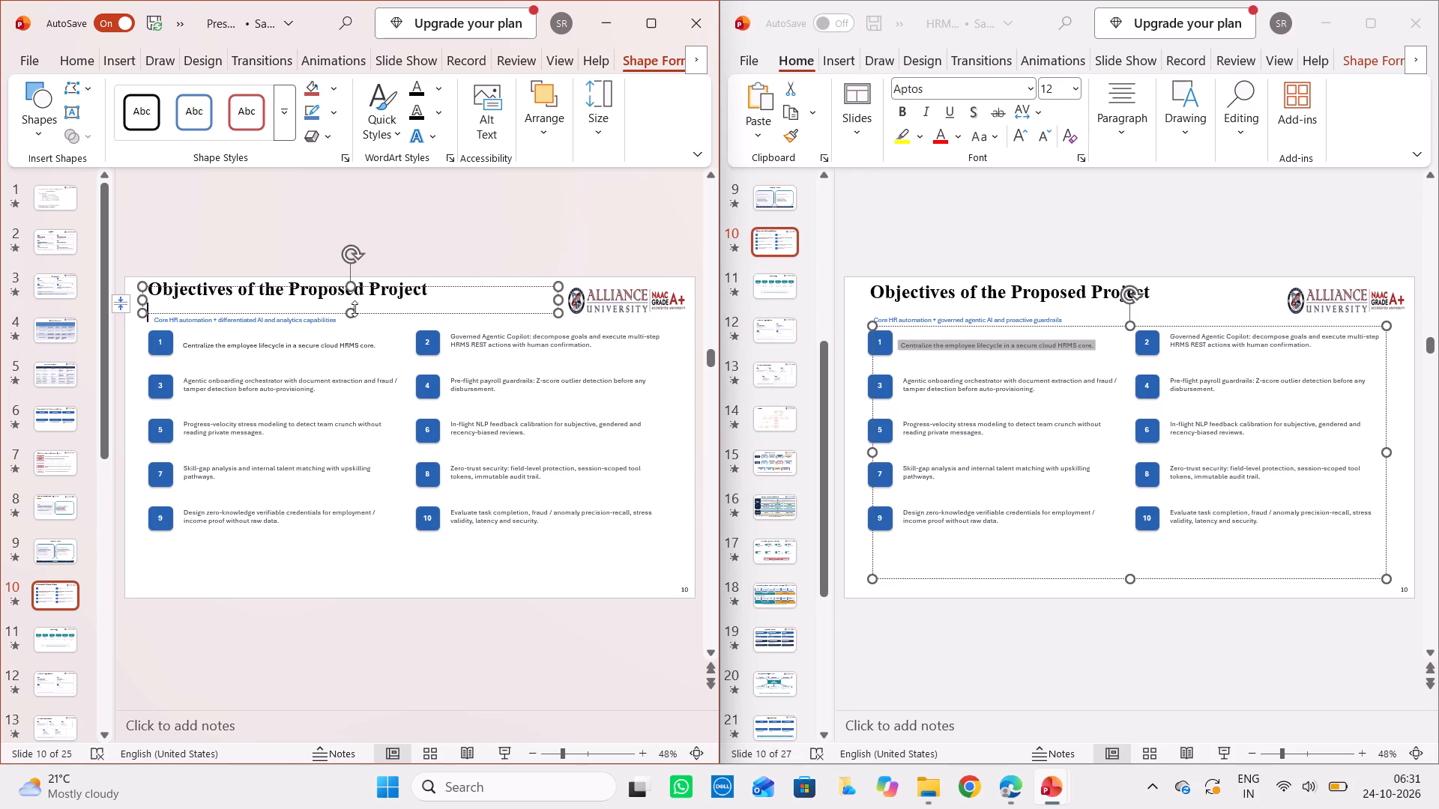
{"action": "left_click", "coordinate": [335, 319]}
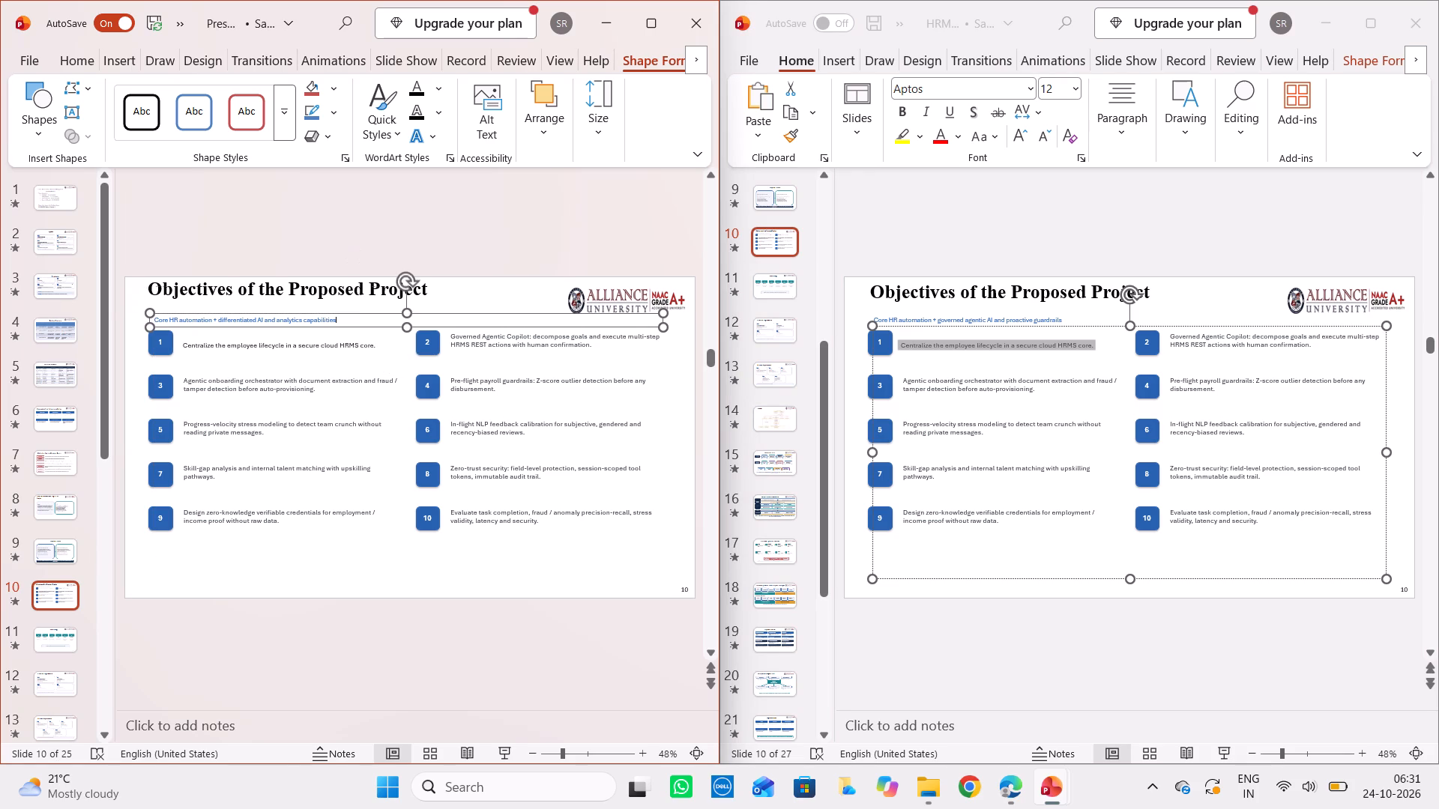
{"action": "key", "text": "ctrl+a"}
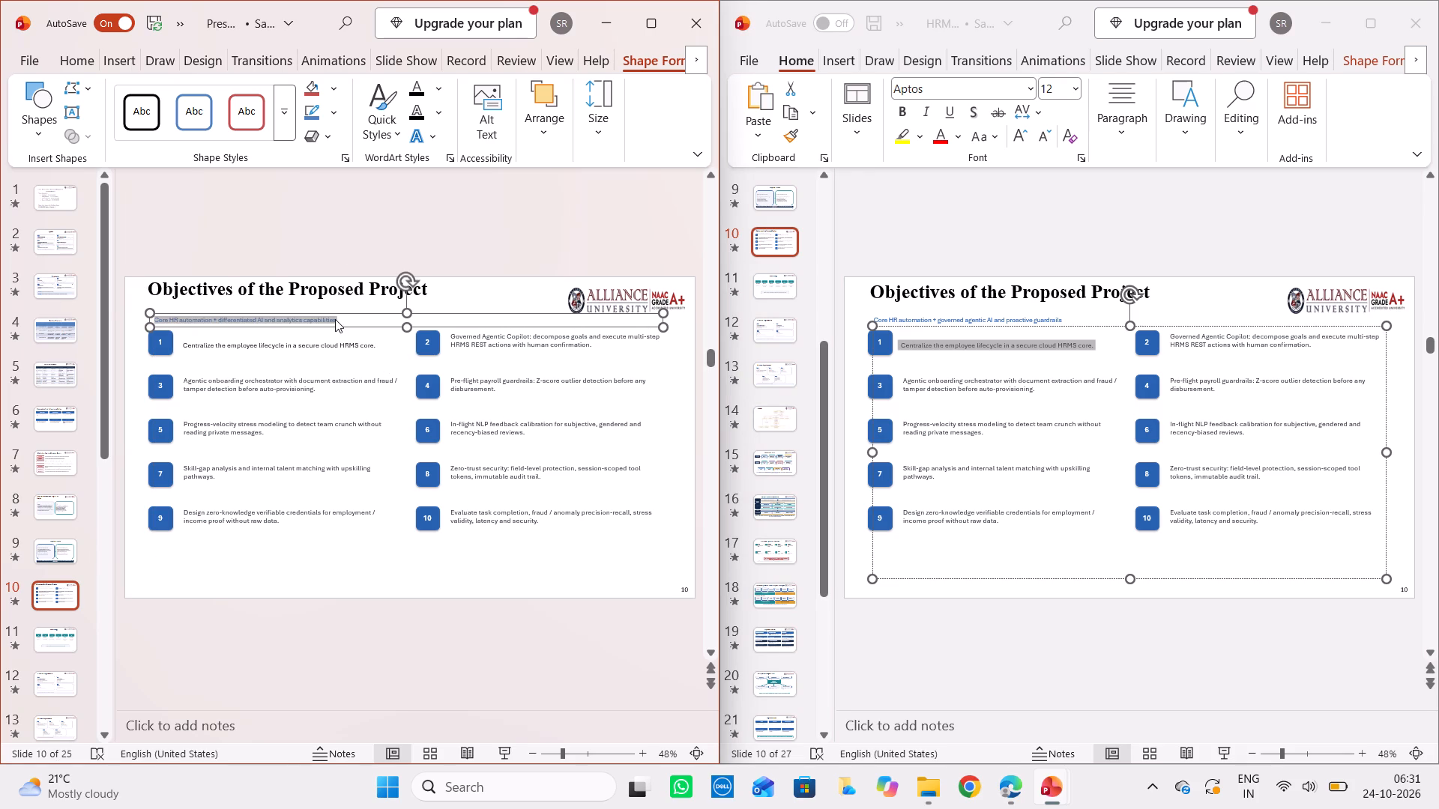
{"action": "key", "text": "BackSpace"}
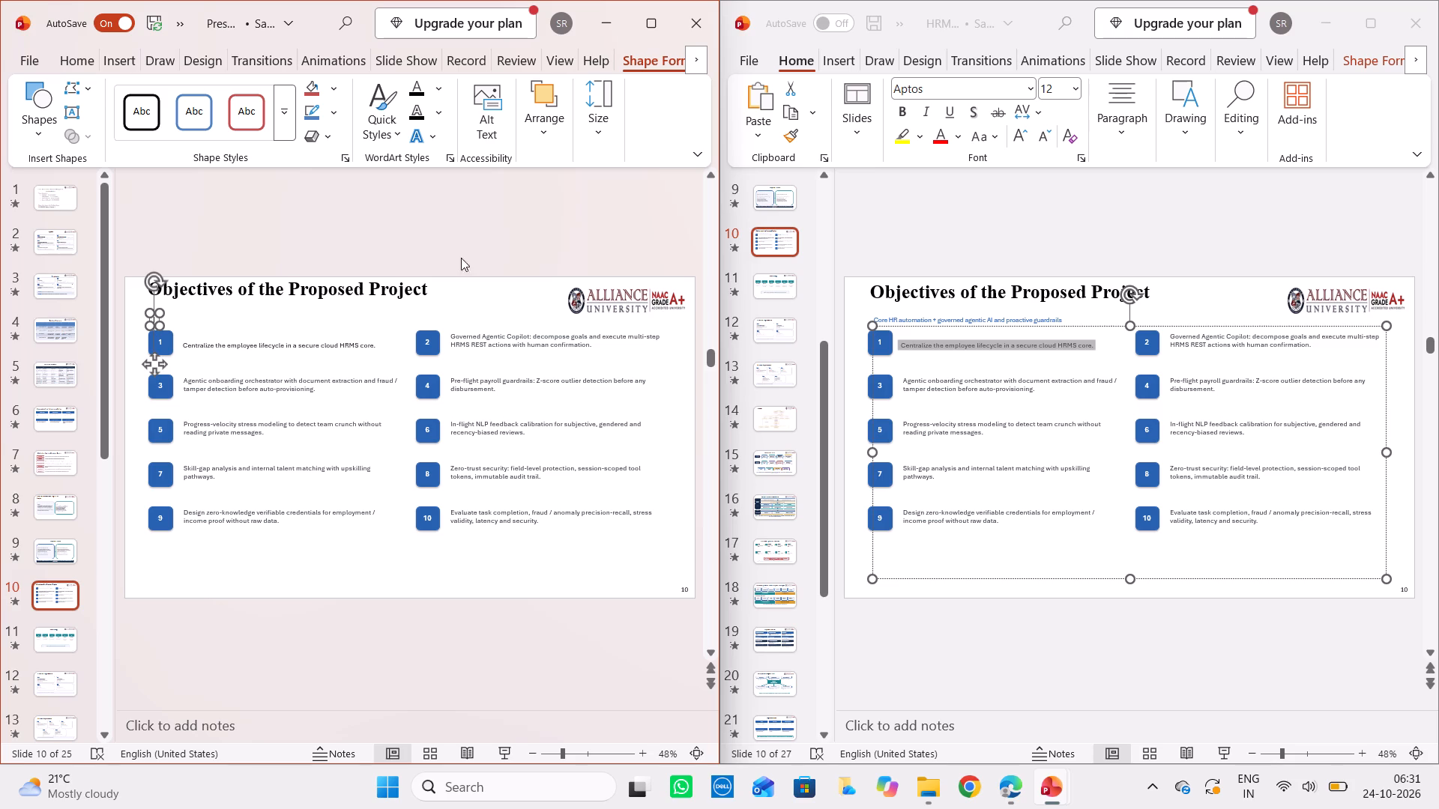
{"action": "left_click", "coordinate": [876, 291]}
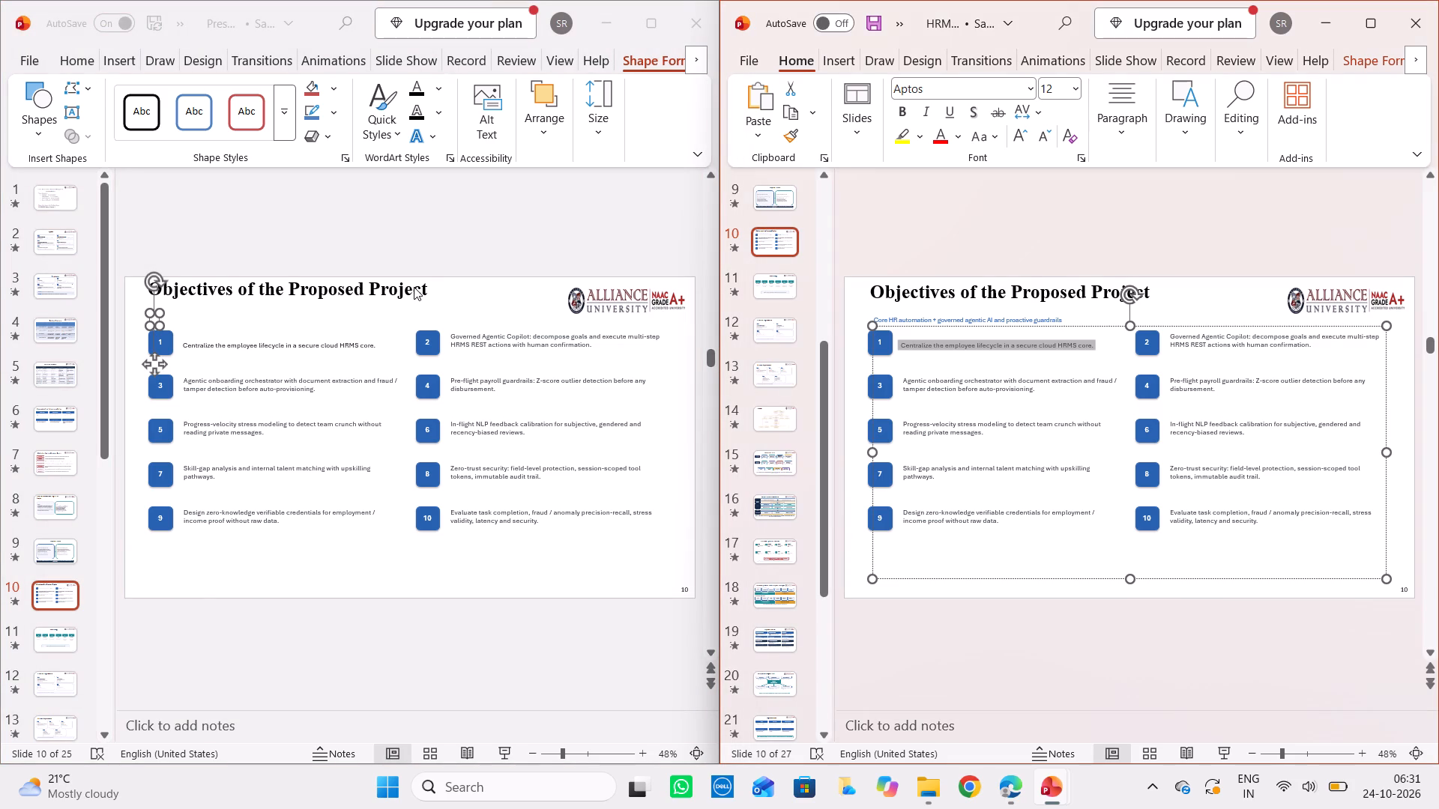
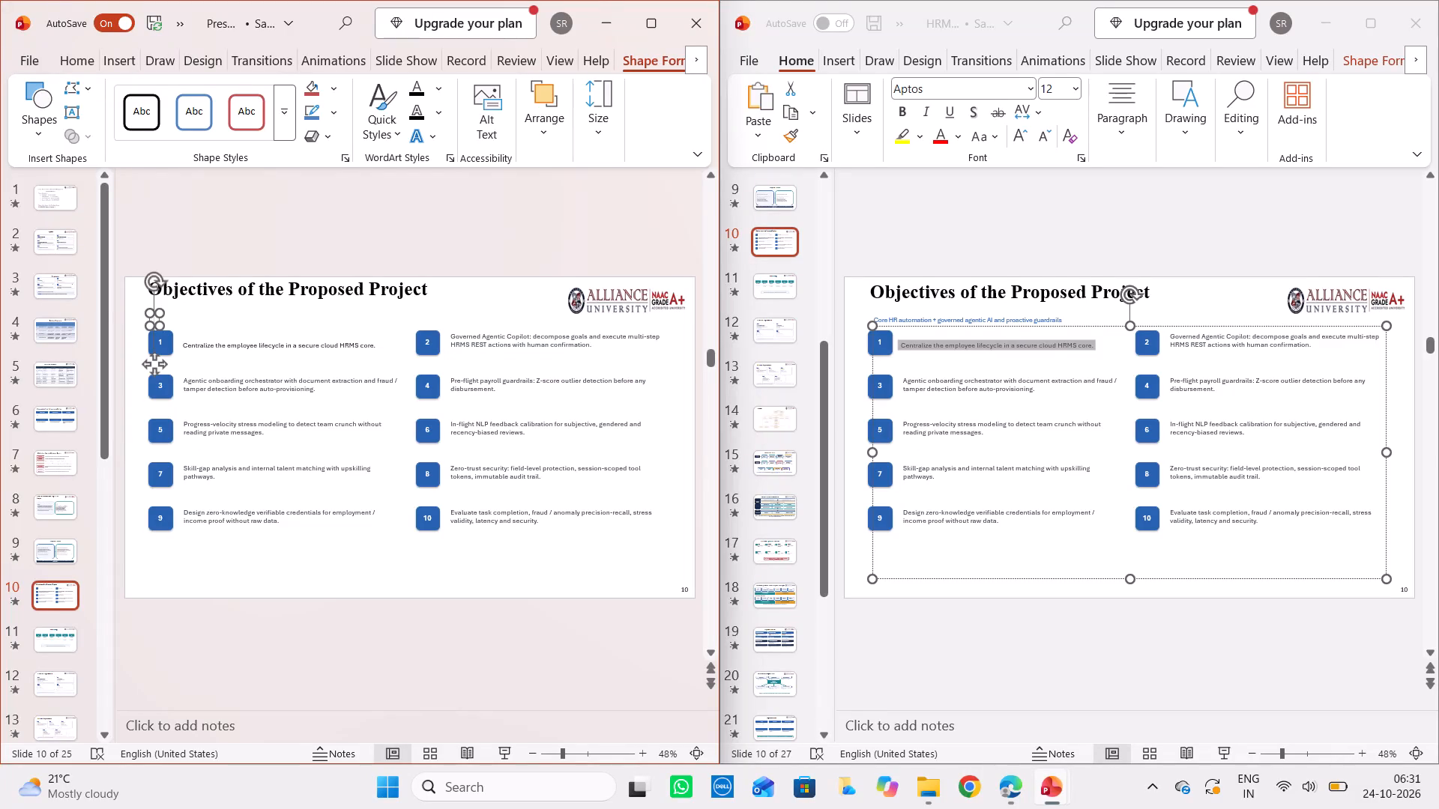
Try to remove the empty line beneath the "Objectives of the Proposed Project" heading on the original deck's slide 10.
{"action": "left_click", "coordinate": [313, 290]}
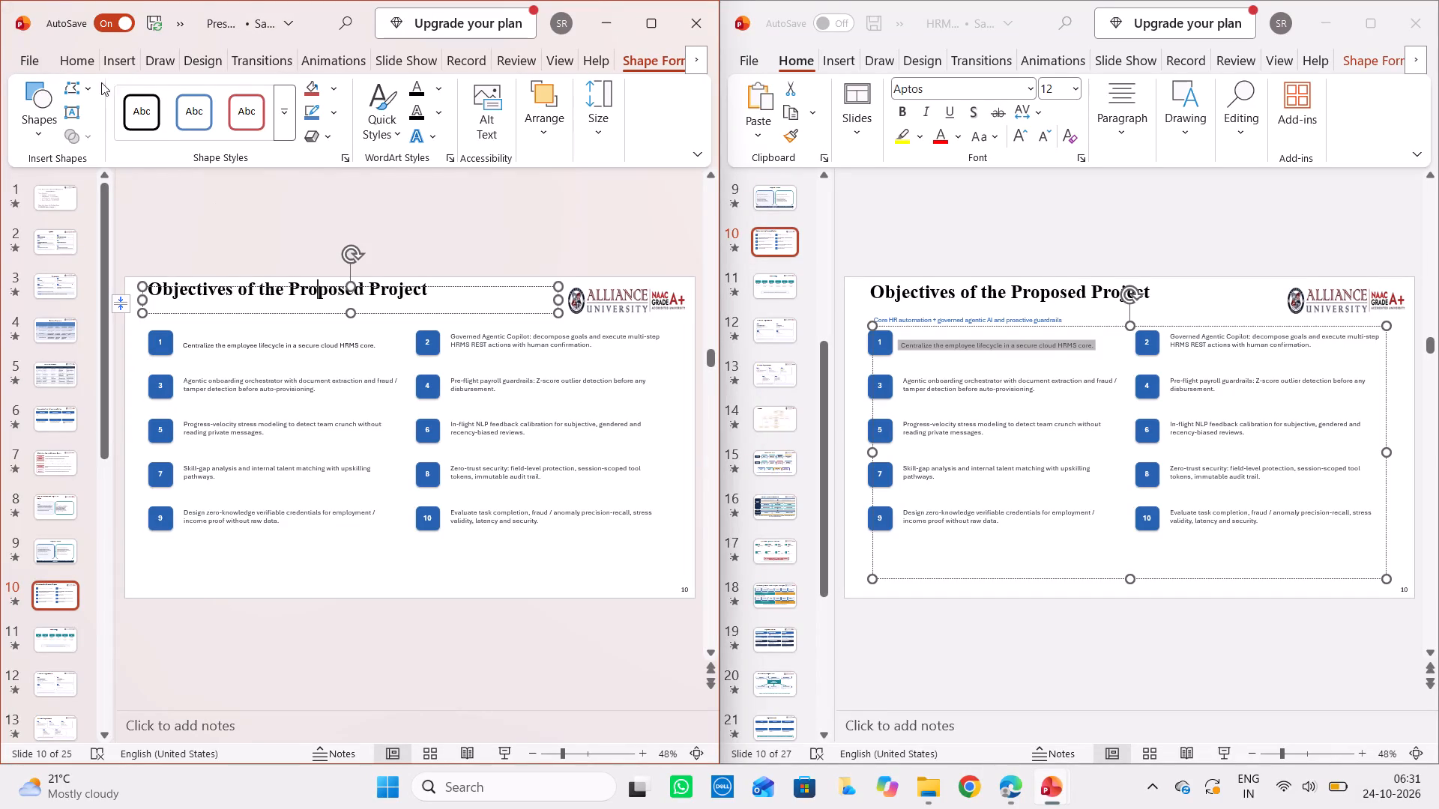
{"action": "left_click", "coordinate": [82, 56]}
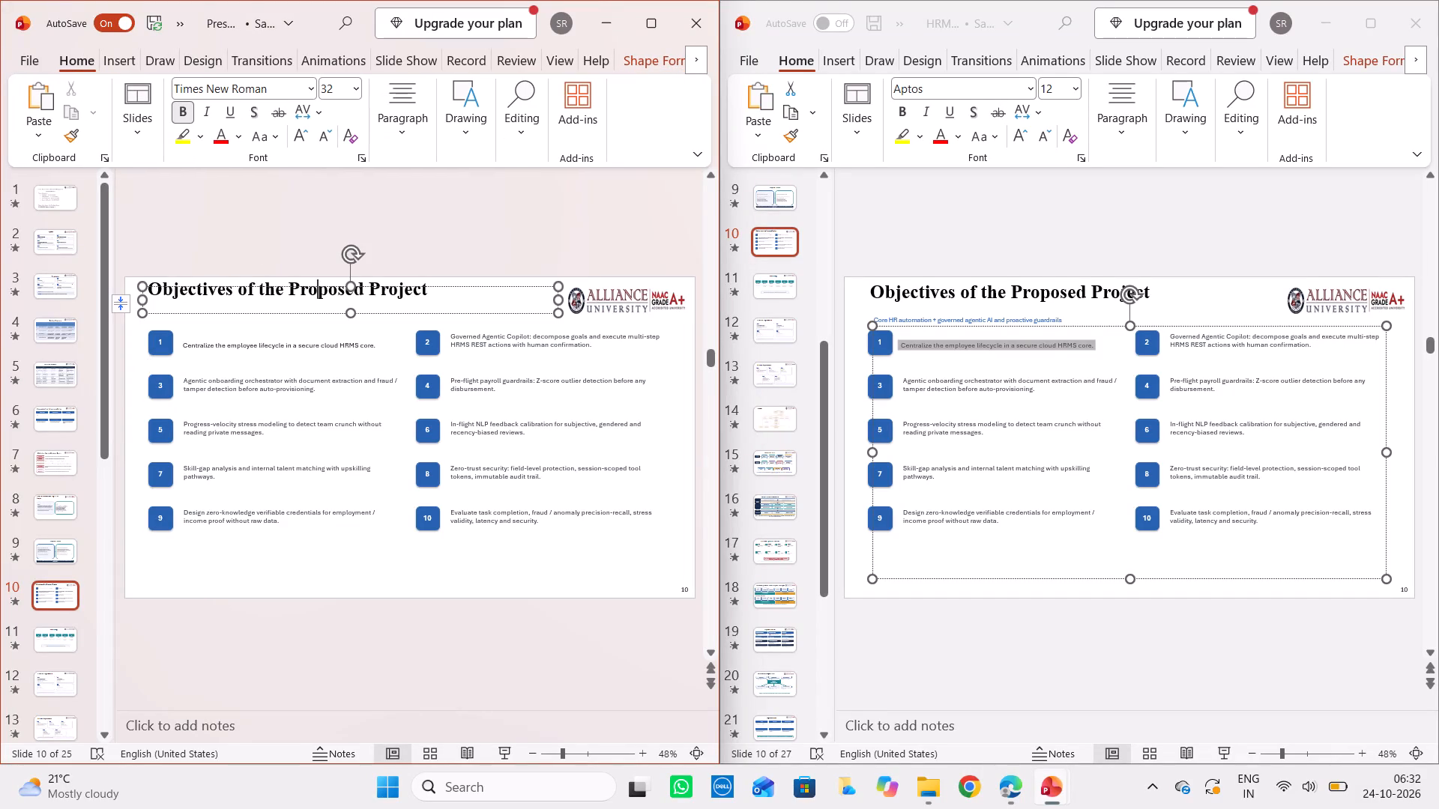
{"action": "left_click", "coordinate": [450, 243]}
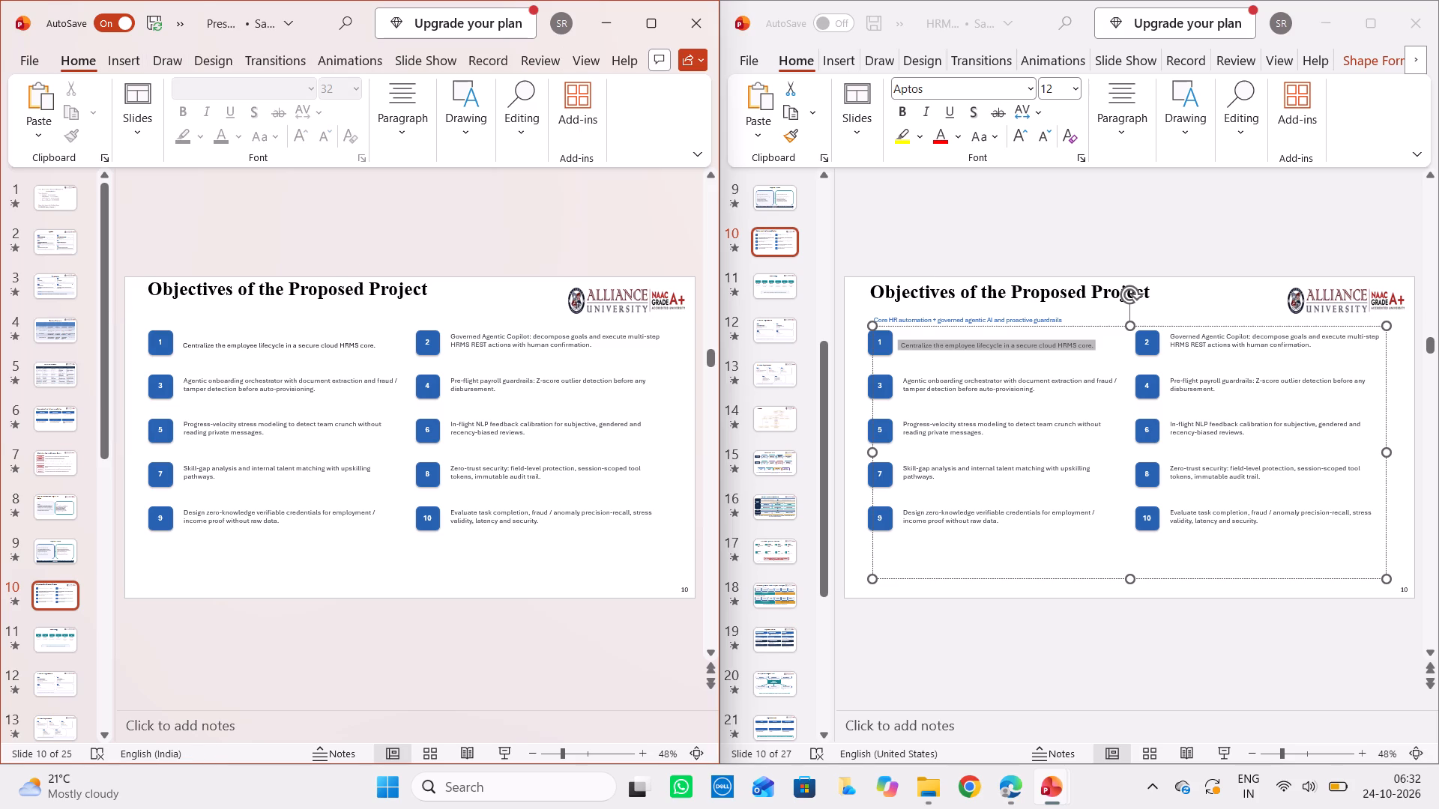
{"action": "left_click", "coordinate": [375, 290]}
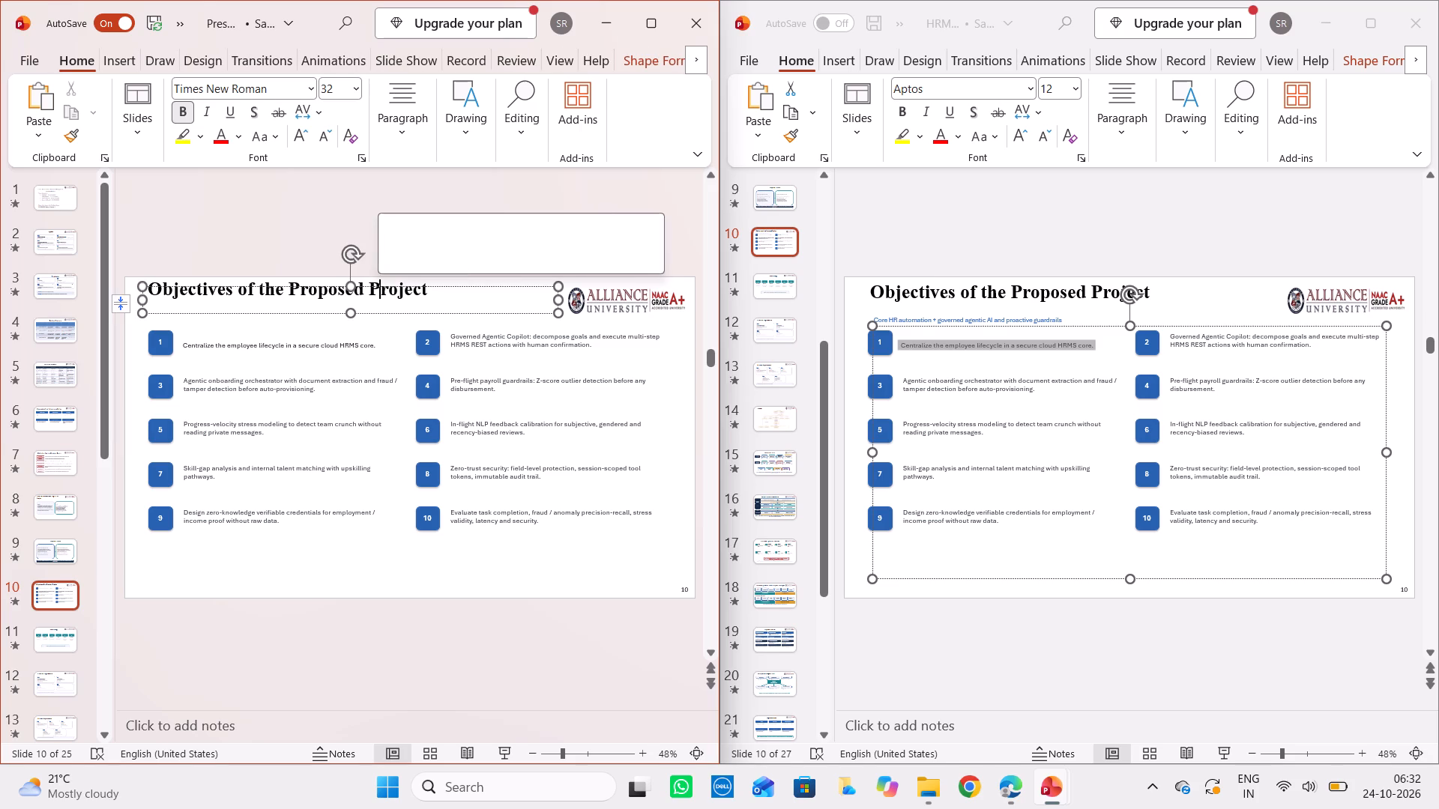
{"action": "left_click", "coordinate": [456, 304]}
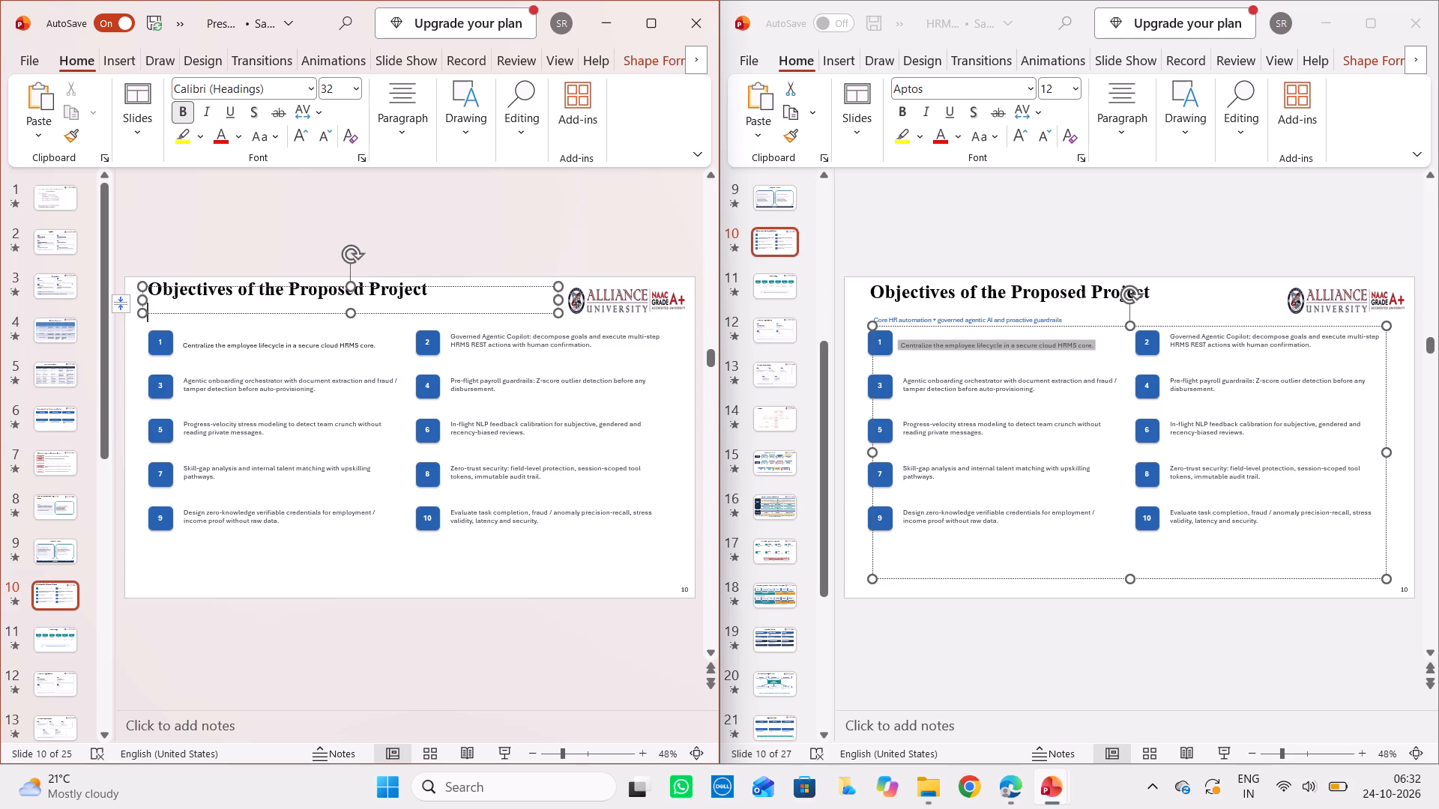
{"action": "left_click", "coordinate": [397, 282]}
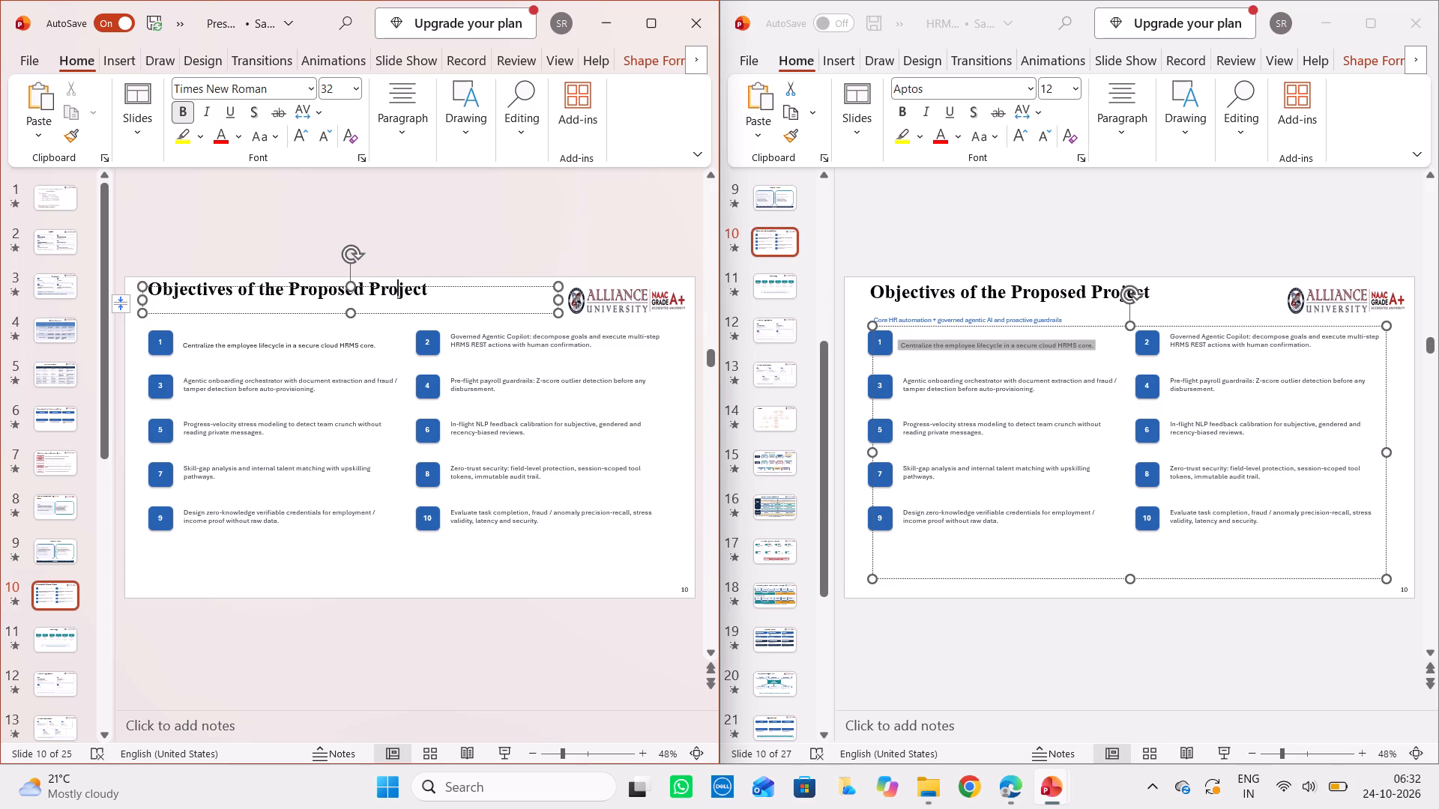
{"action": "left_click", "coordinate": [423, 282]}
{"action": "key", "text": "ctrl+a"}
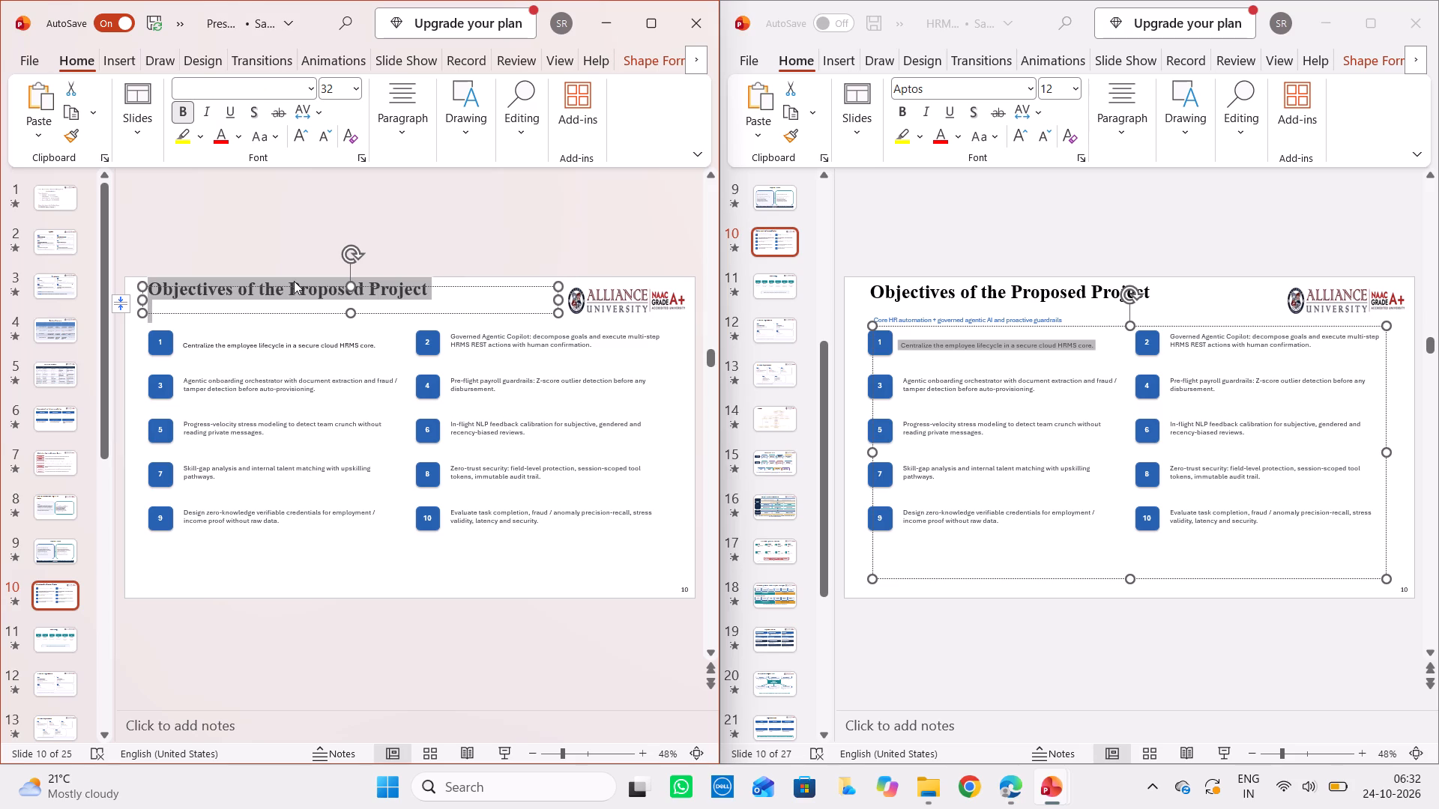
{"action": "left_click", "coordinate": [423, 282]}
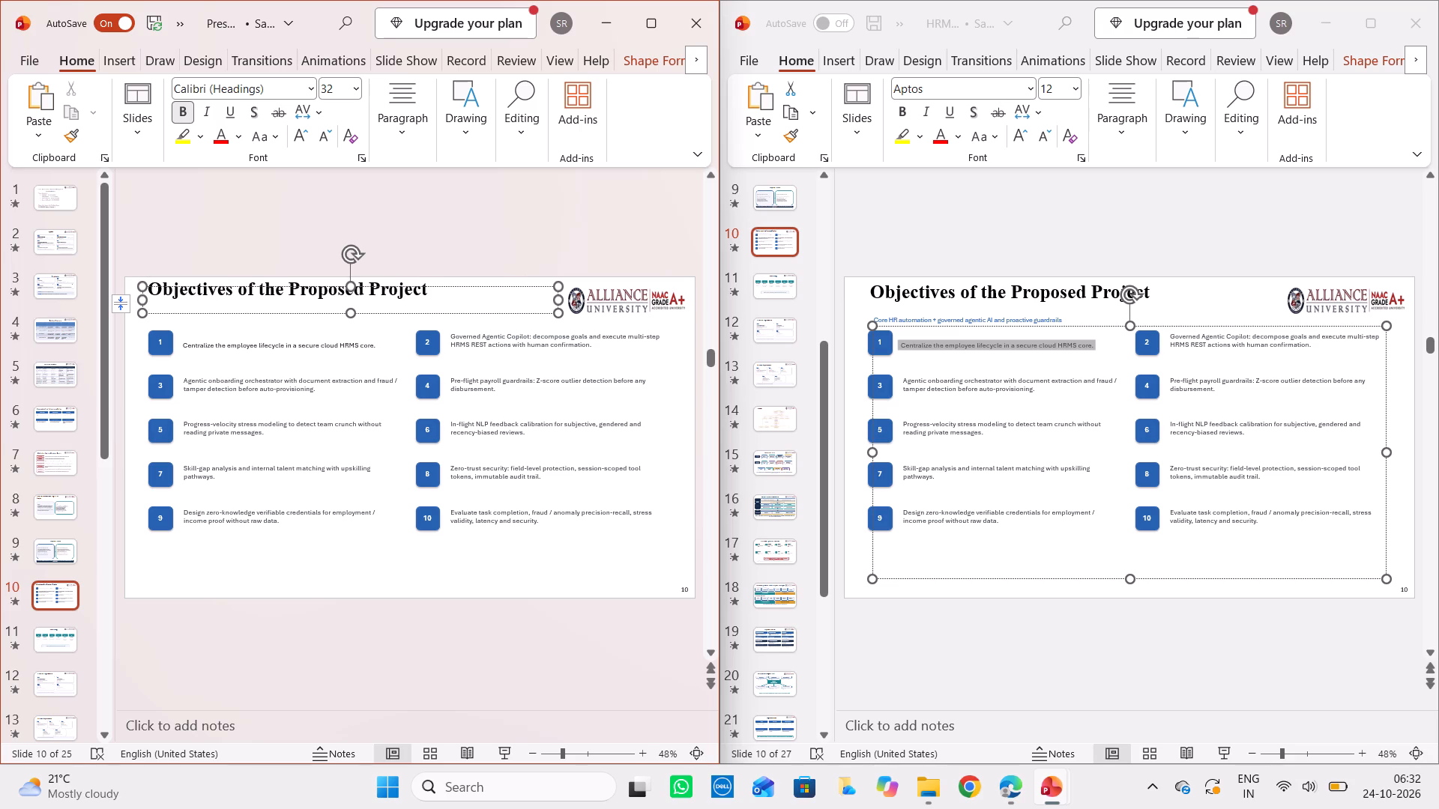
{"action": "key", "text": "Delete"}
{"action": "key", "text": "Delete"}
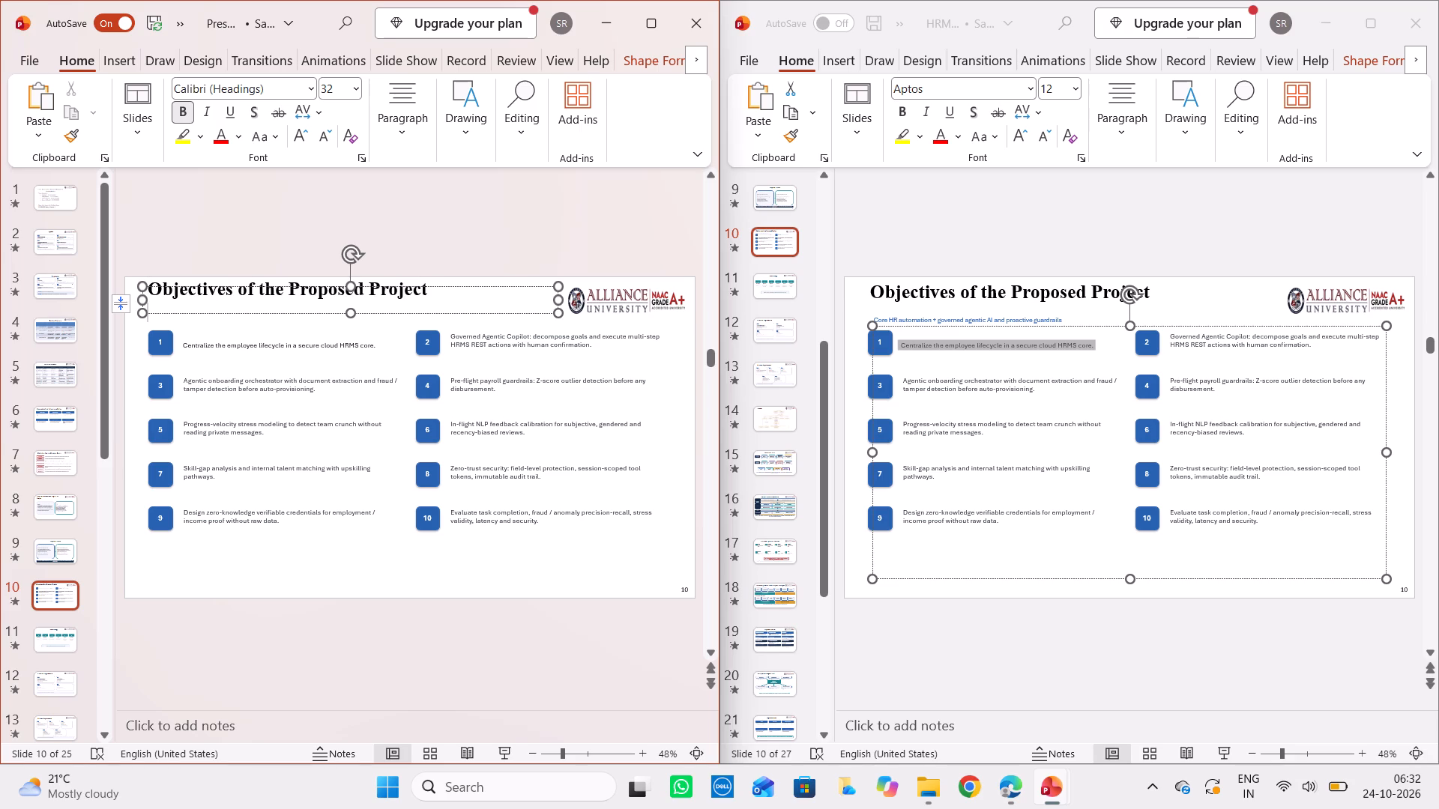
Insert a blank line before the "Objectives of the Proposed Project" heading on the original deck's slide 10 to shift it down.
{"action": "left_click", "coordinate": [533, 296]}
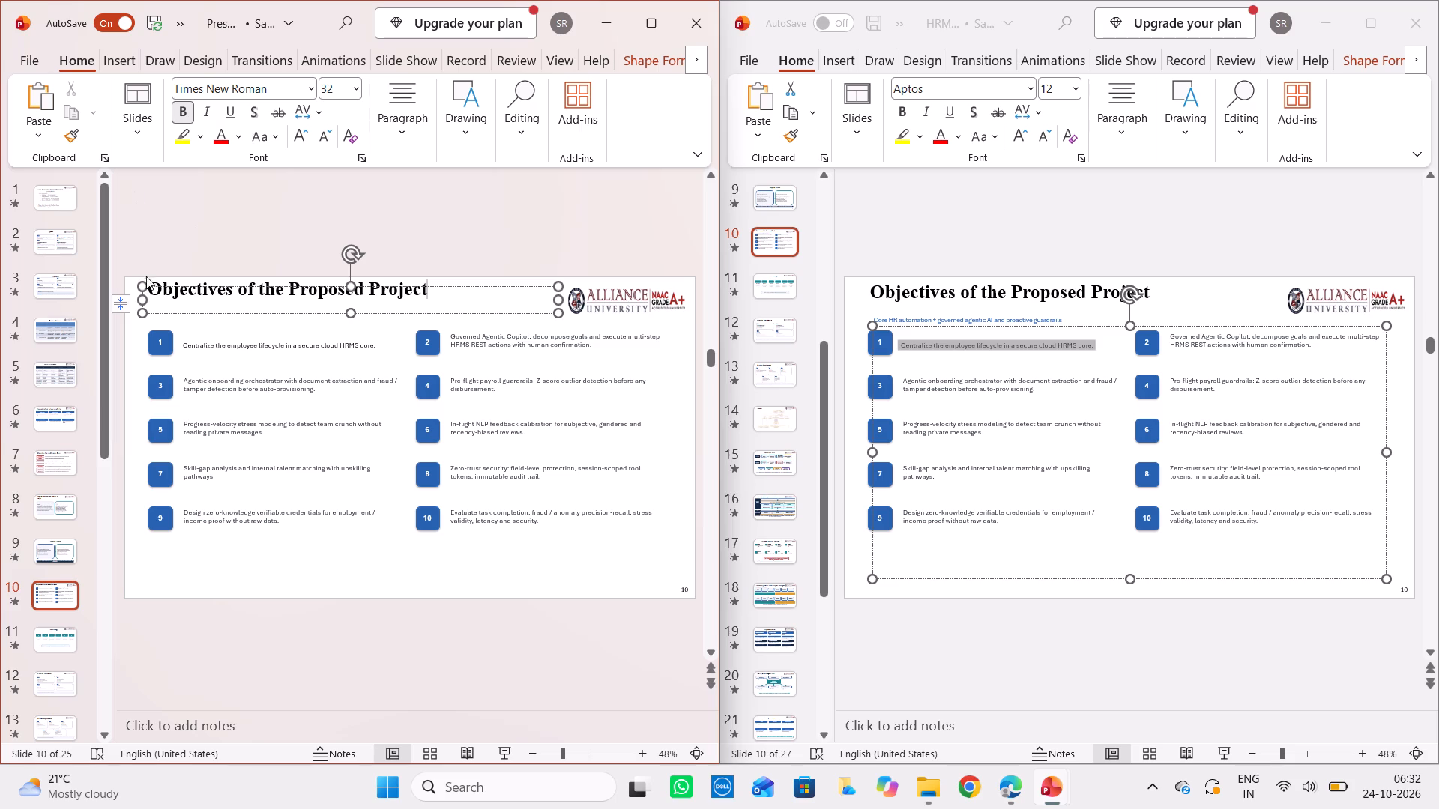
{"action": "key", "text": "Left"}
{"action": "key", "text": "Left"}
{"action": "key", "text": "Left"}
{"action": "key", "text": "Left"}
{"action": "key", "text": "Left"}
{"action": "key", "text": "Left"}
{"action": "key", "text": "Left"}
{"action": "key", "text": "Left"}
{"action": "key", "text": "Left"}
{"action": "key", "text": "Left"}
{"action": "key", "text": "Left"}
{"action": "key", "text": "Left"}
{"action": "key", "text": "Left"}
{"action": "key", "text": "Left"}
{"action": "key", "text": "Left"}
{"action": "key", "text": "Left"}
{"action": "key", "text": "Left"}
{"action": "key", "text": "Left"}
{"action": "key", "text": "Left"}
{"action": "key", "text": "Left"}
{"action": "key", "text": "Left"}
{"action": "key", "text": "Left"}
{"action": "key", "text": "Left"}
{"action": "key", "text": "Left"}
{"action": "key", "text": "Left"}
{"action": "key", "text": "Left"}
{"action": "key", "text": "Left"}
{"action": "key", "text": "Left"}
{"action": "key", "text": "Left"}
{"action": "key", "text": "Return"}
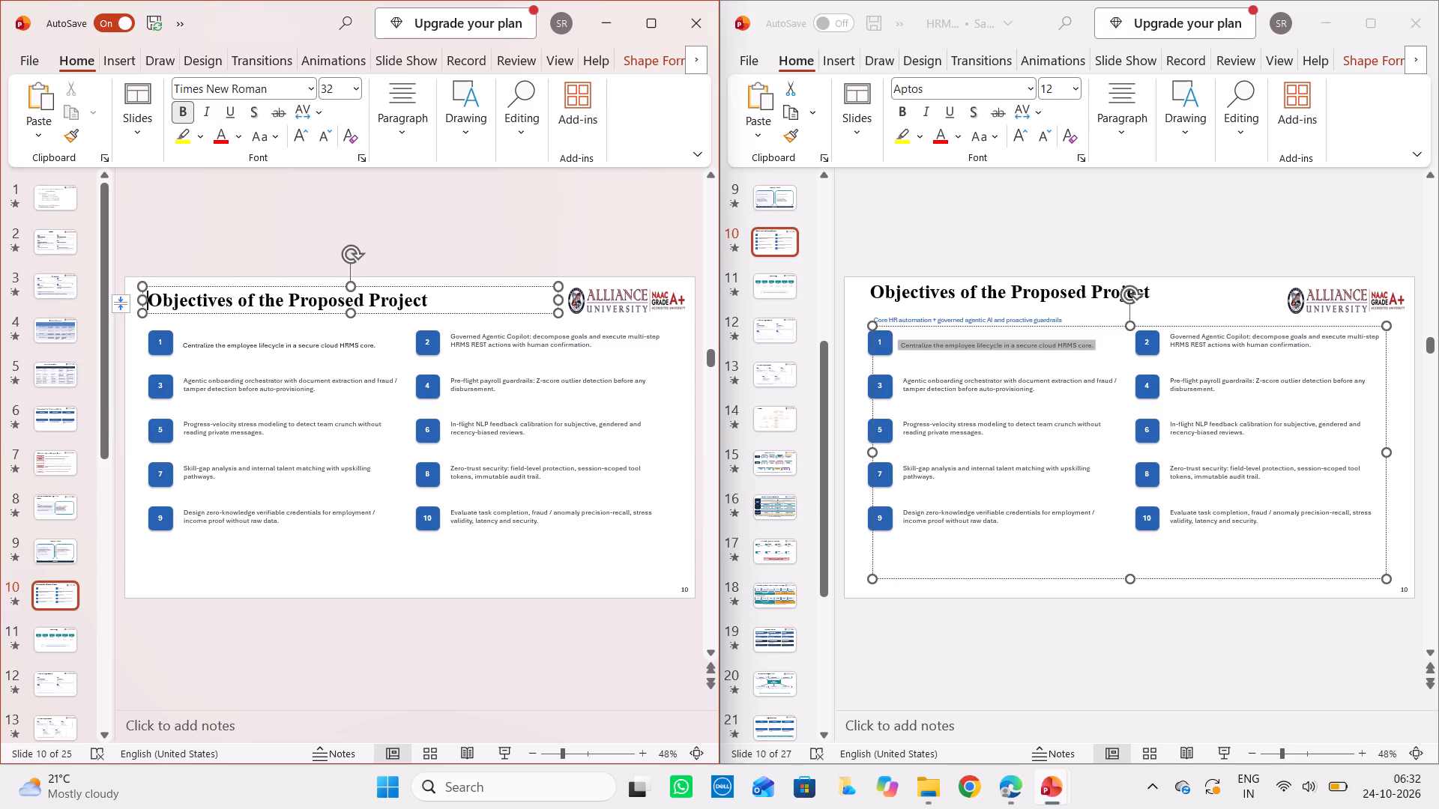
{"action": "left_click", "coordinate": [338, 209]}
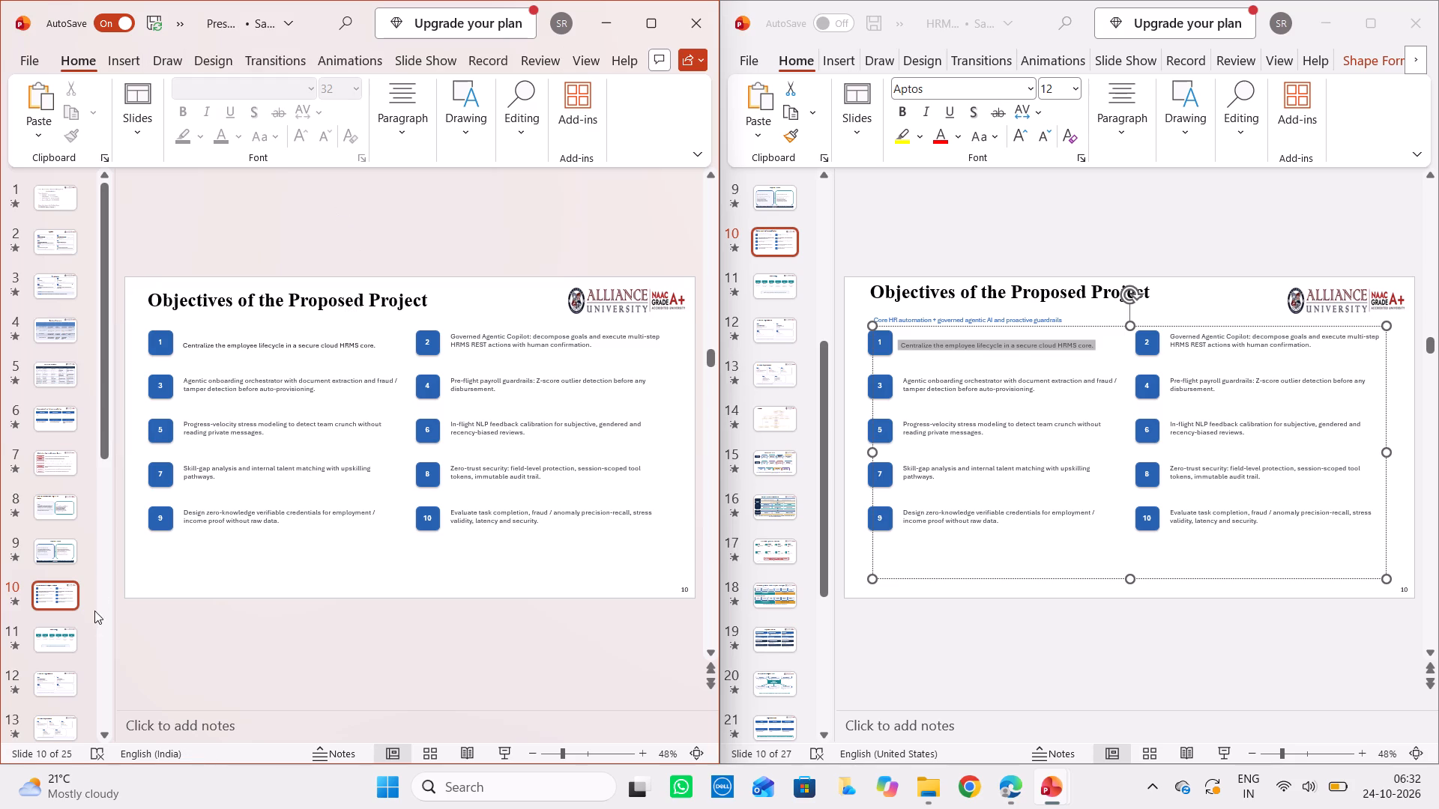
Compare the Methodology slide 11 in the original and updated decks, glancing at the original's slide 12.
{"action": "left_click", "coordinate": [48, 635]}
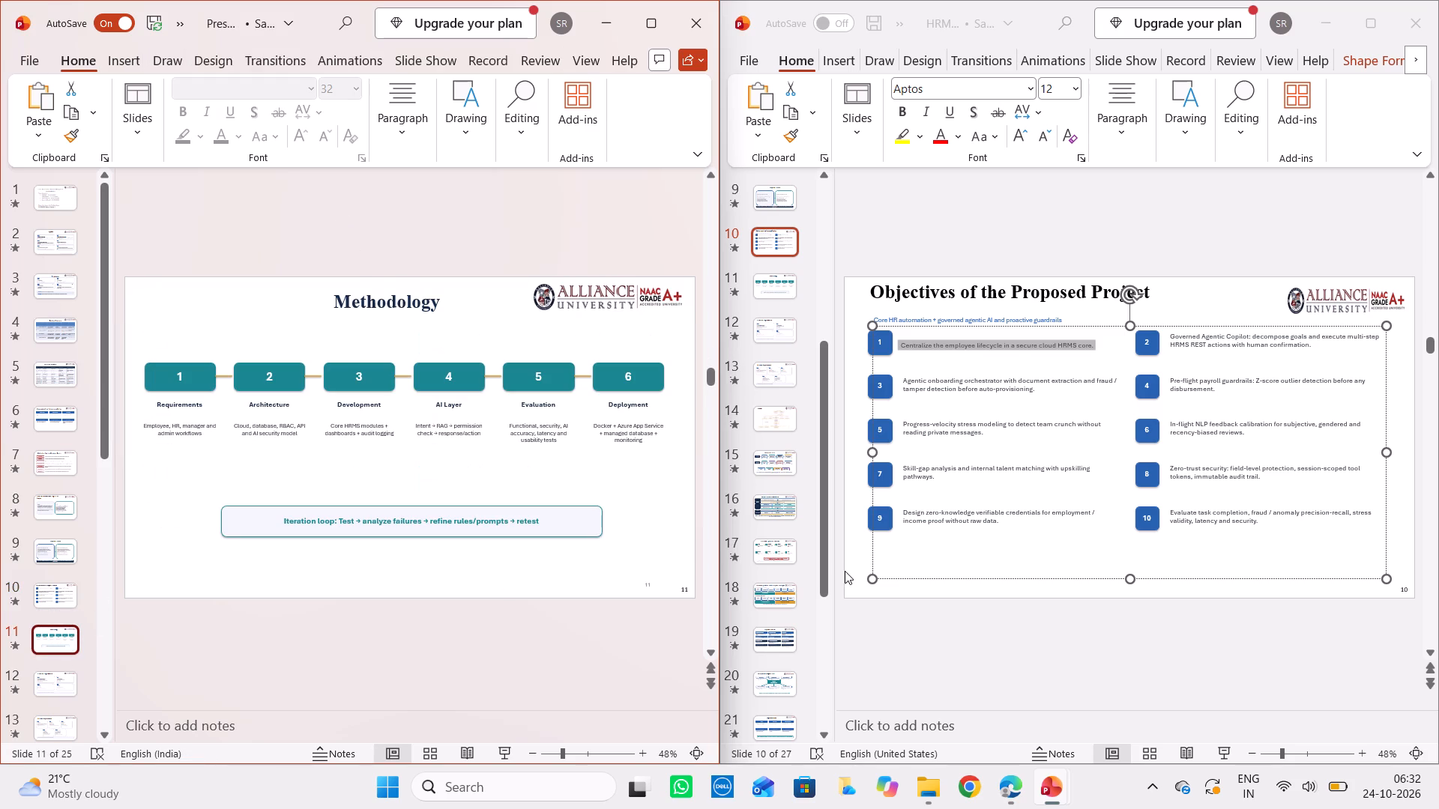
{"action": "left_click", "coordinate": [776, 288]}
{"action": "left_click", "coordinate": [776, 288]}
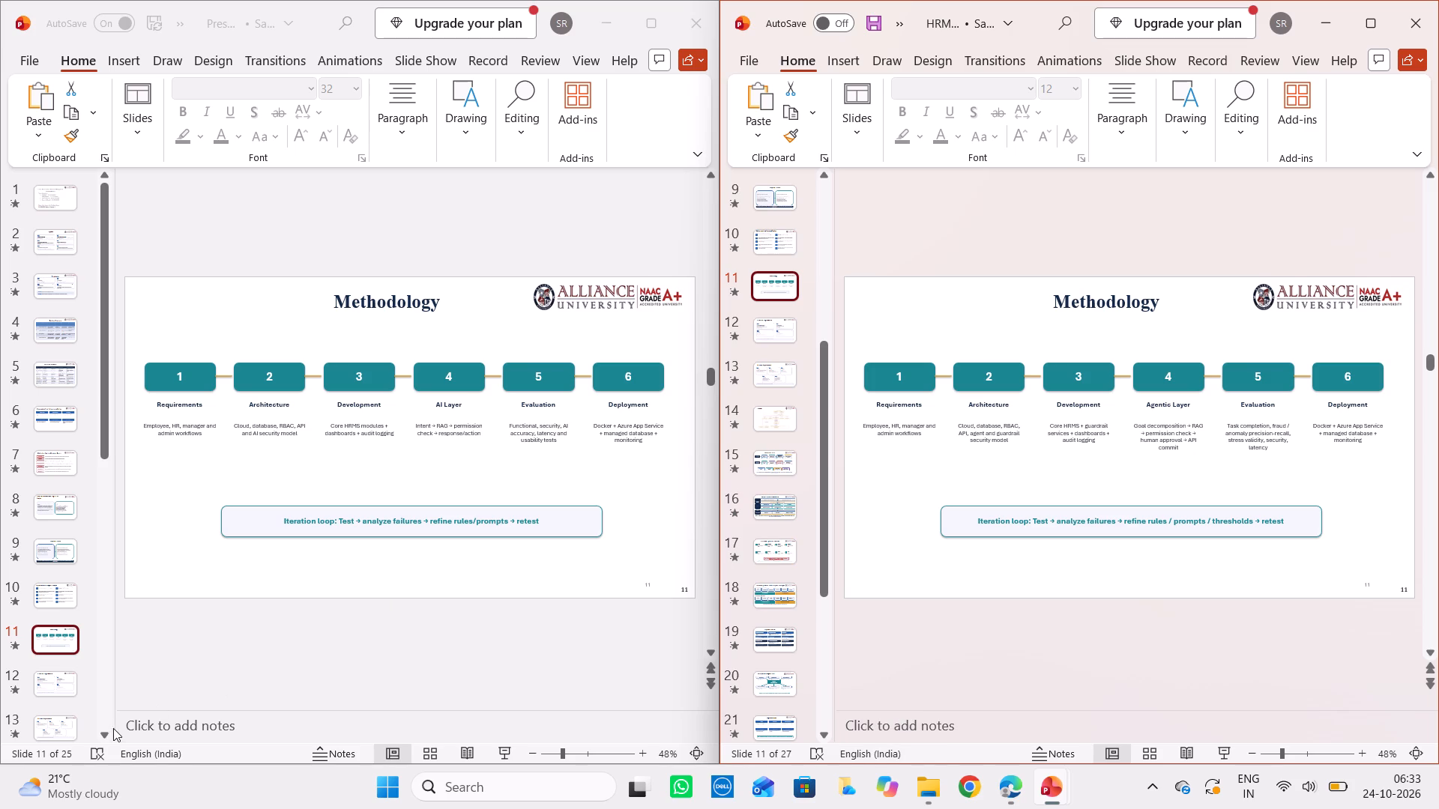
{"action": "left_click", "coordinate": [61, 680]}
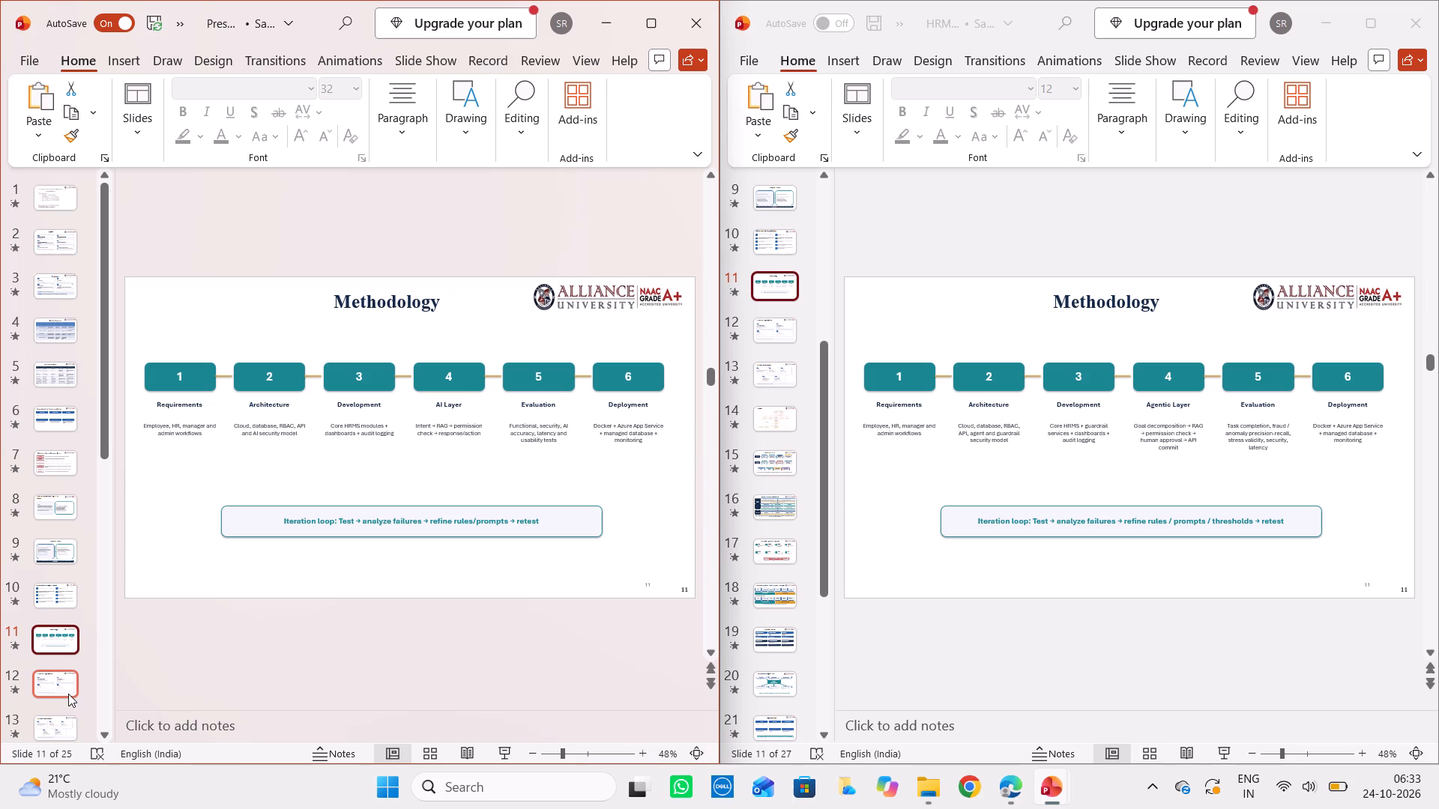
{"action": "left_click", "coordinate": [65, 684]}
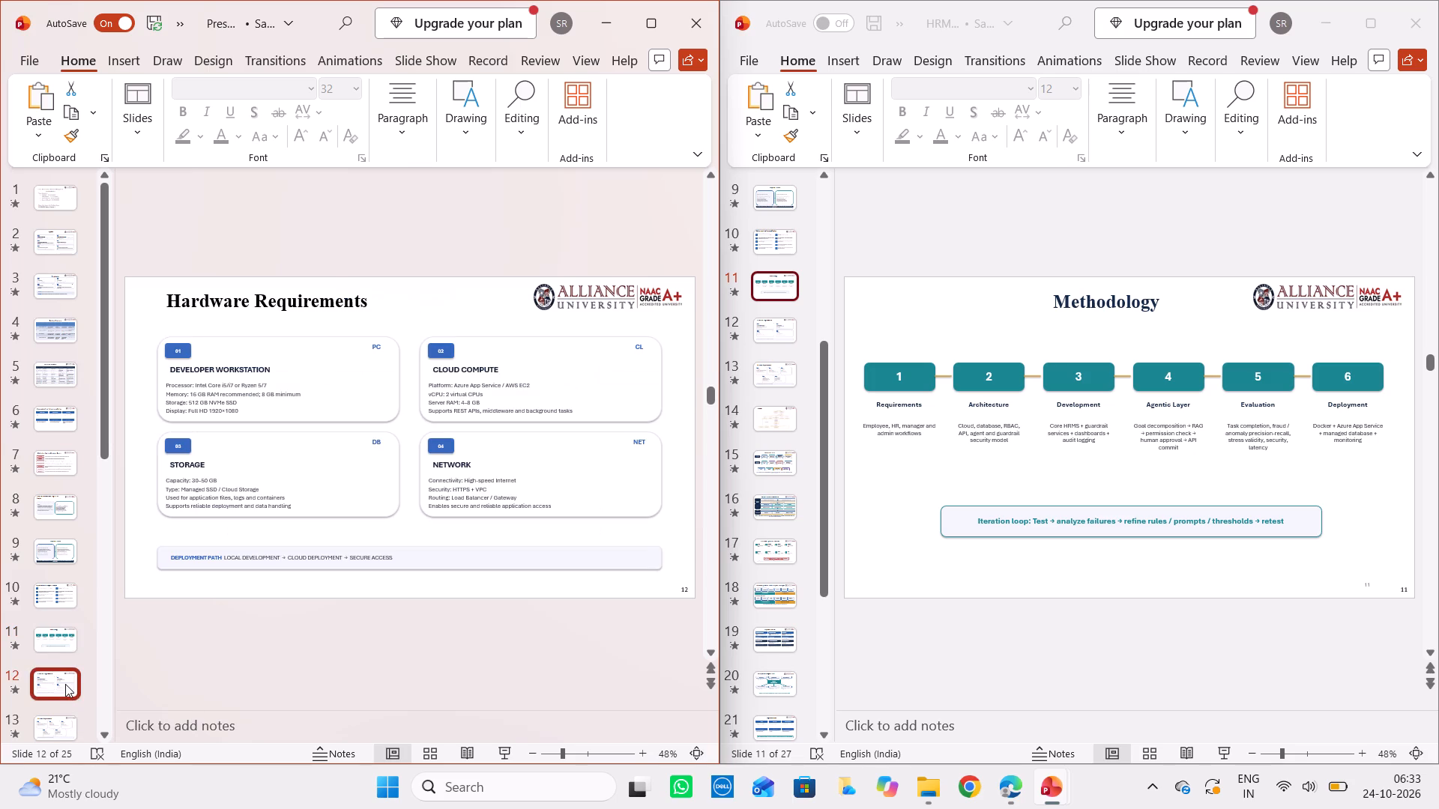
{"action": "left_click", "coordinate": [60, 635]}
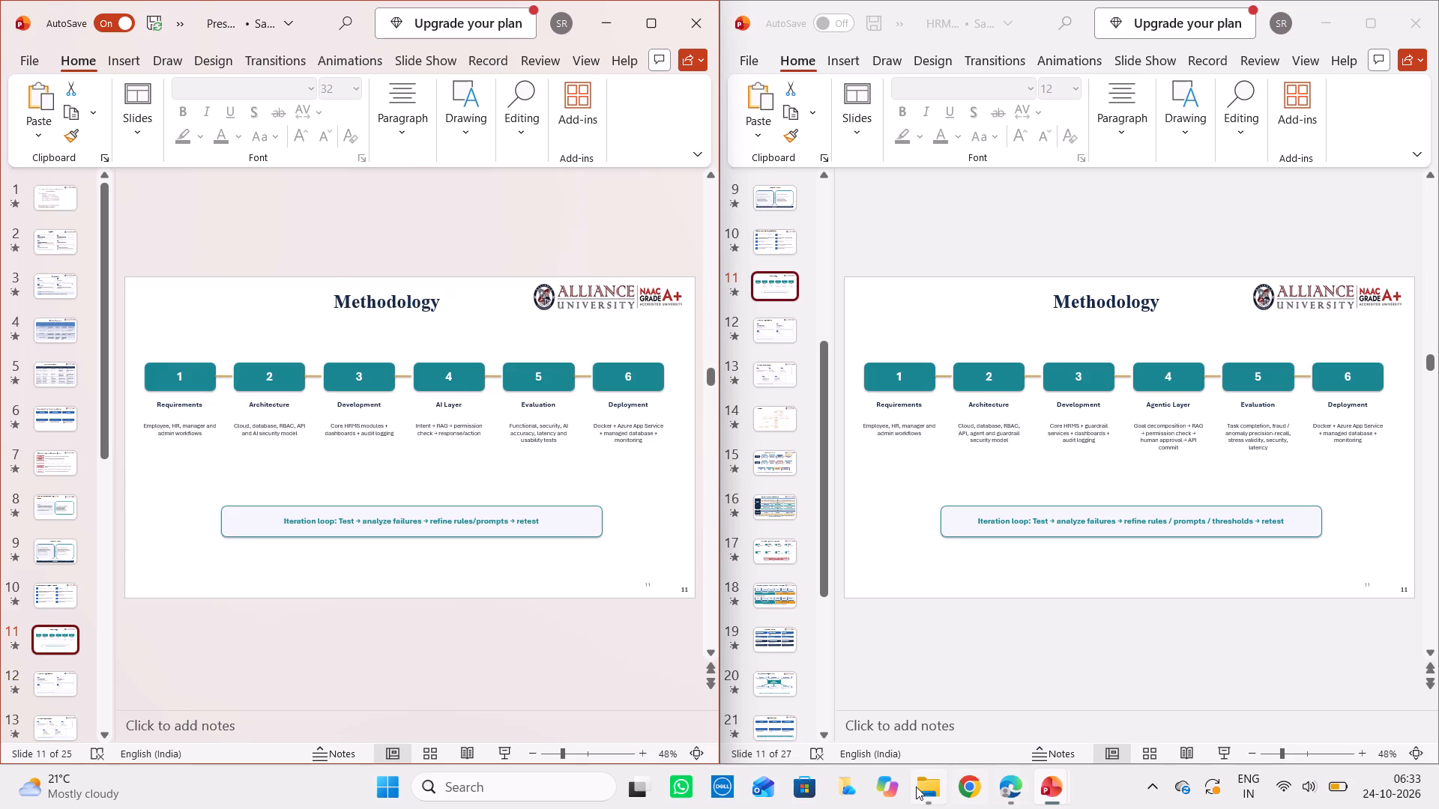
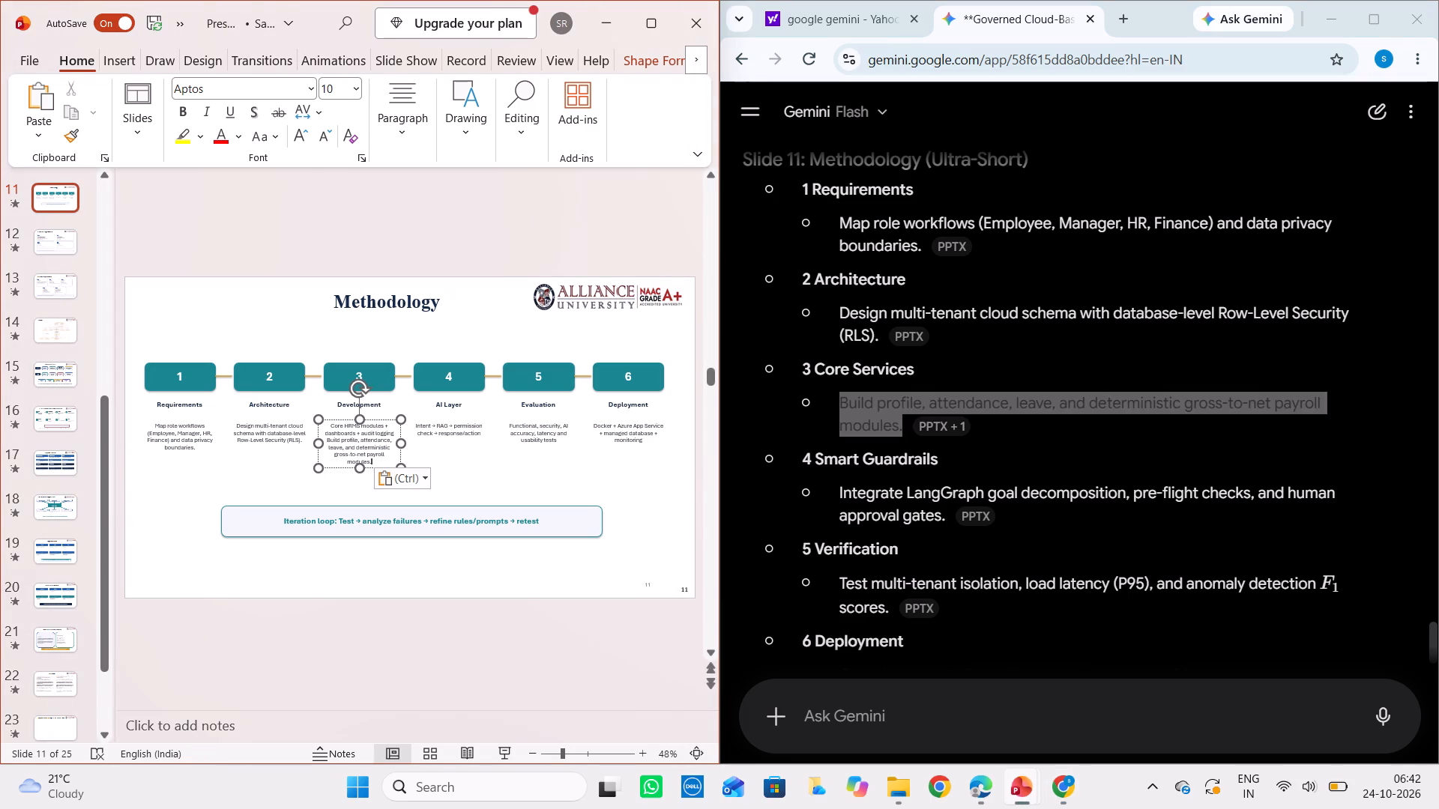
{"action": "left_click", "coordinate": [394, 430]}
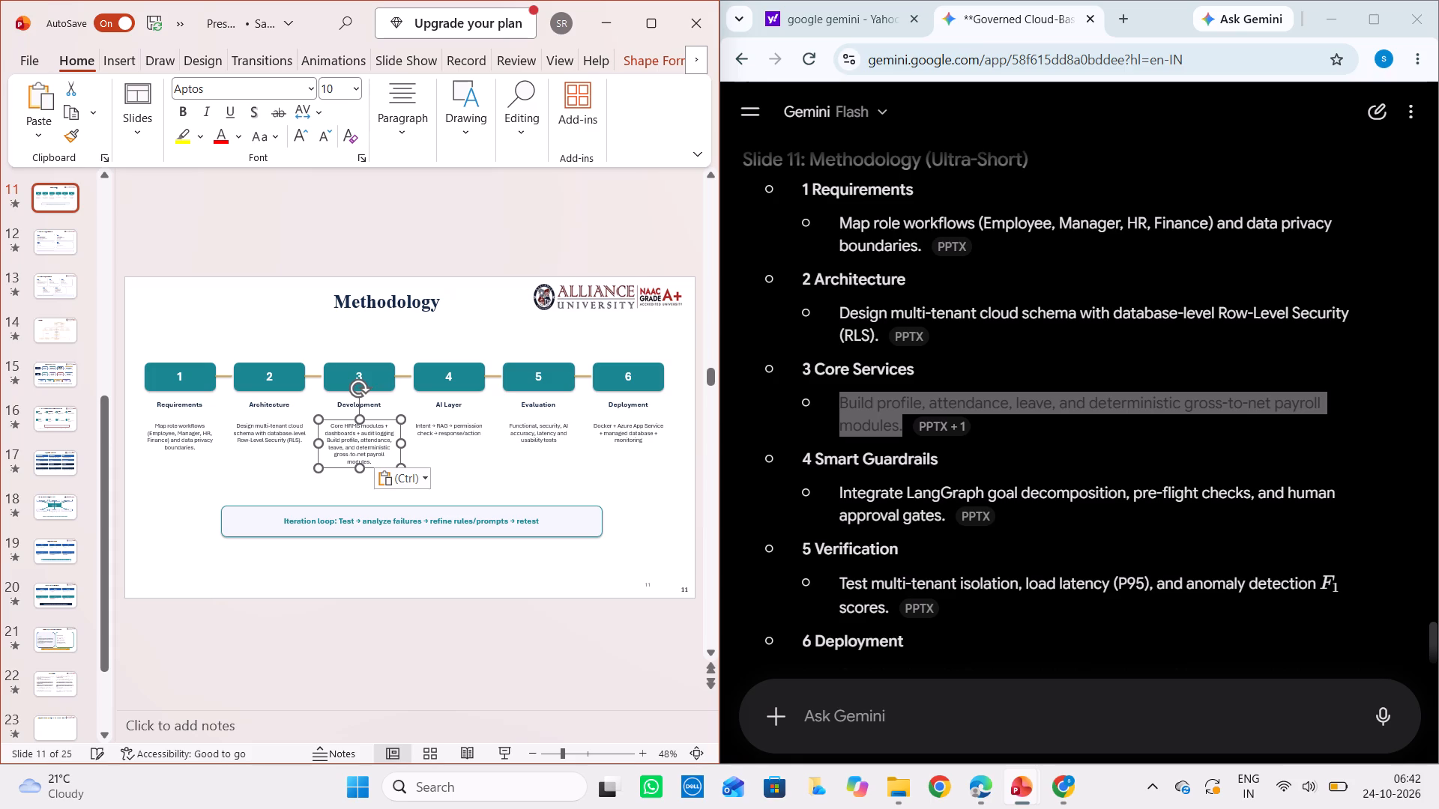
{"action": "left_click_drag", "start_coordinate": [393, 434], "coordinate": [325, 428]}
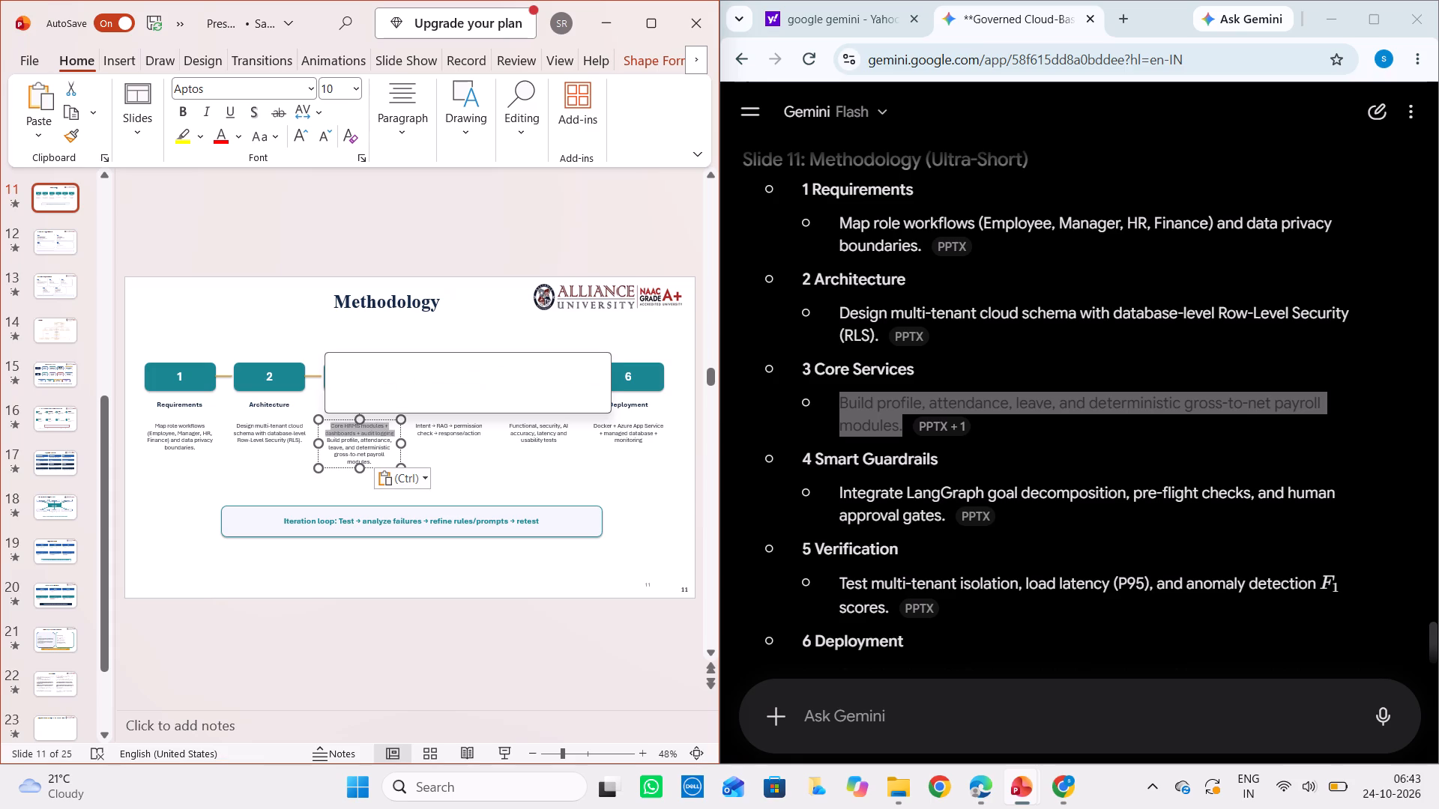
{"action": "key", "text": "BackSpace"}
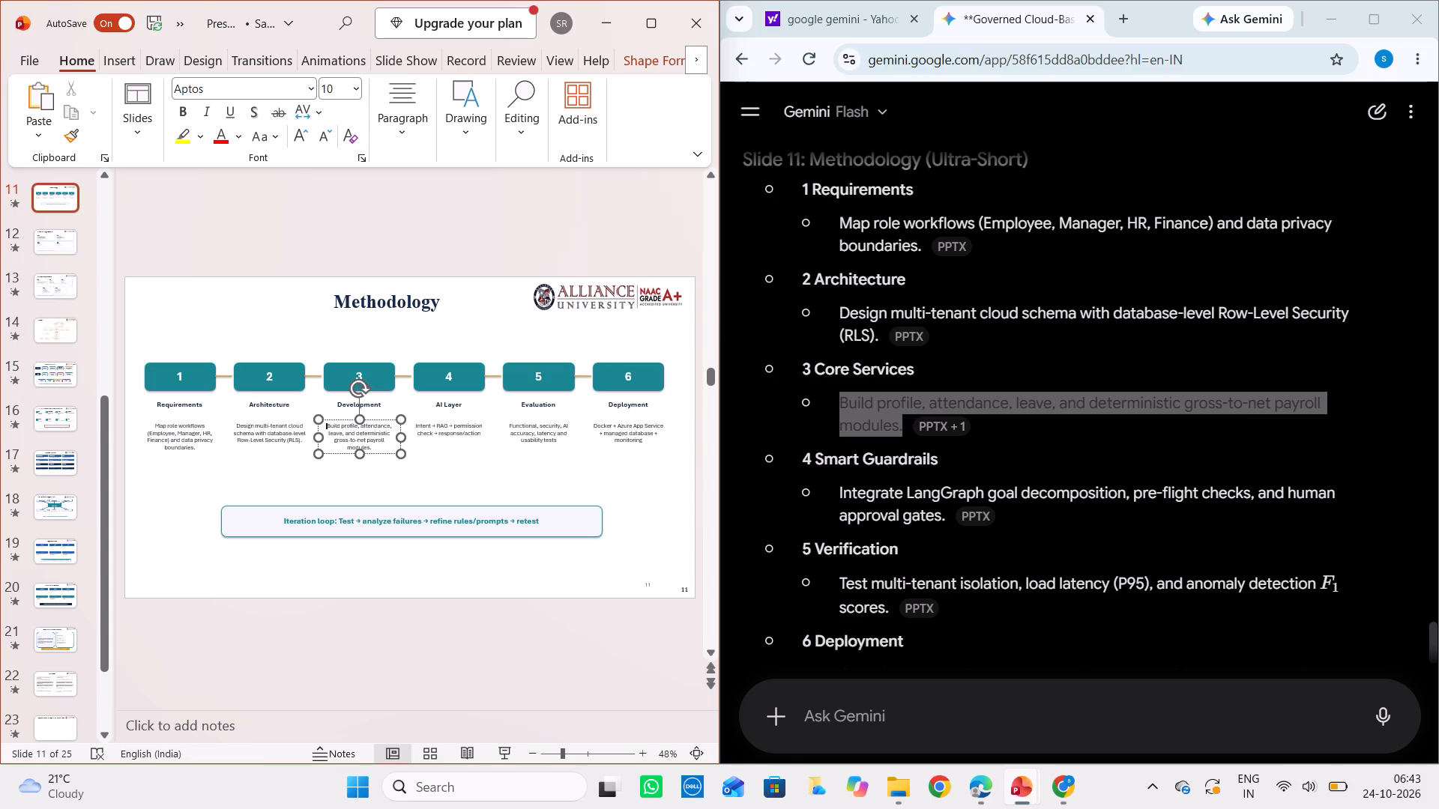
Change the stage 3 heading on slide 11 from Development to "Core Services".
{"action": "left_click", "coordinate": [370, 403]}
{"action": "key", "text": "Right"}
{"action": "key", "text": "Right"}
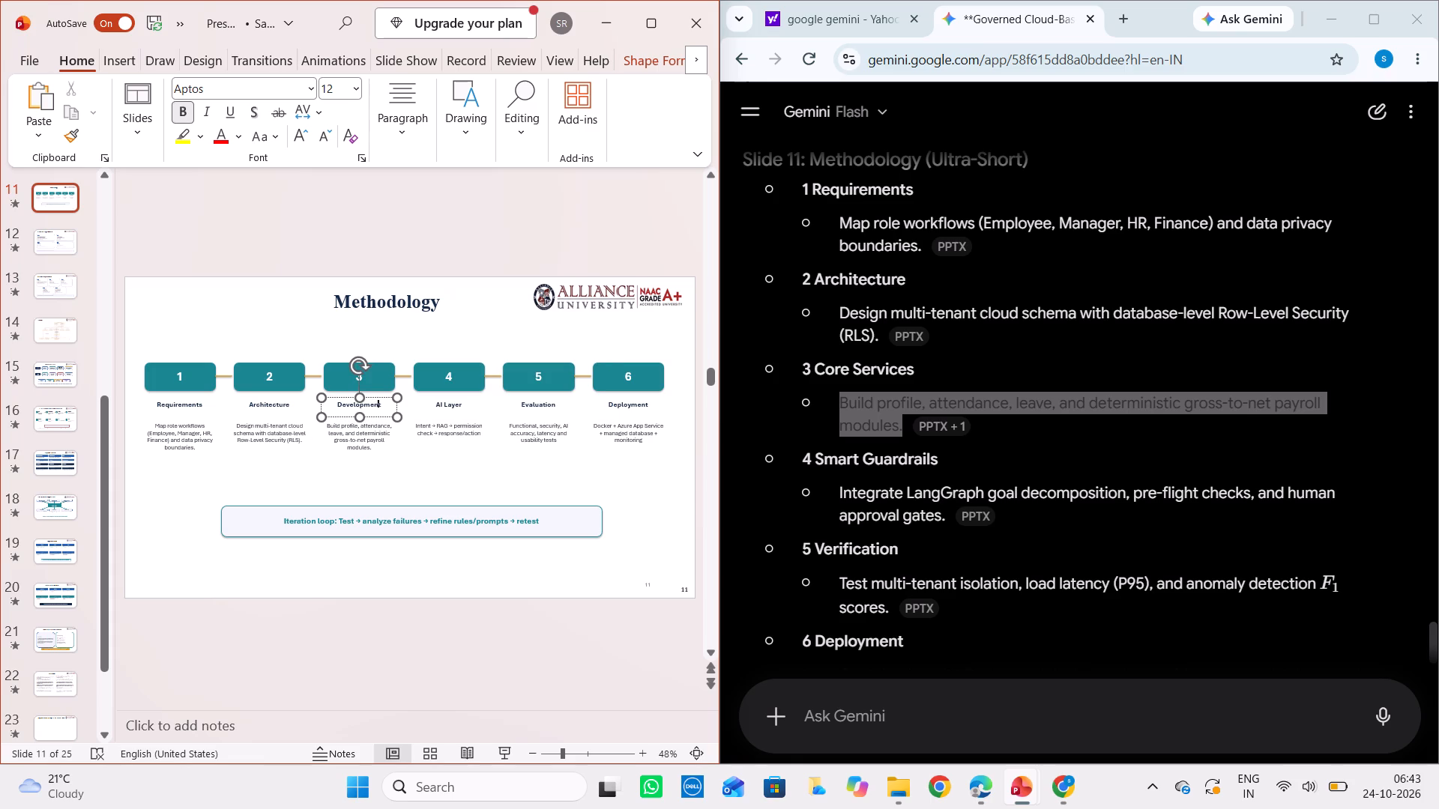
{"action": "key", "text": "Right"}
{"action": "key", "text": "BackSpace"}
{"action": "key", "text": "BackSpace"}
{"action": "key", "text": "BackSpace"}
{"action": "key", "text": "BackSpace"}
{"action": "key", "text": "BackSpace"}
{"action": "key", "text": "BackSpace"}
{"action": "key", "text": "BackSpace"}
{"action": "key", "text": "BackSpace"}
{"action": "key", "text": "BackSpace"}
{"action": "key", "text": "c"}
{"action": "key", "text": "Left"}
{"action": "key", "text": "BackSpace"}
{"action": "key", "text": "BackSpace"}
{"action": "key", "text": "Right"}
{"action": "type", "text": "ore"}
{"action": "key", "text": "space"}
Change the stage 4 heading on slide 11 from AI Layer to "Smart Guardrails".
{"action": "left_click", "coordinate": [457, 405]}
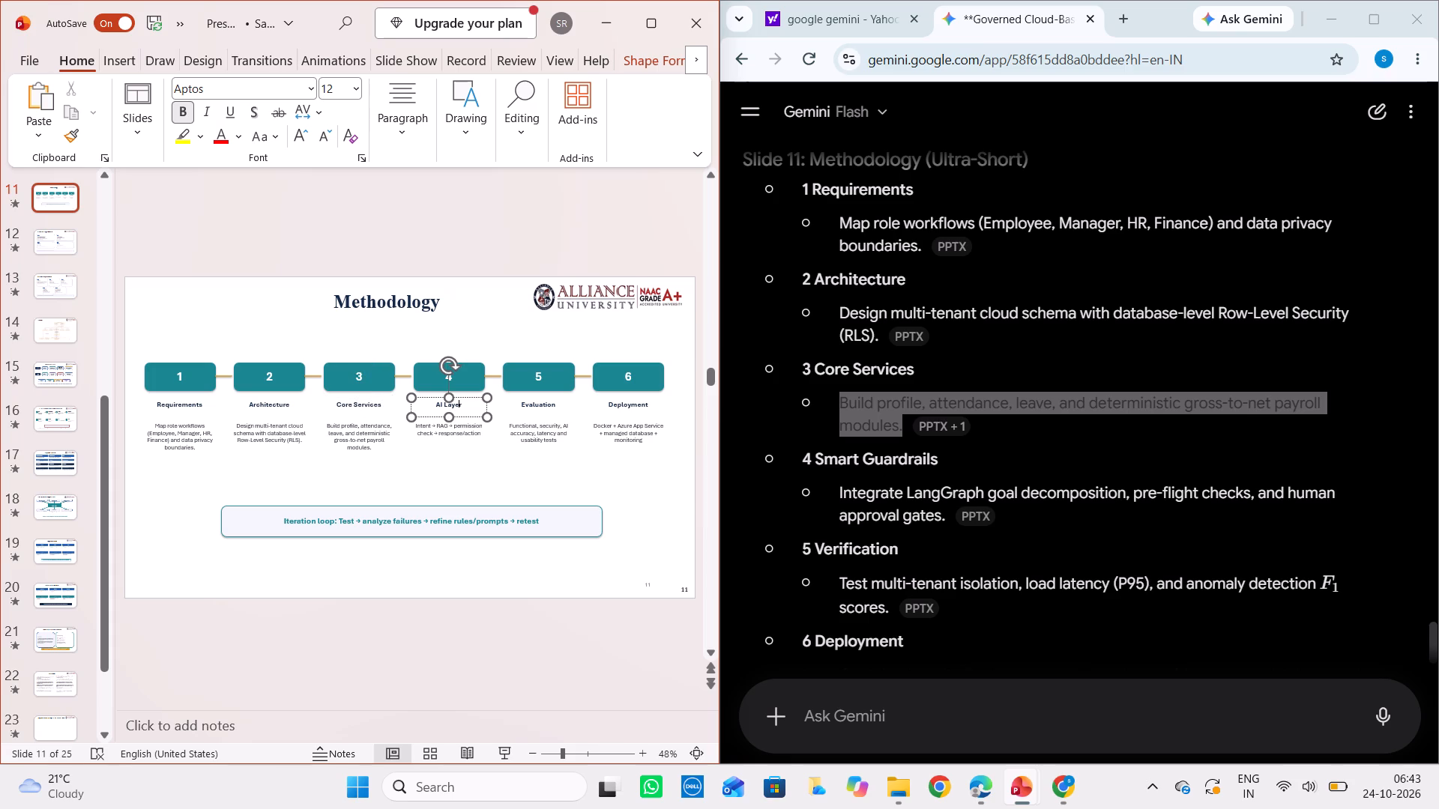
{"action": "key", "text": "Right"}
{"action": "key", "text": "BackSpace"}
{"action": "key", "text": "BackSpace"}
{"action": "key", "text": "BackSpace"}
{"action": "key", "text": "BackSpace"}
{"action": "key", "text": "BackSpace"}
{"action": "key", "text": "BackSpace"}
{"action": "key", "text": "s"}
{"action": "key", "text": "Left"}
{"action": "key", "text": "BackSpace"}
{"action": "key", "text": "BackSpace"}
{"action": "key", "text": "Right"}
{"action": "type", "text": "mart"}
{"action": "key", "text": "space"}
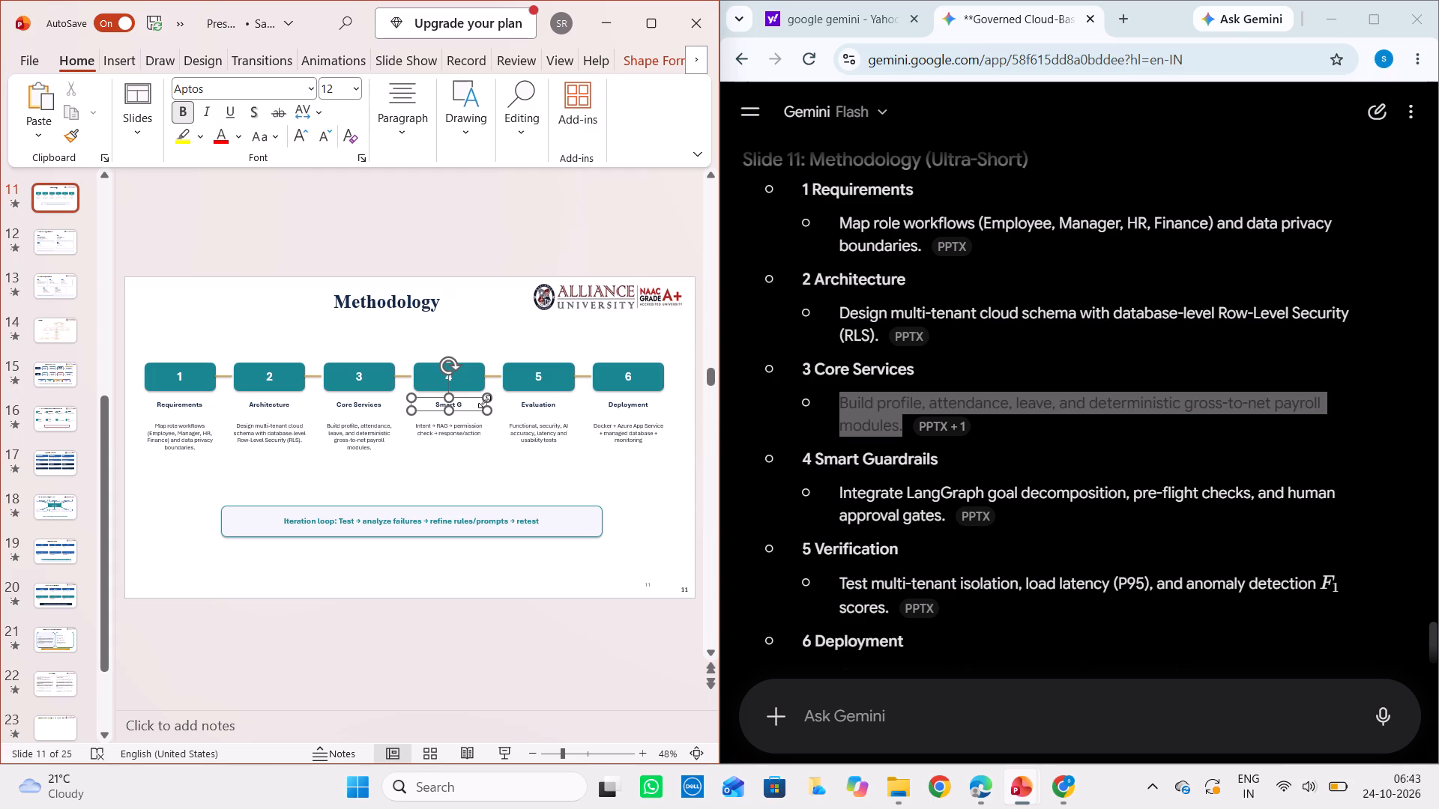
{"action": "type", "text": "uard"}
{"action": "type", "text": "rails"}
Replace the stage 5 heading Evaluation on slide 11 with Gemini's heading "Verification".
{"action": "left_click", "coordinate": [537, 403]}
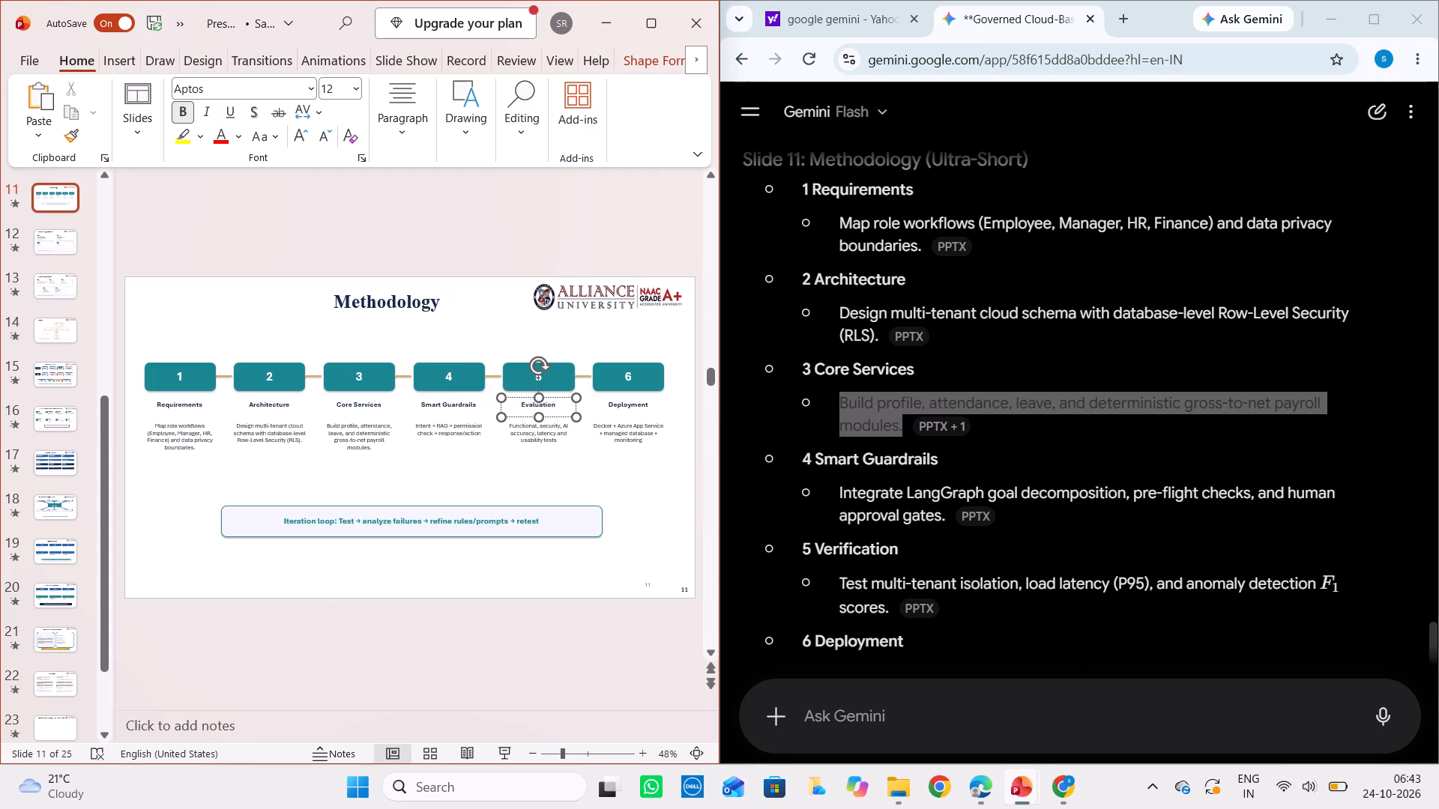
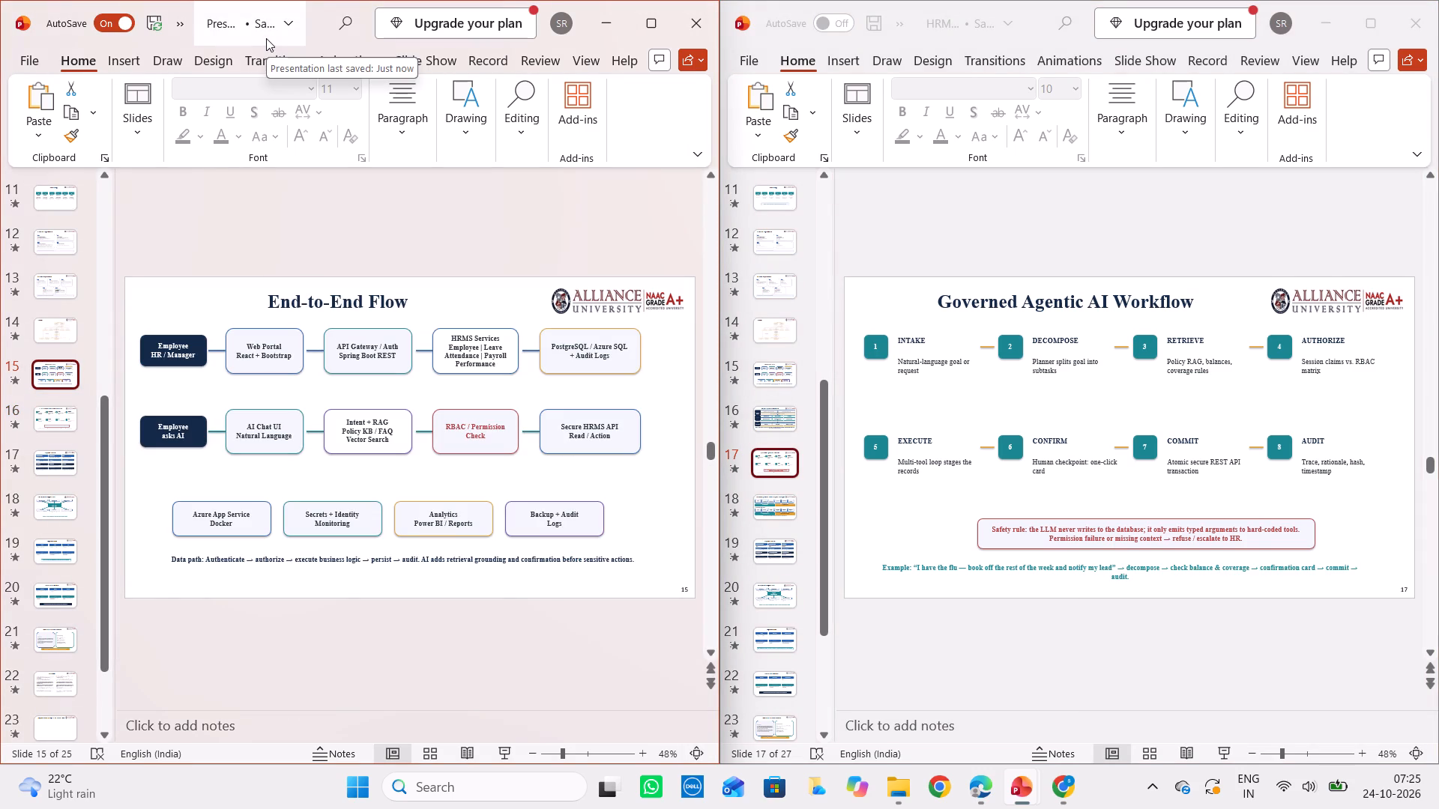
{"action": "left_click", "coordinate": [115, 59]}
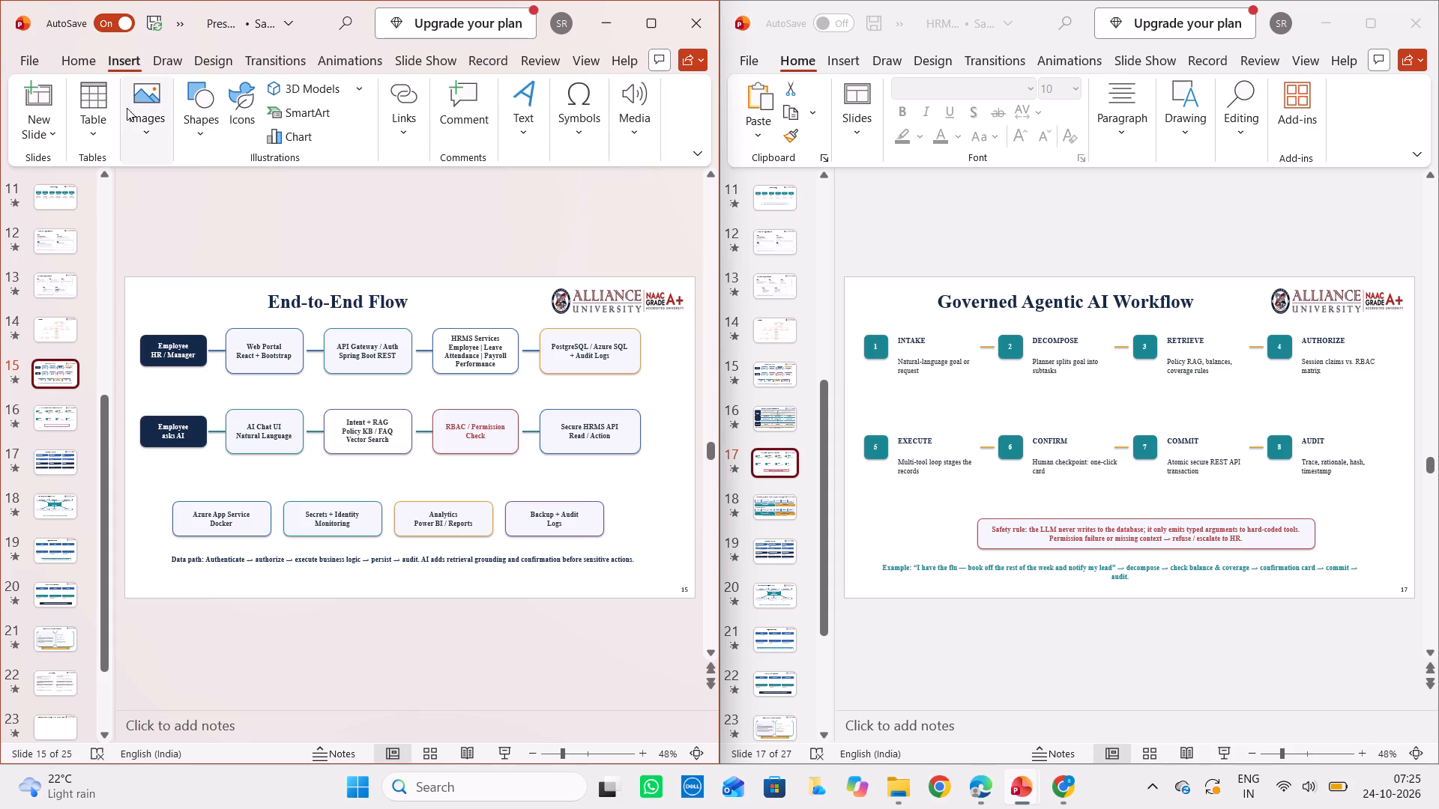
{"action": "left_click", "coordinate": [158, 118]}
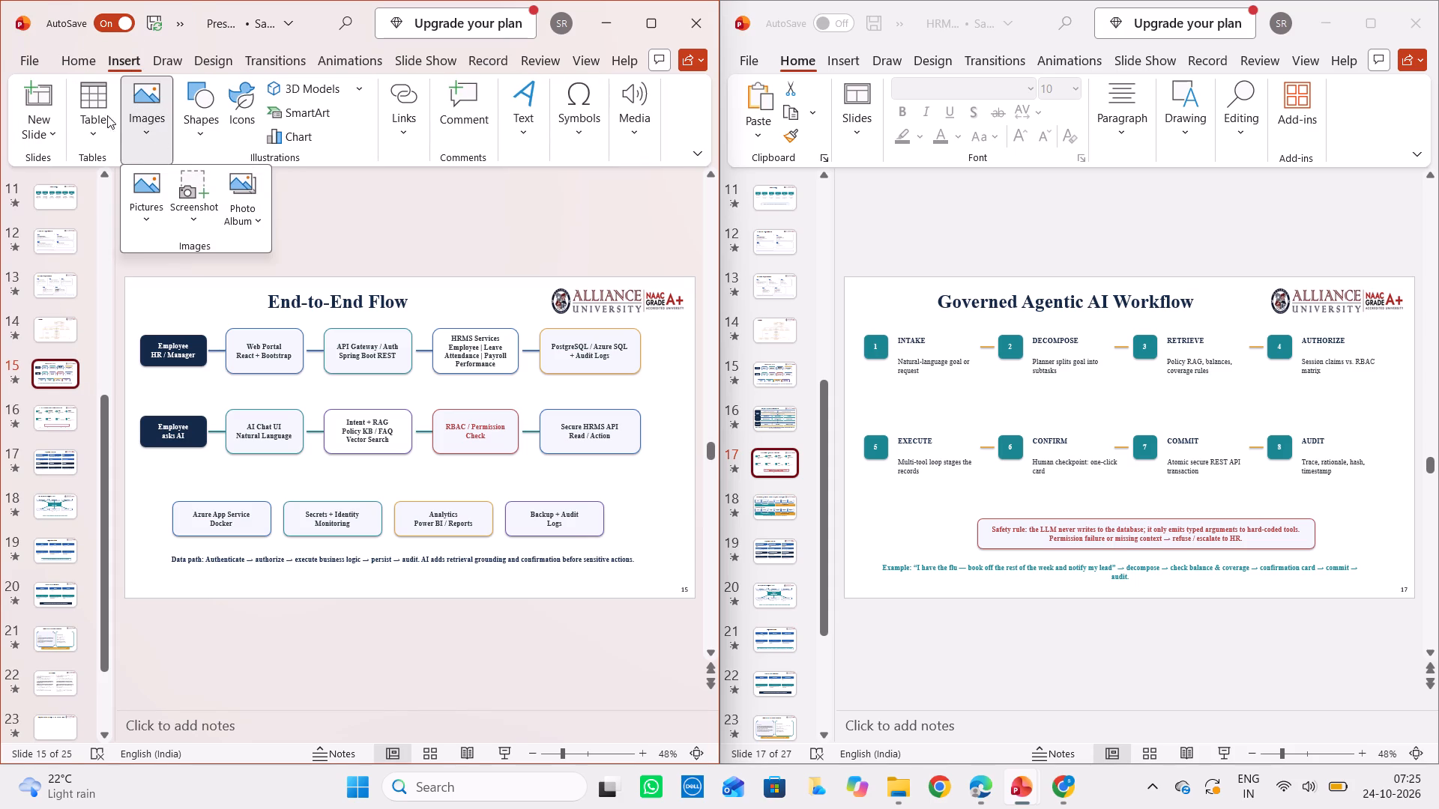
{"action": "left_click", "coordinate": [46, 105]}
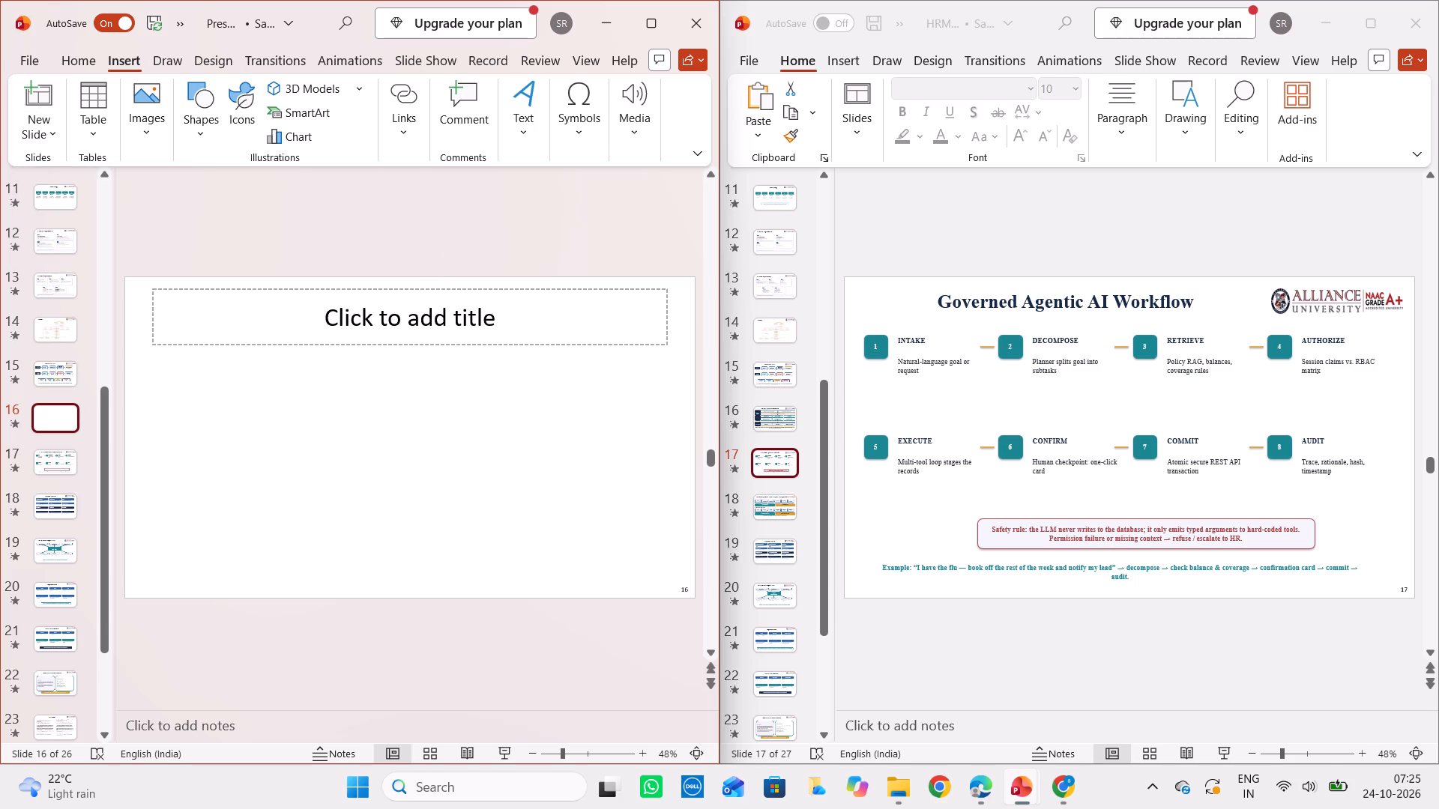
Copy all objects from the HRMS deck's "Complete System Architecture" slide into the new blank slide 16.
{"action": "left_click", "coordinate": [775, 420]}
{"action": "left_click", "coordinate": [775, 420]}
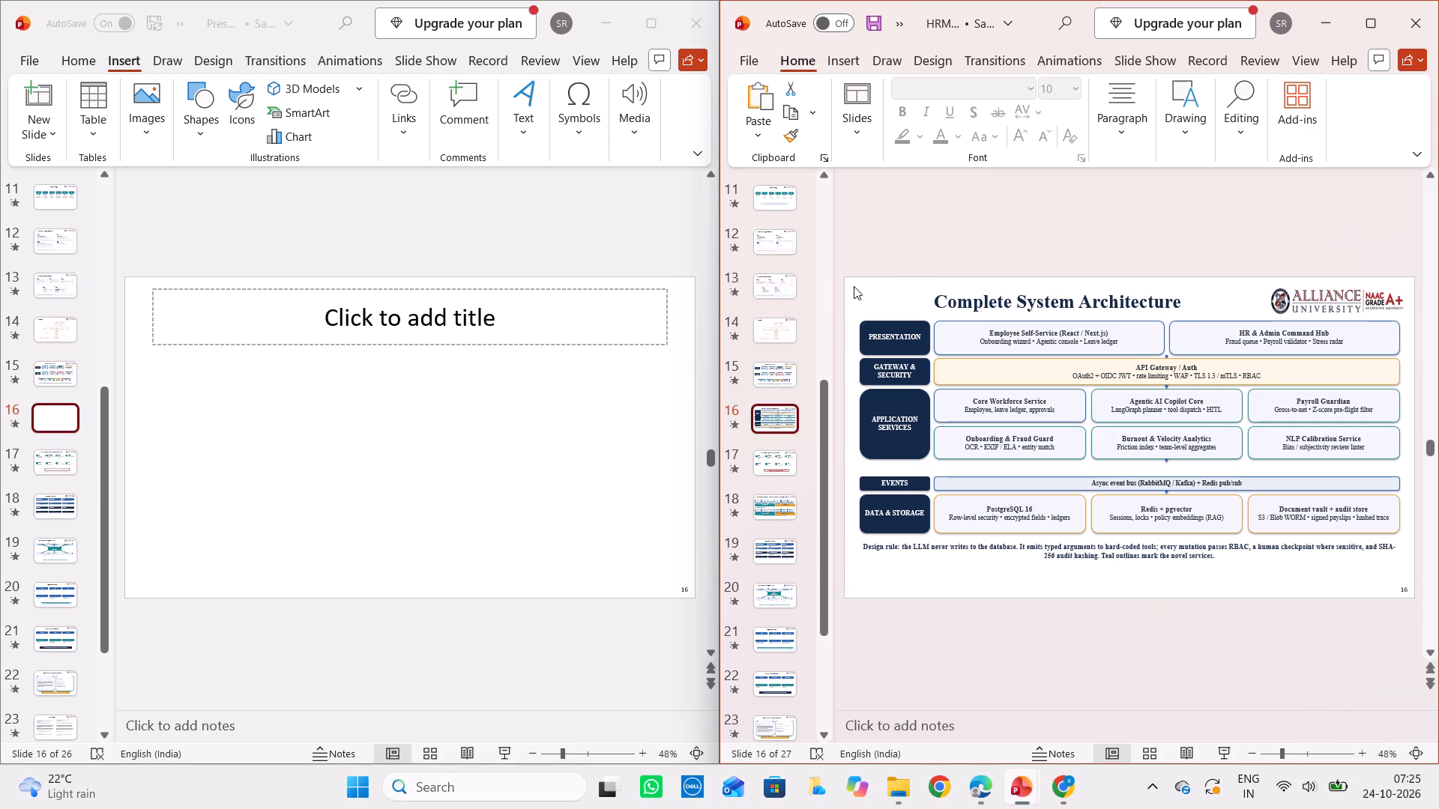
{"action": "left_click_drag", "start_coordinate": [849, 283], "coordinate": [1168, 594]}
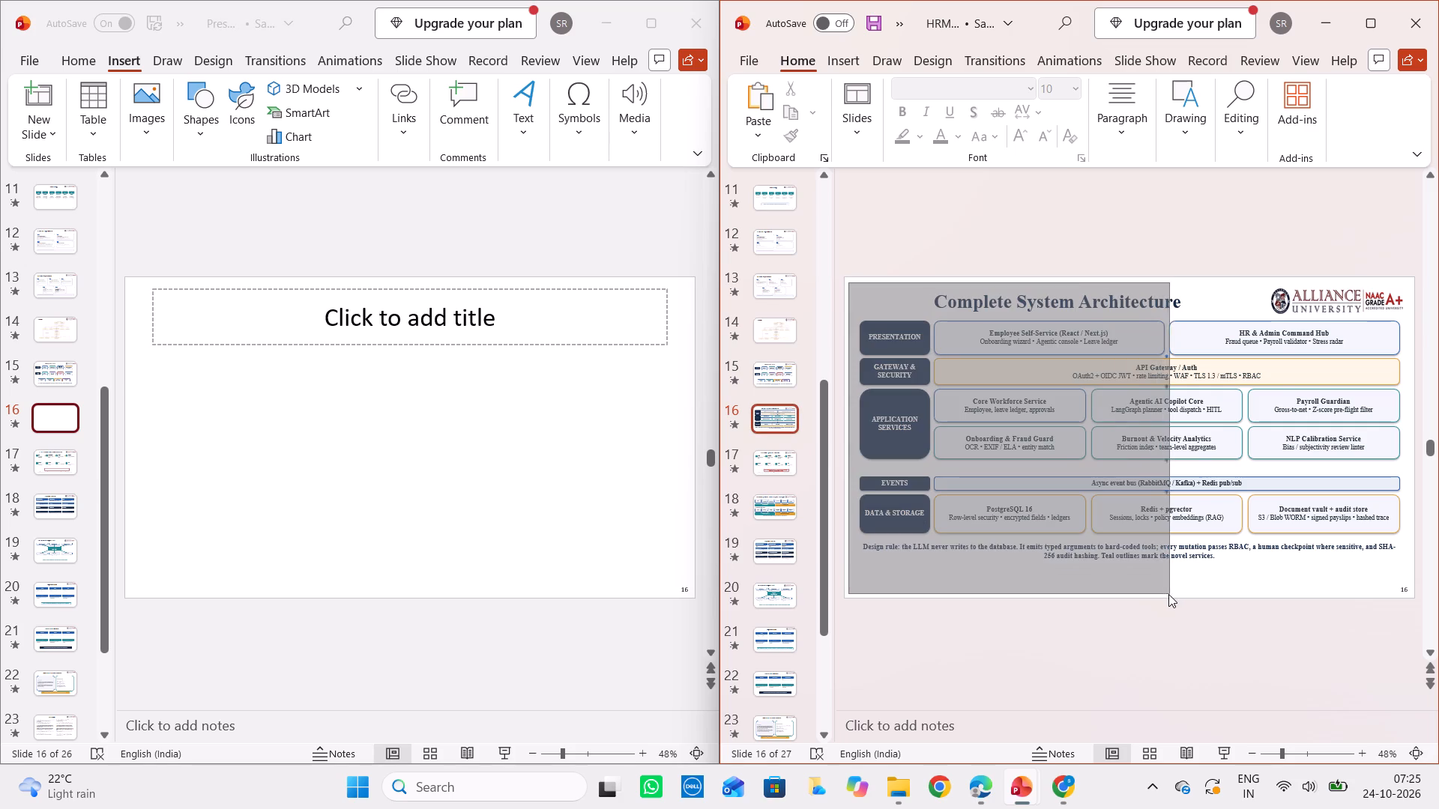
{"action": "left_click_drag", "start_coordinate": [1168, 594], "coordinate": [1412, 576]}
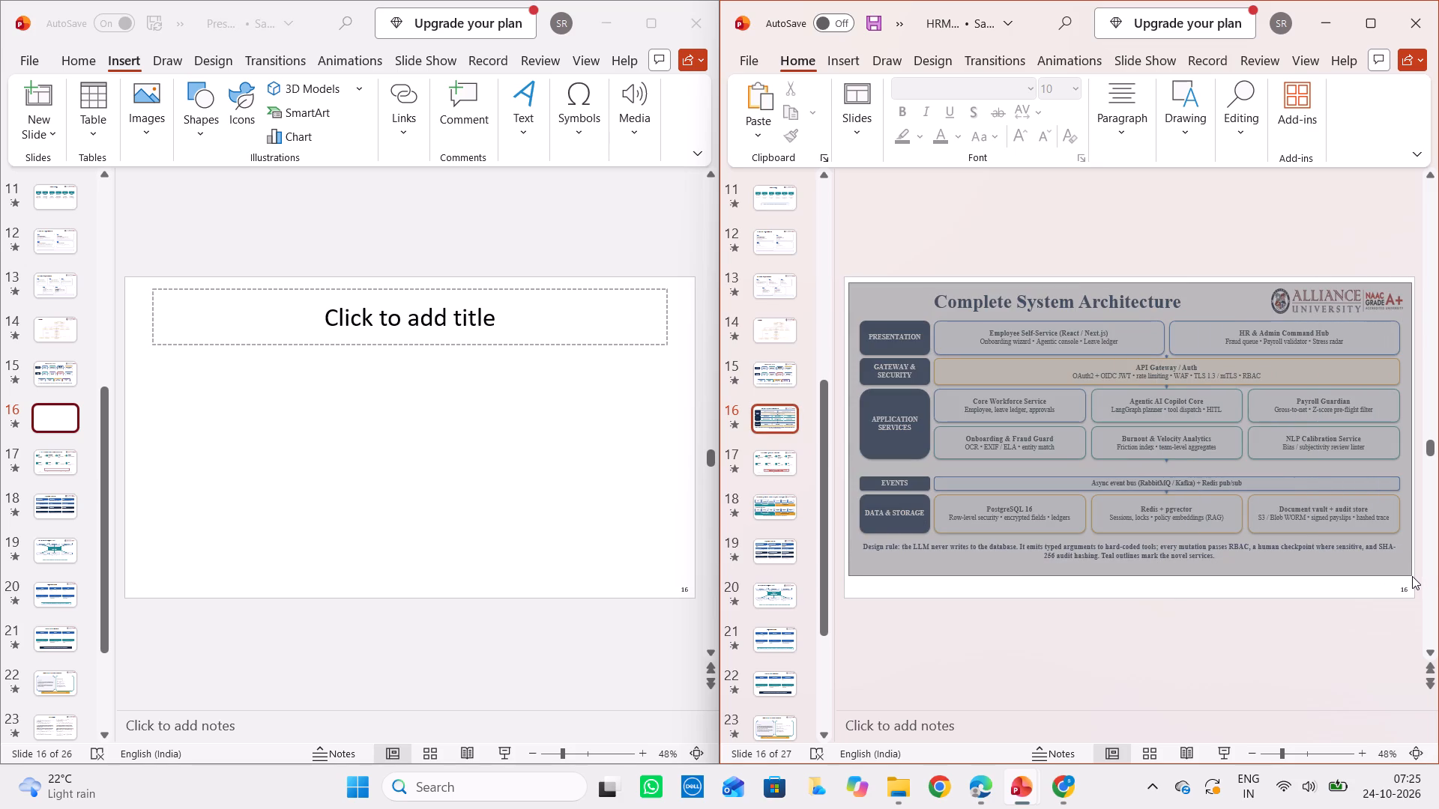
{"action": "left_click_drag", "start_coordinate": [1412, 576], "coordinate": [1411, 576]}
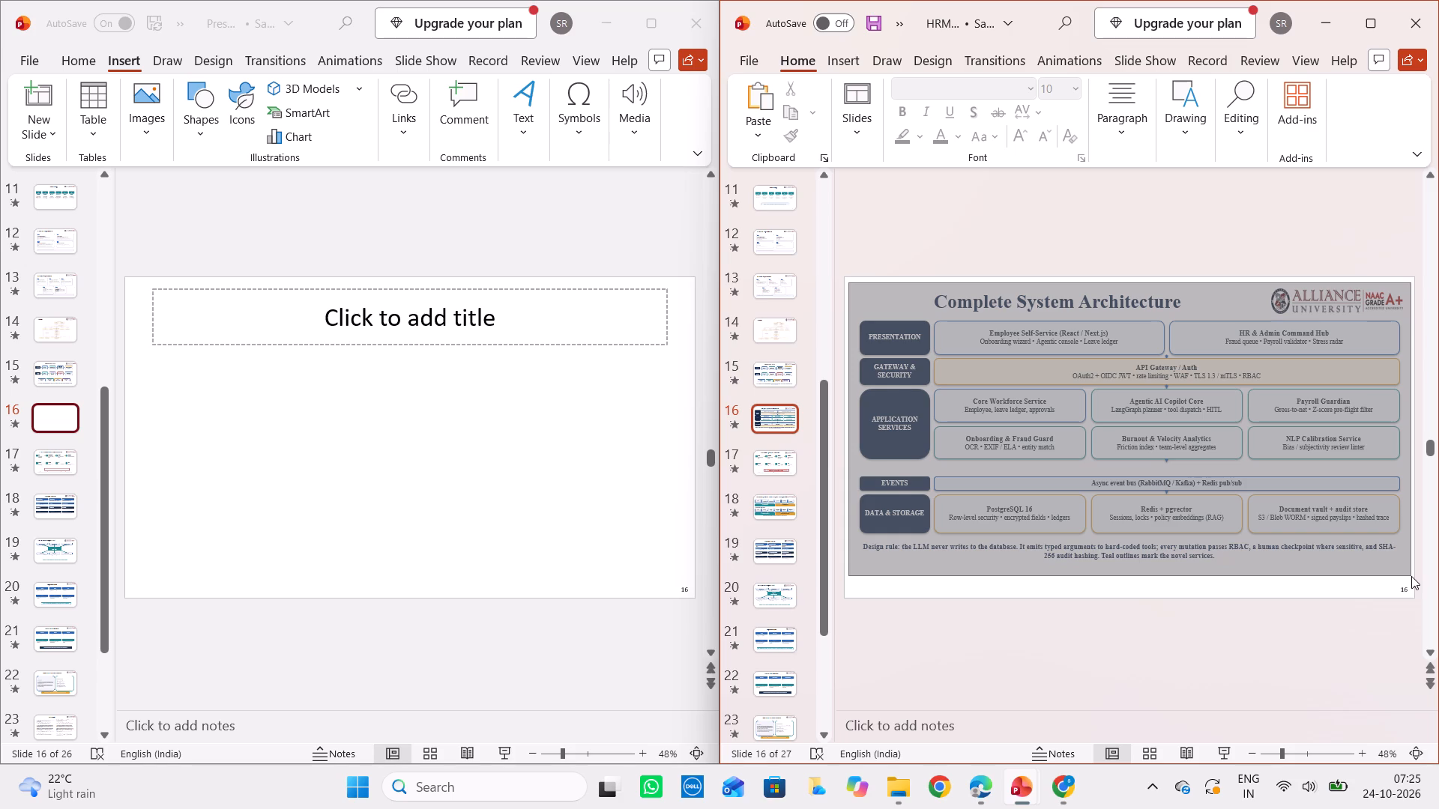
{"action": "left_click_drag", "start_coordinate": [1411, 576], "coordinate": [1411, 575]}
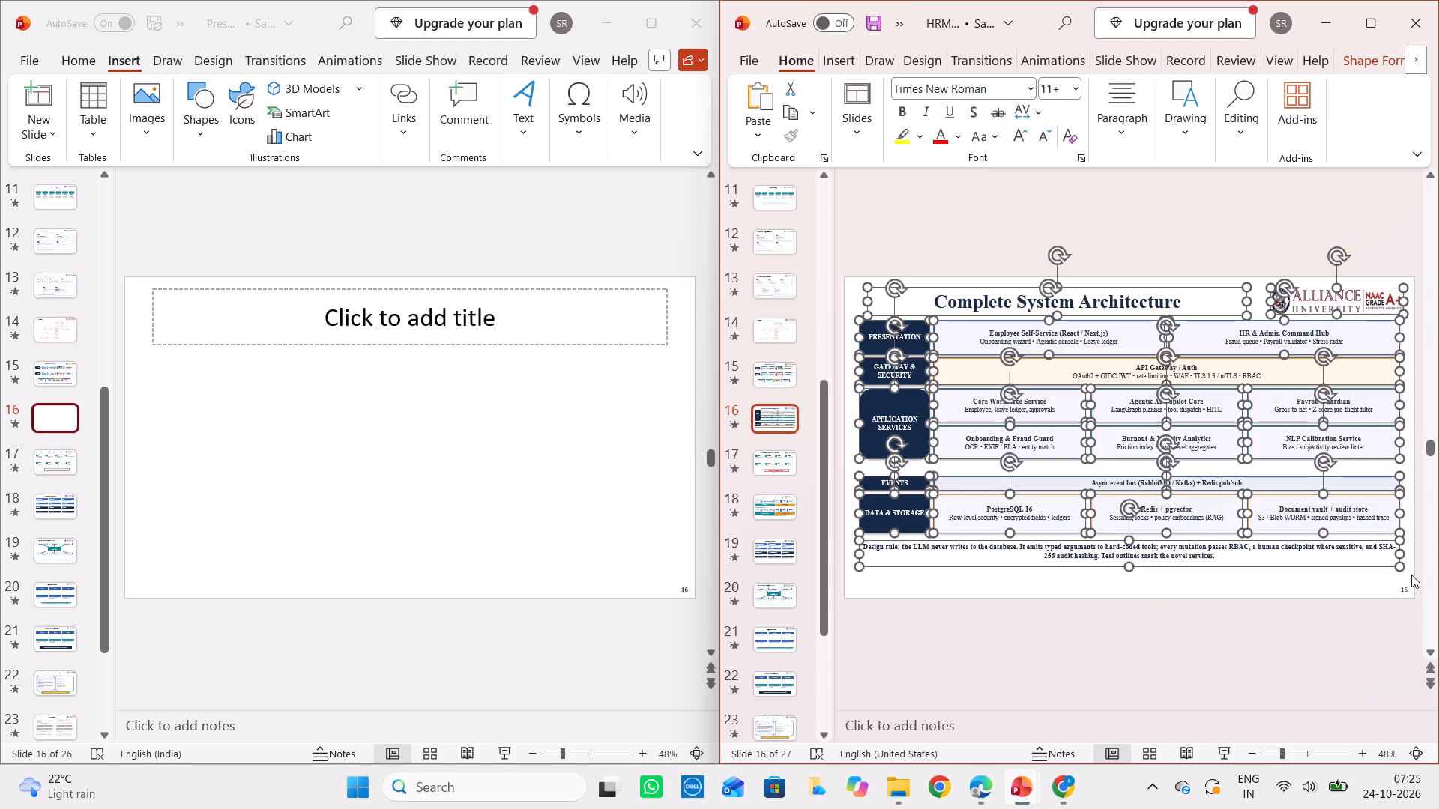
{"action": "key", "text": "ctrl+c"}
{"action": "left_click", "coordinate": [169, 300]}
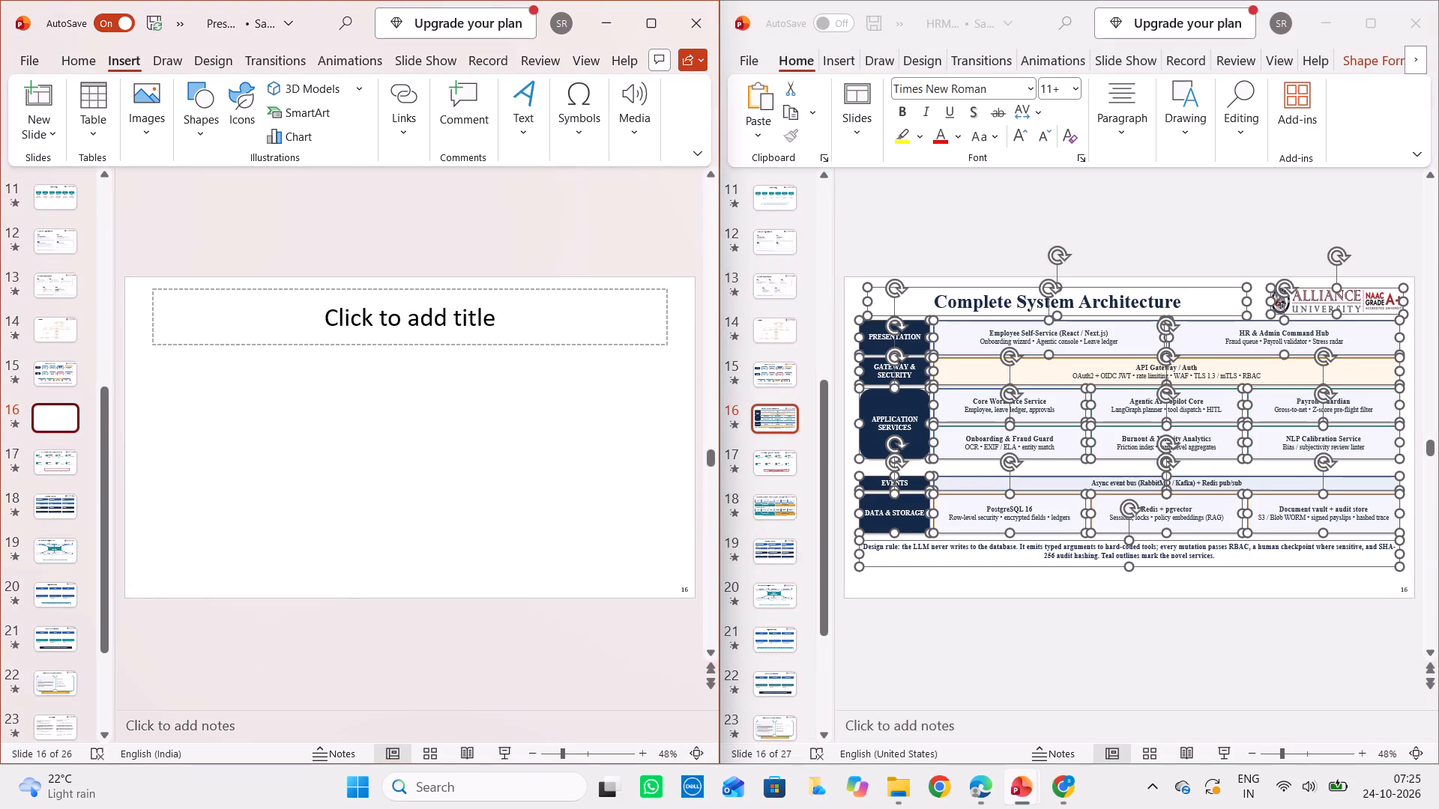
{"action": "key", "text": "ctrl+v"}
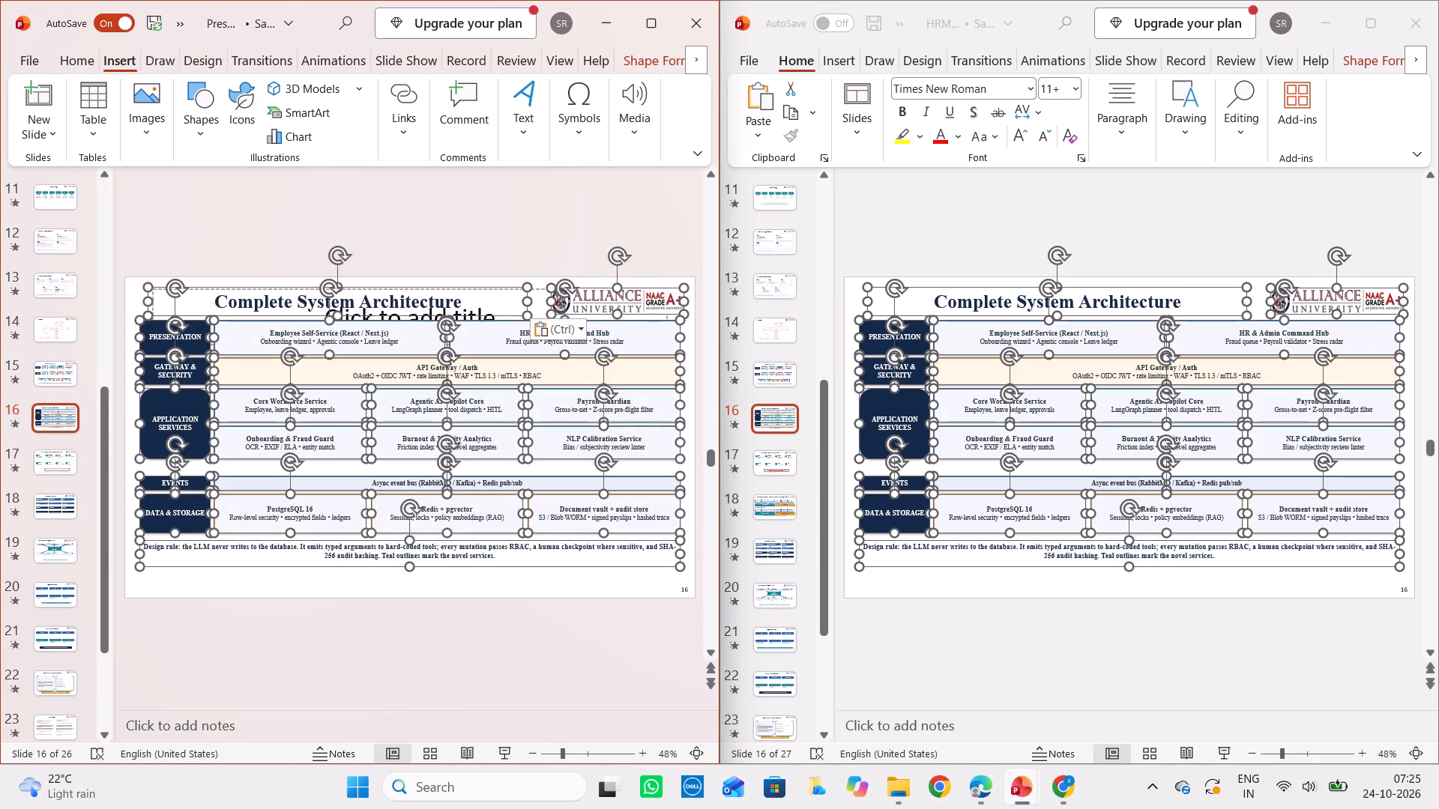
Delete the empty title placeholder behind the "Complete System Architecture" heading on the new slide 16.
{"action": "left_click", "coordinate": [358, 206]}
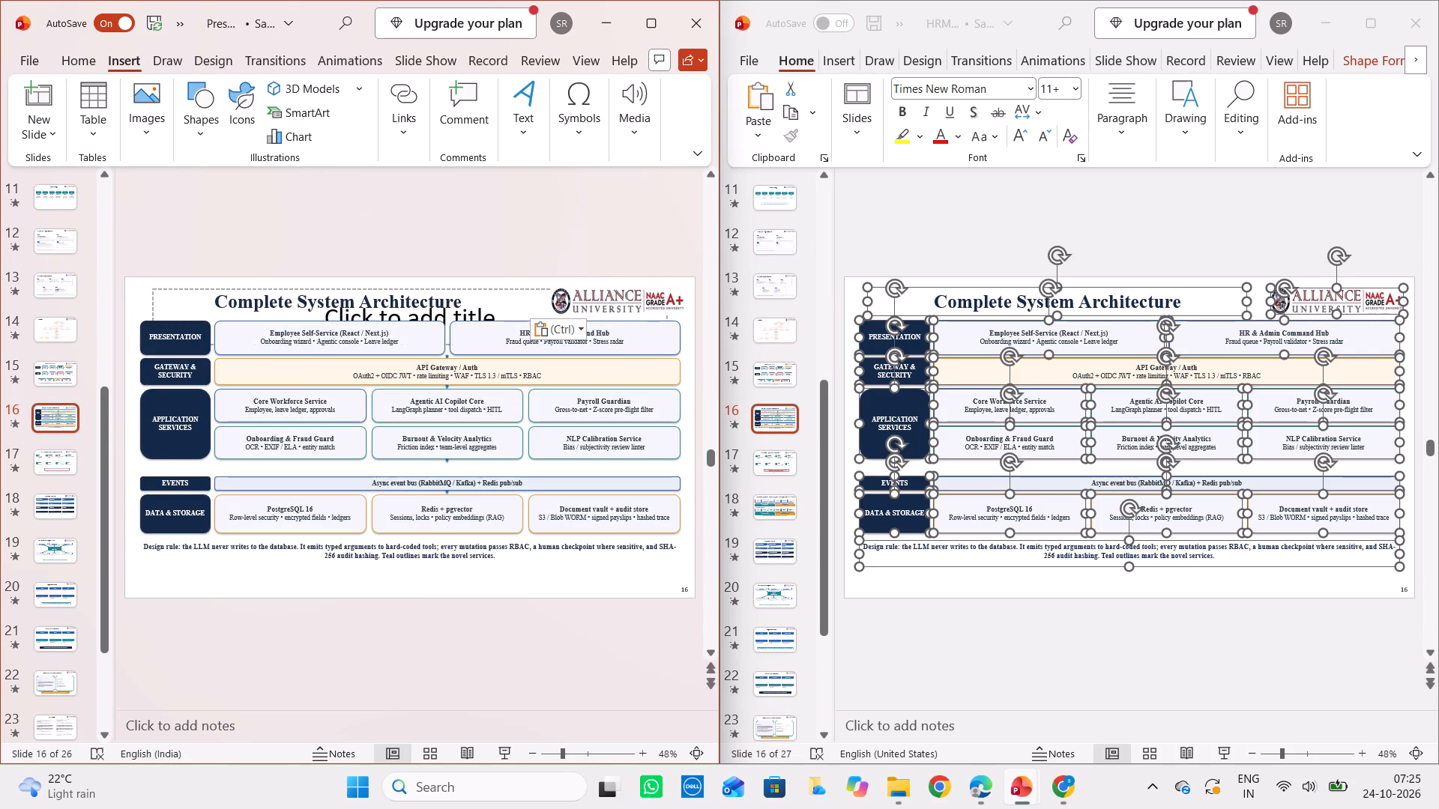
{"action": "left_click", "coordinate": [485, 312]}
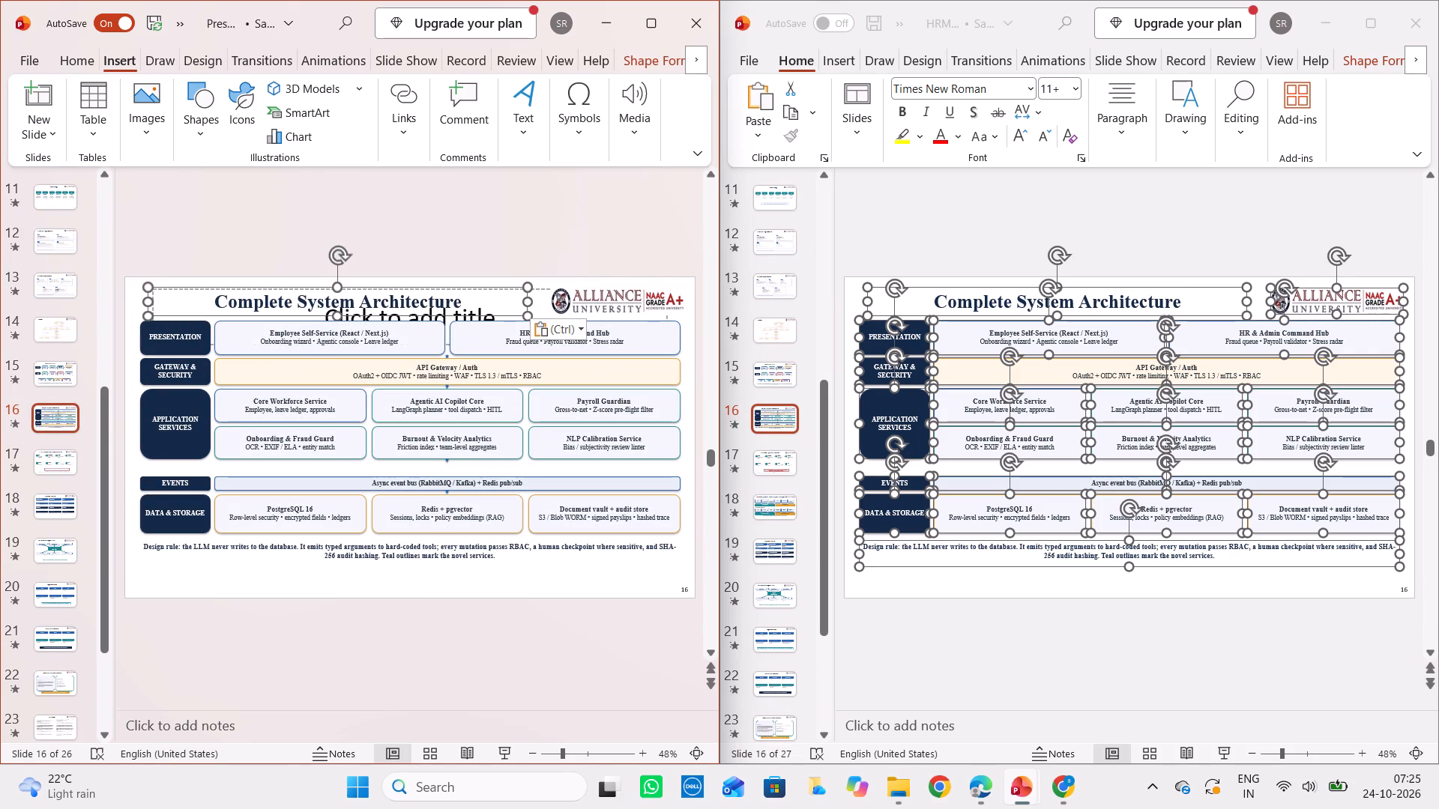
{"action": "left_click", "coordinate": [543, 288]}
{"action": "key", "text": "BackSpace"}
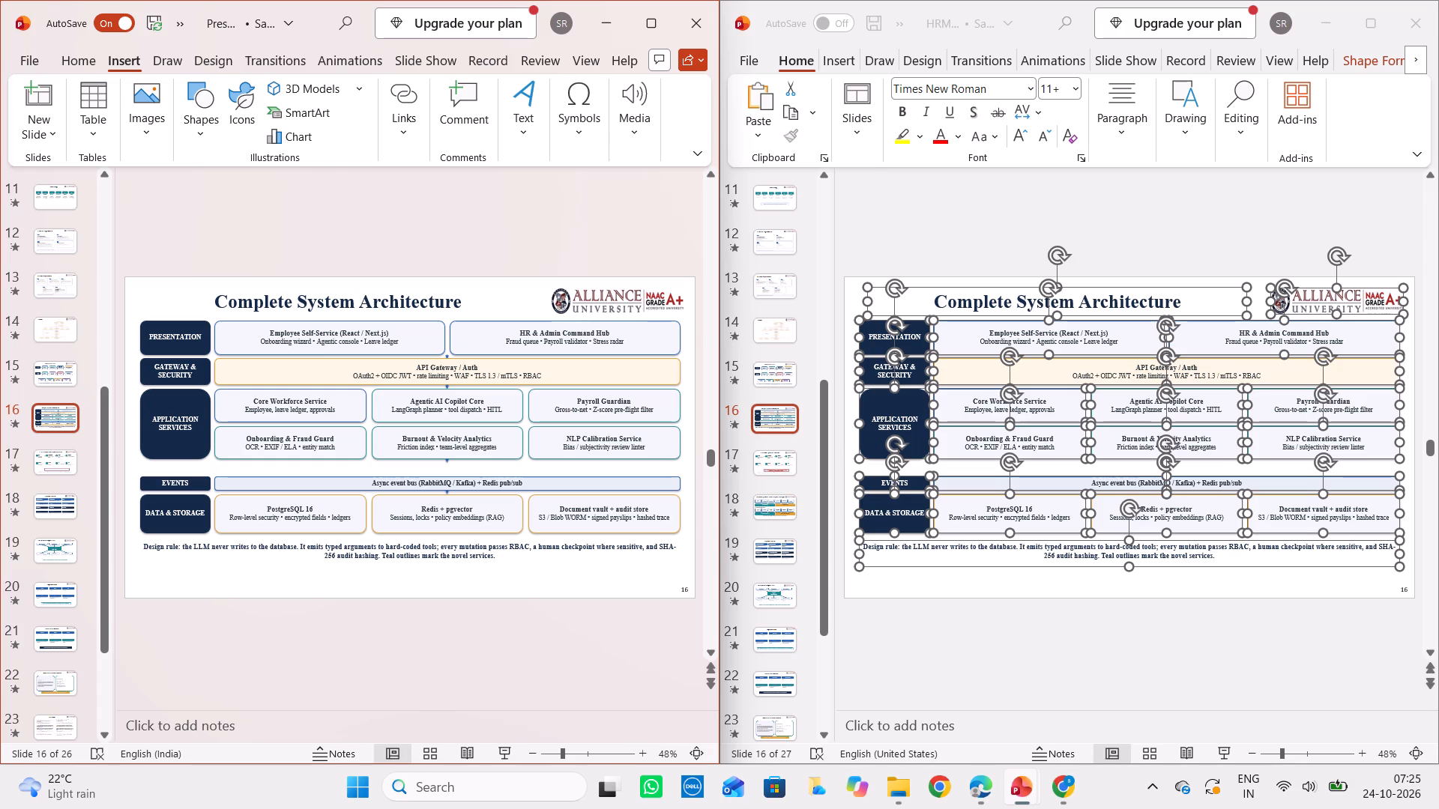
{"action": "left_click", "coordinate": [43, 364]}
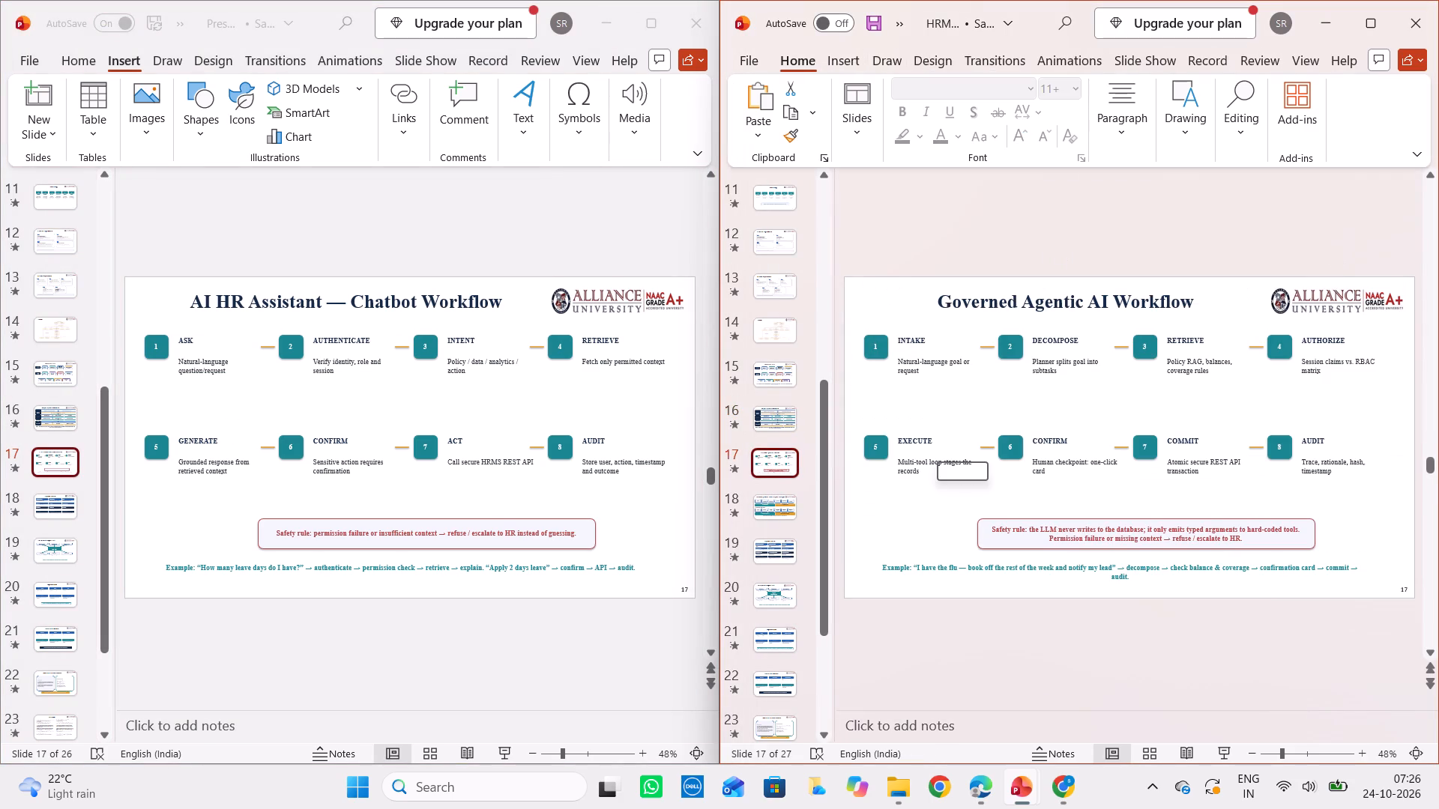
{"action": "left_click", "coordinate": [543, 515]}
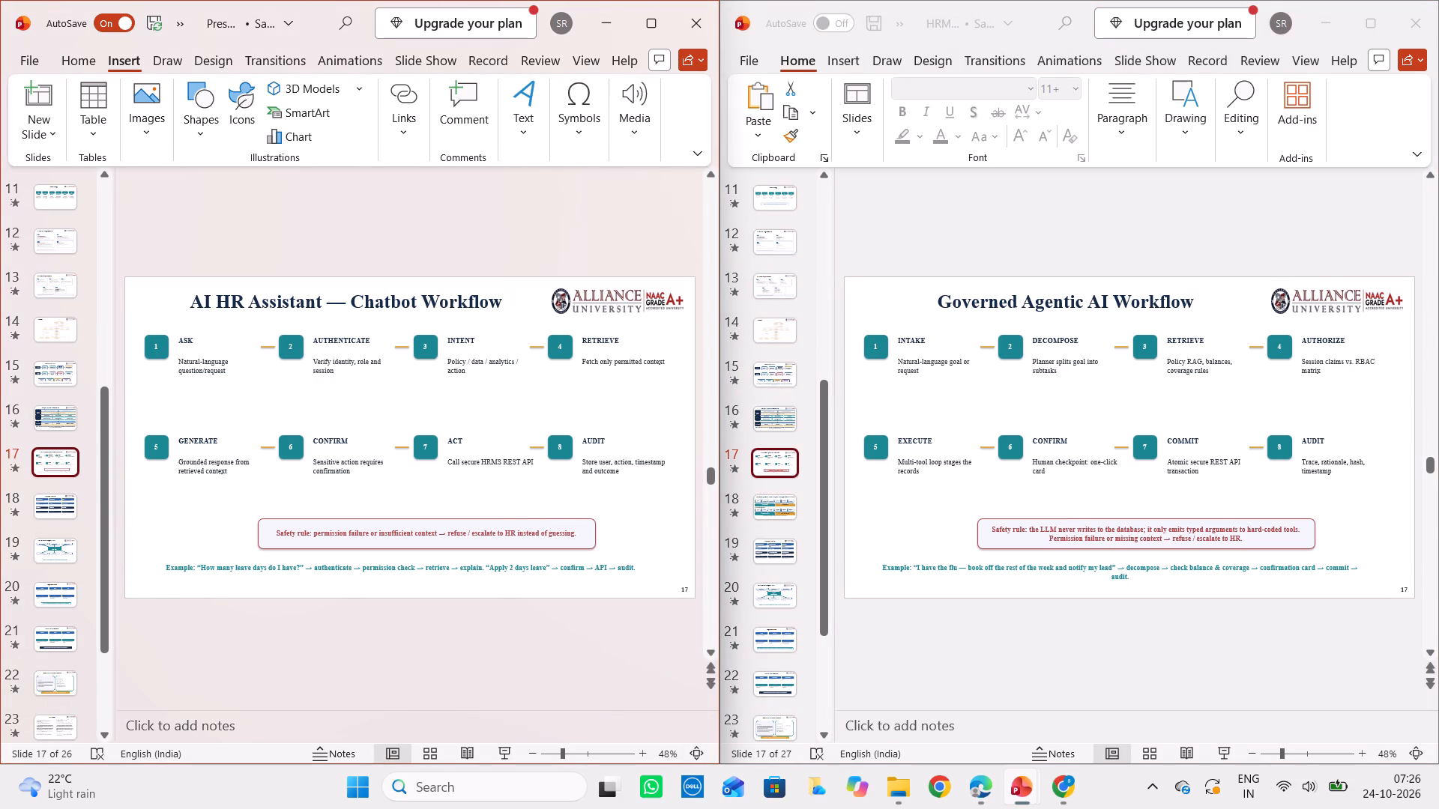
{"action": "left_click_drag", "start_coordinate": [139, 287], "coordinate": [649, 591]}
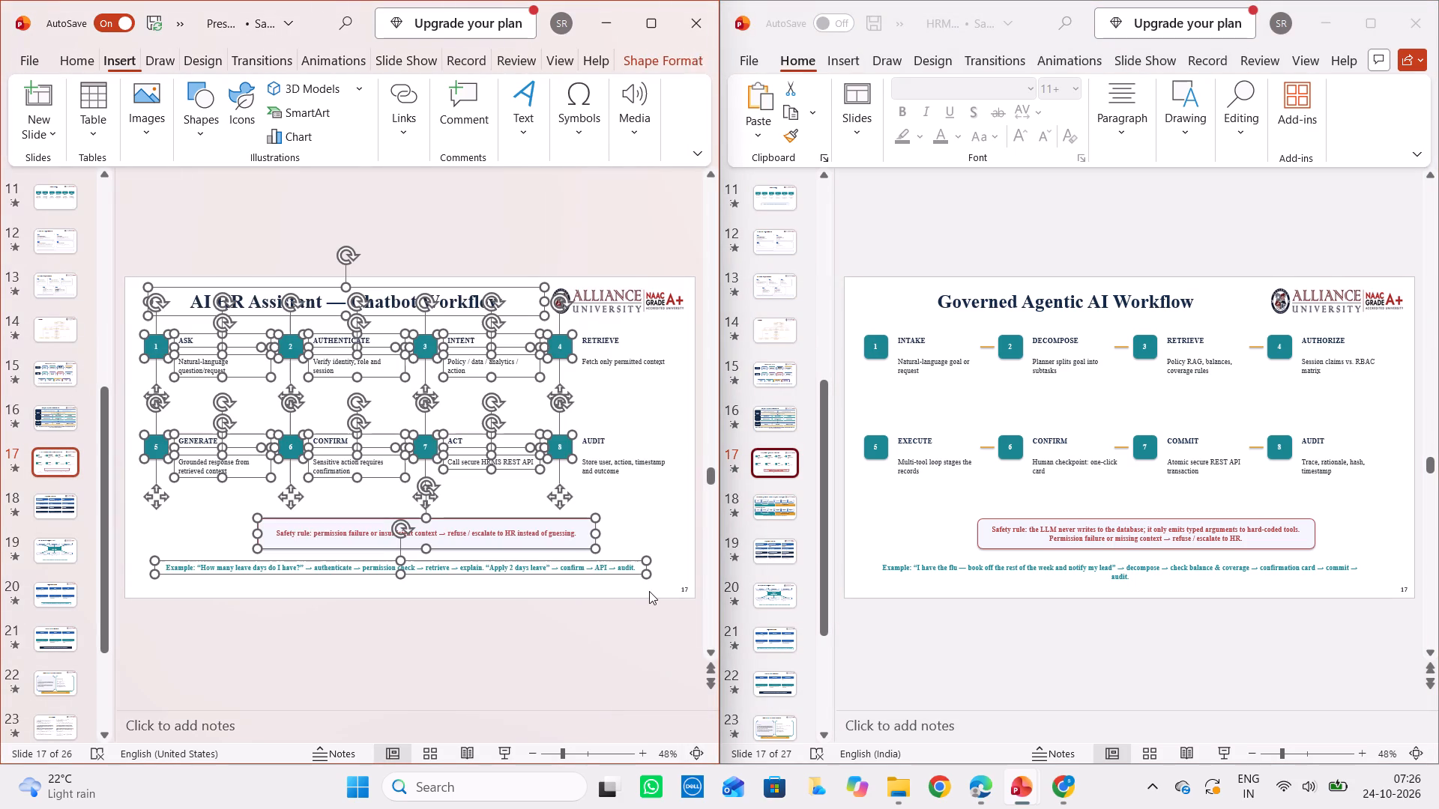
{"action": "key", "text": "BackSpace"}
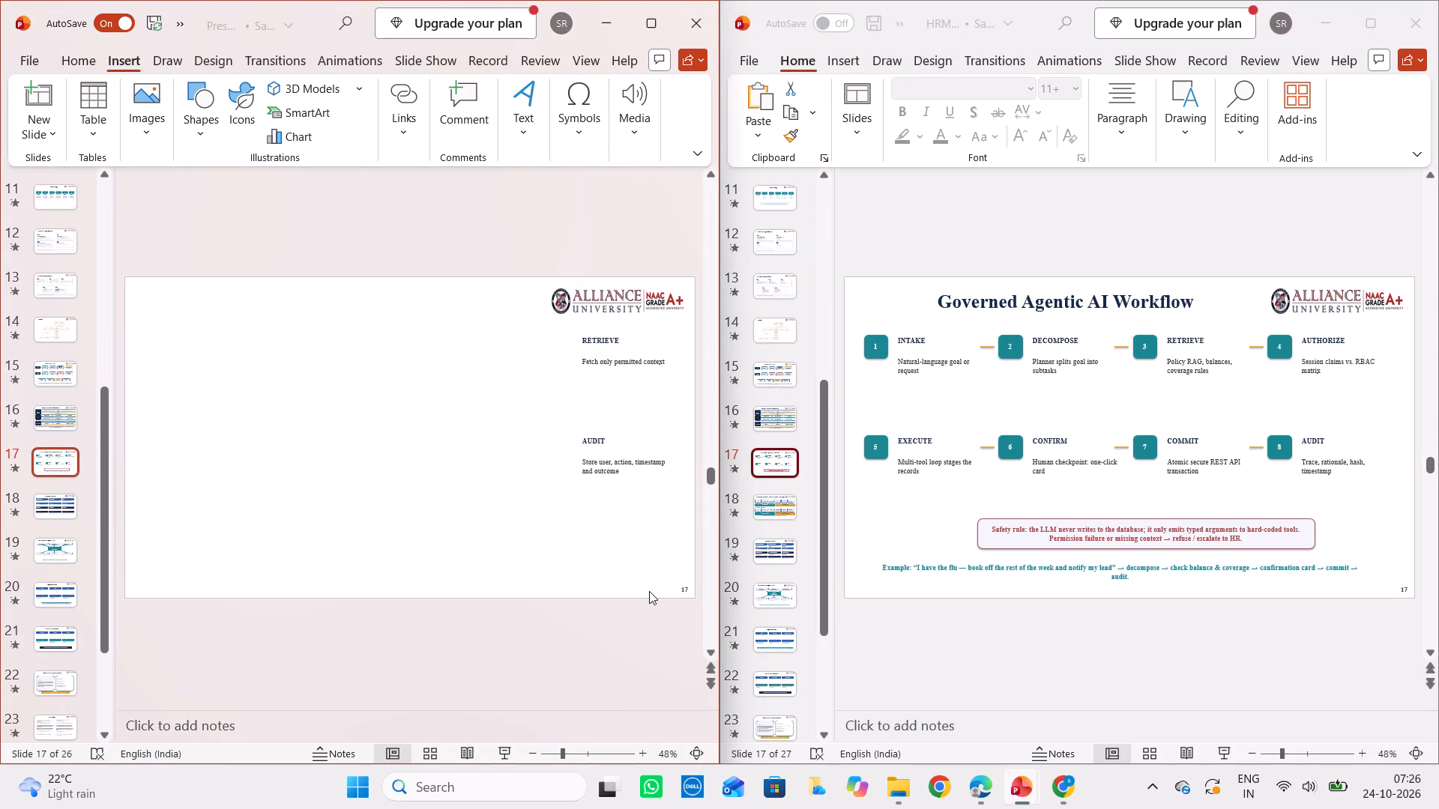
{"action": "left_click_drag", "start_coordinate": [548, 288], "coordinate": [553, 334]}
{"action": "key", "text": "Delete"}
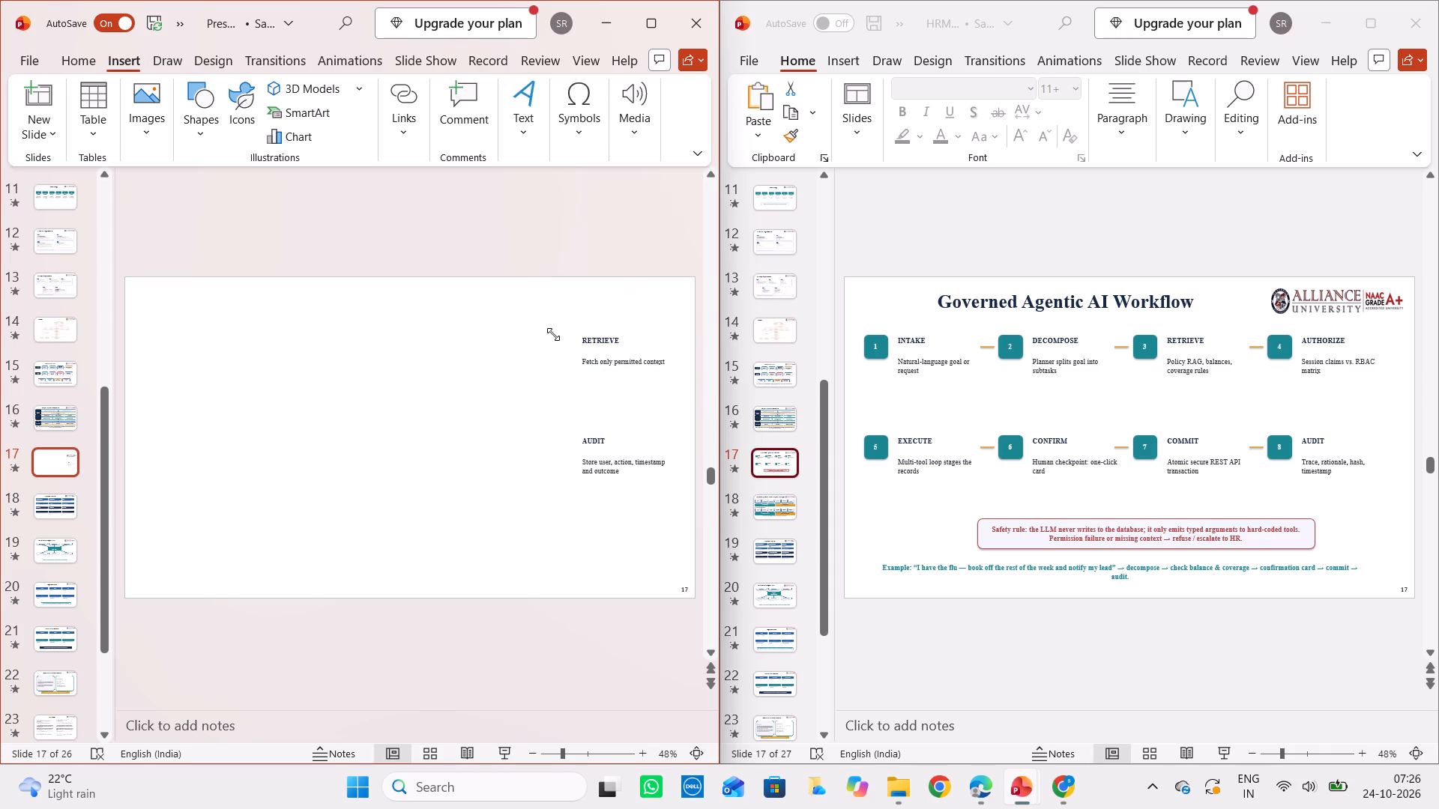
Delete the leftover RETRIEVE and AUDIT headings and their description text boxes from slide 17.
{"action": "left_click_drag", "start_coordinate": [573, 327], "coordinate": [627, 502]}
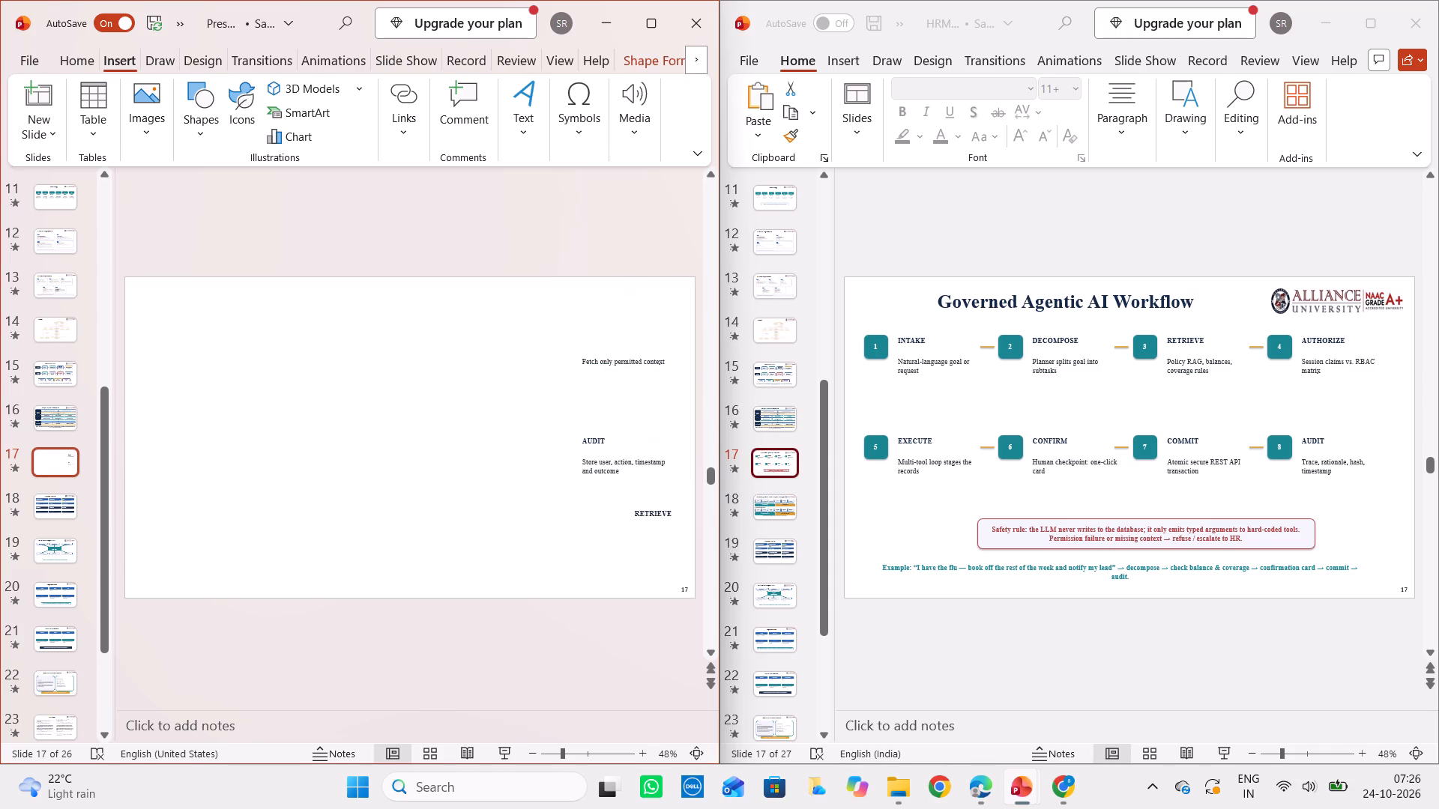
{"action": "left_click_drag", "start_coordinate": [627, 502], "coordinate": [579, 459]}
{"action": "left_click", "coordinate": [579, 459]}
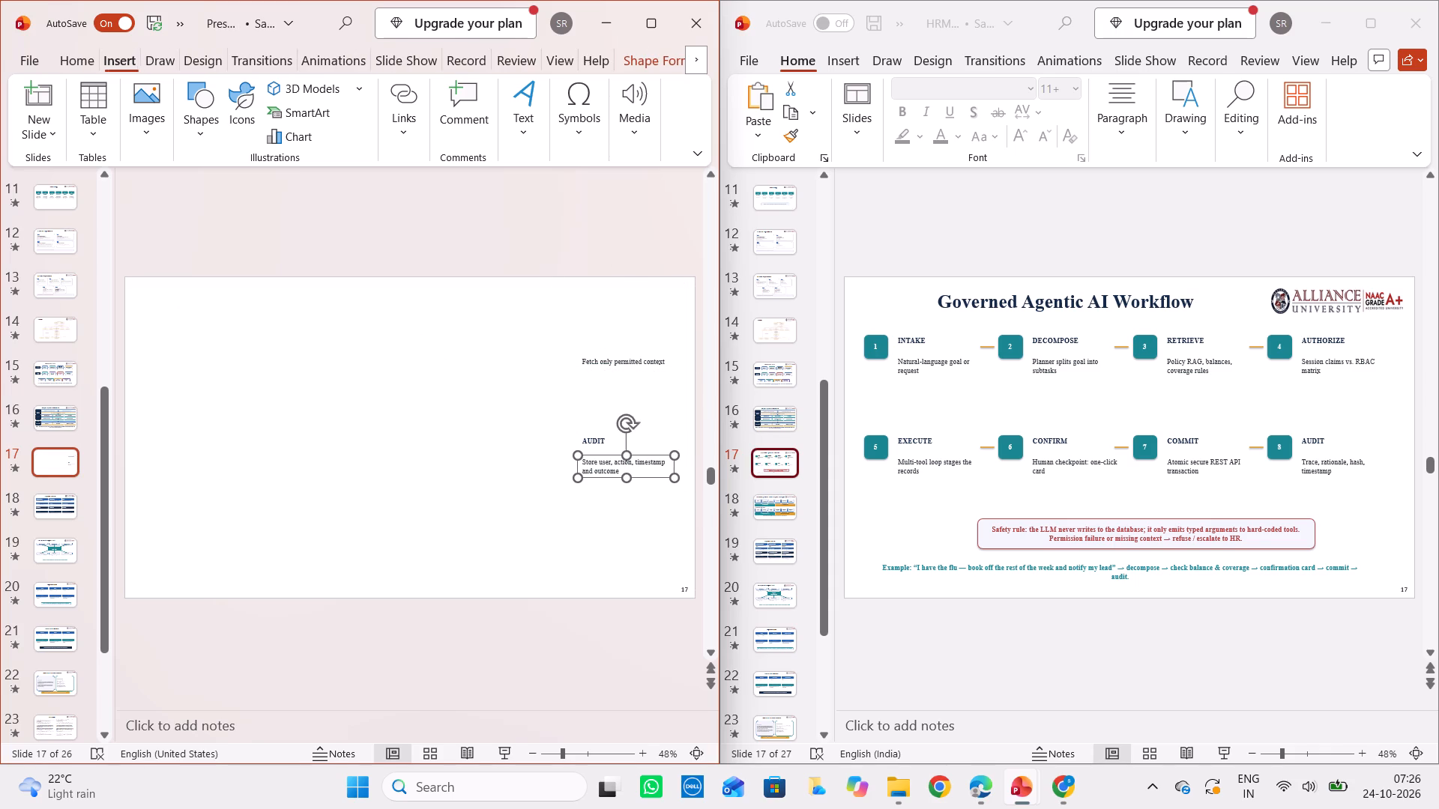
{"action": "key", "text": "Delete"}
{"action": "left_click", "coordinate": [597, 447]}
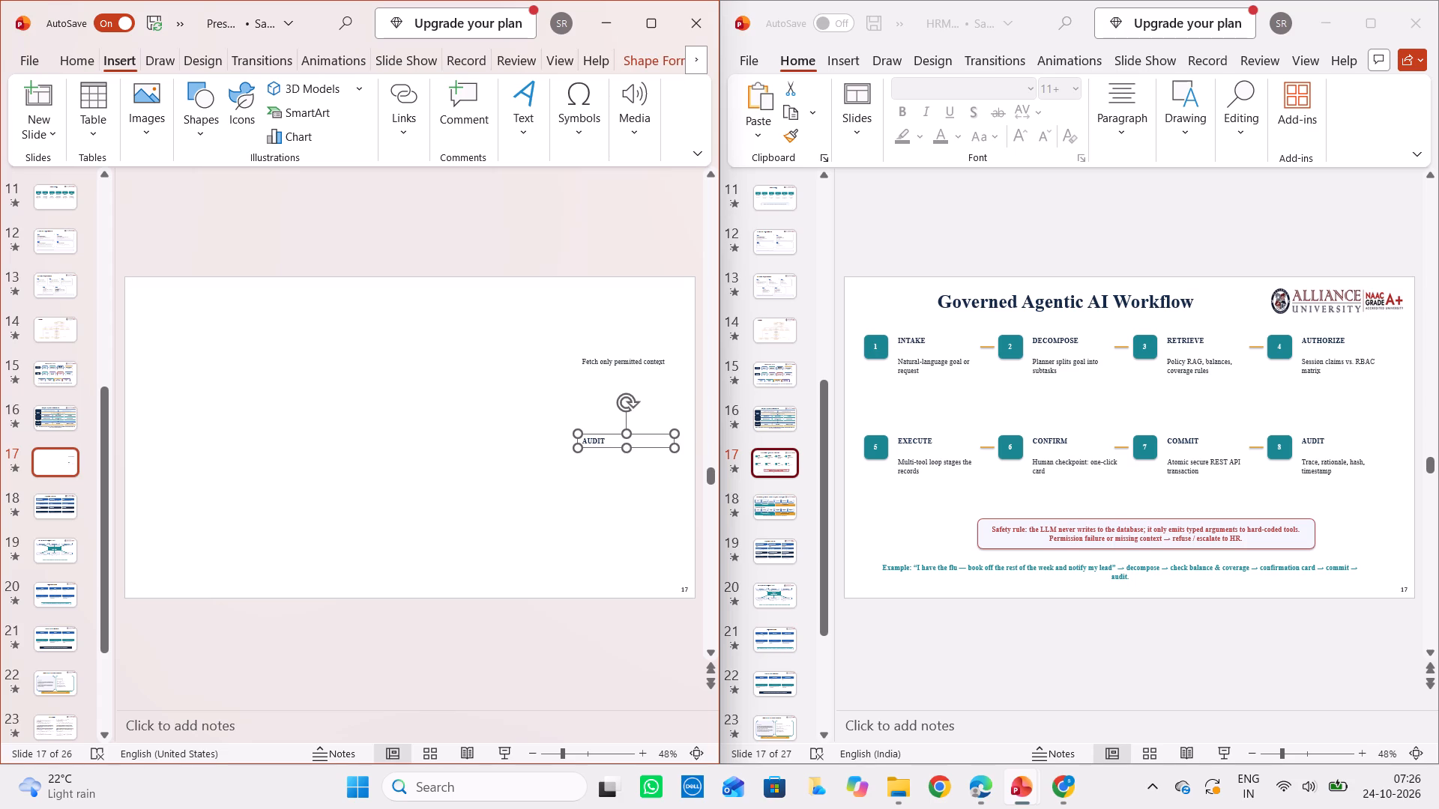
{"action": "key", "text": "Delete"}
{"action": "left_click", "coordinate": [634, 363]}
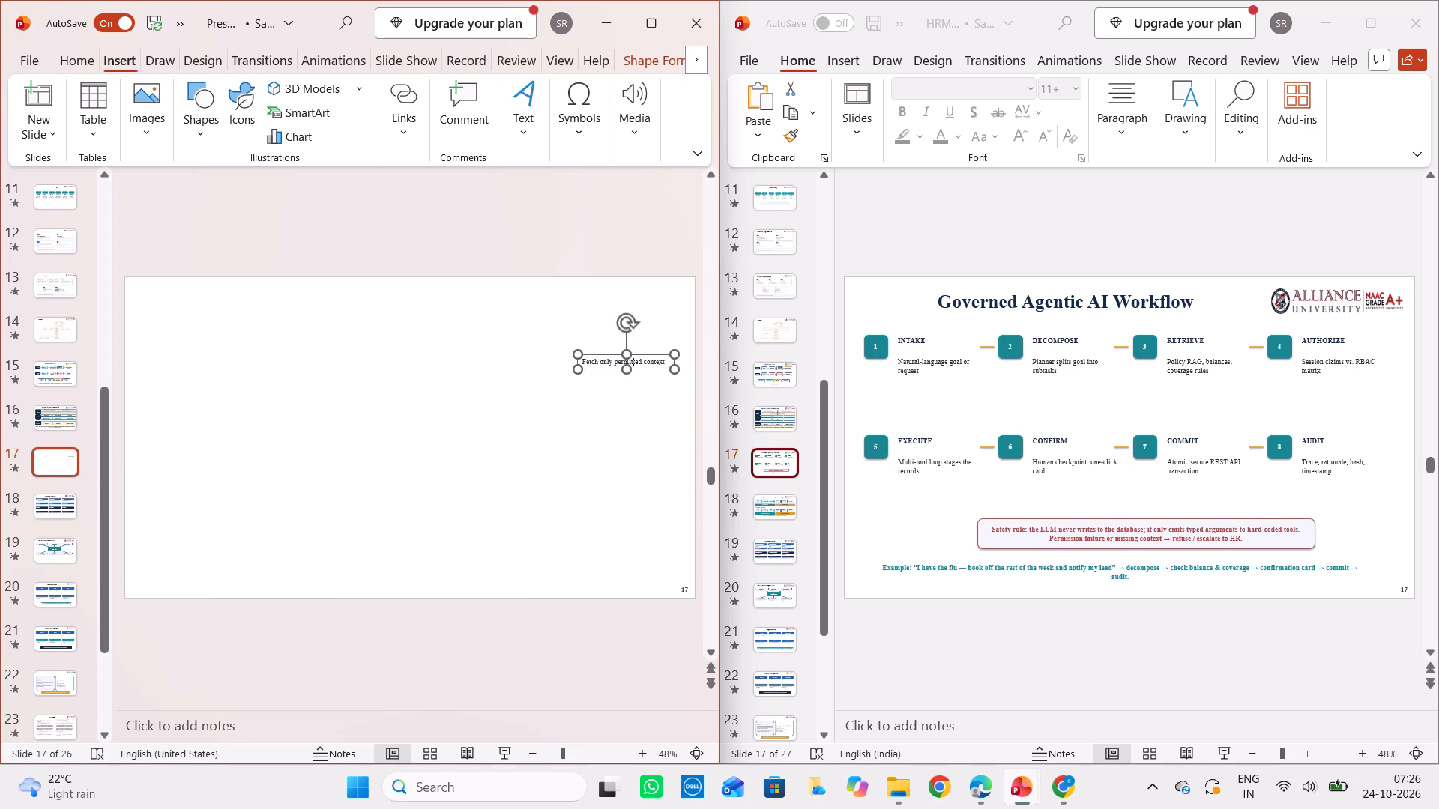
{"action": "key", "text": "Delete"}
{"action": "key", "text": "ctrl+a"}
{"action": "key", "text": "Delete"}
{"action": "left_click", "coordinate": [663, 355]}
{"action": "key", "text": "Delete"}
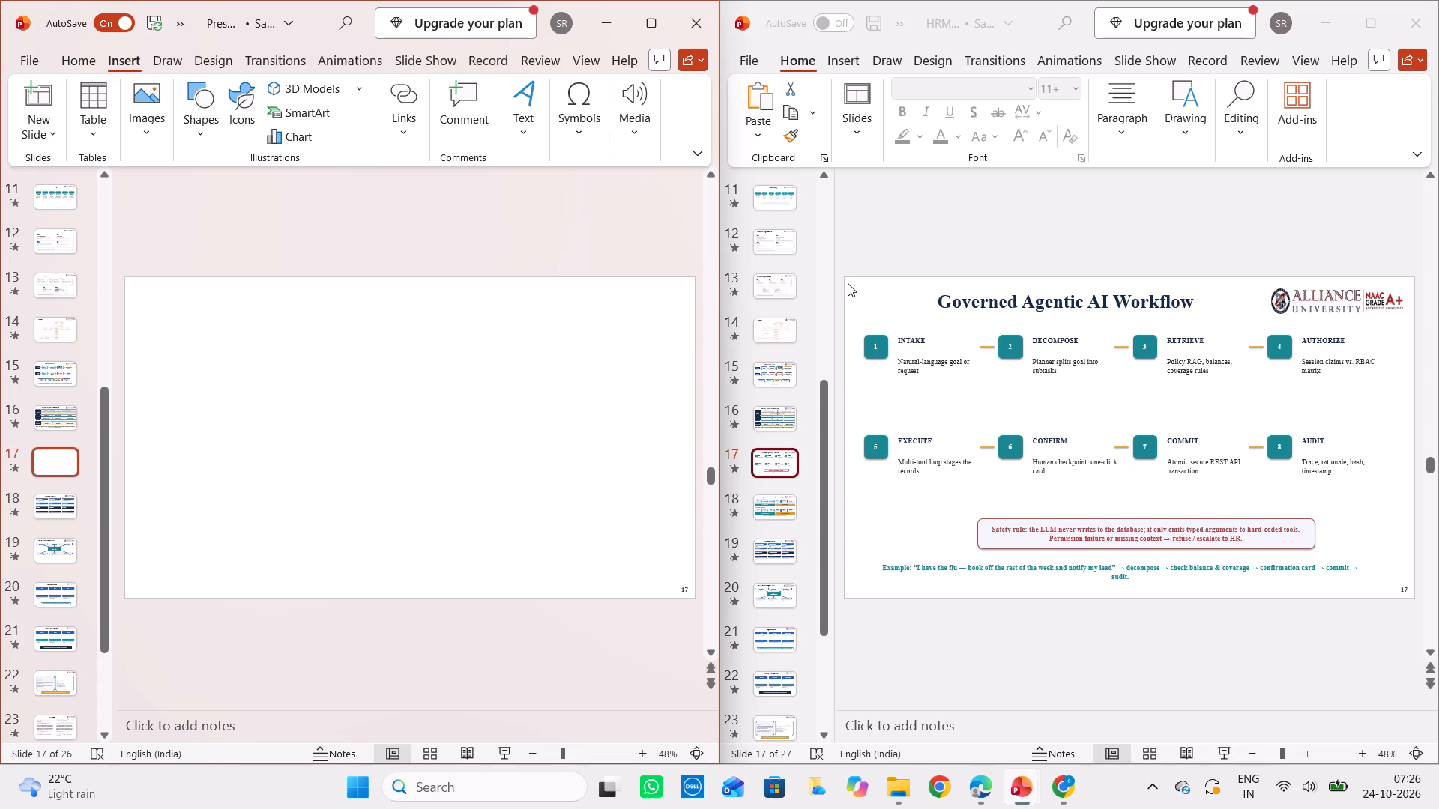
Copy all objects from the HRMS deck's "Governed Agentic AI Workflow" slide 17 into the emptied slide 17.
{"action": "left_click_drag", "start_coordinate": [853, 278], "coordinate": [1049, 430]}
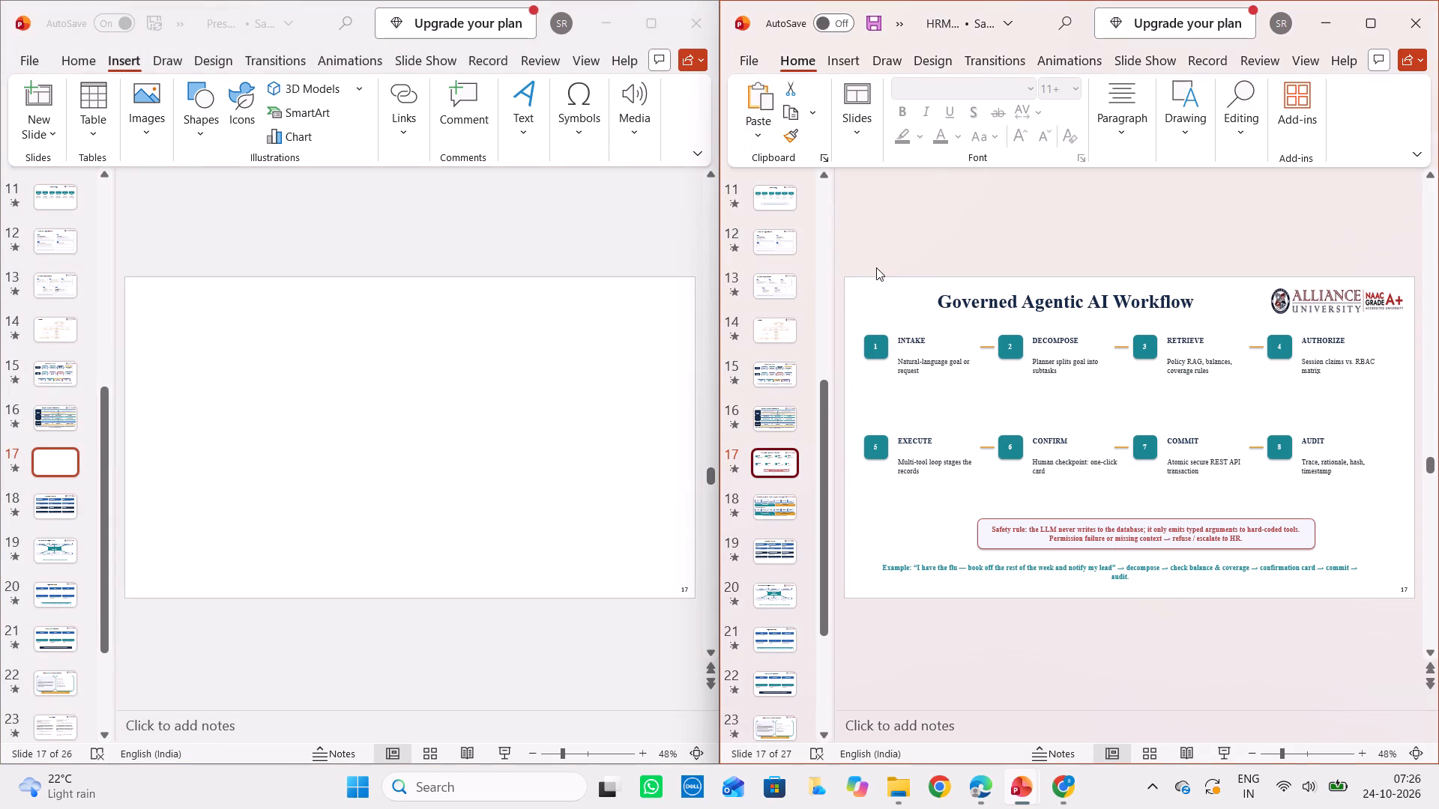
{"action": "left_click_drag", "start_coordinate": [857, 285], "coordinate": [972, 468]}
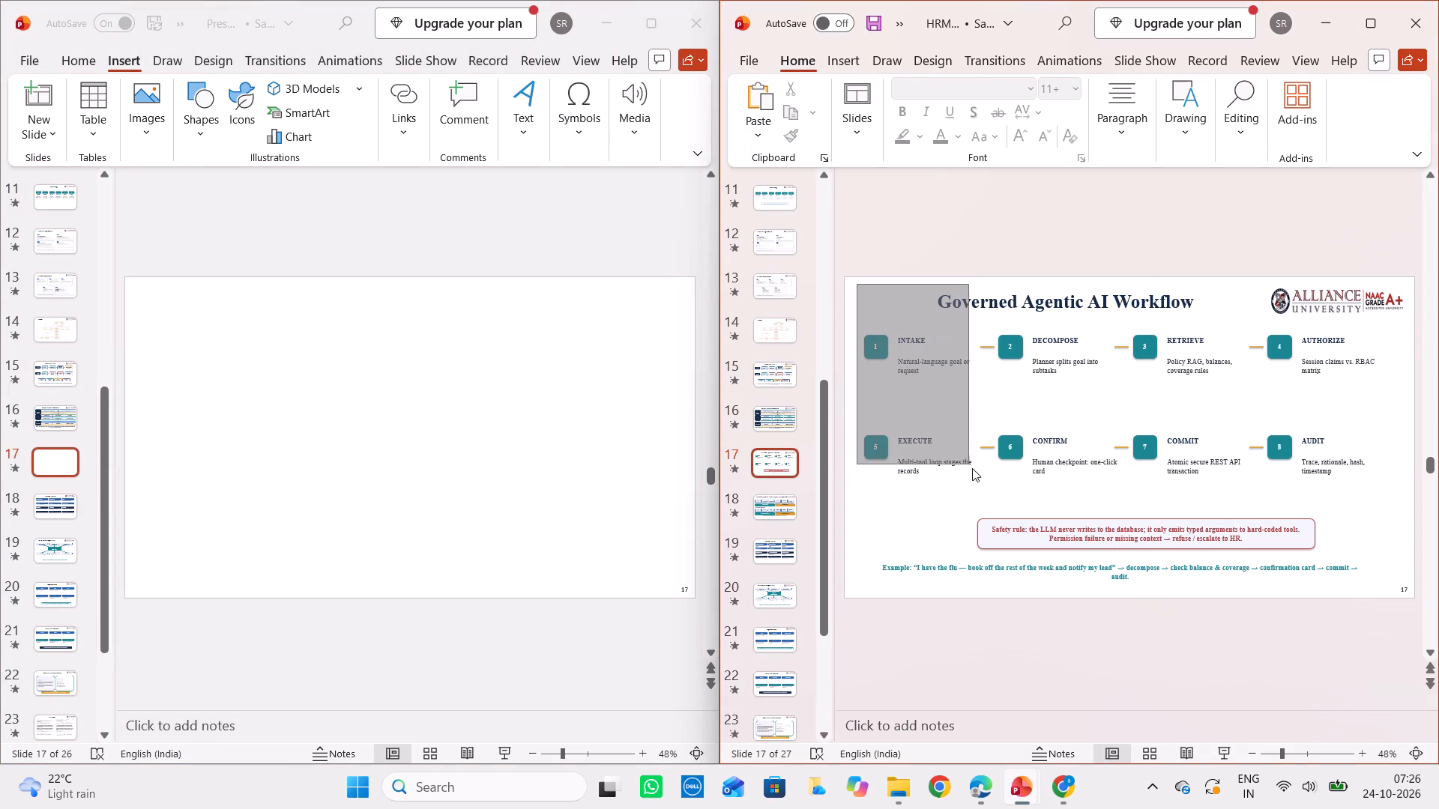
{"action": "left_click_drag", "start_coordinate": [972, 468], "coordinate": [1406, 590]}
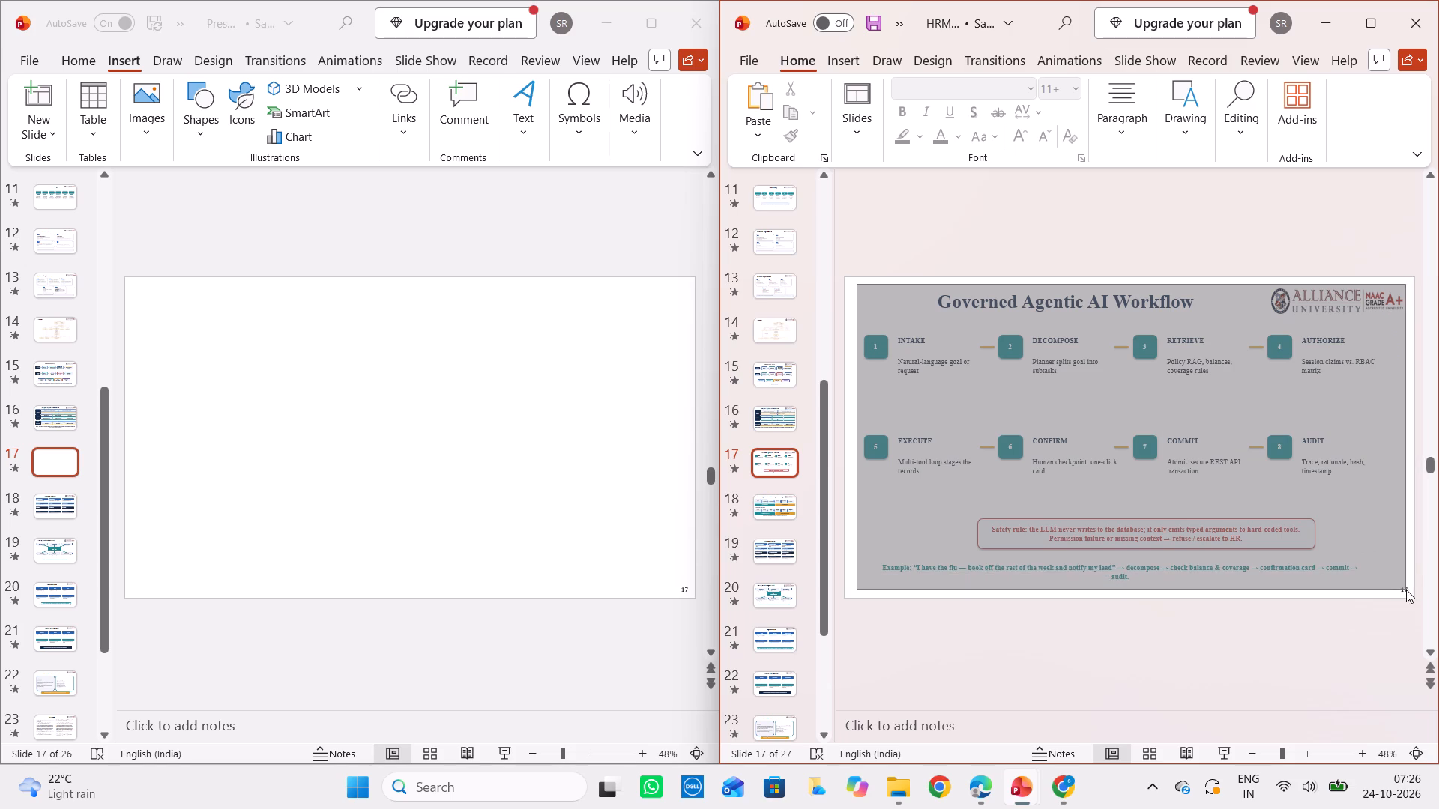
{"action": "left_click_drag", "start_coordinate": [1406, 590], "coordinate": [1415, 584]}
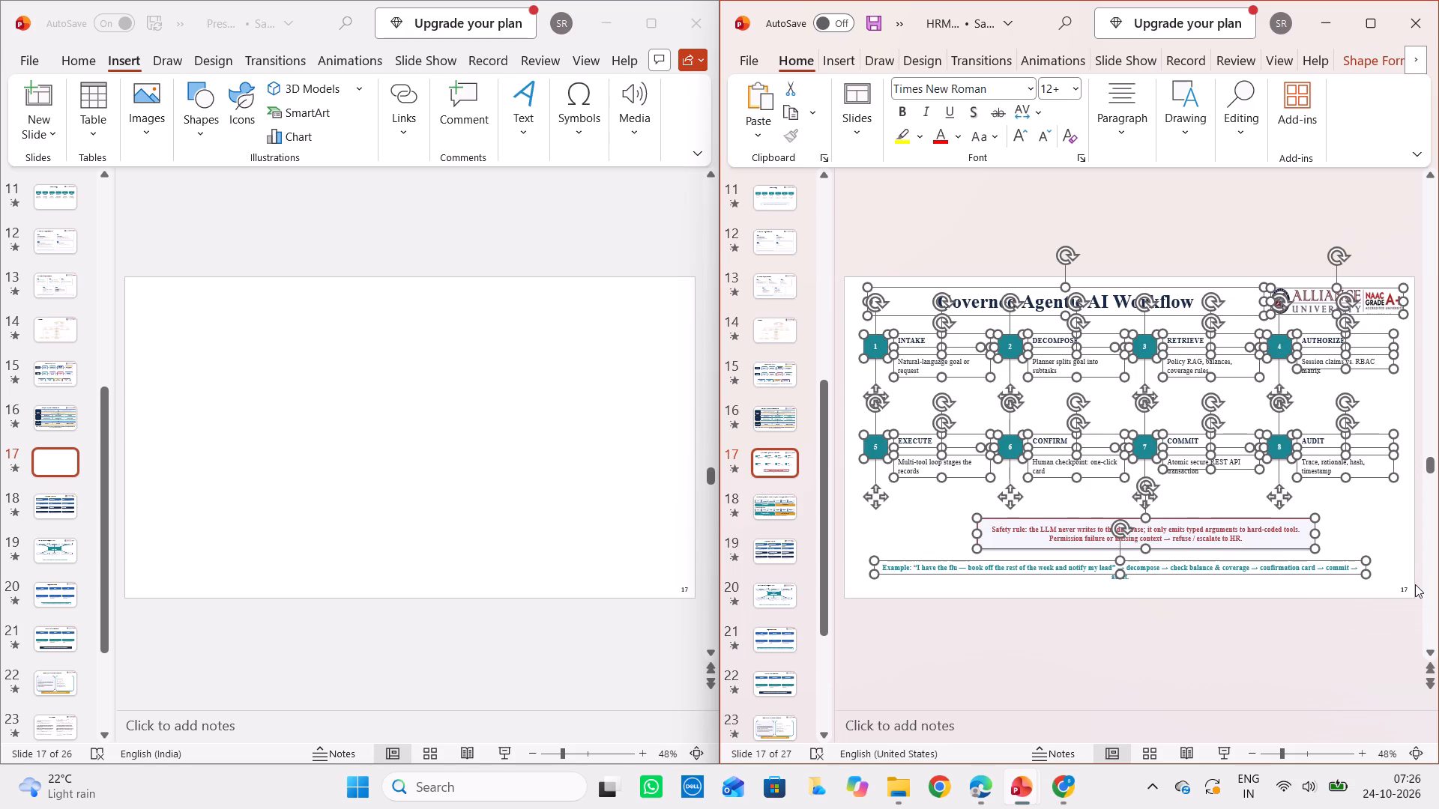
{"action": "key", "text": "ctrl+c"}
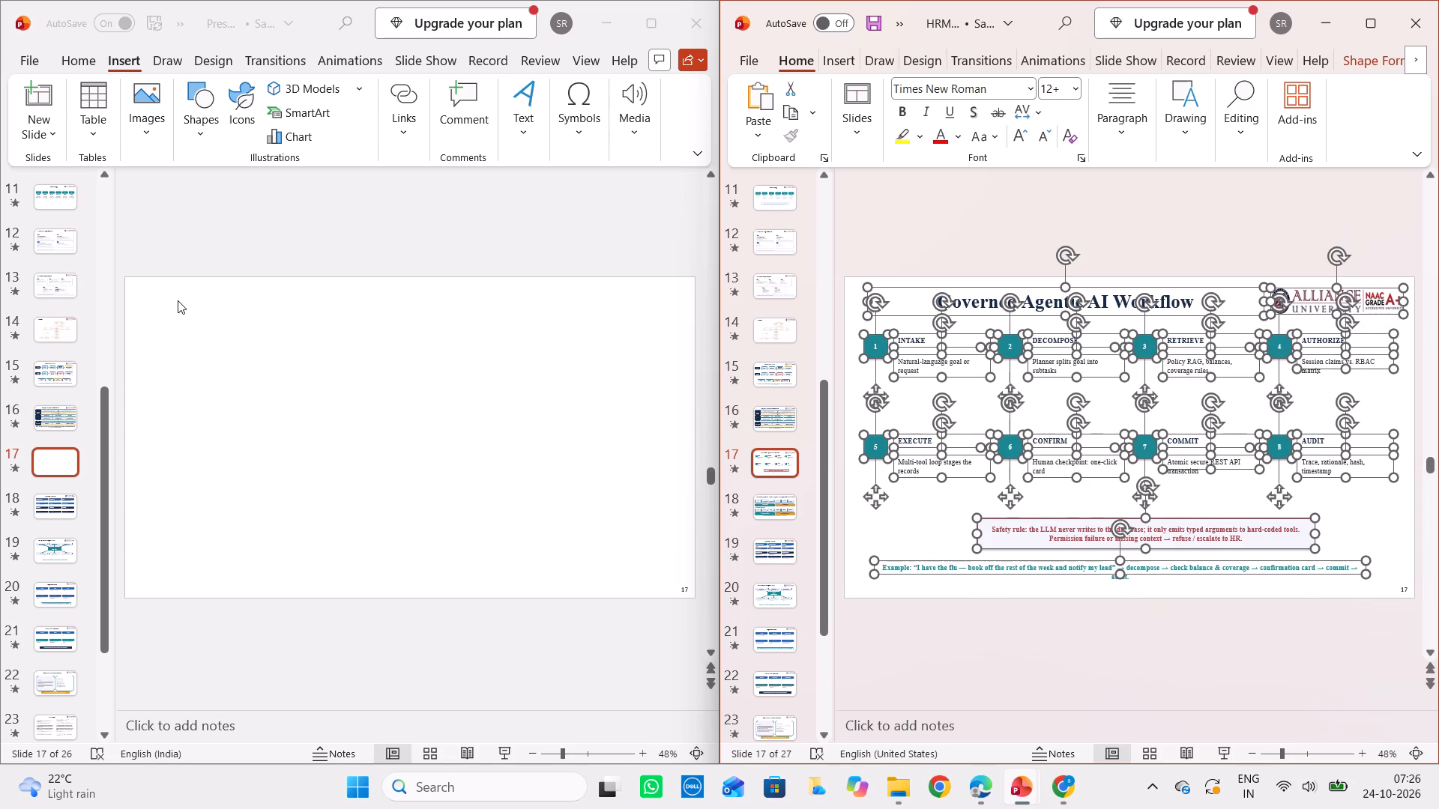
{"action": "left_click", "coordinate": [172, 303]}
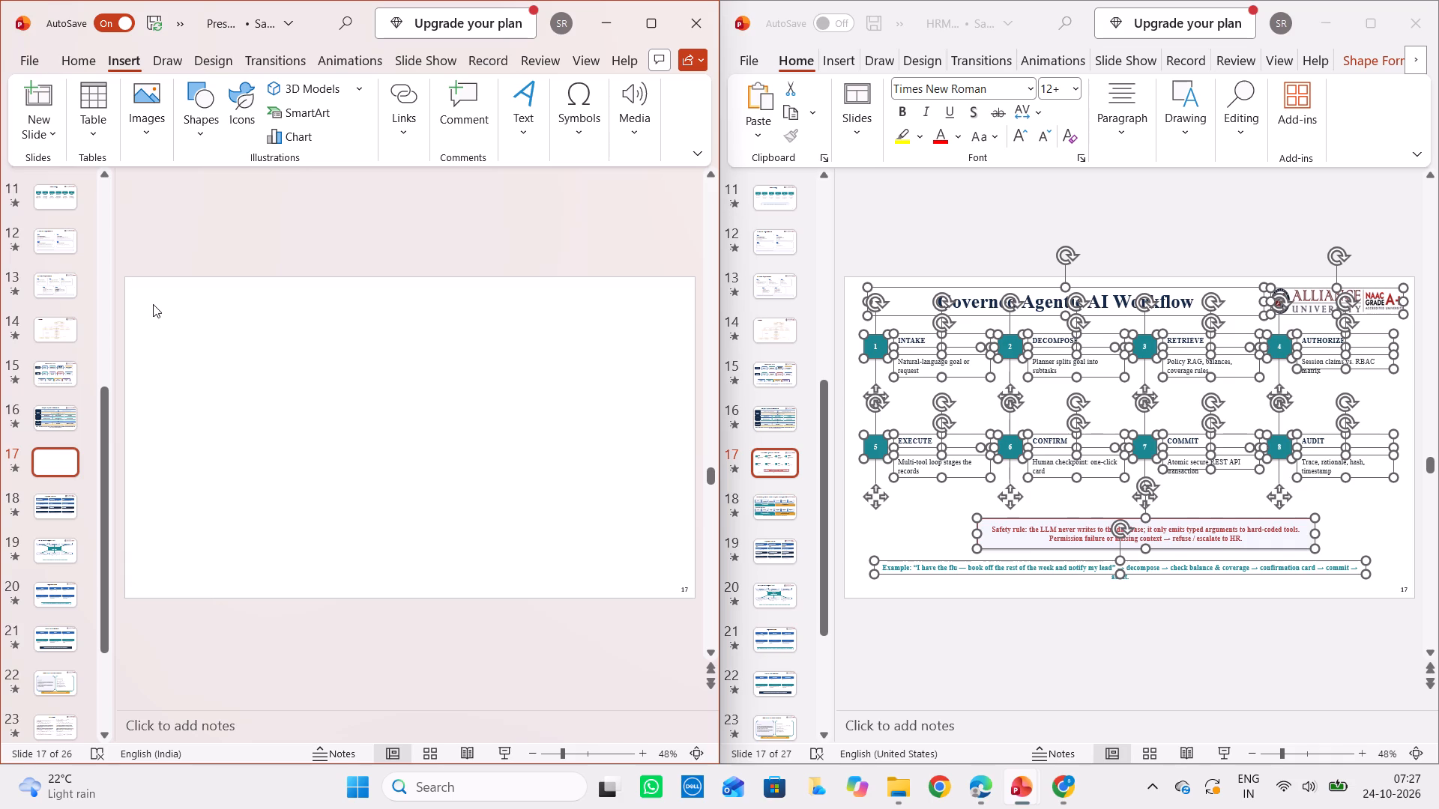
{"action": "left_click", "coordinate": [155, 303]}
{"action": "key", "text": "ctrl+v"}
{"action": "left_click", "coordinate": [249, 204]}
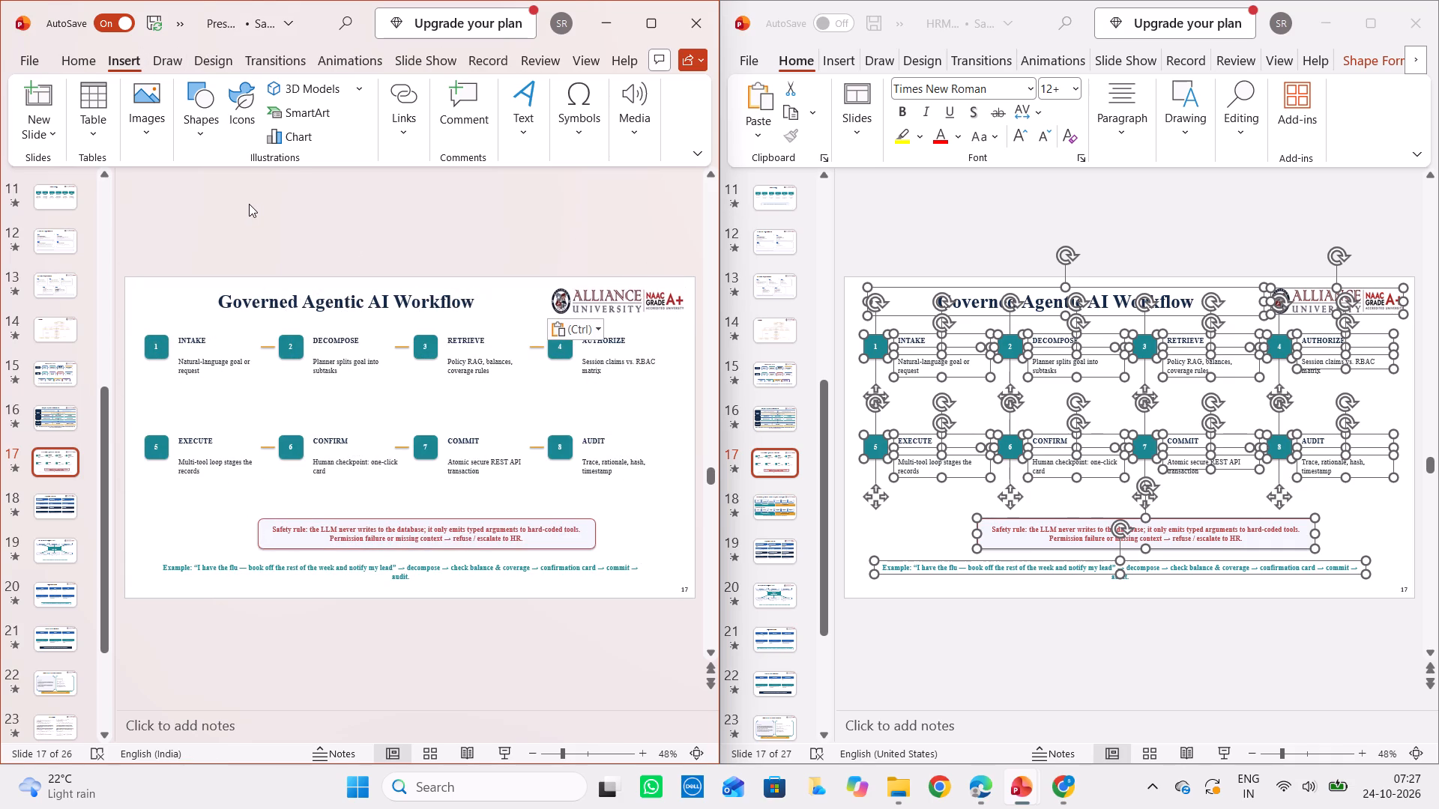
Compare slide 18 in both decks and insert a new Title Only slide after the "Proposed Modules" slide 18.
{"action": "left_click", "coordinate": [49, 506]}
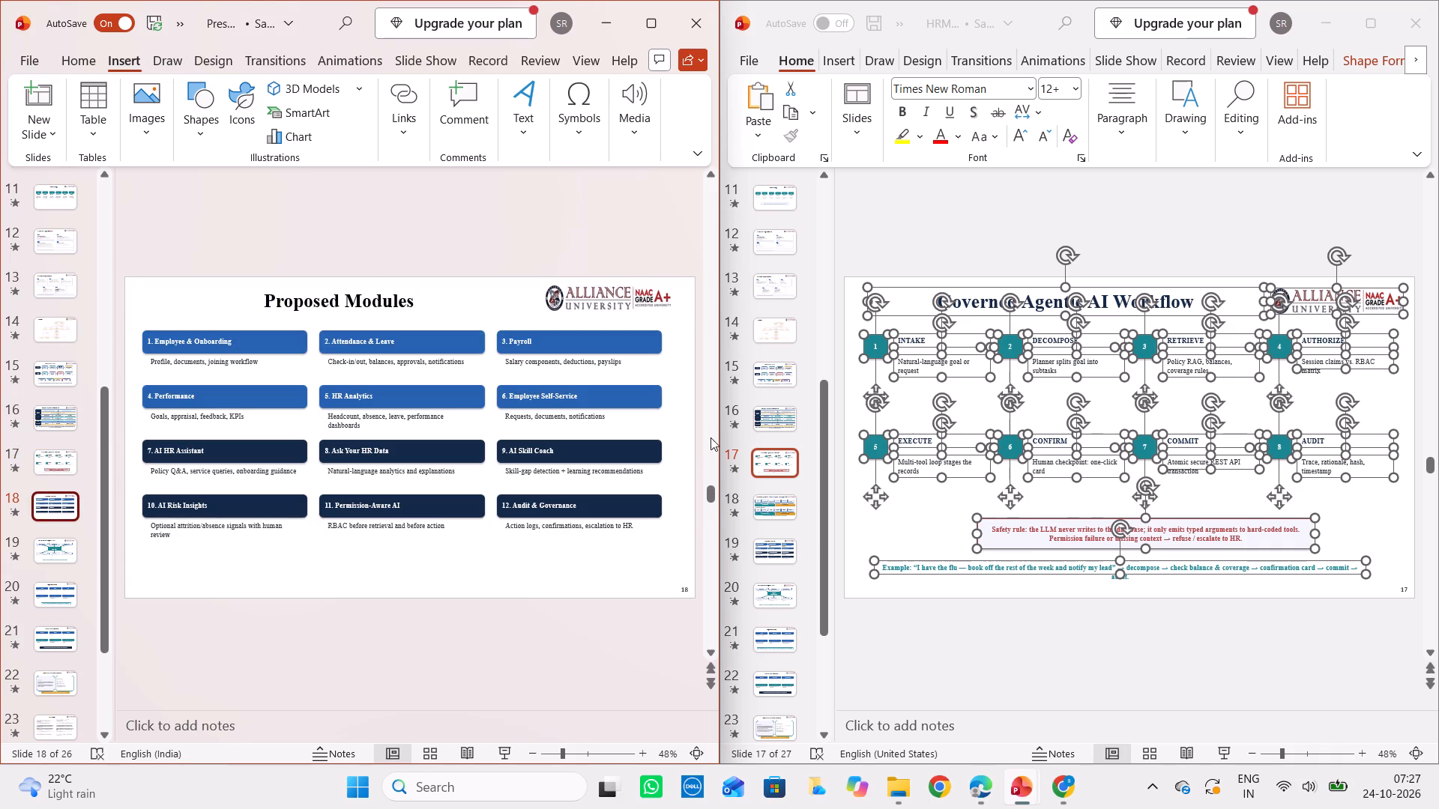
{"action": "left_click", "coordinate": [764, 510]}
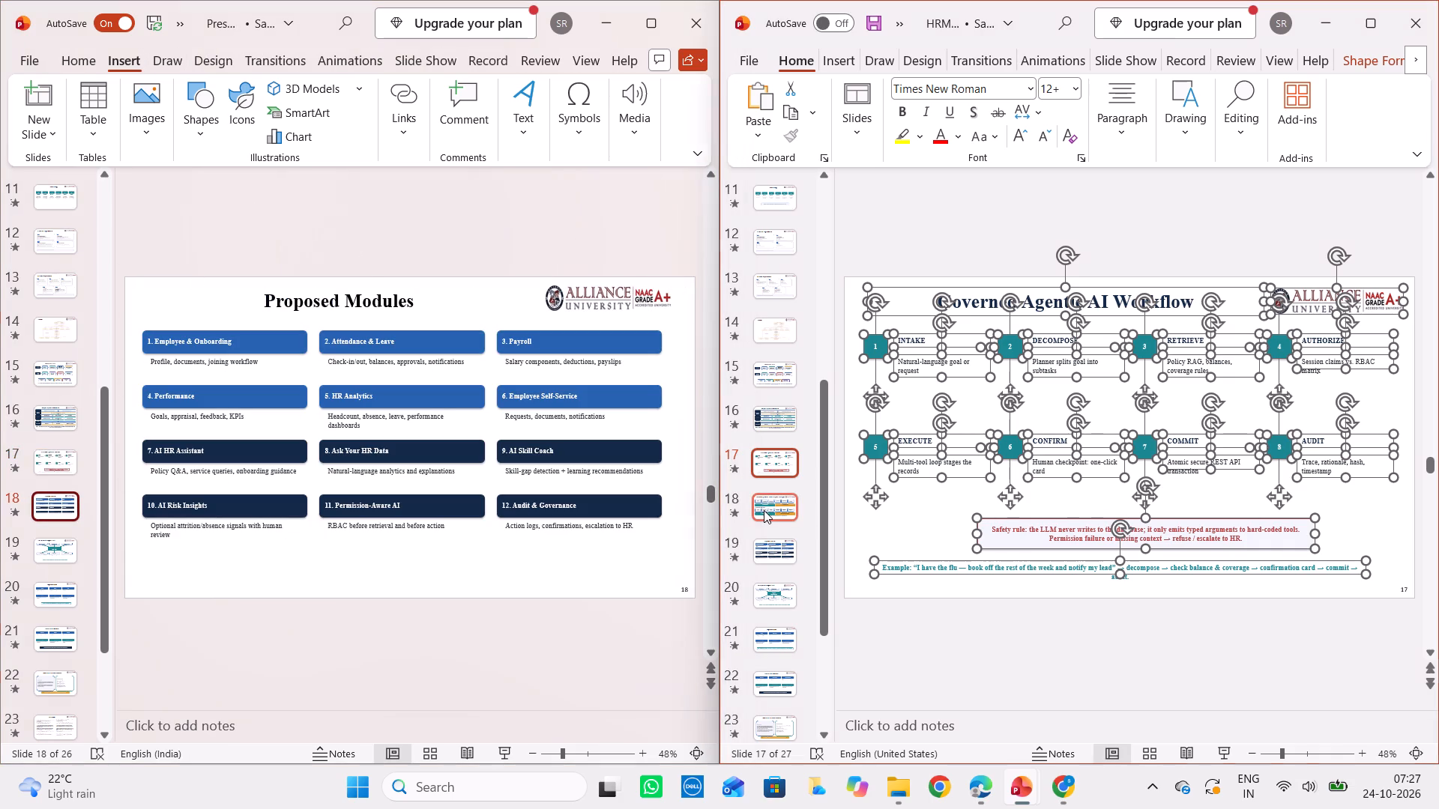
{"action": "left_click", "coordinate": [764, 510]}
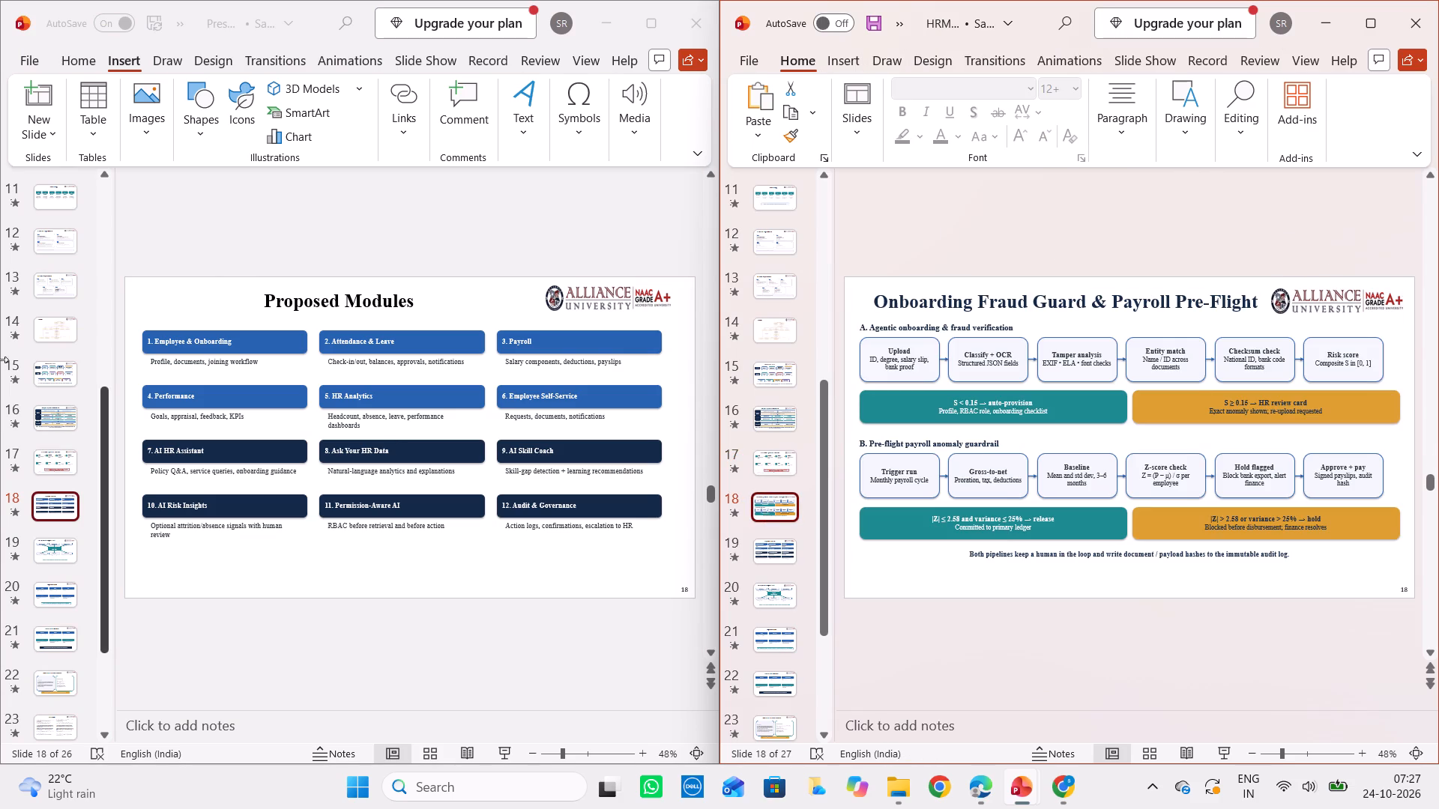
{"action": "left_click", "coordinate": [52, 464]}
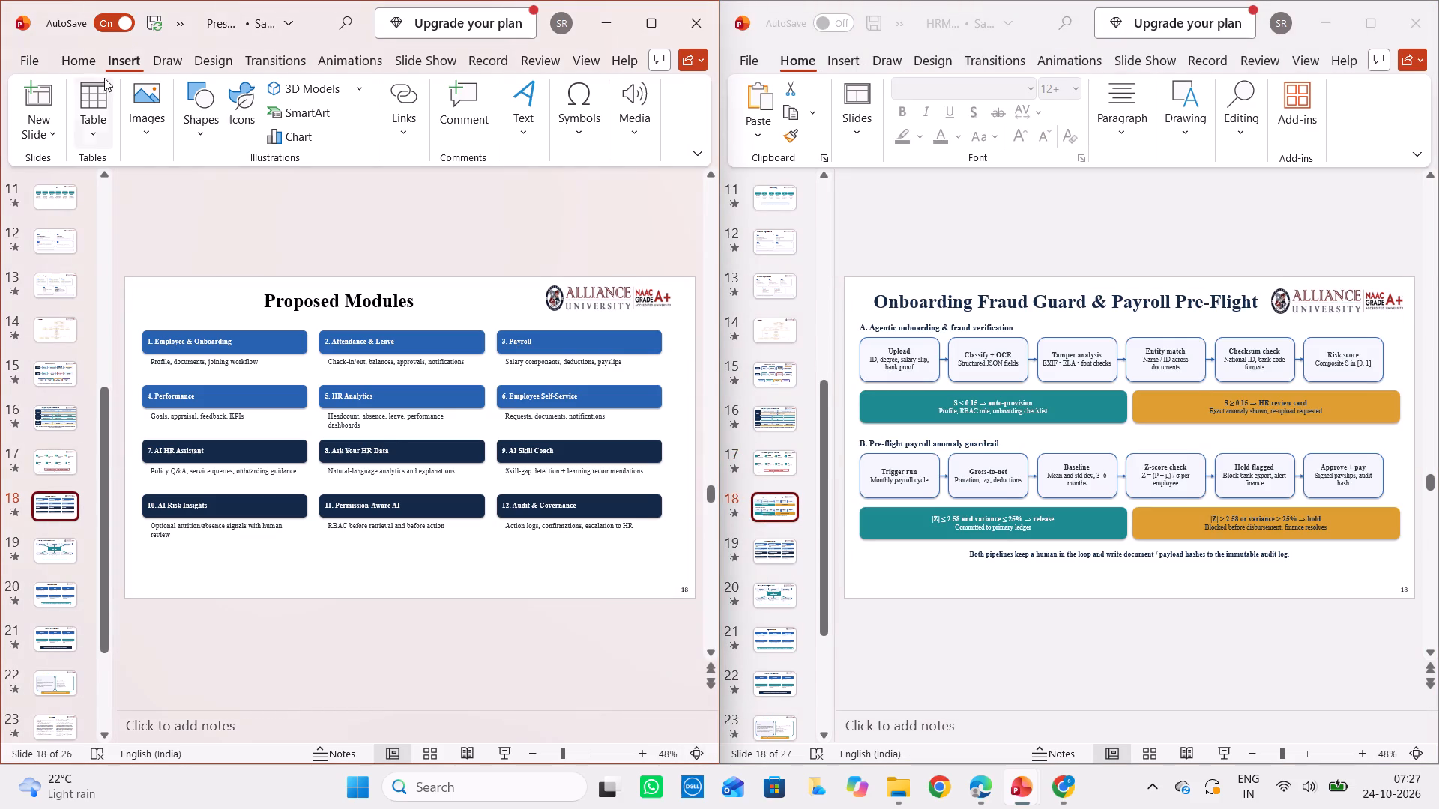
{"action": "left_click", "coordinate": [51, 112]}
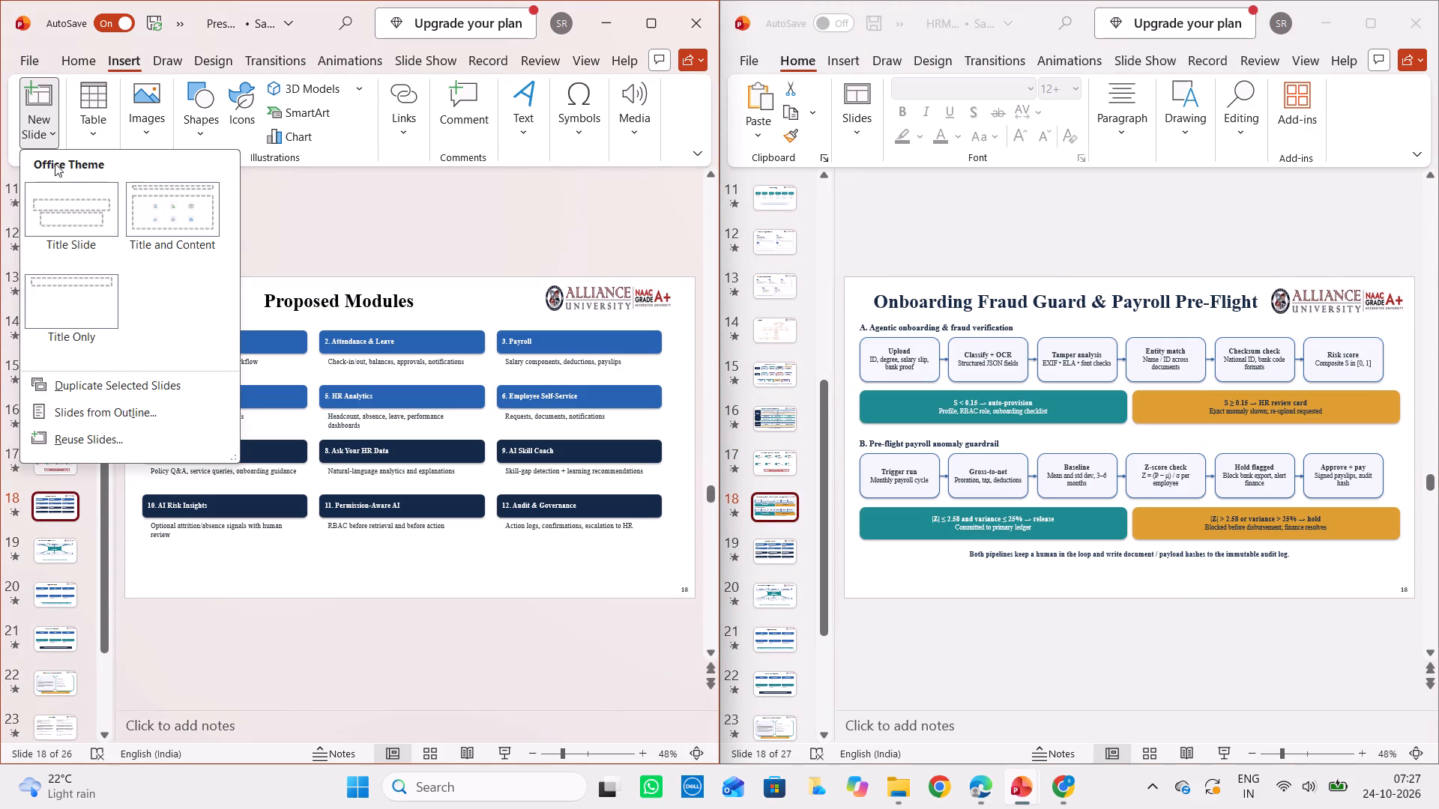
{"action": "left_click", "coordinate": [88, 291]}
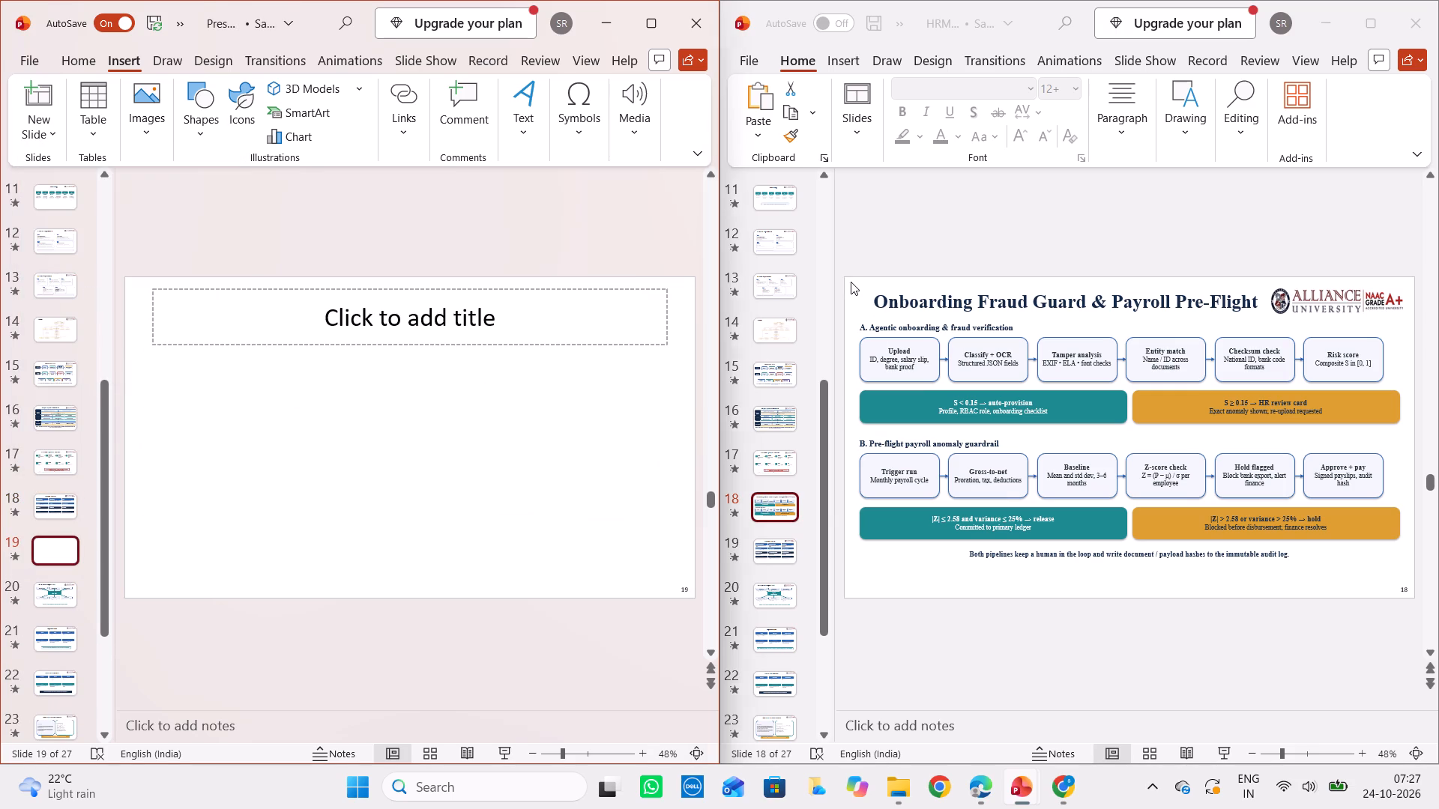
Copy all objects from the HRMS deck's "Onboarding Fraud Guard & Payroll Pre-Flight" slide into the new blank slide 19.
{"action": "left_click_drag", "start_coordinate": [851, 282], "coordinate": [1150, 643]}
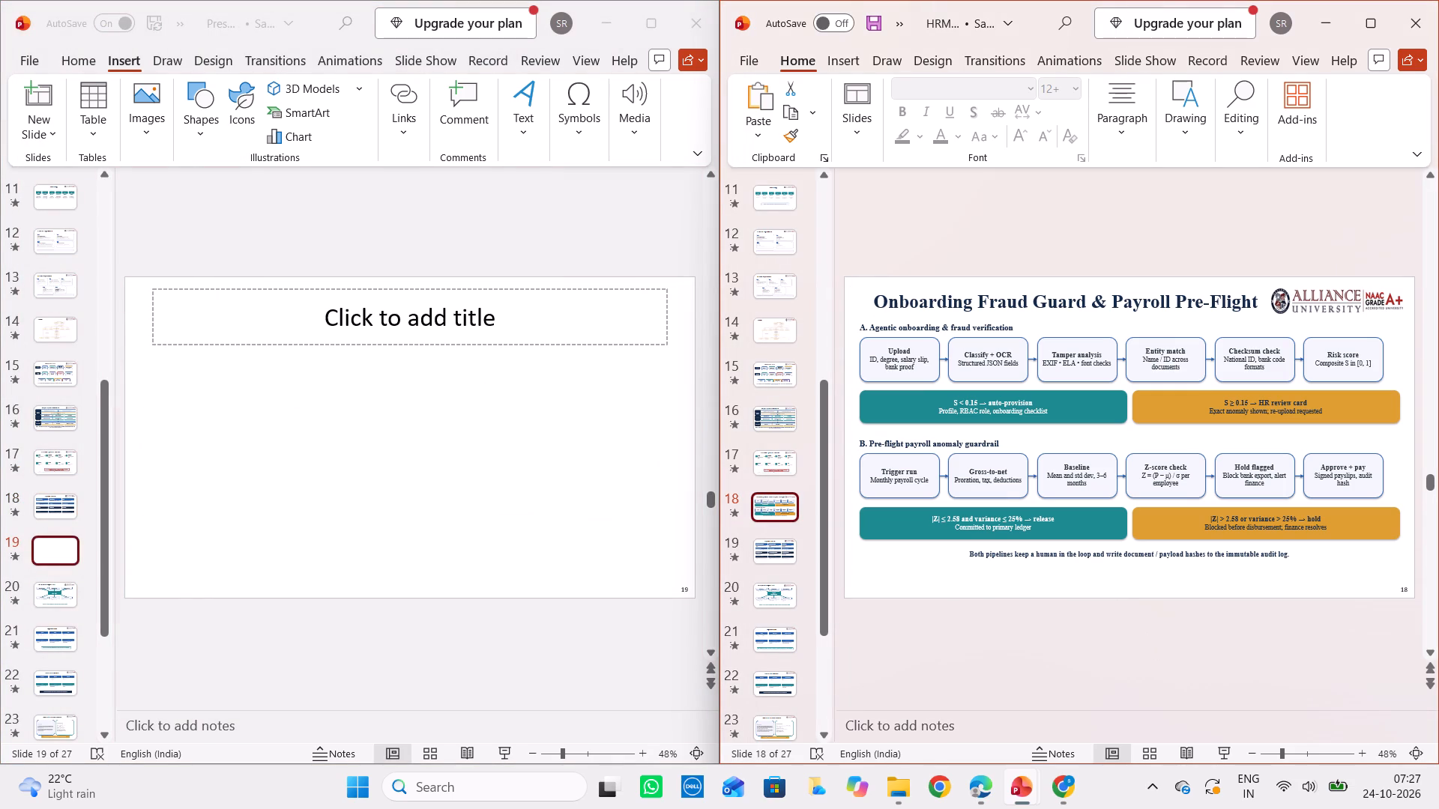
{"action": "left_click", "coordinate": [862, 289]}
{"action": "left_click_drag", "start_coordinate": [854, 285], "coordinate": [1419, 587]}
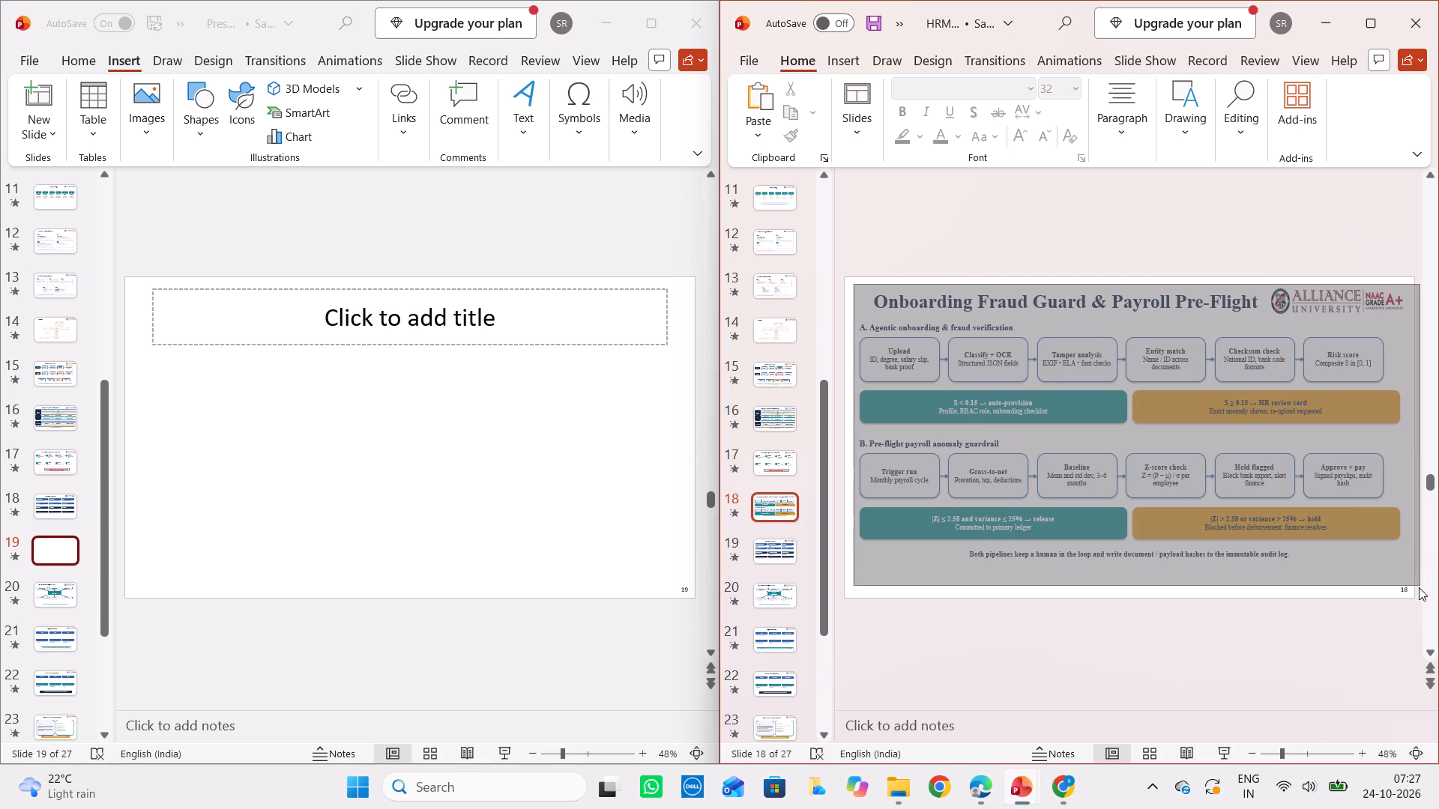
{"action": "left_click_drag", "start_coordinate": [1419, 587], "coordinate": [1414, 578]}
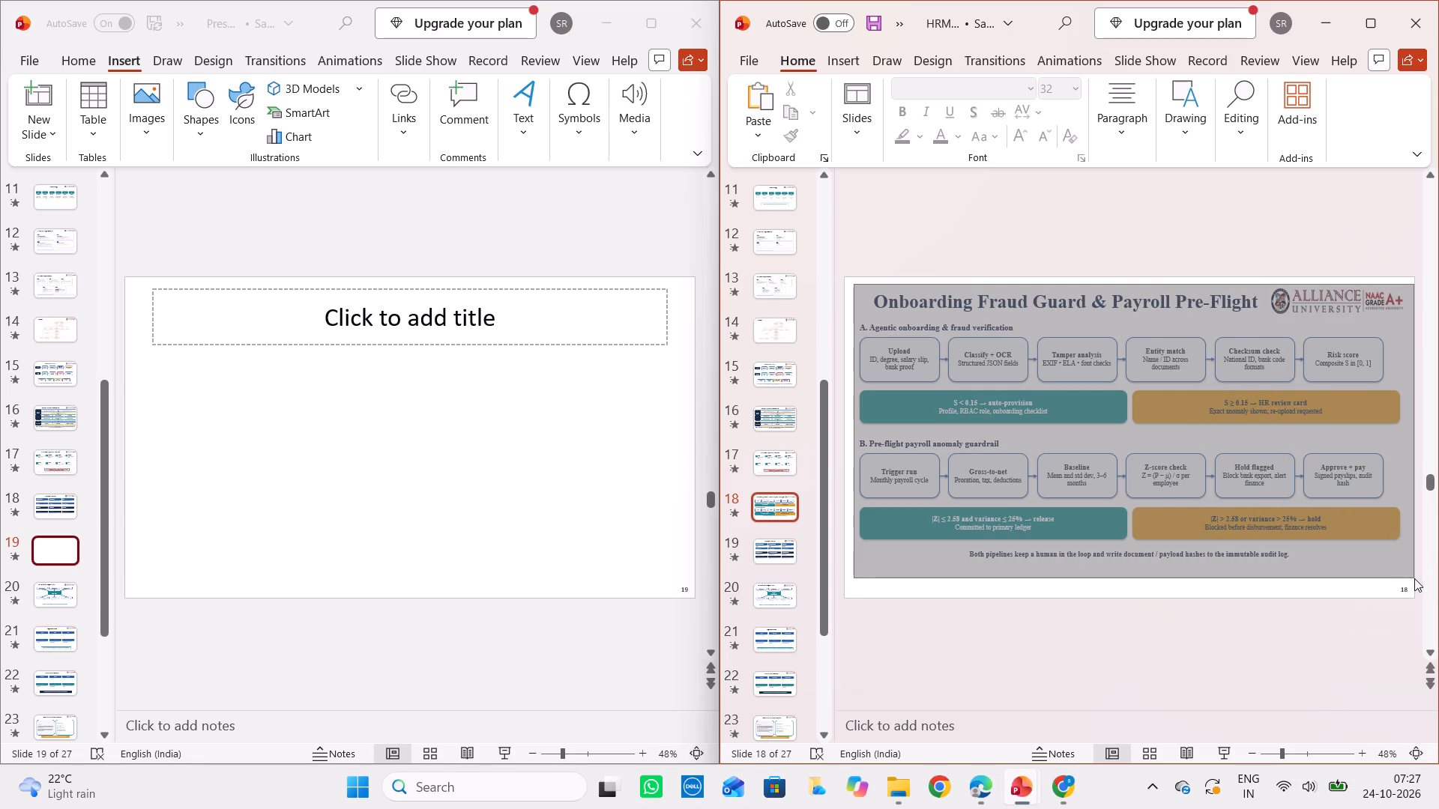
{"action": "left_click_drag", "start_coordinate": [1414, 578], "coordinate": [1417, 576]}
{"action": "key", "text": "ctrl+c"}
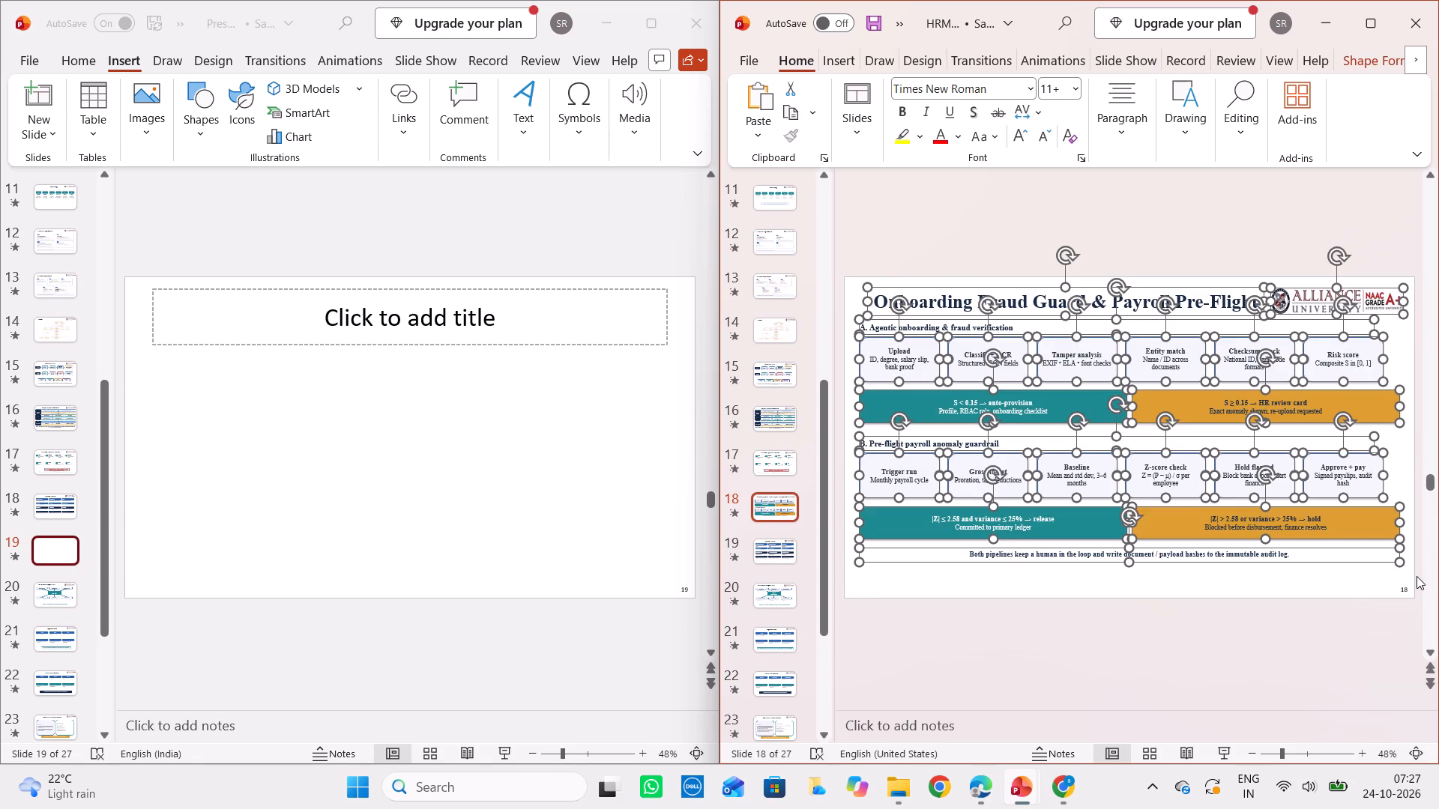
{"action": "left_click", "coordinate": [195, 314]}
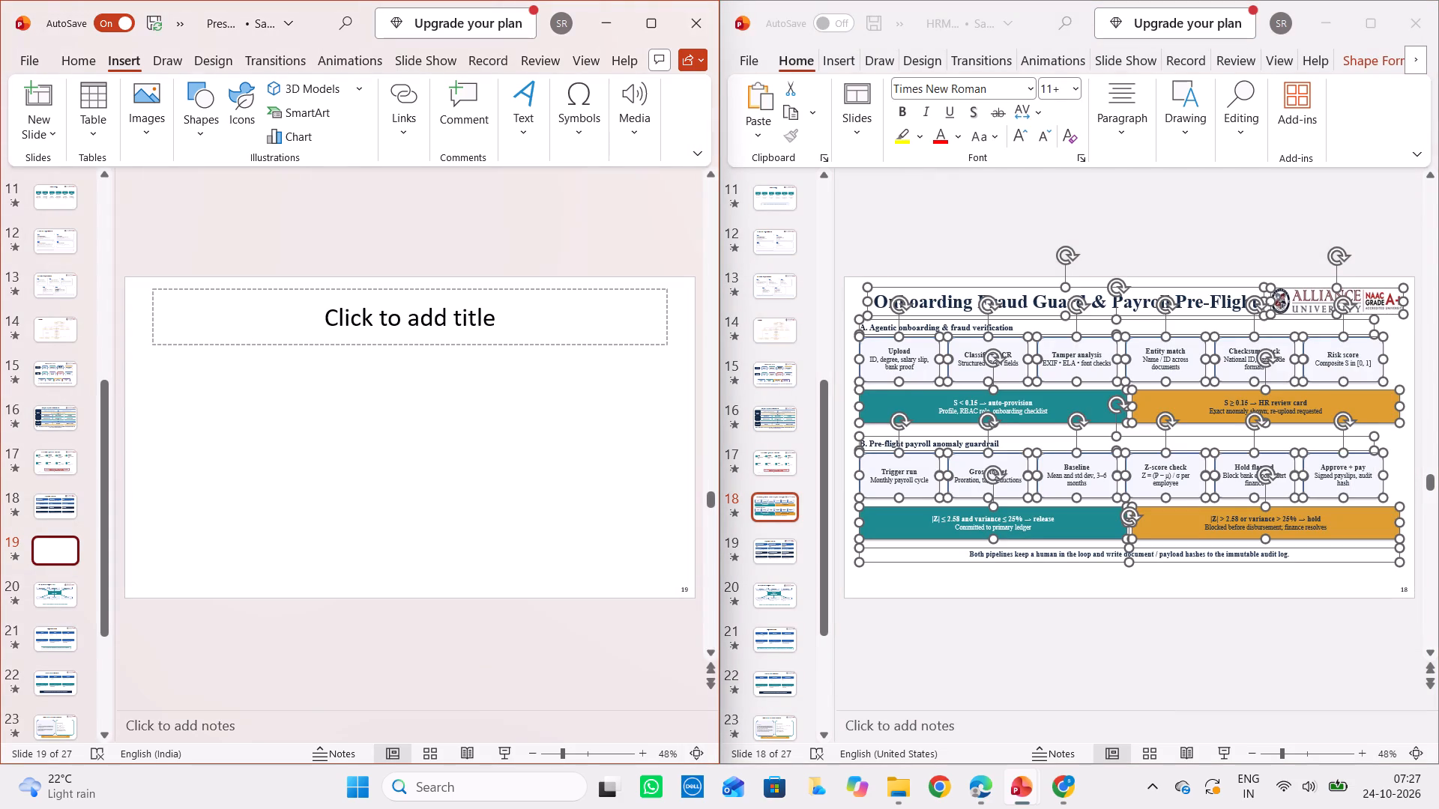
{"action": "key", "text": "ctrl+v"}
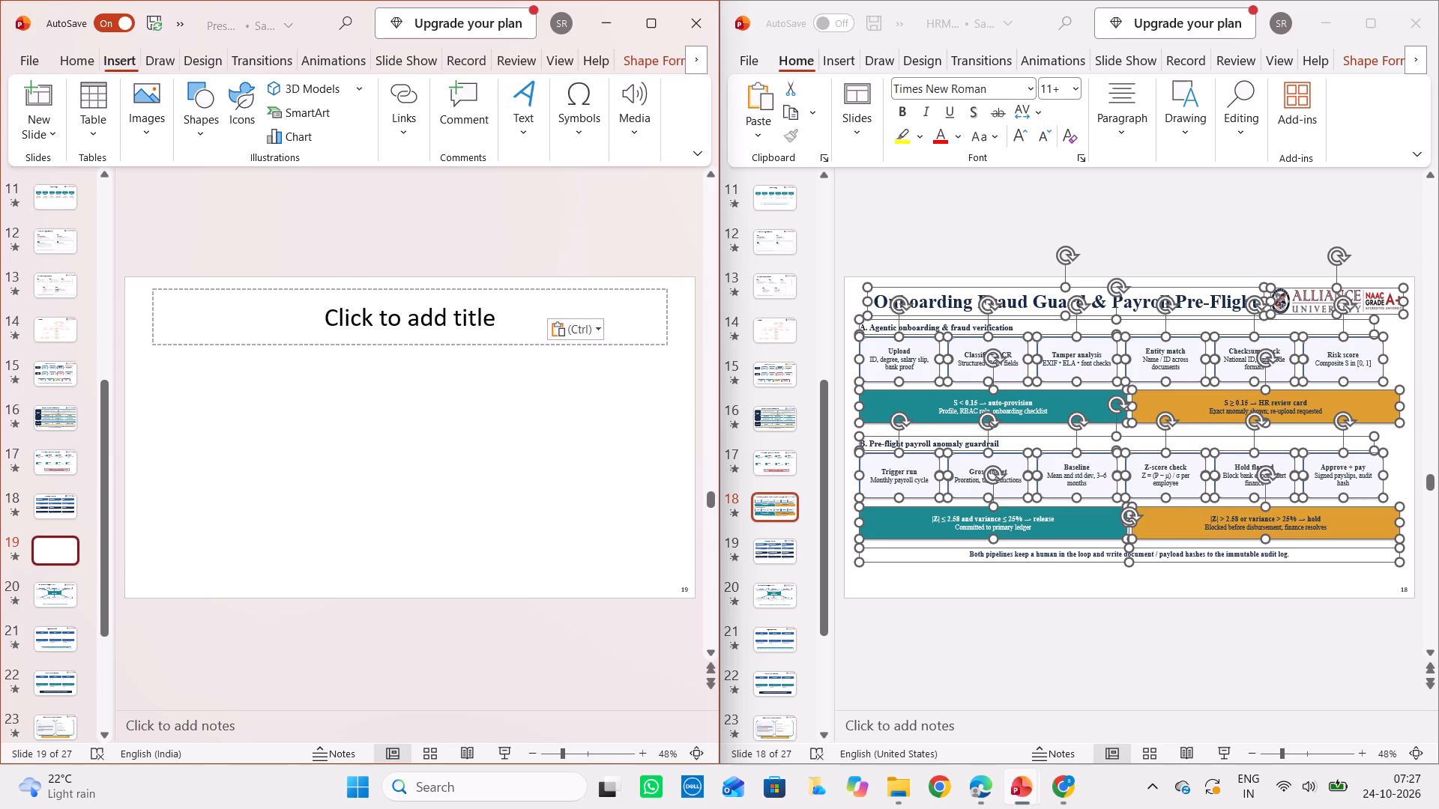
Delete the empty title placeholder overlapping the "Onboarding Fraud Guard & Payroll Pre-Flight" heading on slide 19.
{"action": "left_click", "coordinate": [313, 214]}
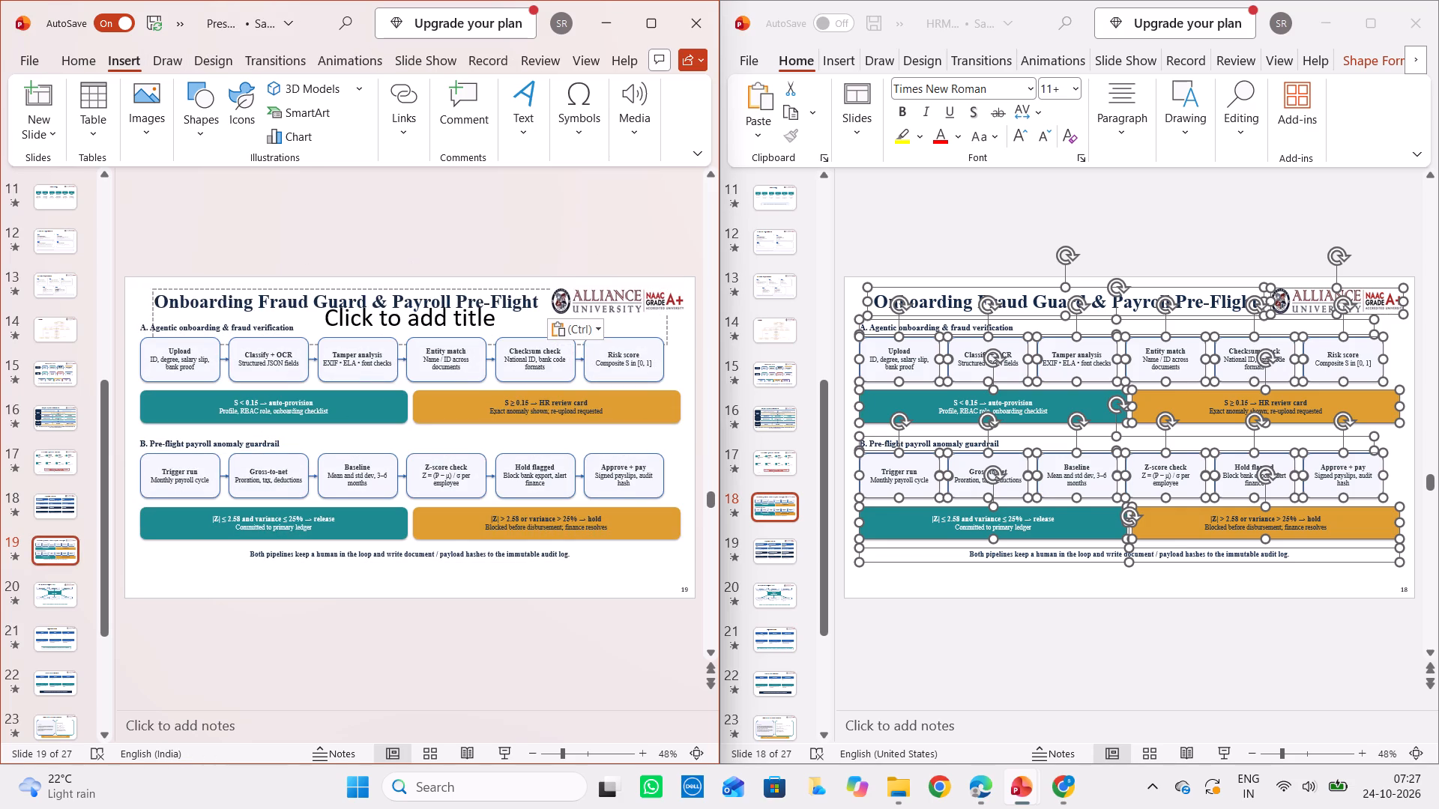
{"action": "left_click", "coordinate": [543, 286]}
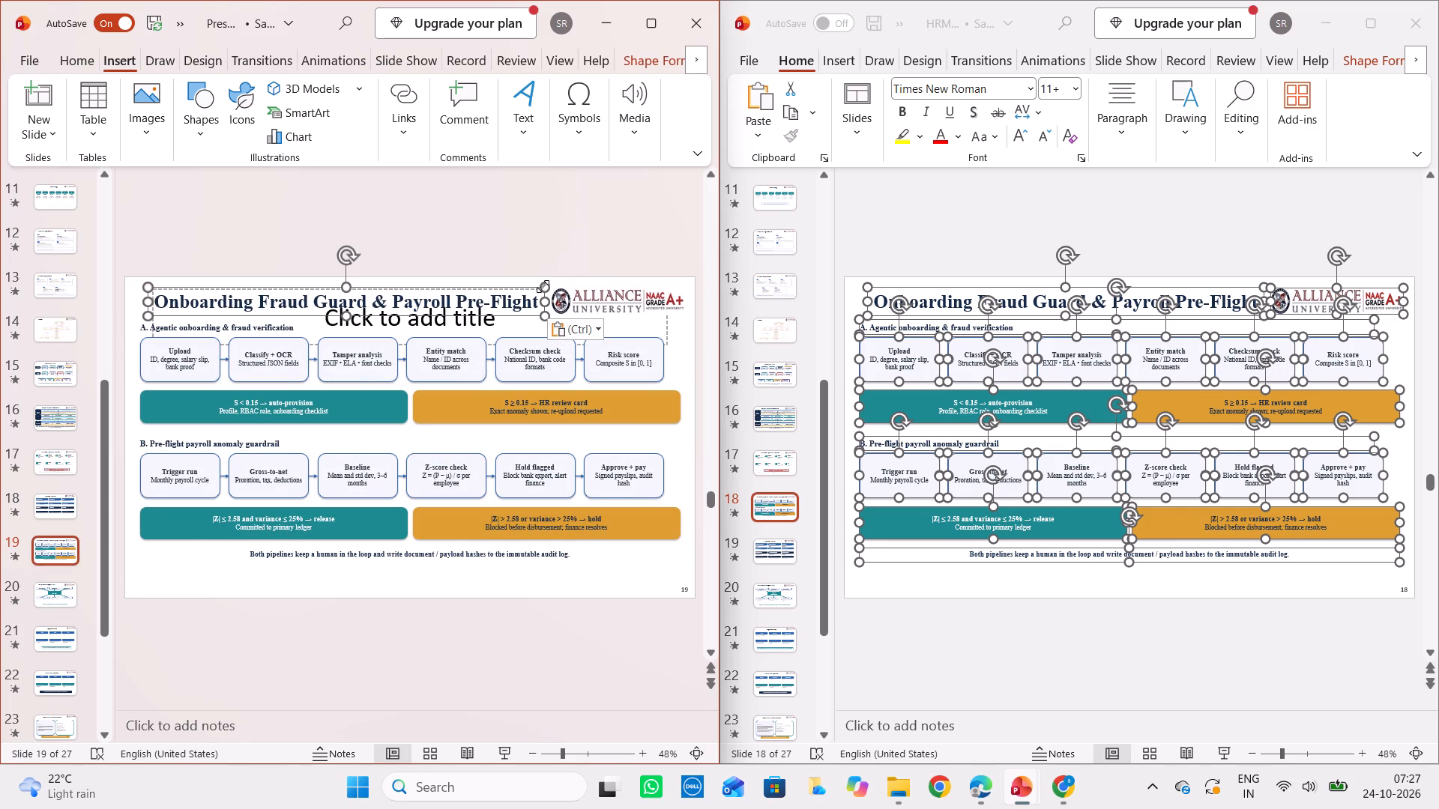
{"action": "left_click", "coordinate": [666, 327]}
{"action": "key", "text": "Delete"}
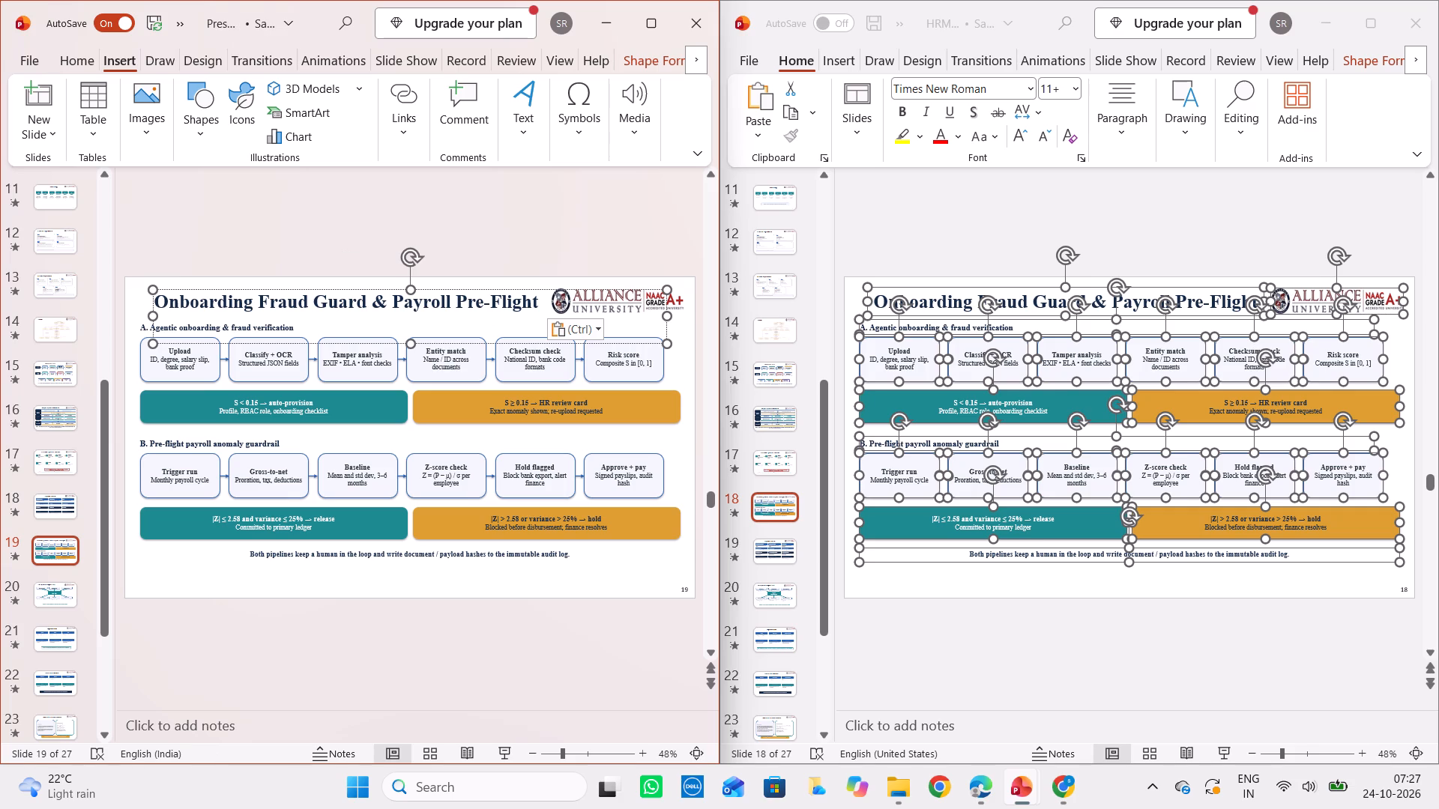
{"action": "left_click", "coordinate": [664, 327]}
{"action": "left_click", "coordinate": [646, 321]}
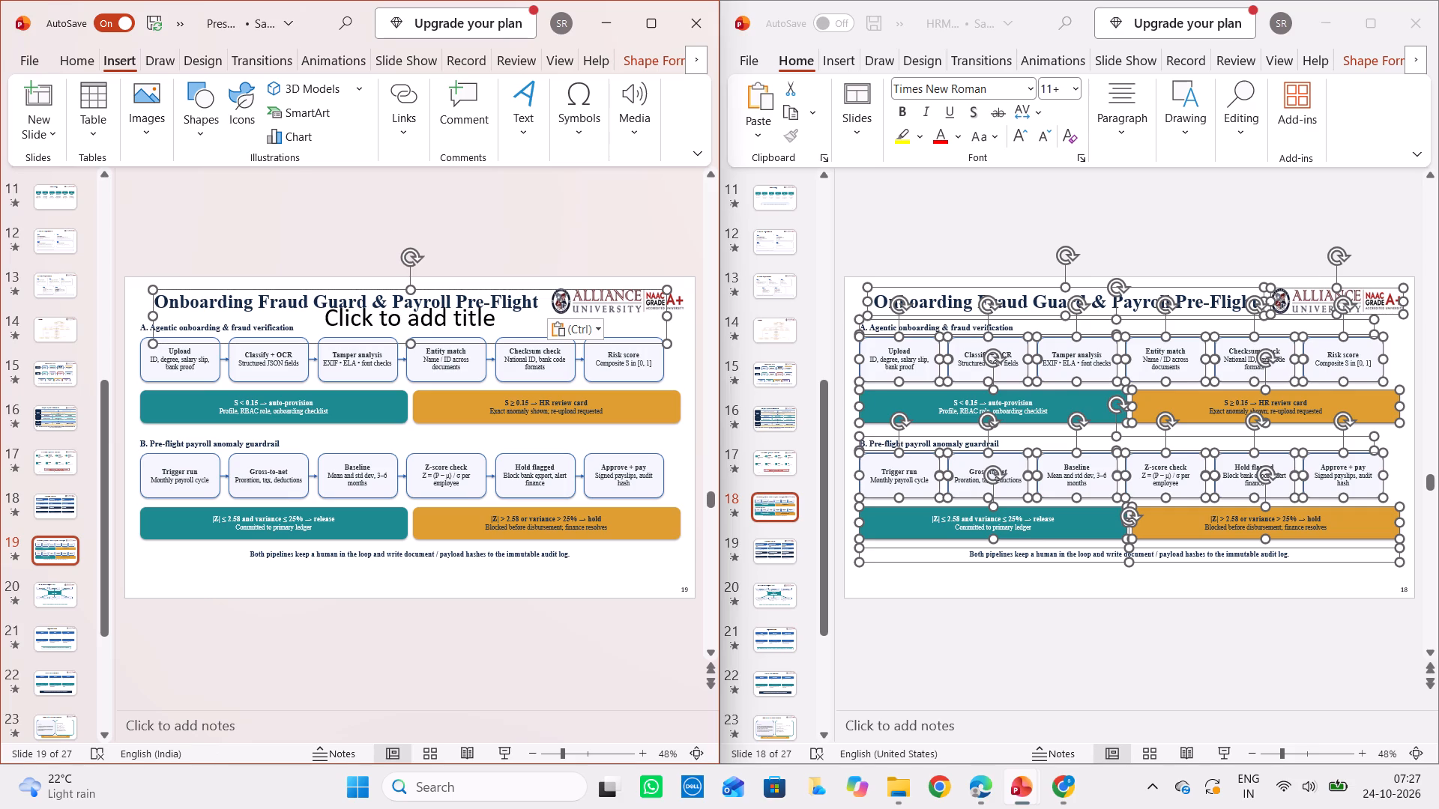
{"action": "left_click", "coordinate": [663, 317]}
{"action": "key", "text": "Delete"}
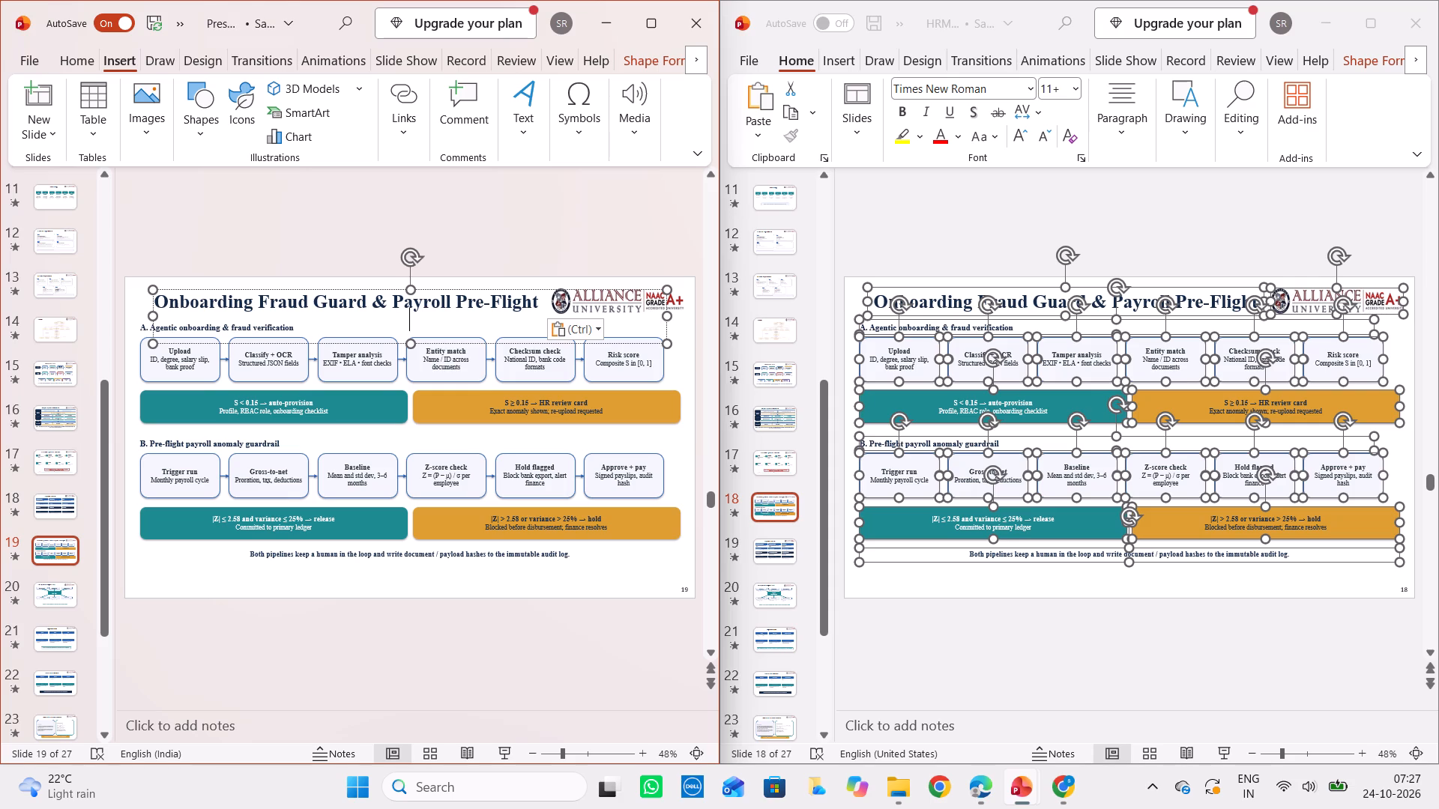
{"action": "left_click", "coordinate": [657, 325]}
{"action": "key", "text": "Delete"}
{"action": "left_click", "coordinate": [524, 181]}
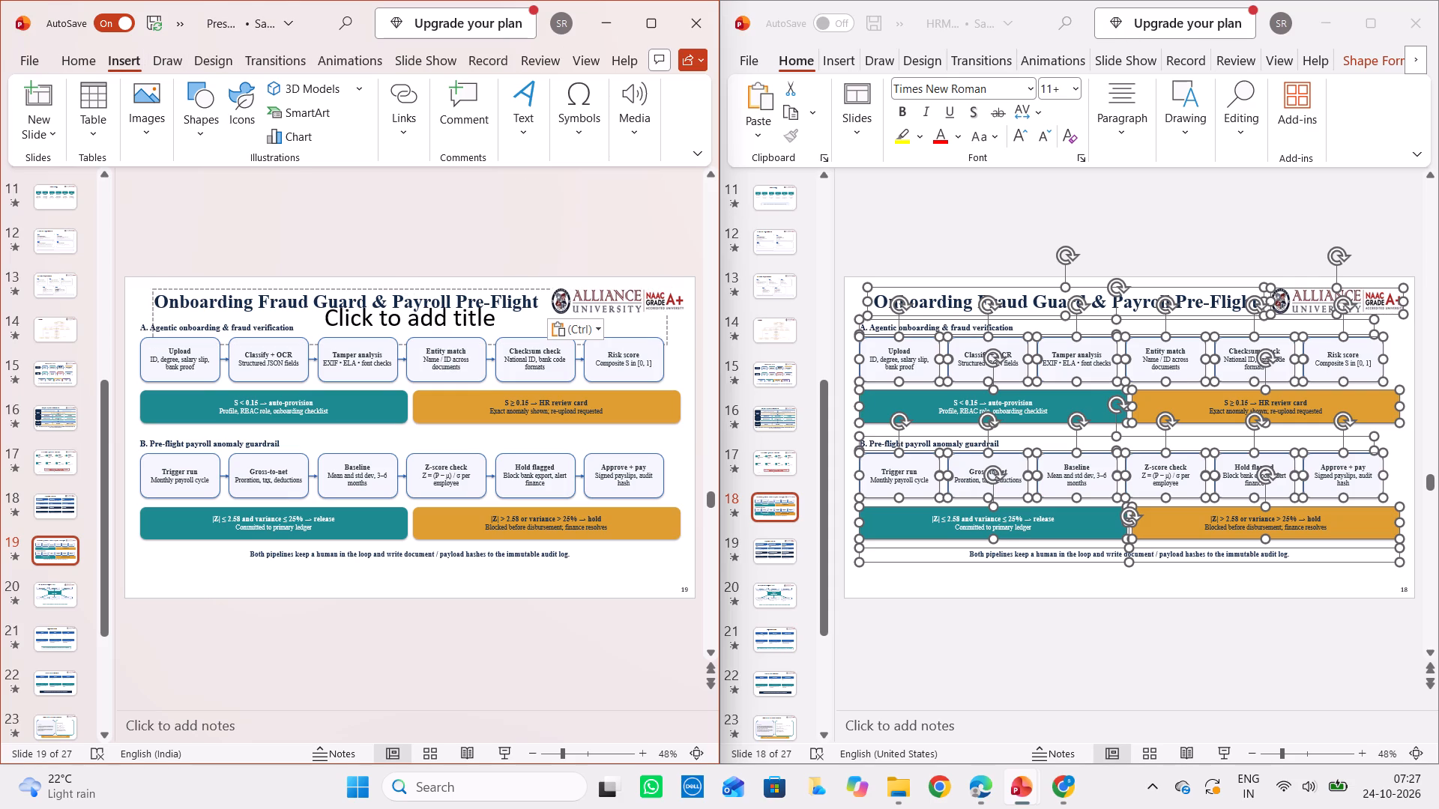
{"action": "left_click", "coordinate": [501, 319]}
{"action": "key", "text": "Delete"}
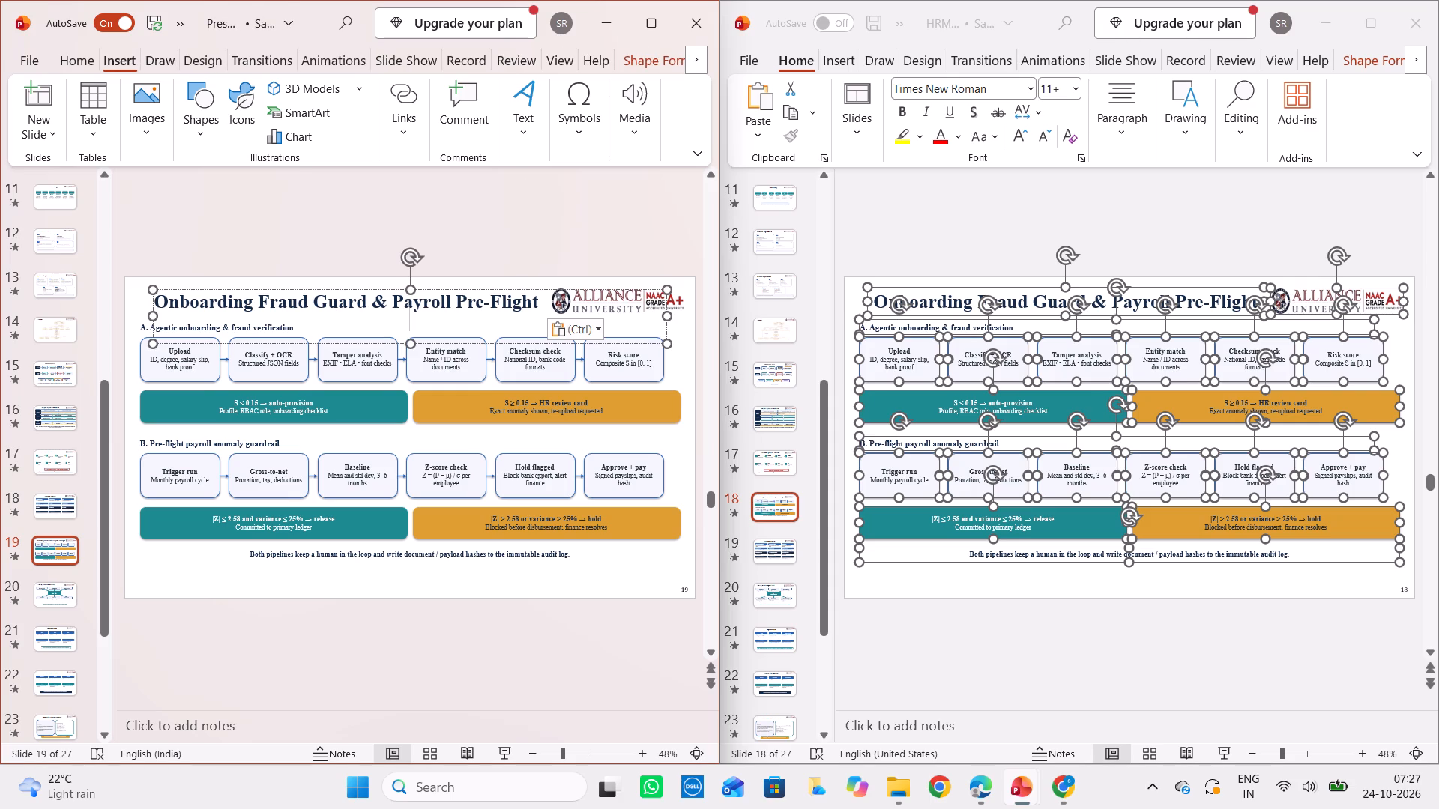
{"action": "key", "text": "BackSpace"}
{"action": "key", "text": "BackSpace"}
{"action": "key", "text": "BackSpace"}
{"action": "key", "text": "BackSpace"}
{"action": "key", "text": "Delete"}
{"action": "key", "text": "Delete"}
{"action": "left_click", "coordinate": [645, 322]}
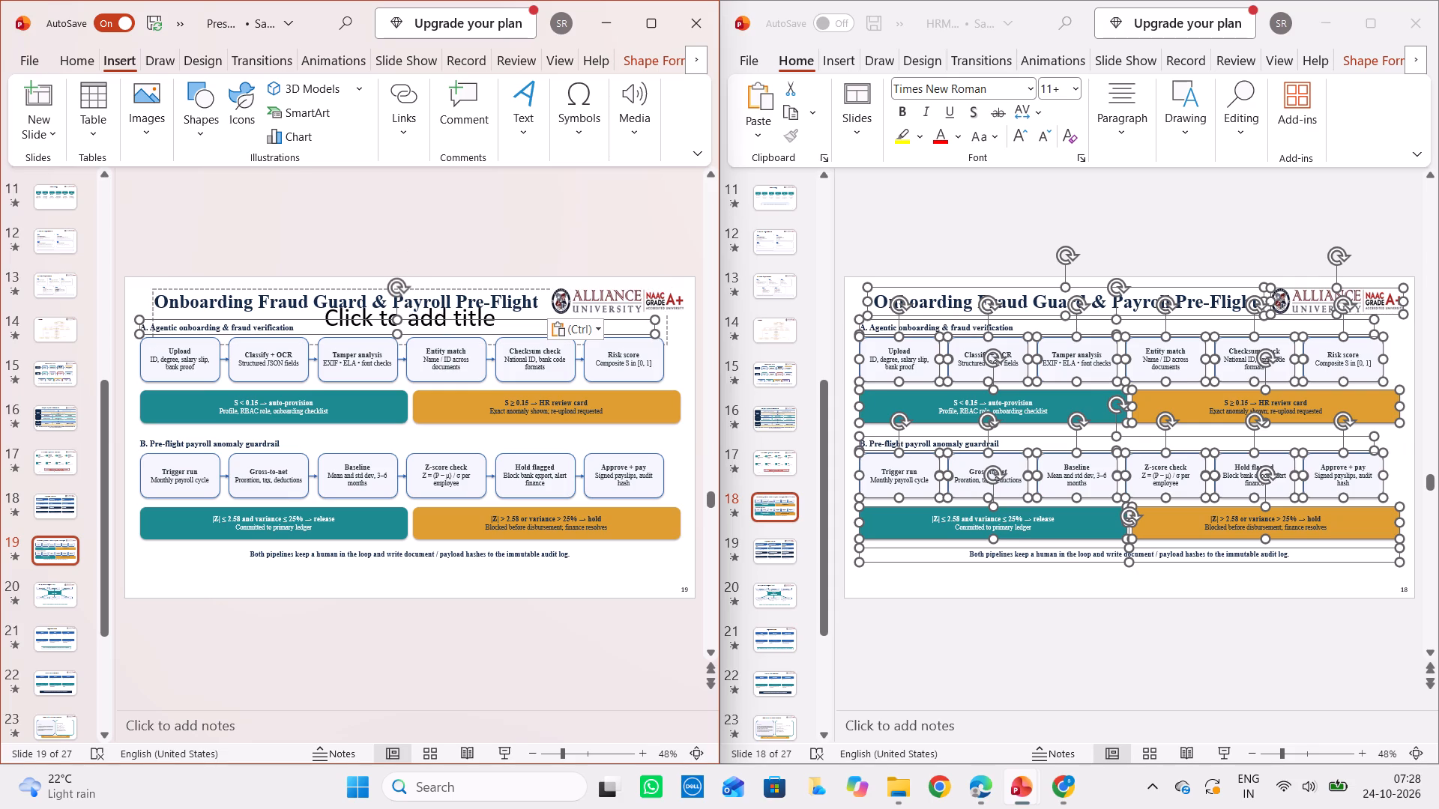
{"action": "left_click", "coordinate": [667, 318]}
{"action": "key", "text": "Delete"}
{"action": "key", "text": "Delete"}
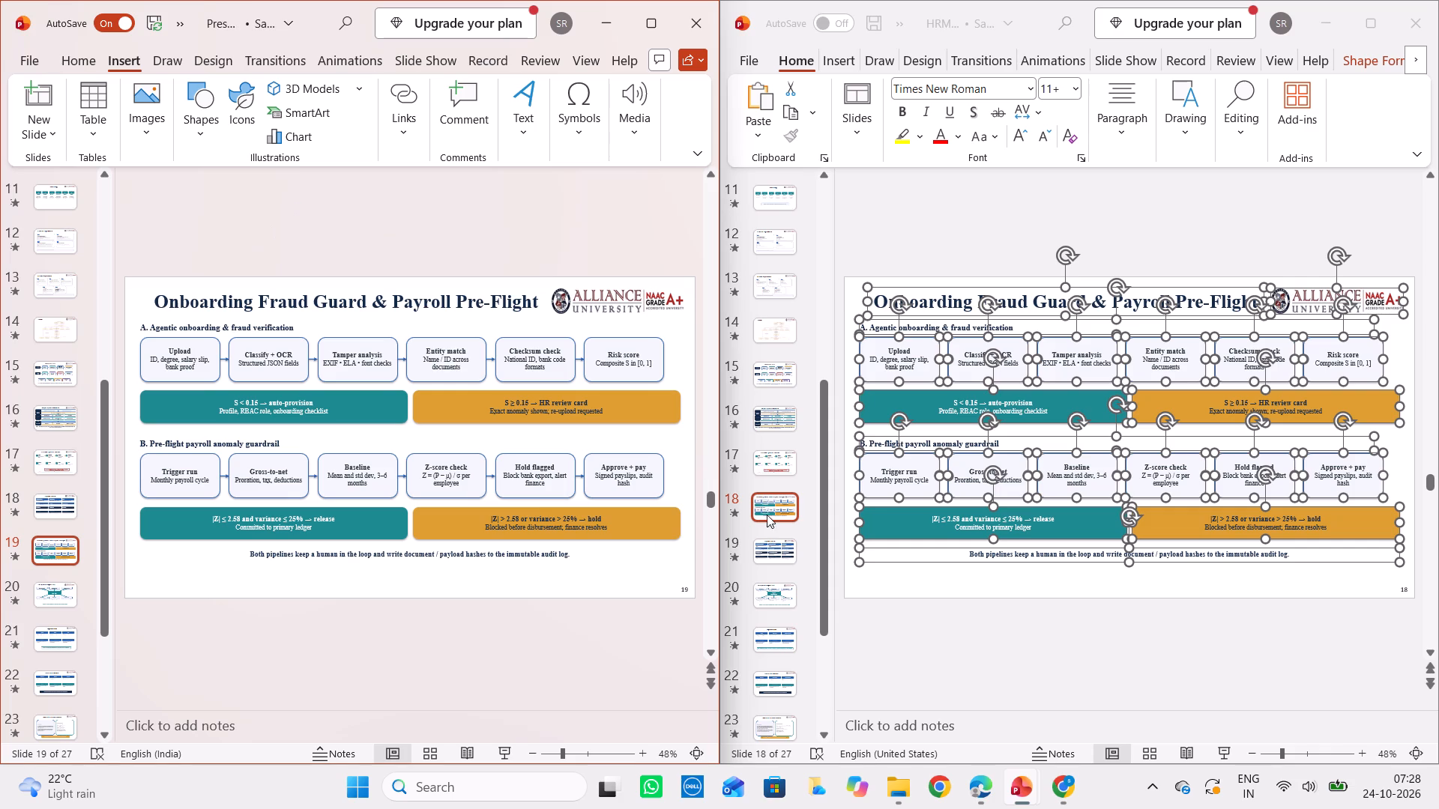
Check the HRMS deck's slide 19 and move the "Proposed Modules" slide after the "Onboarding Fraud Guard & Payroll Pre-Flight" slide.
{"action": "left_click", "coordinate": [764, 549]}
{"action": "left_click", "coordinate": [764, 549]}
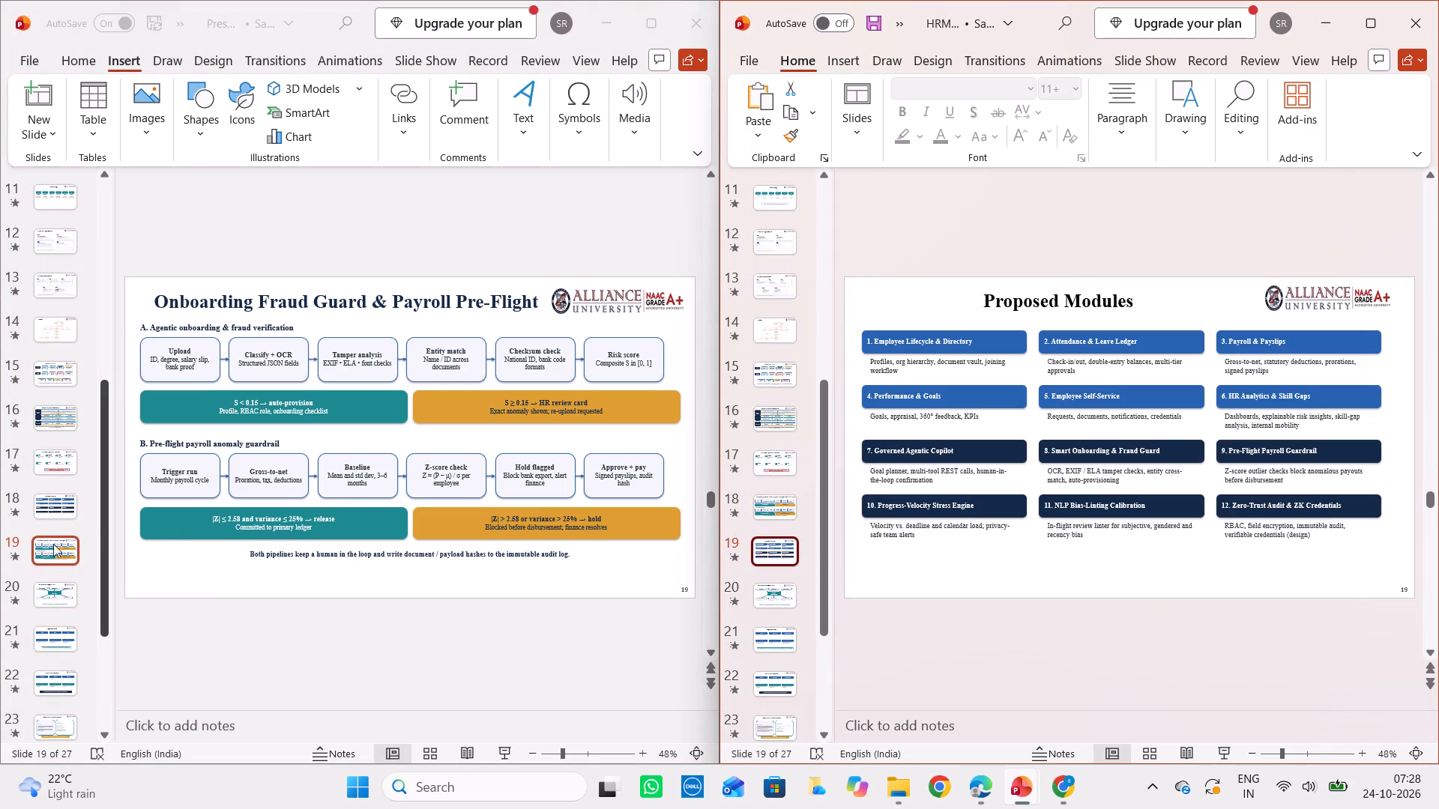
{"action": "left_click", "coordinate": [56, 506]}
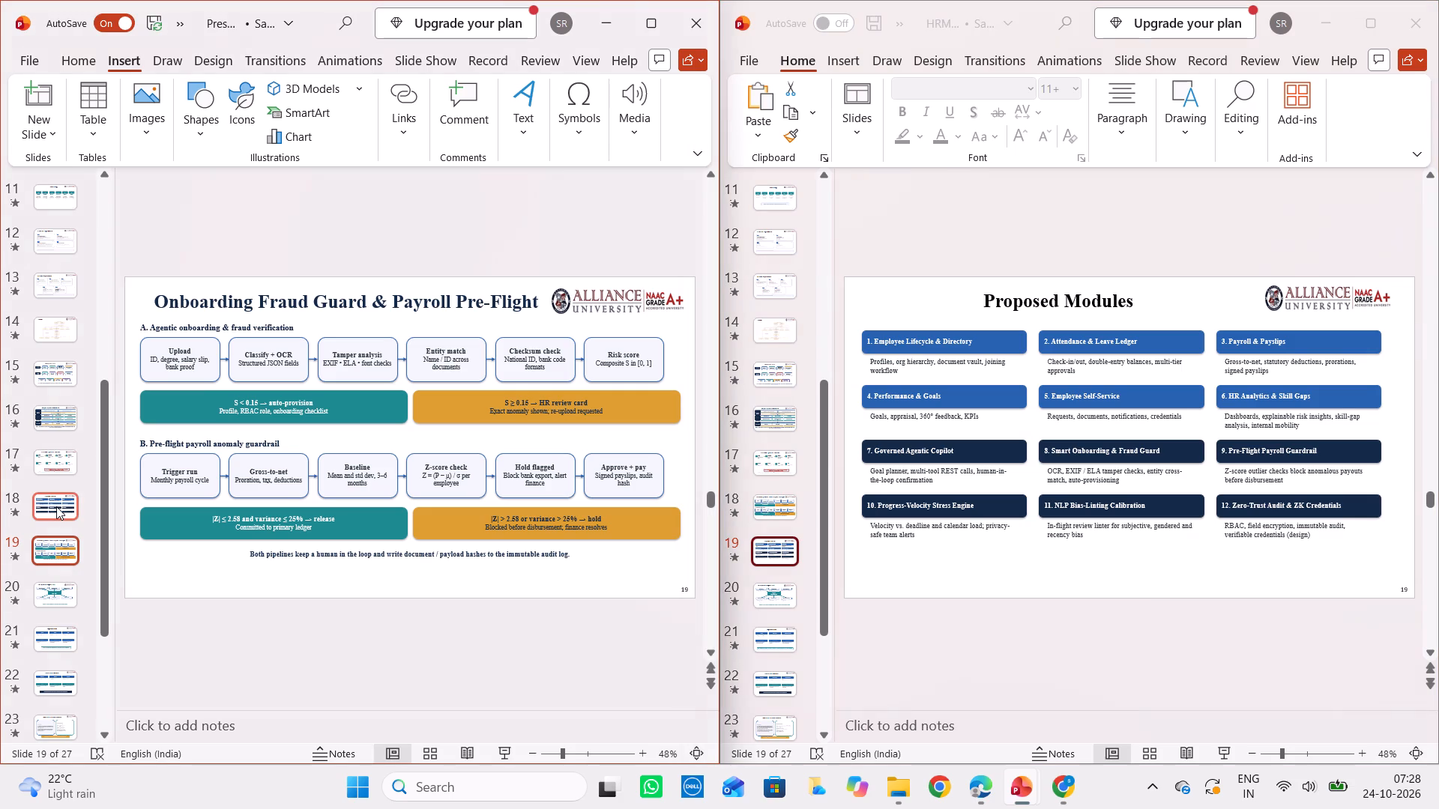
{"action": "double_click", "coordinate": [56, 506]}
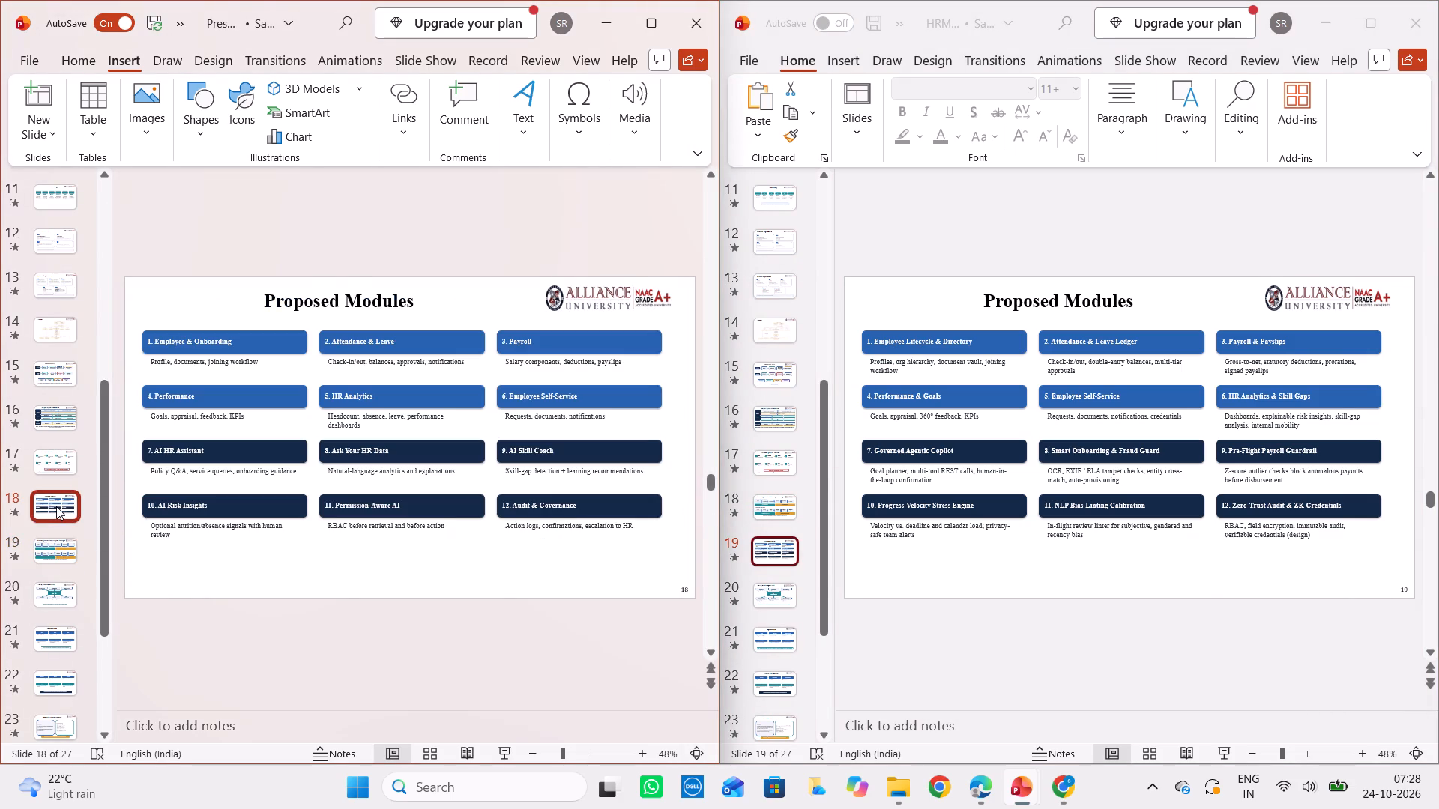
{"action": "left_click_drag", "start_coordinate": [55, 503], "coordinate": [58, 545]}
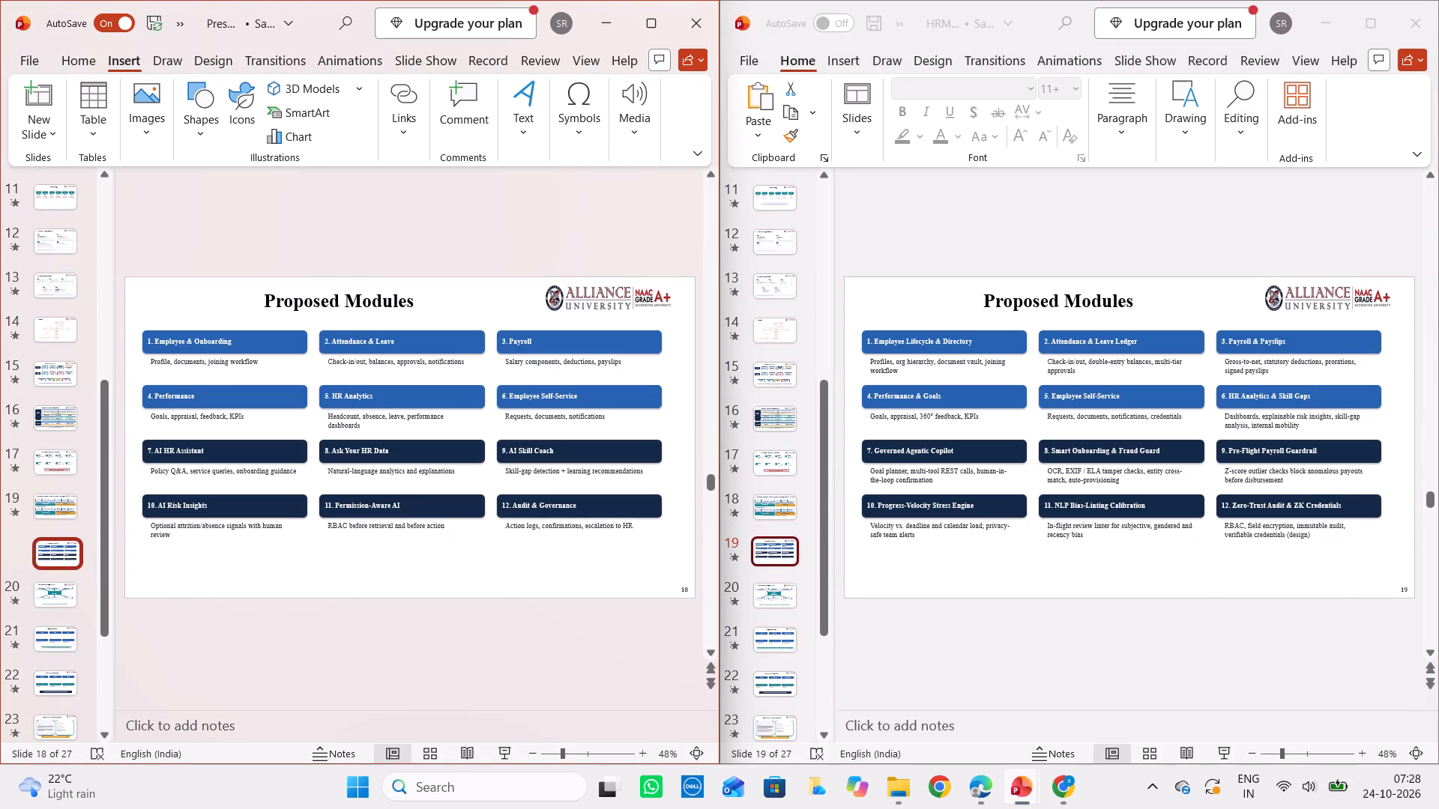
{"action": "left_click_drag", "start_coordinate": [58, 545], "coordinate": [58, 542]}
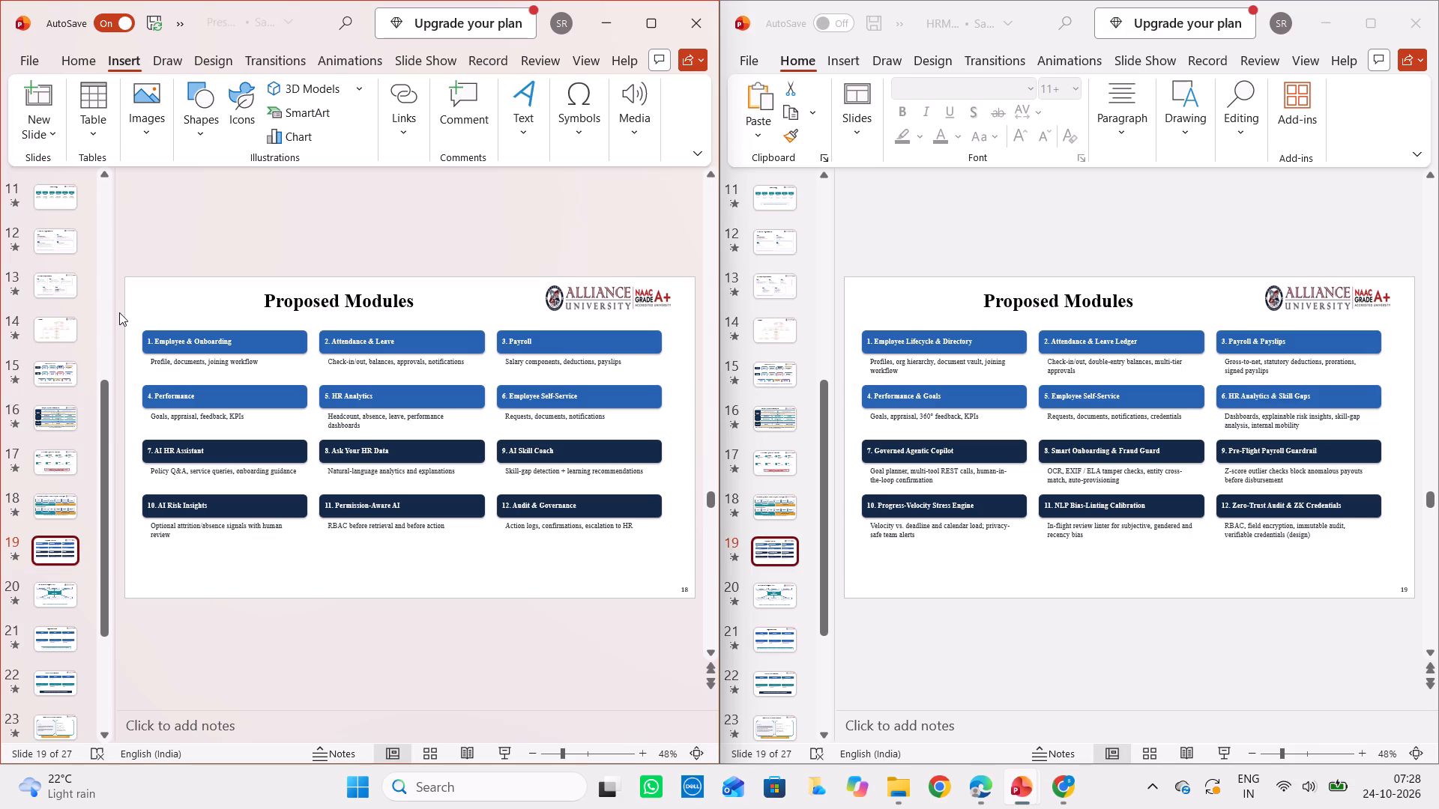
Delete all twelve module headings and their descriptions from the "Proposed Modules" slide 19, keeping the title and logo.
{"action": "left_click_drag", "start_coordinate": [136, 318], "coordinate": [487, 537]}
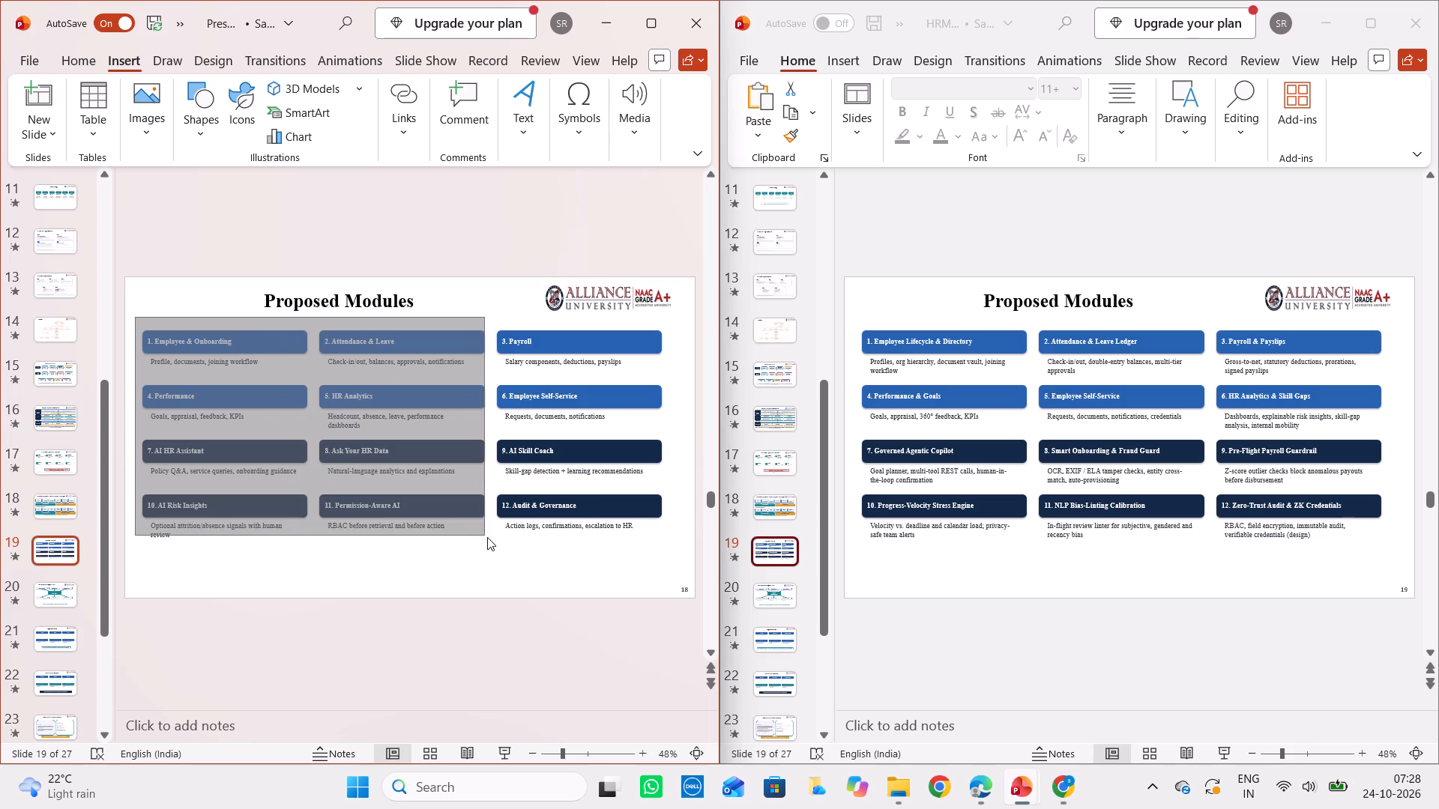
{"action": "left_click_drag", "start_coordinate": [487, 537], "coordinate": [672, 566]}
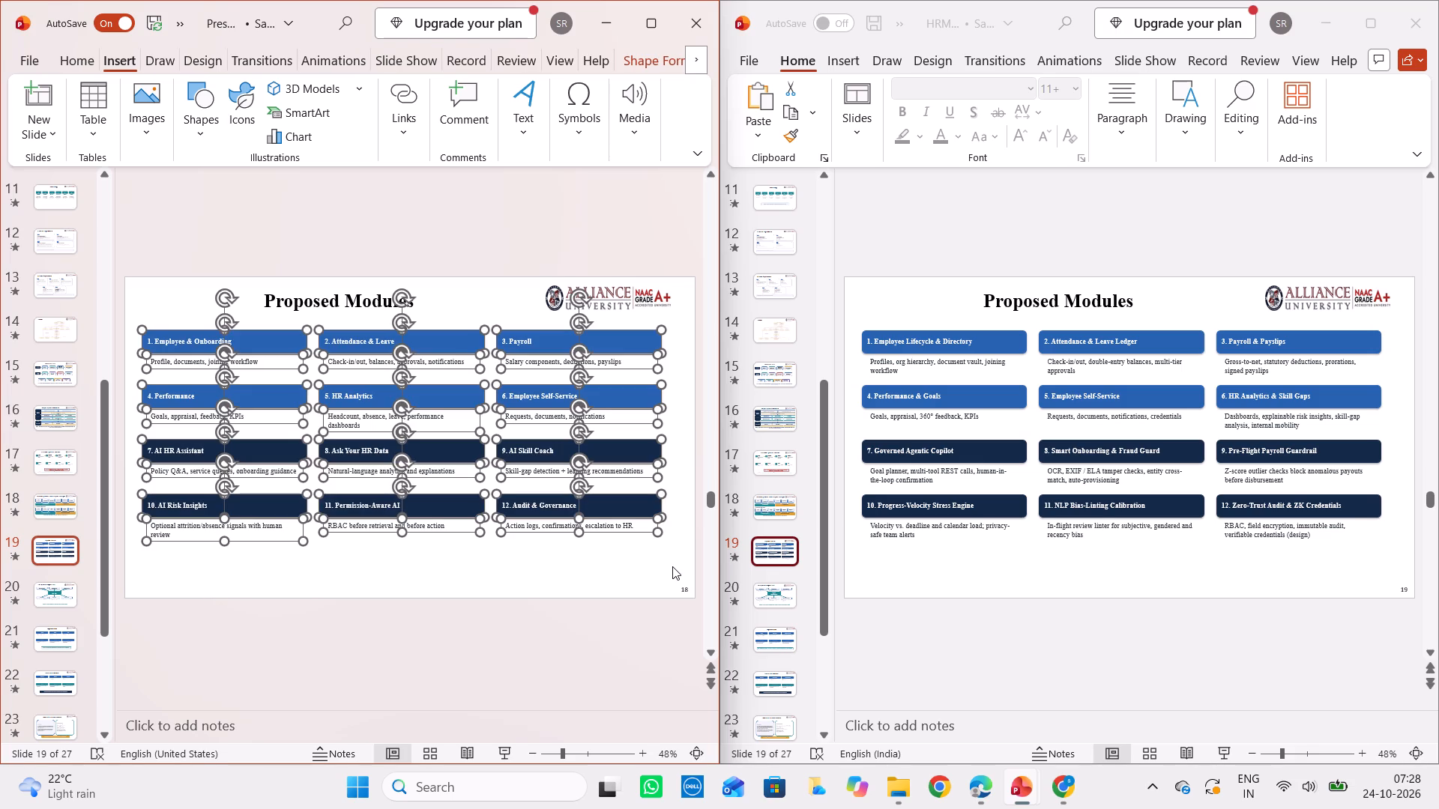
{"action": "key", "text": "Delete"}
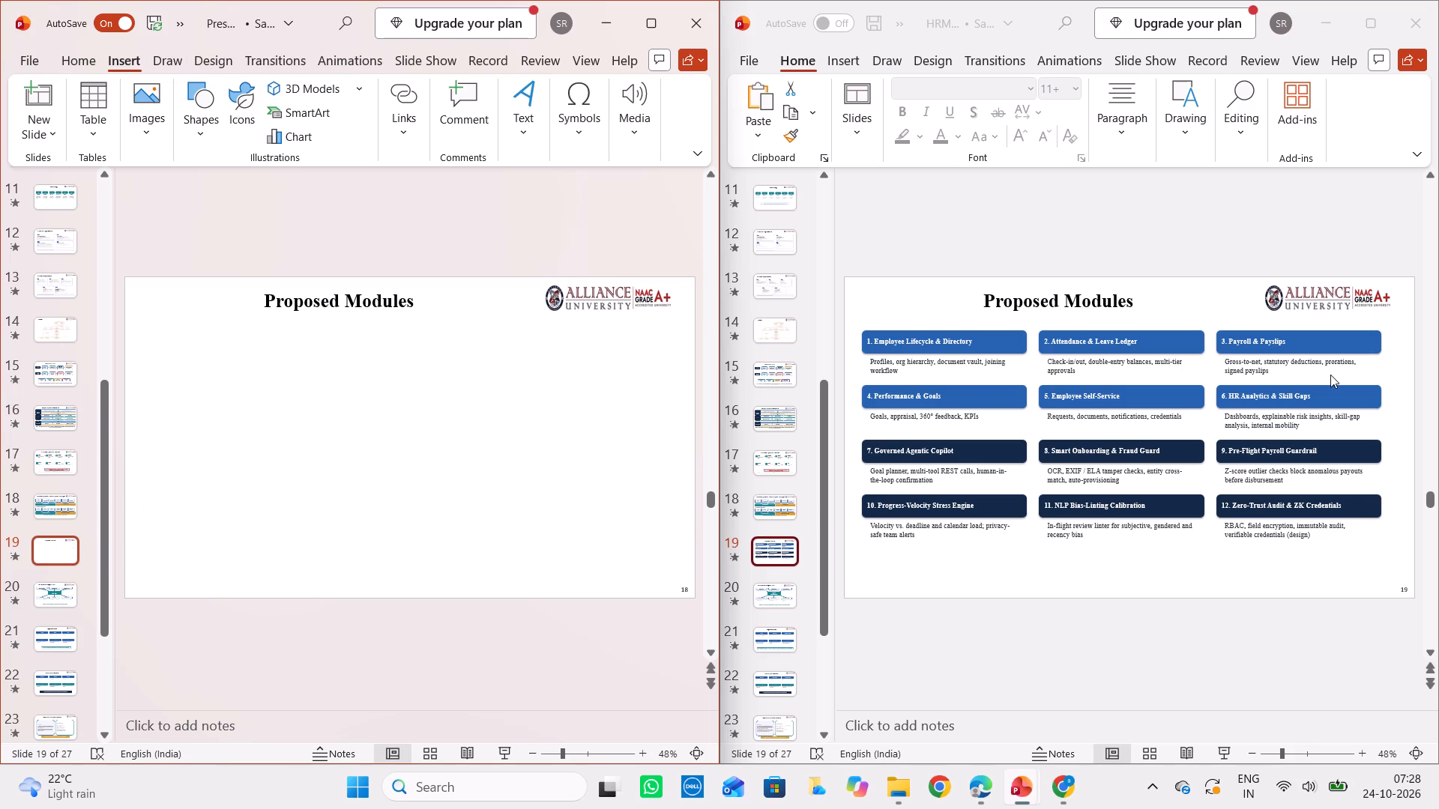
Copy the twelve module headings and descriptions from the HRMS deck's "Proposed Modules" slide into the emptied slide 19.
{"action": "left_click_drag", "start_coordinate": [859, 320], "coordinate": [1015, 528]}
{"action": "left_click", "coordinate": [860, 318]}
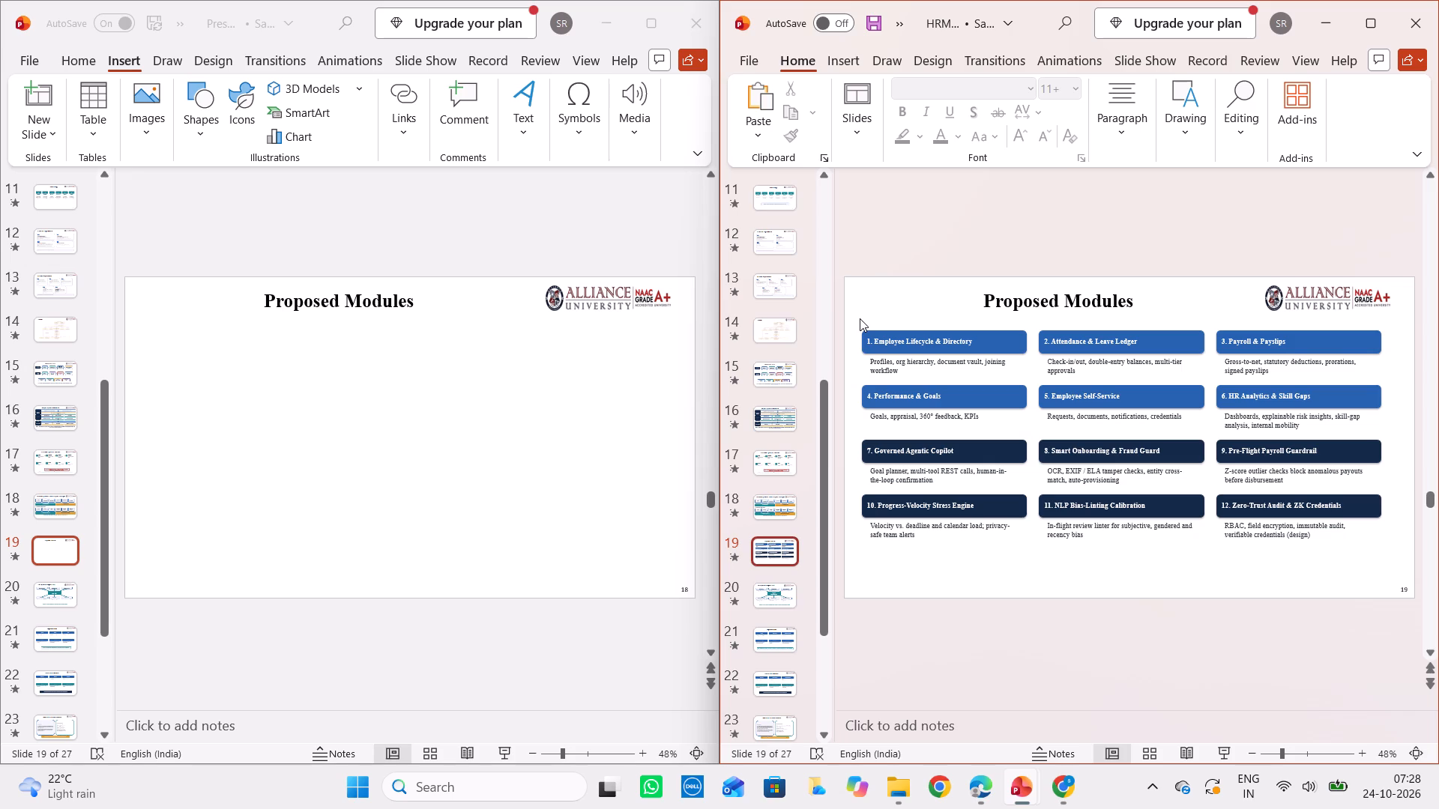
{"action": "left_click_drag", "start_coordinate": [859, 317], "coordinate": [1414, 609]}
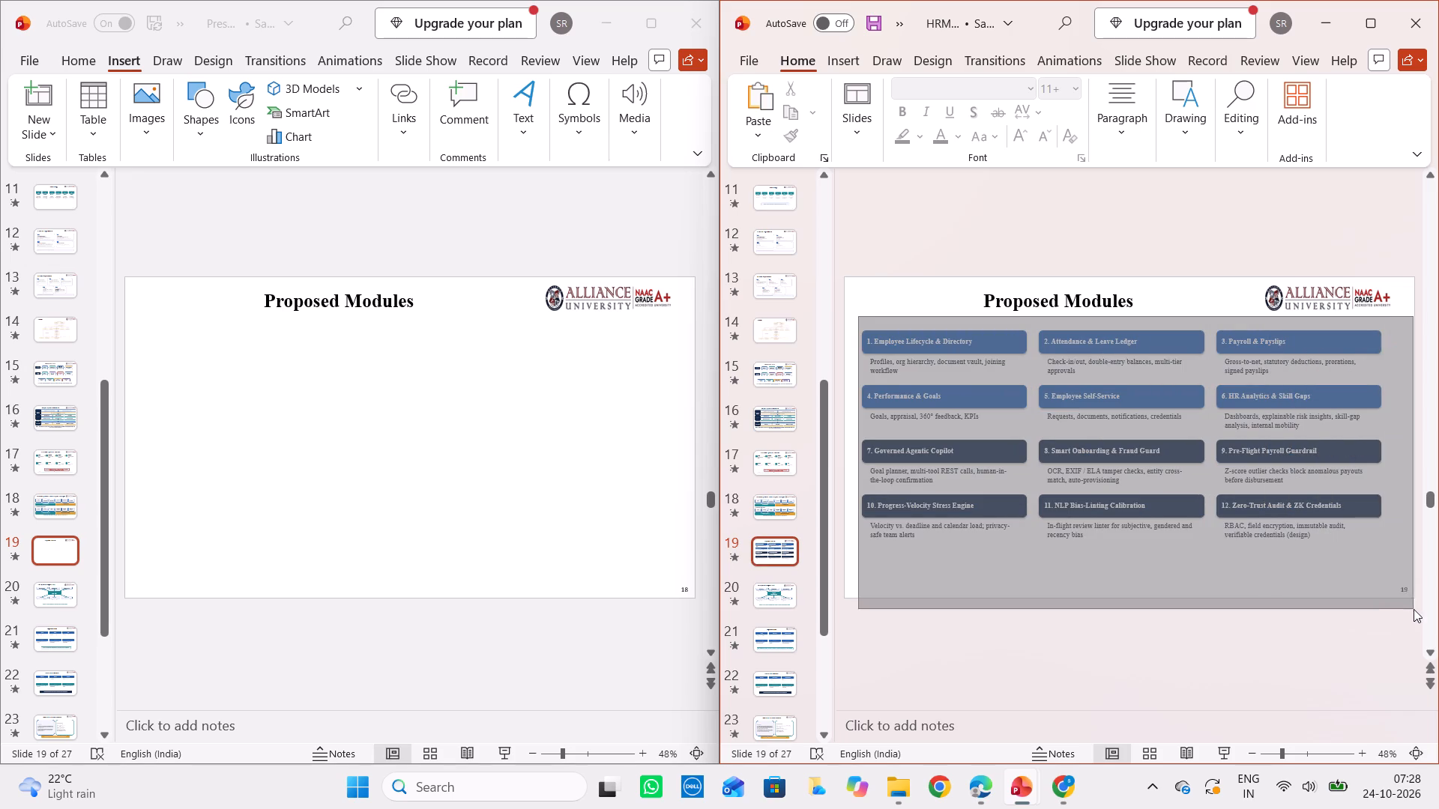
{"action": "left_click_drag", "start_coordinate": [1414, 609], "coordinate": [1405, 569]}
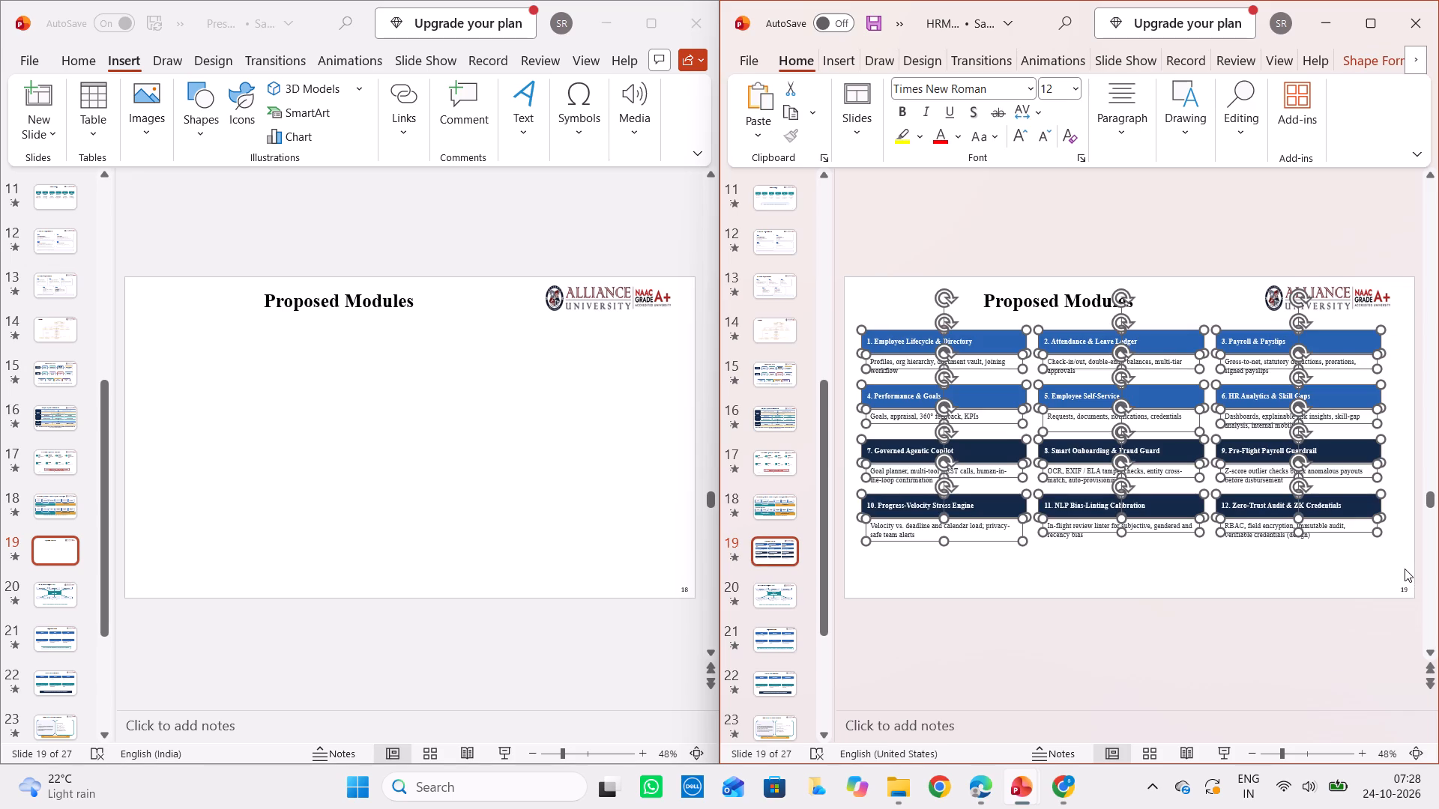
{"action": "key", "text": "ctrl+c"}
{"action": "left_click", "coordinate": [203, 342]}
{"action": "key", "text": "ctrl+v"}
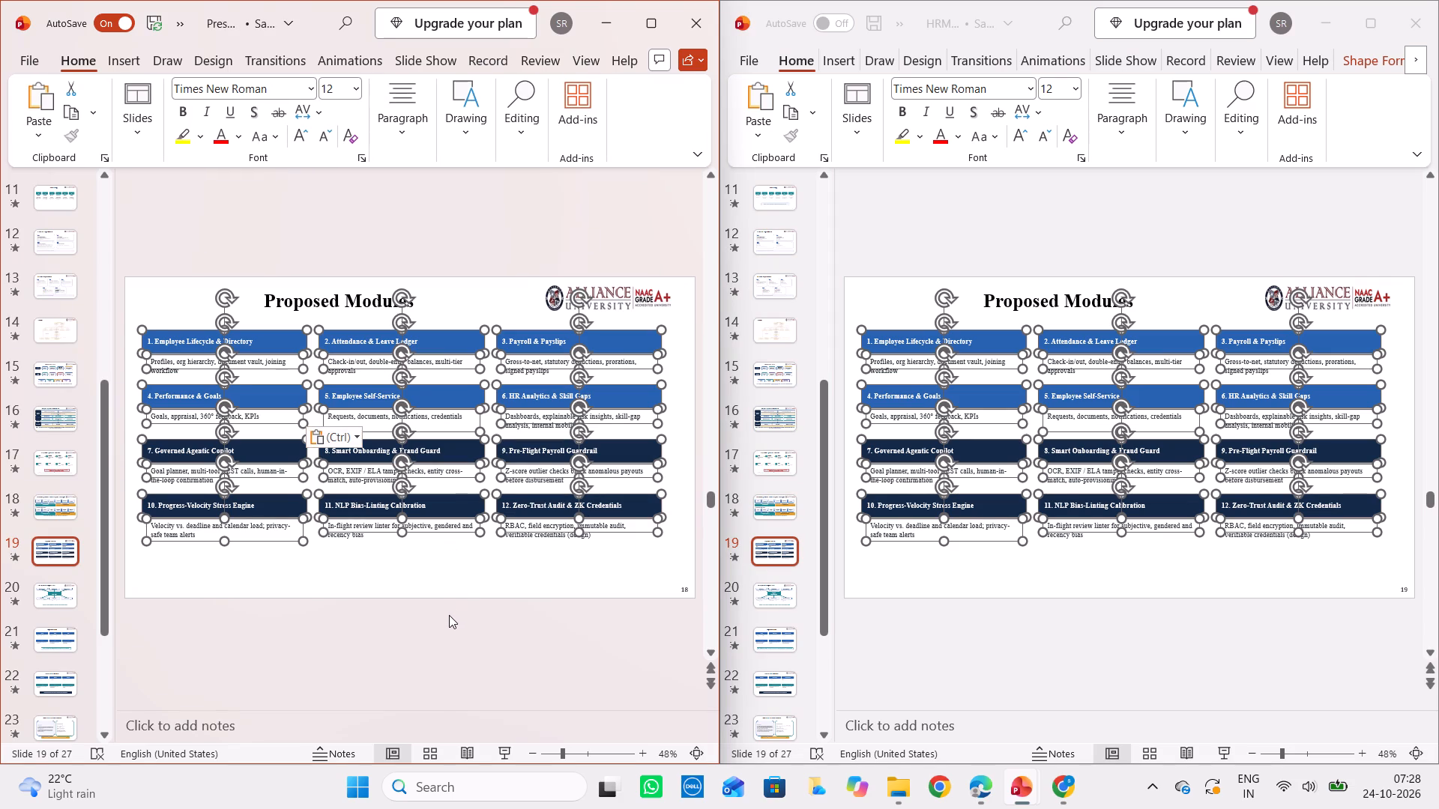
{"action": "left_click", "coordinate": [447, 615]}
Compare slide 20 in both decks and delete the old diagram and differentiator line from "Novelty of the Proposed Idea".
{"action": "left_click", "coordinate": [49, 590]}
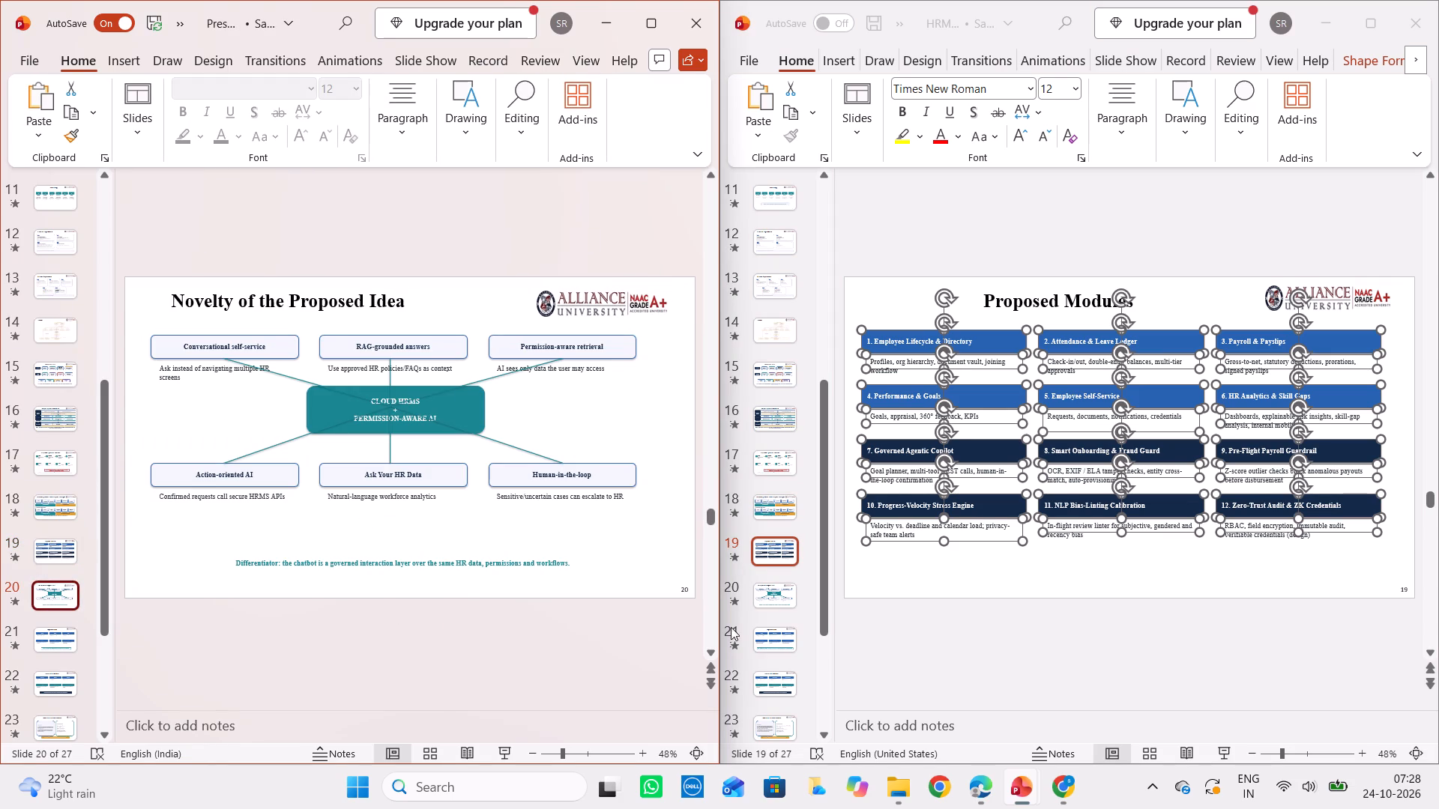
{"action": "left_click", "coordinate": [771, 599]}
{"action": "left_click", "coordinate": [771, 599]}
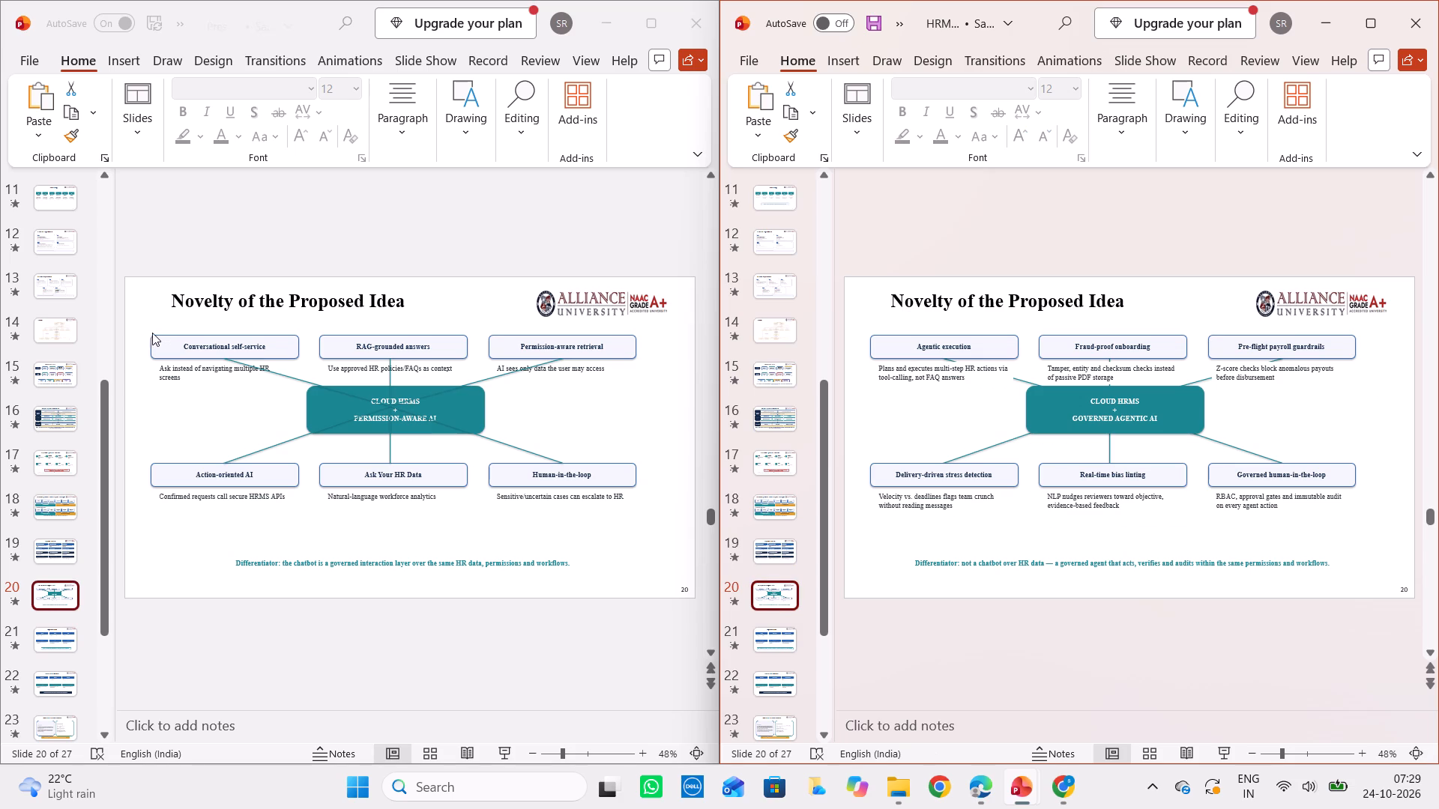
{"action": "left_click_drag", "start_coordinate": [142, 324], "coordinate": [366, 569]}
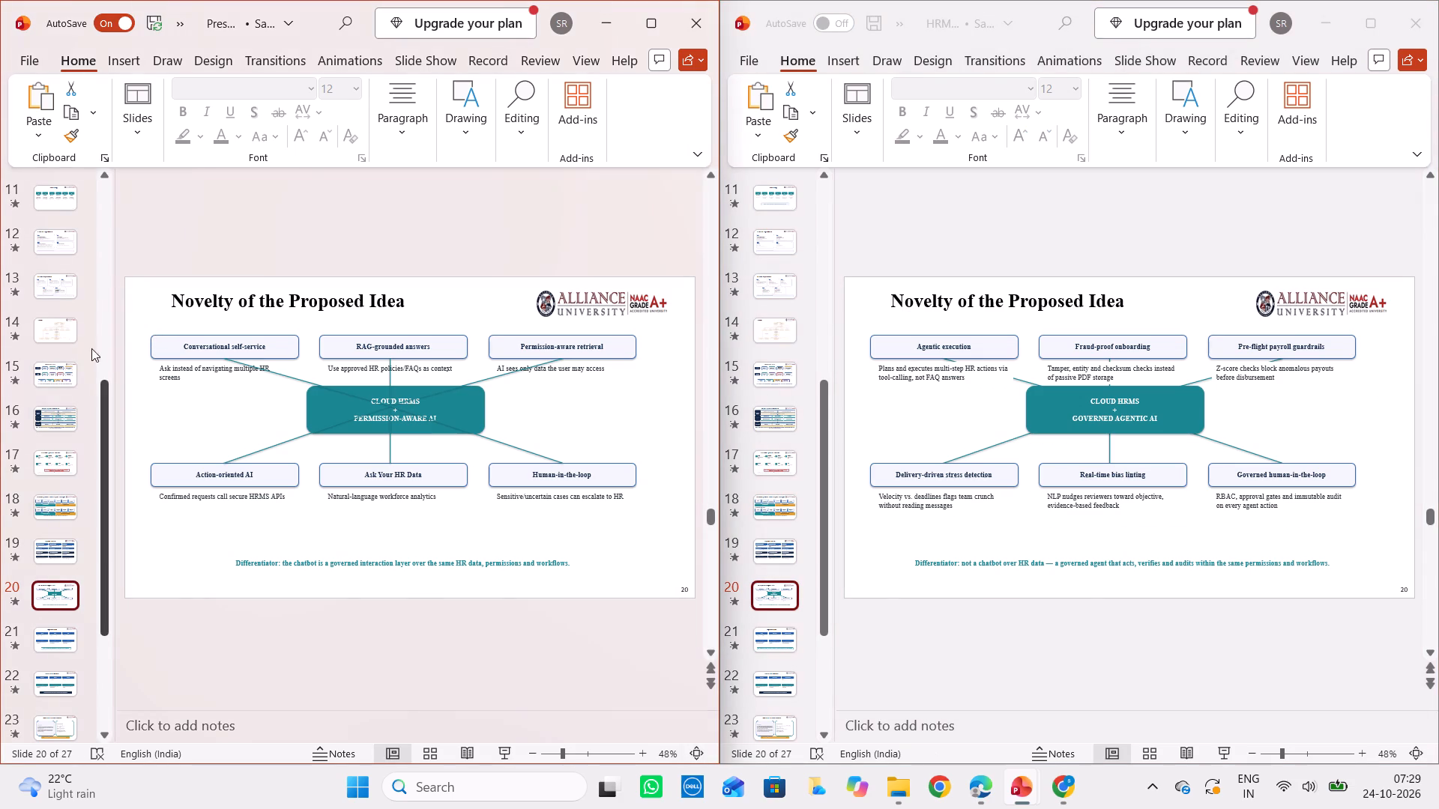
{"action": "left_click_drag", "start_coordinate": [141, 327], "coordinate": [365, 573]}
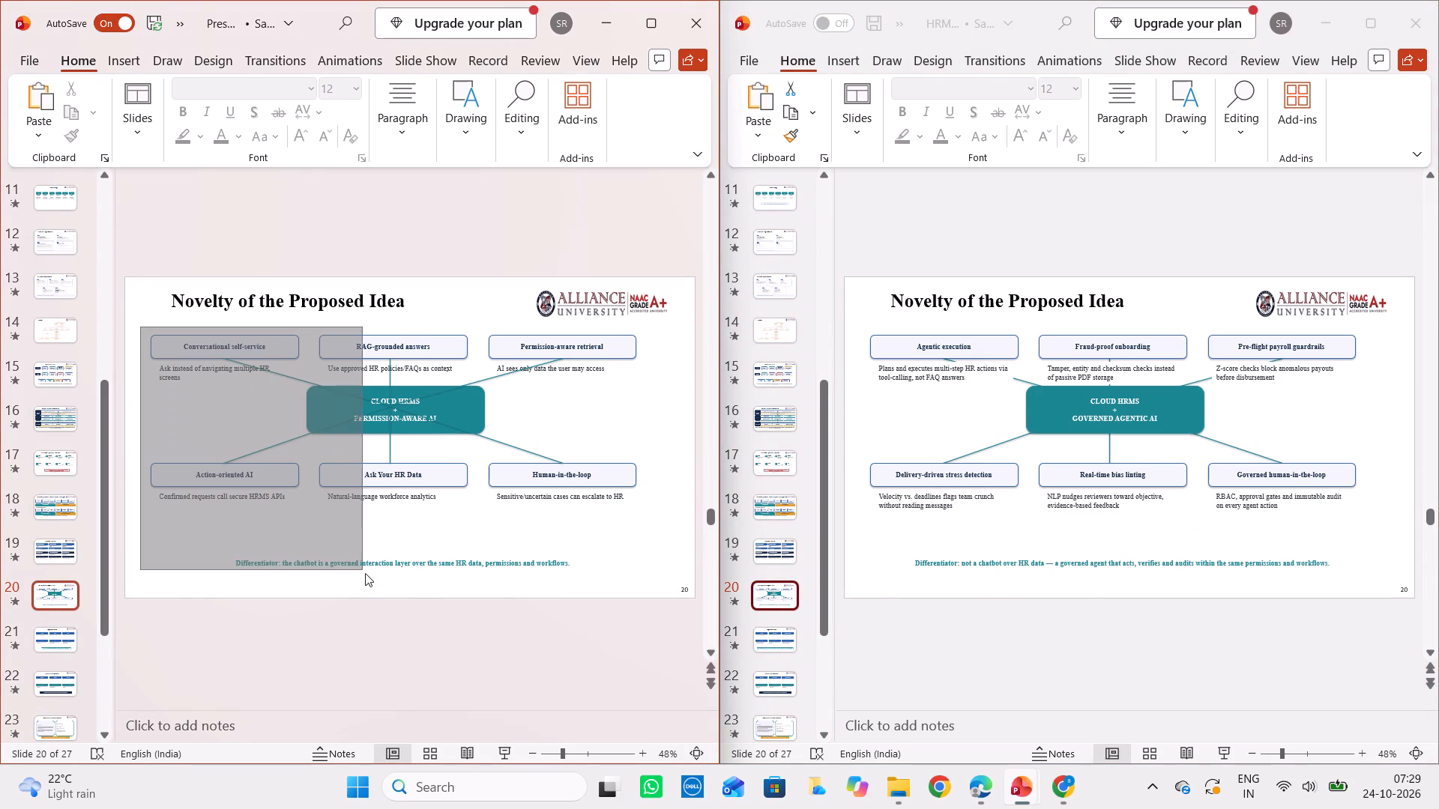
{"action": "left_click_drag", "start_coordinate": [365, 573], "coordinate": [691, 575]}
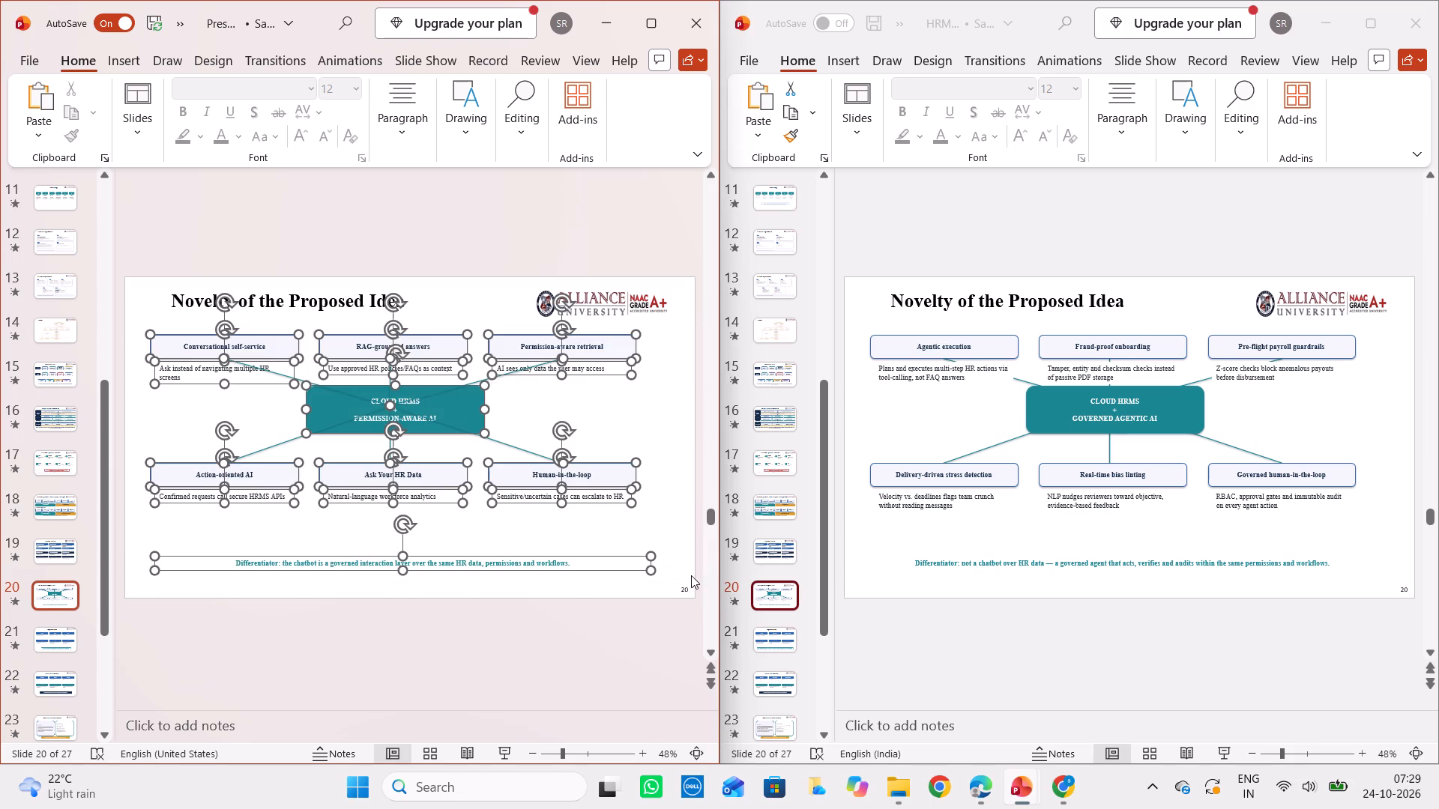
{"action": "key", "text": "BackSpace"}
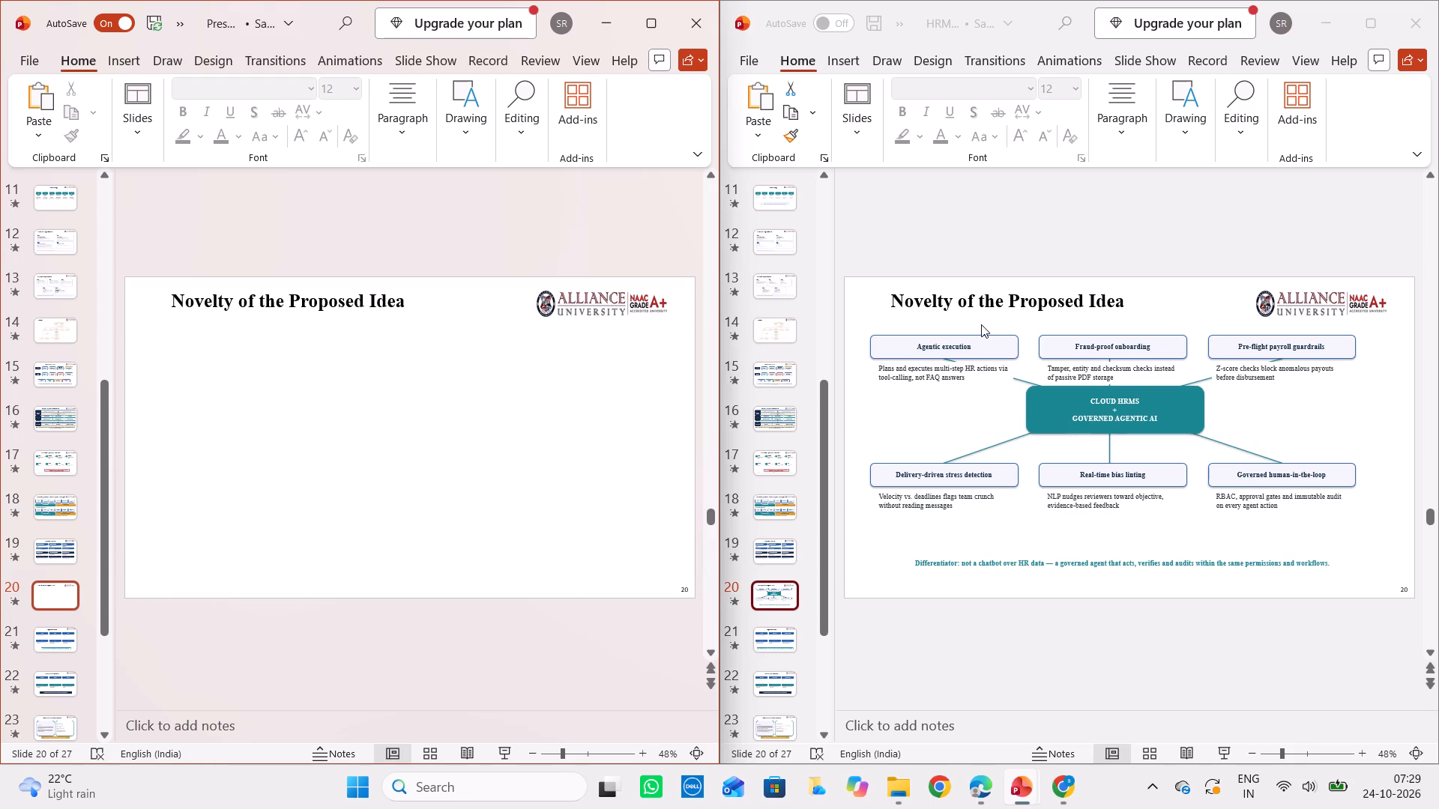
Copy the novelty diagram and differentiator line from the HRMS deck's slide 20 into the emptied "Novelty of the Proposed Idea" slide.
{"action": "left_click_drag", "start_coordinate": [861, 318], "coordinate": [1054, 510]}
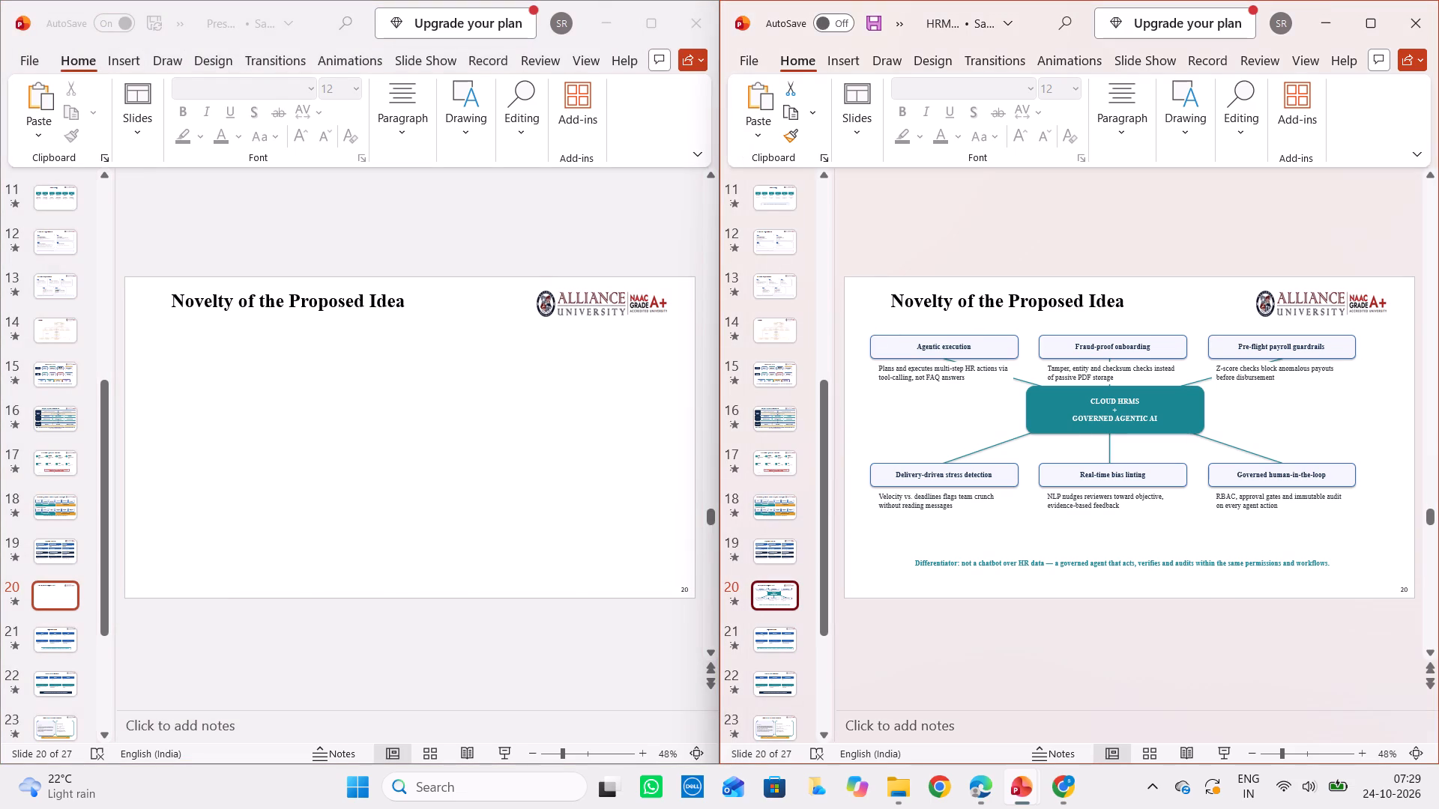
{"action": "left_click_drag", "start_coordinate": [860, 321], "coordinate": [1019, 469]}
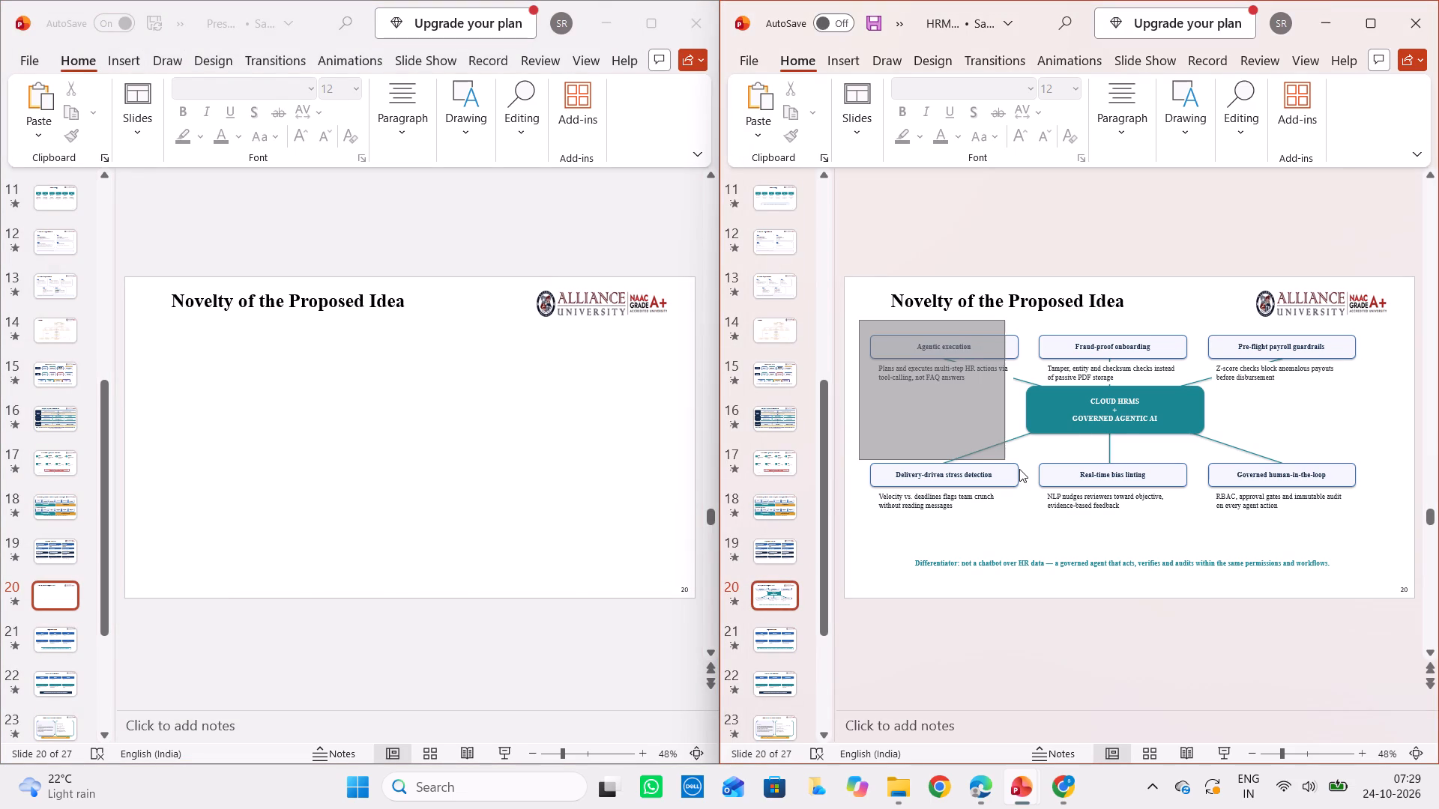
{"action": "left_click_drag", "start_coordinate": [1019, 469], "coordinate": [1396, 574]}
{"action": "key", "text": "ctrl+c"}
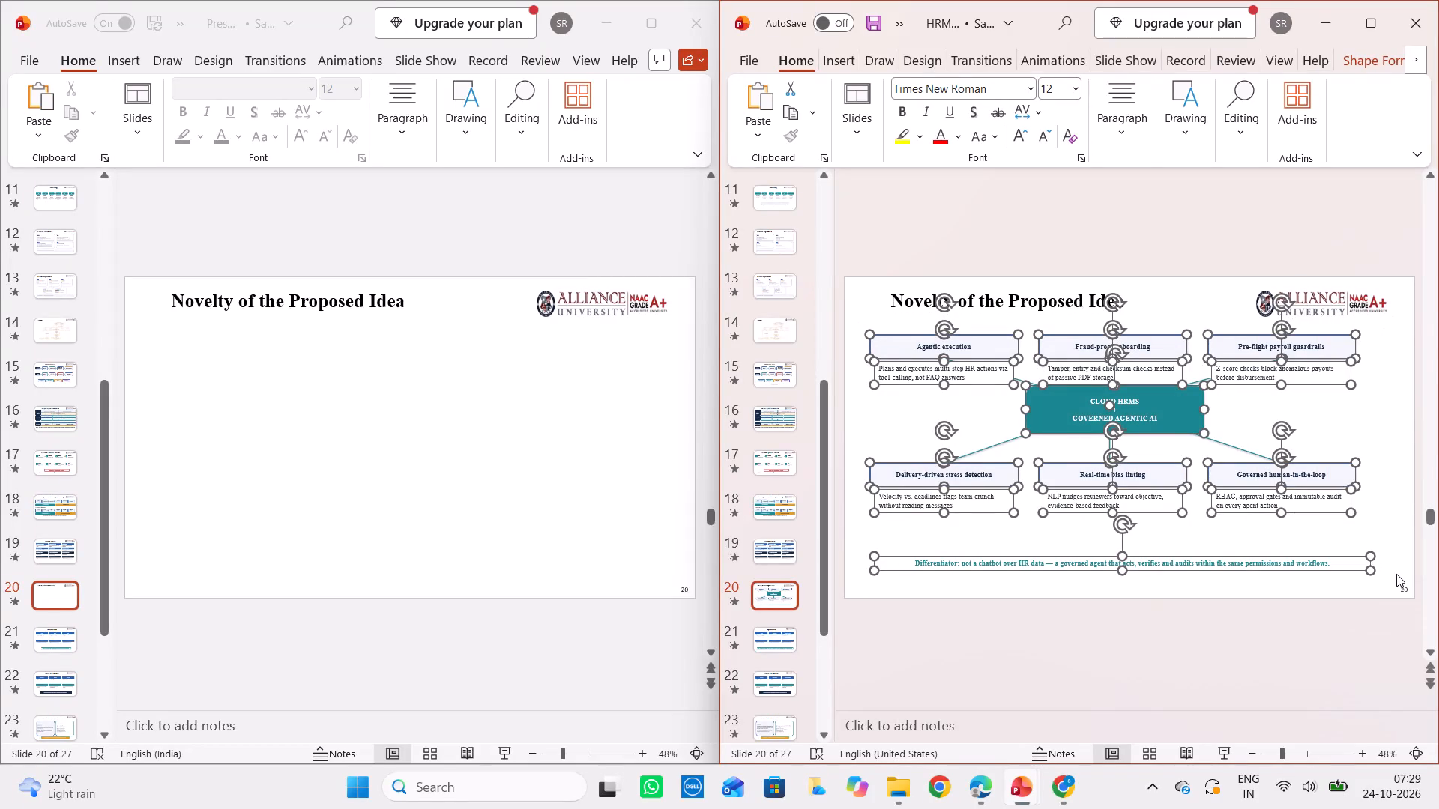
{"action": "left_click", "coordinate": [181, 345]}
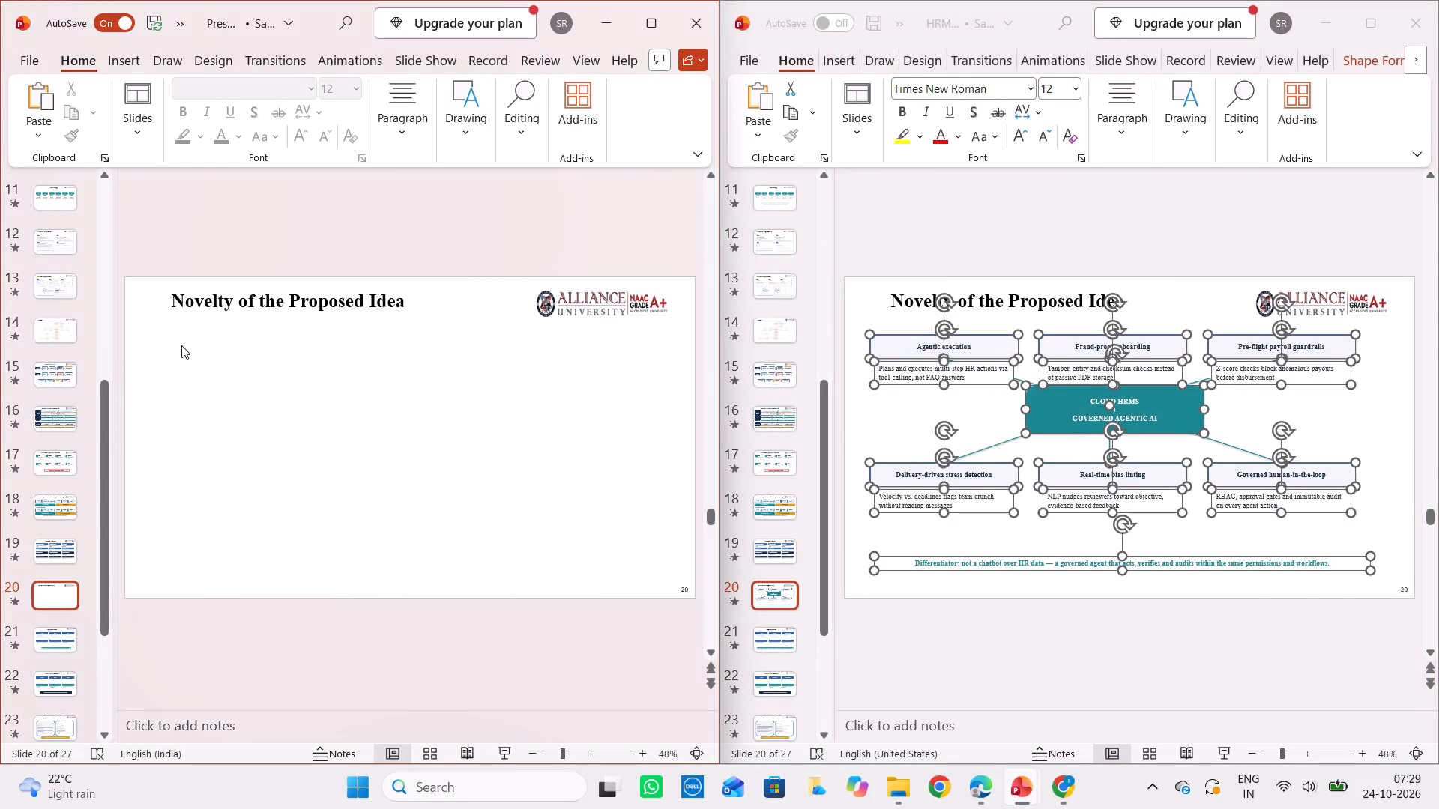
{"action": "key", "text": "ctrl+v"}
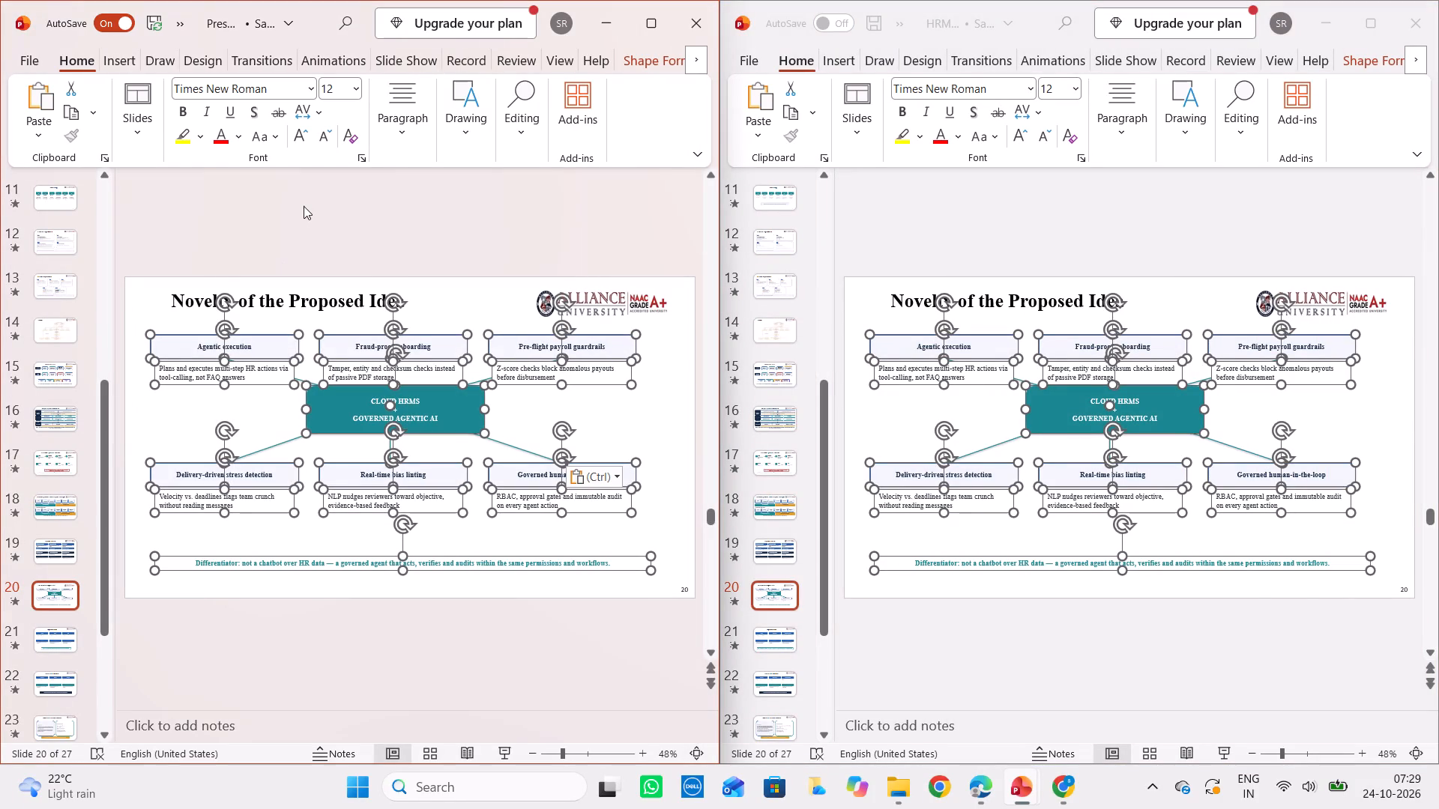
{"action": "left_click", "coordinate": [301, 210]}
Compare slide 21 in both decks and delete the six old test blocks and the metrics box from "Experimentation".
{"action": "left_click", "coordinate": [60, 637]}
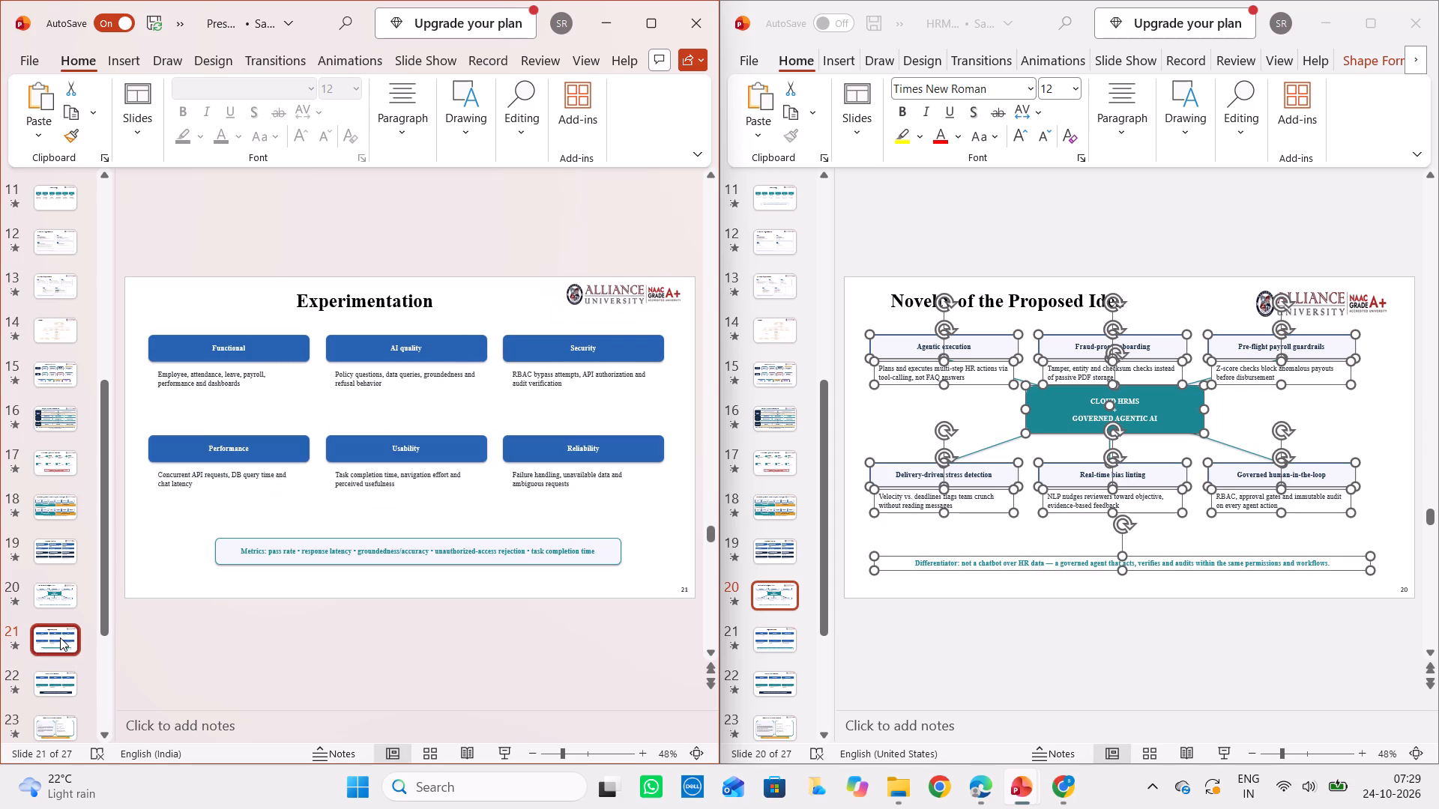
{"action": "left_click", "coordinate": [772, 634]}
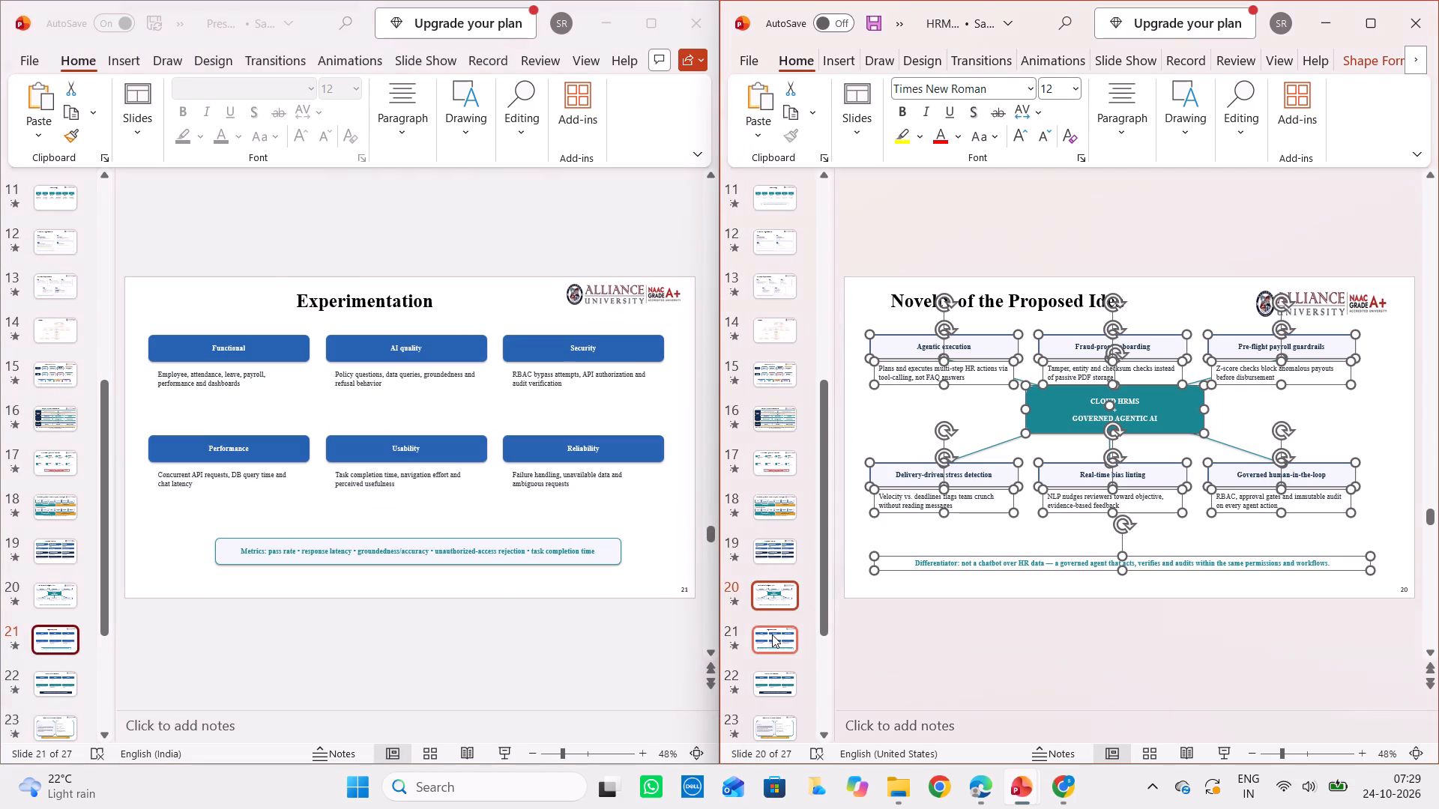
{"action": "left_click", "coordinate": [772, 634]}
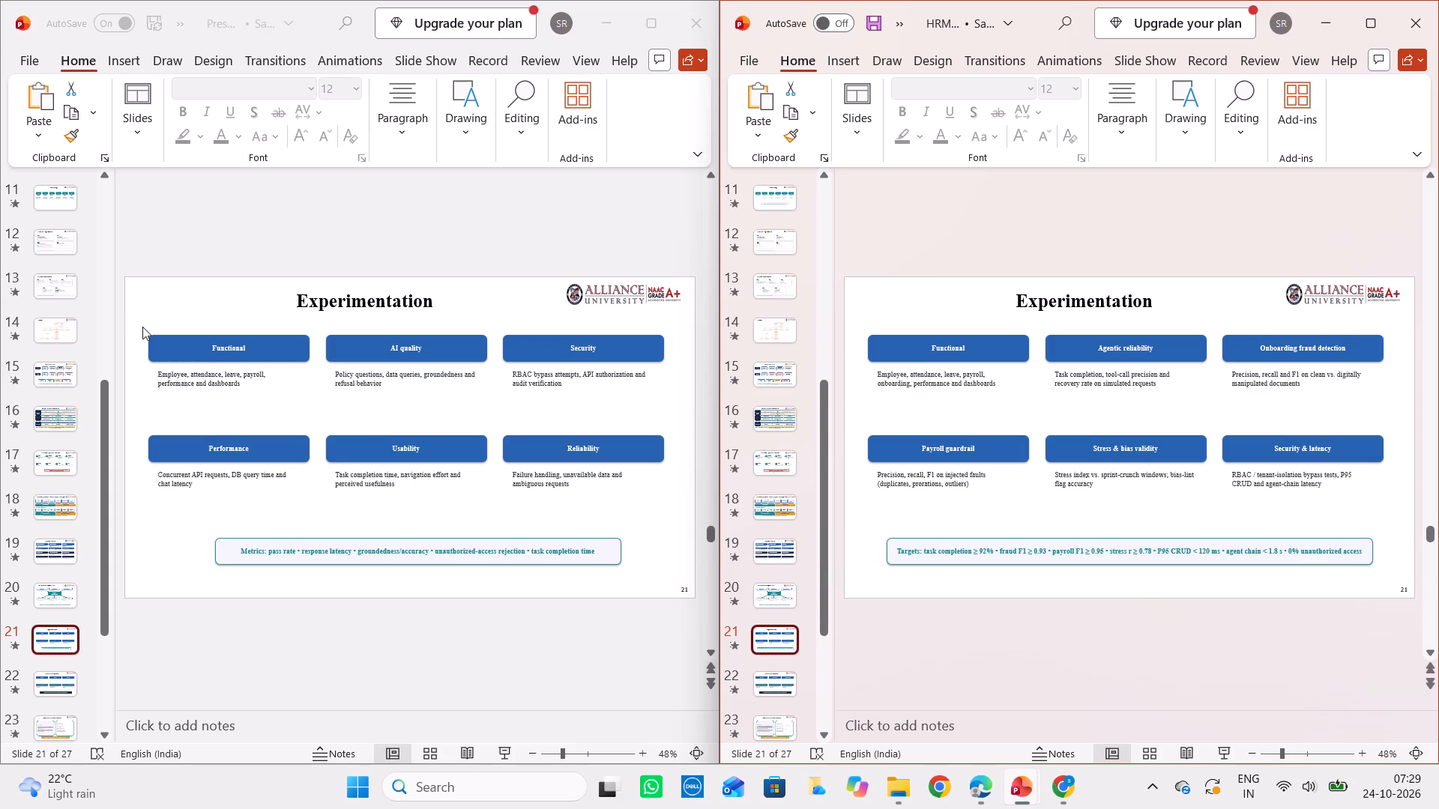
{"action": "left_click_drag", "start_coordinate": [142, 327], "coordinate": [385, 530]}
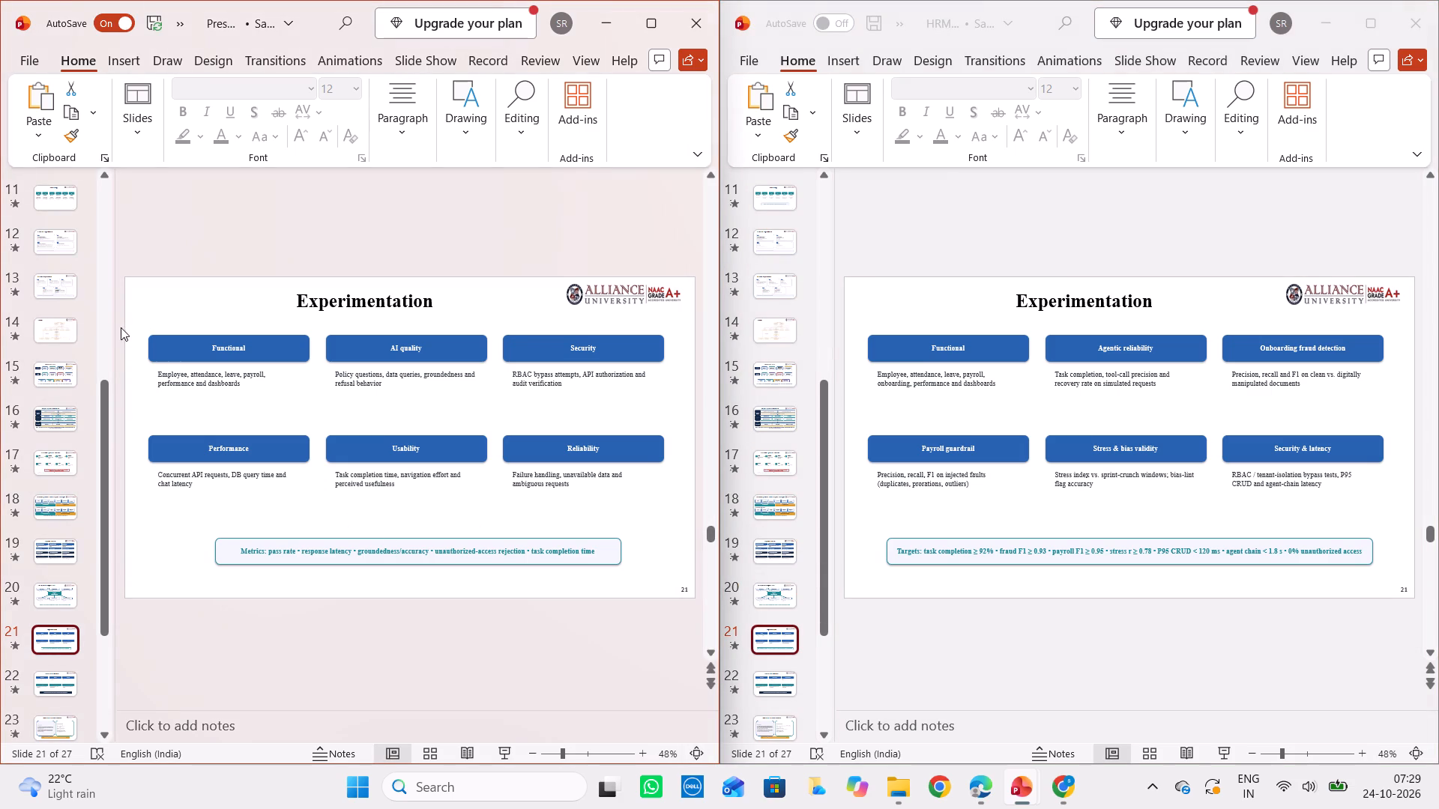
{"action": "left_click_drag", "start_coordinate": [142, 327], "coordinate": [586, 548]}
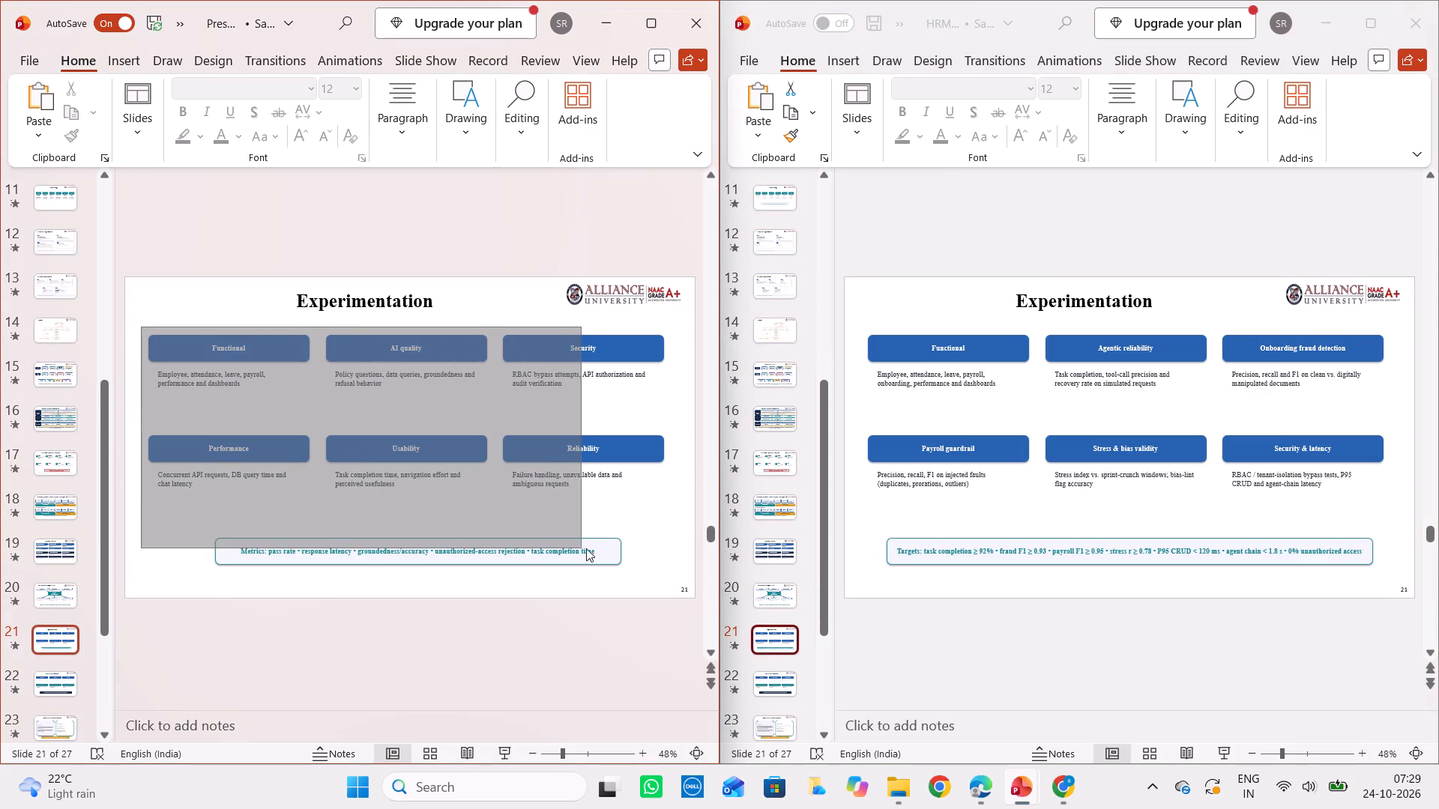
{"action": "left_click_drag", "start_coordinate": [586, 548], "coordinate": [680, 573]}
{"action": "scroll", "coordinate": [680, 573], "scroll_direction": "right", "scroll_amount": 1}
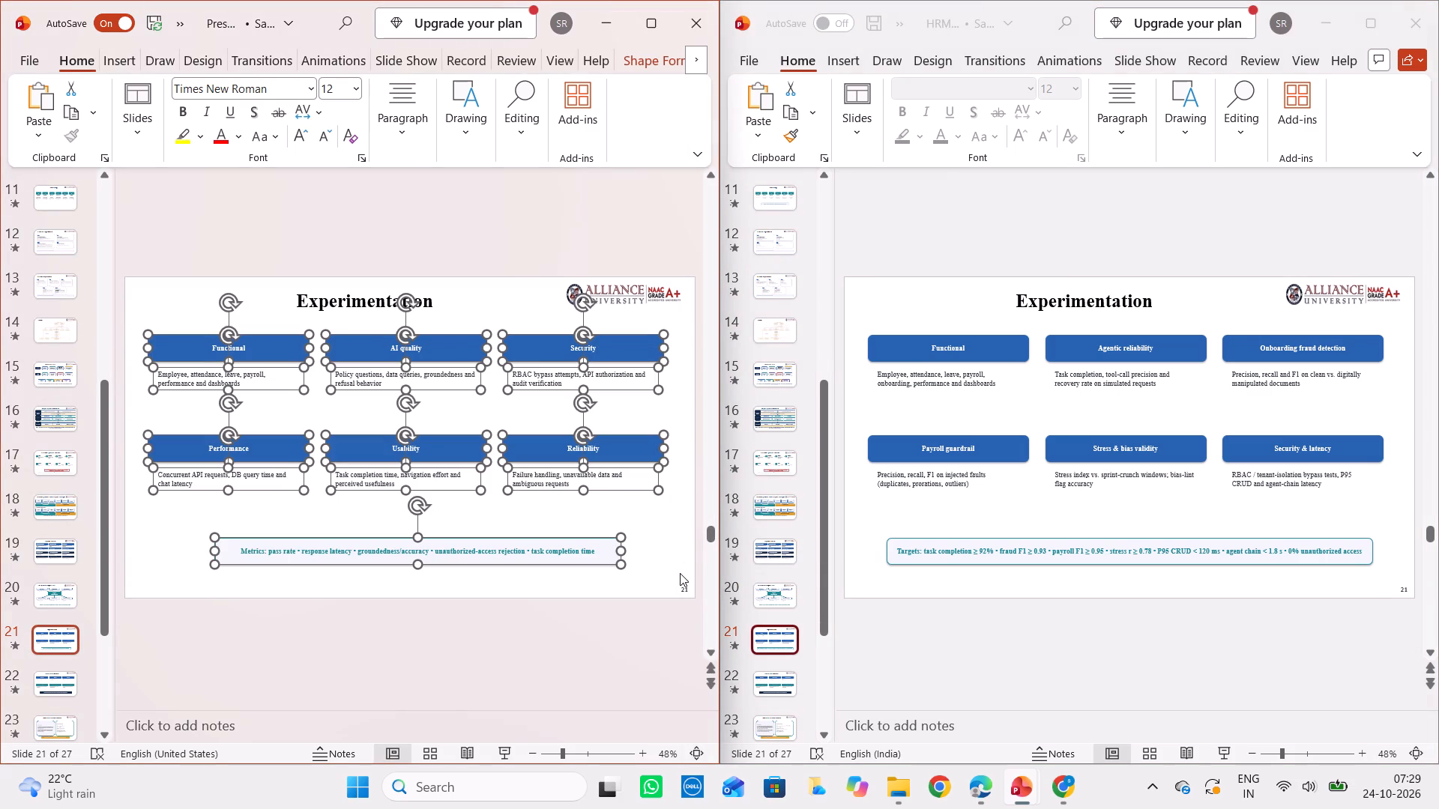
{"action": "key", "text": "BackSpace"}
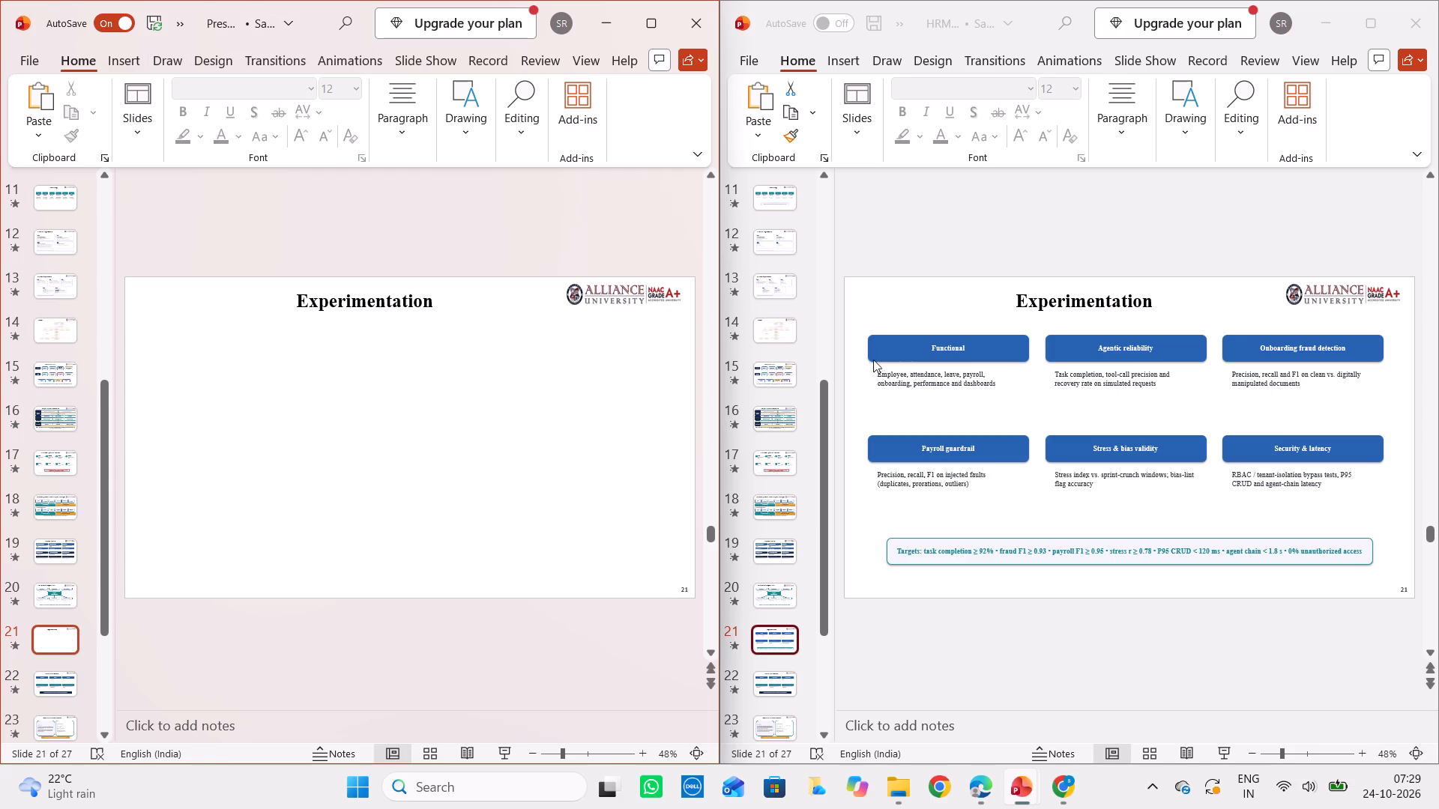
Copy the six test headings, their descriptions and the targets box from the HRMS deck's slide 21 into the emptied "Experimentation" slide.
{"action": "left_click_drag", "start_coordinate": [858, 323], "coordinate": [1079, 545]}
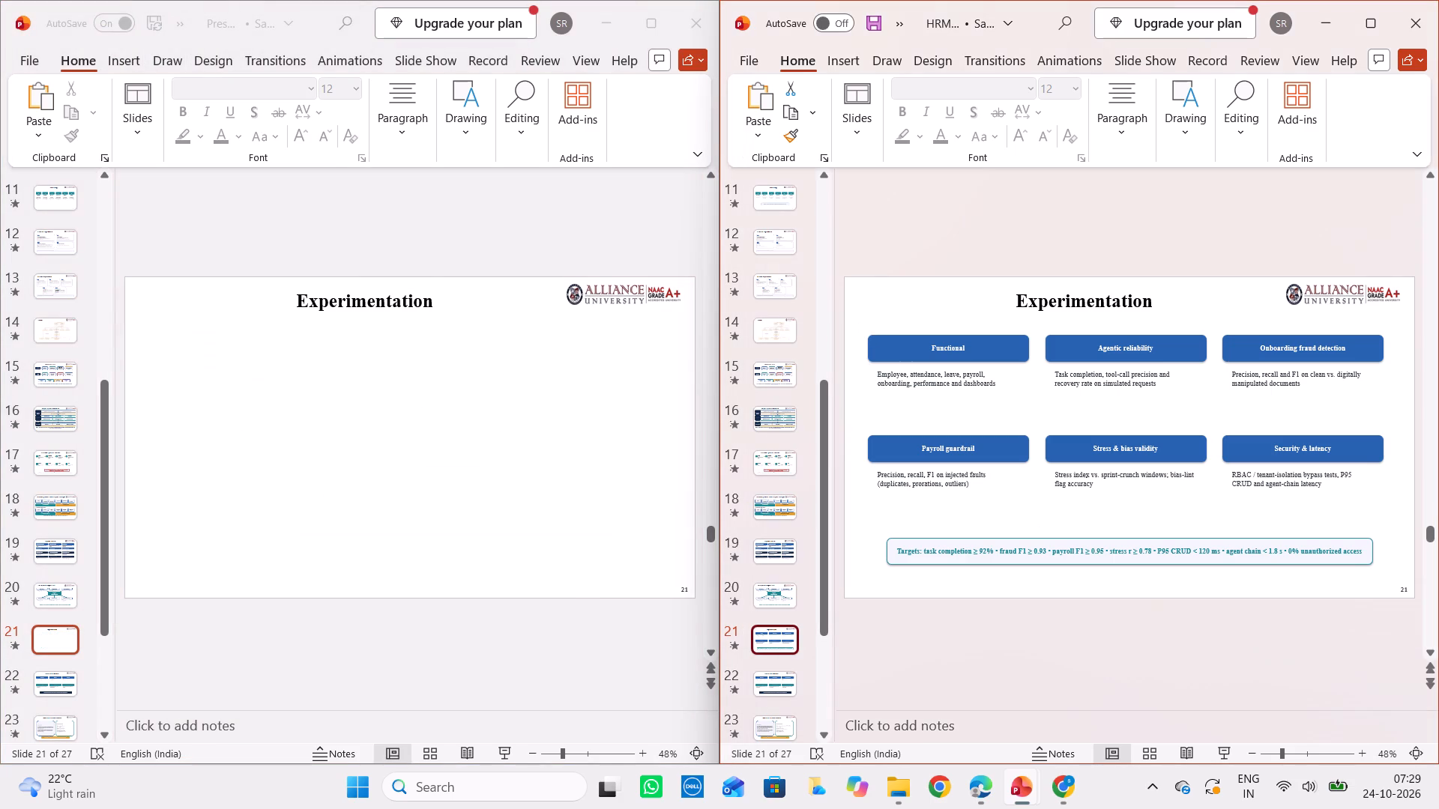
{"action": "left_click_drag", "start_coordinate": [1079, 545], "coordinate": [1079, 543]}
{"action": "left_click_drag", "start_coordinate": [859, 321], "coordinate": [952, 487]}
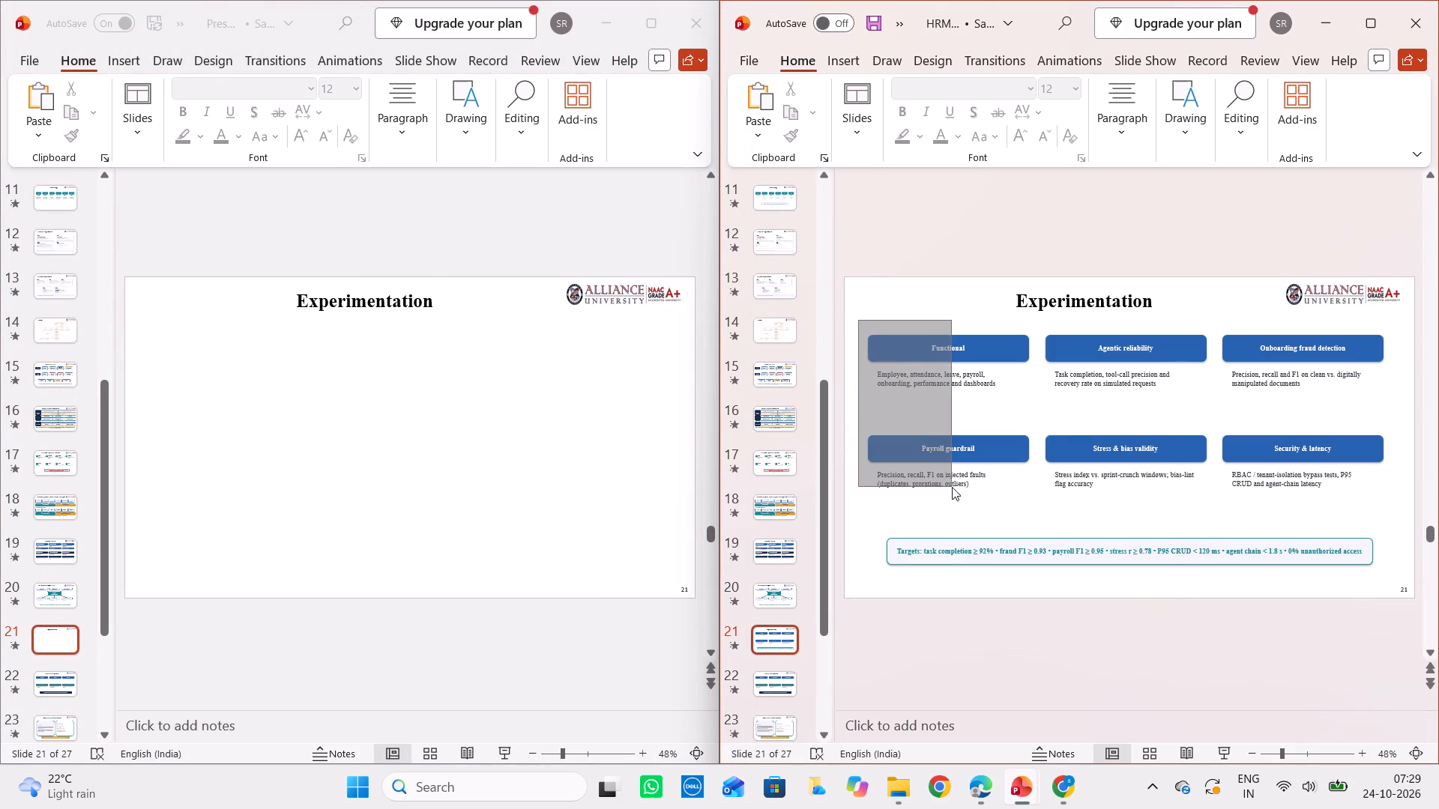
{"action": "left_click_drag", "start_coordinate": [952, 487], "coordinate": [1409, 579]}
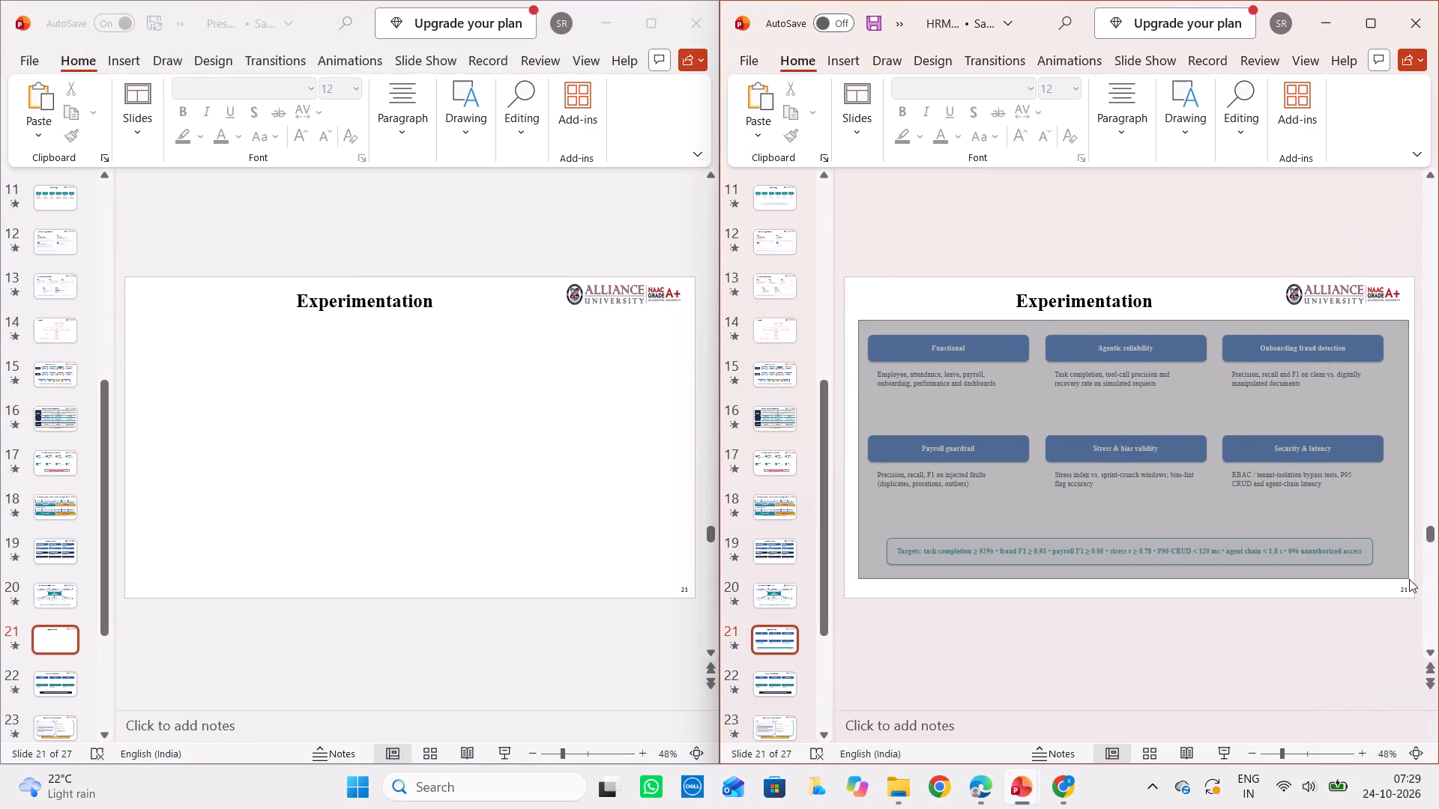
{"action": "left_click_drag", "start_coordinate": [1409, 579], "coordinate": [1408, 580]}
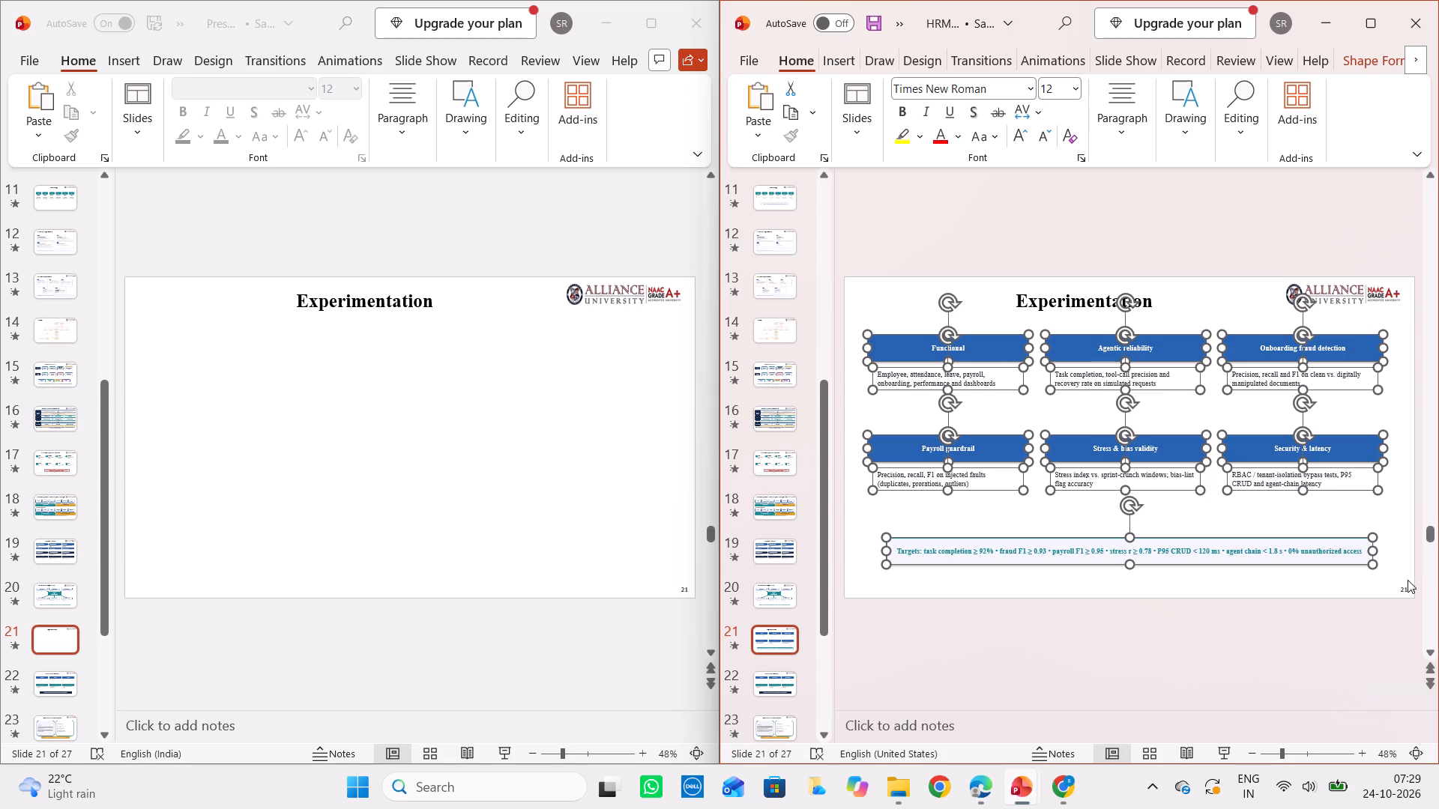
{"action": "key", "text": "ctrl+c"}
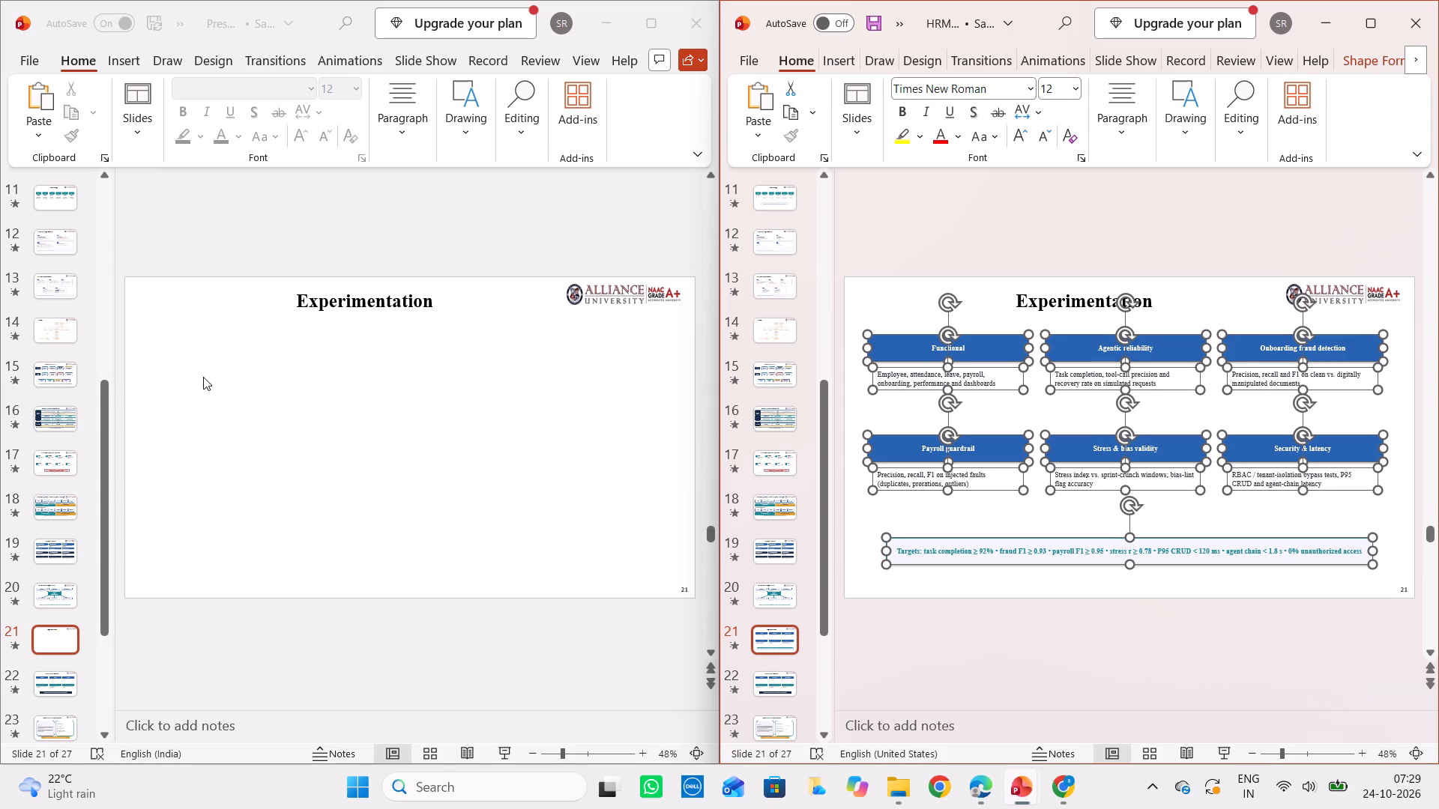
{"action": "left_click", "coordinate": [203, 377]}
{"action": "key", "text": "ctrl+v"}
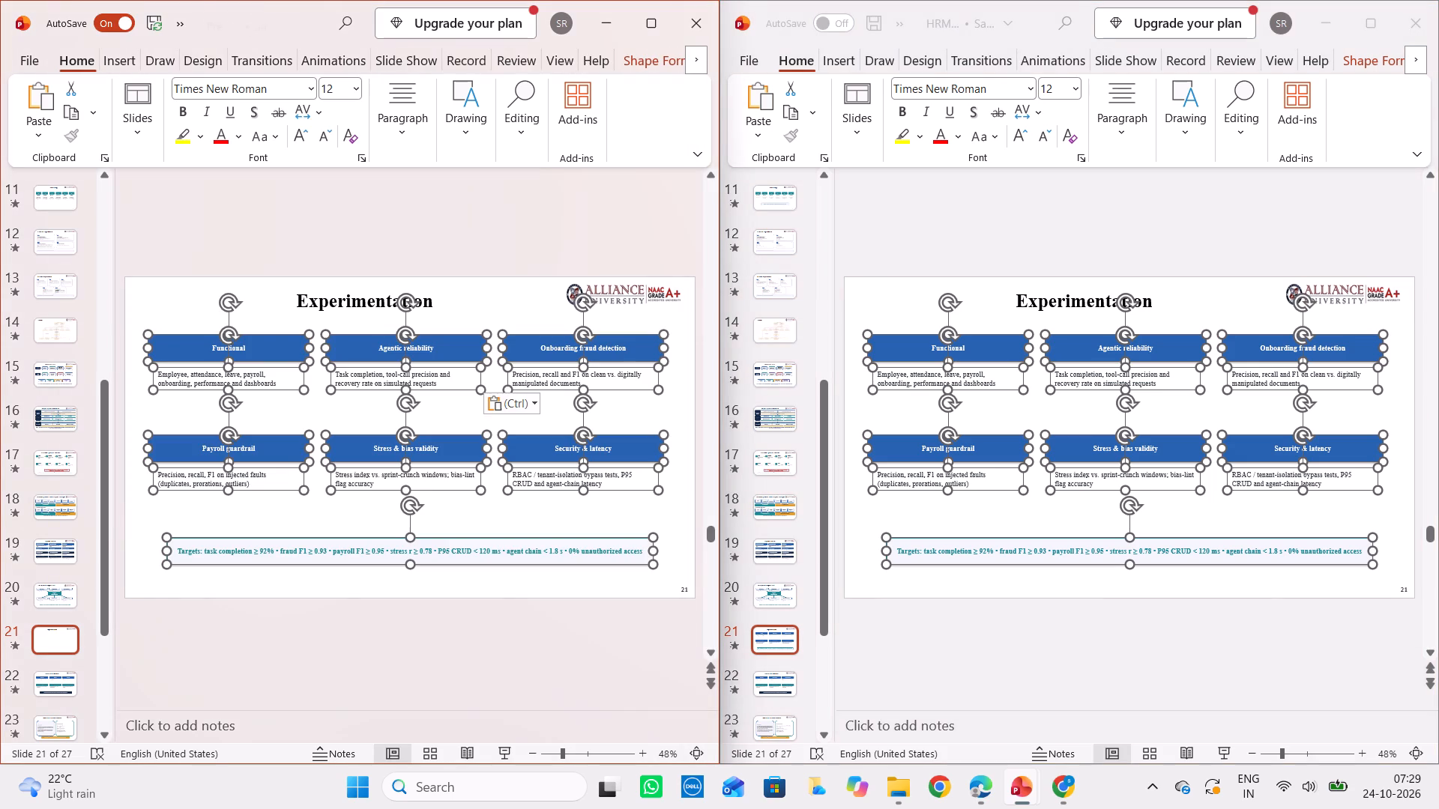
{"action": "left_click", "coordinate": [285, 233]}
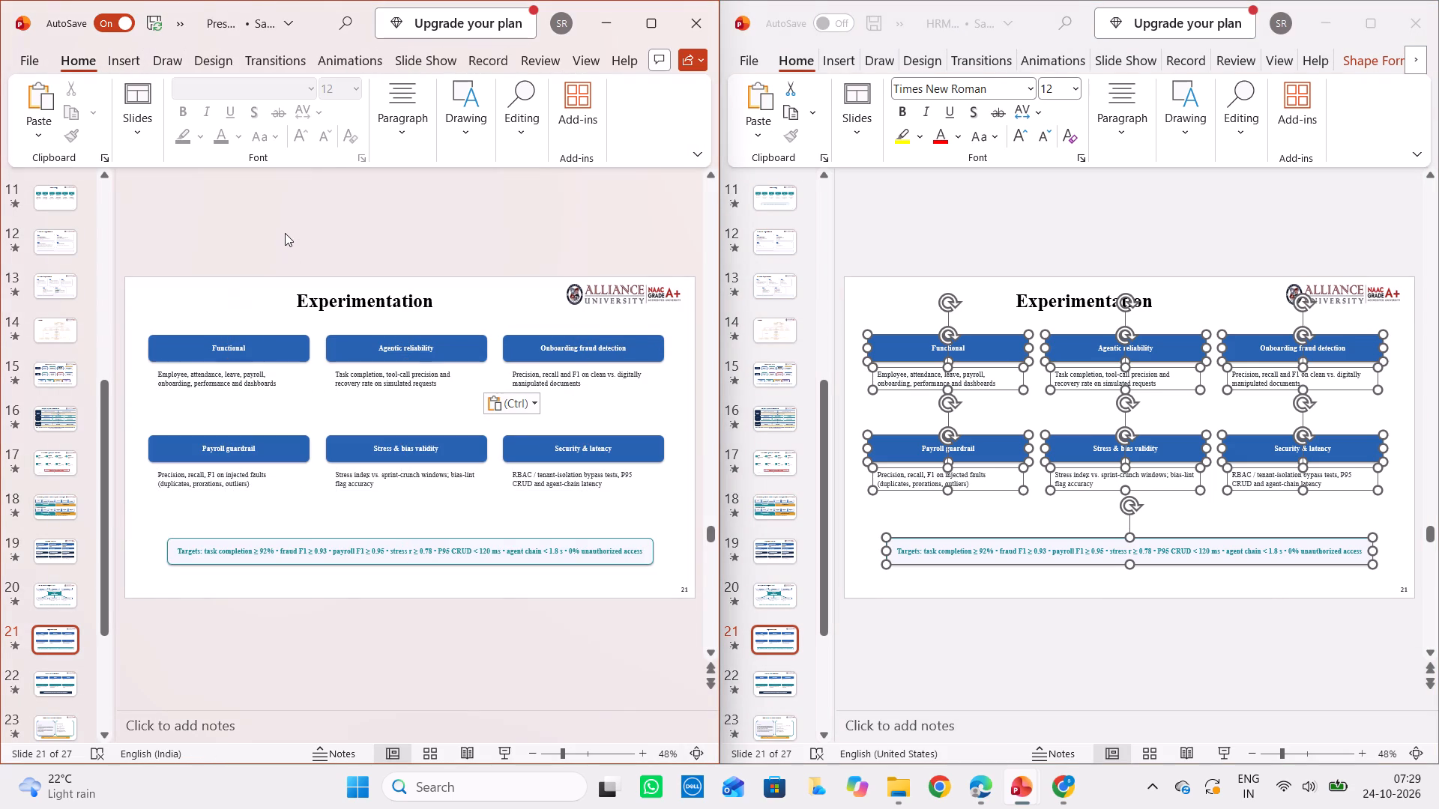
Compare slide 22 in both decks and delete the six old result blocks and the discussion banner from "Results and Discussion".
{"action": "left_click", "coordinate": [54, 674]}
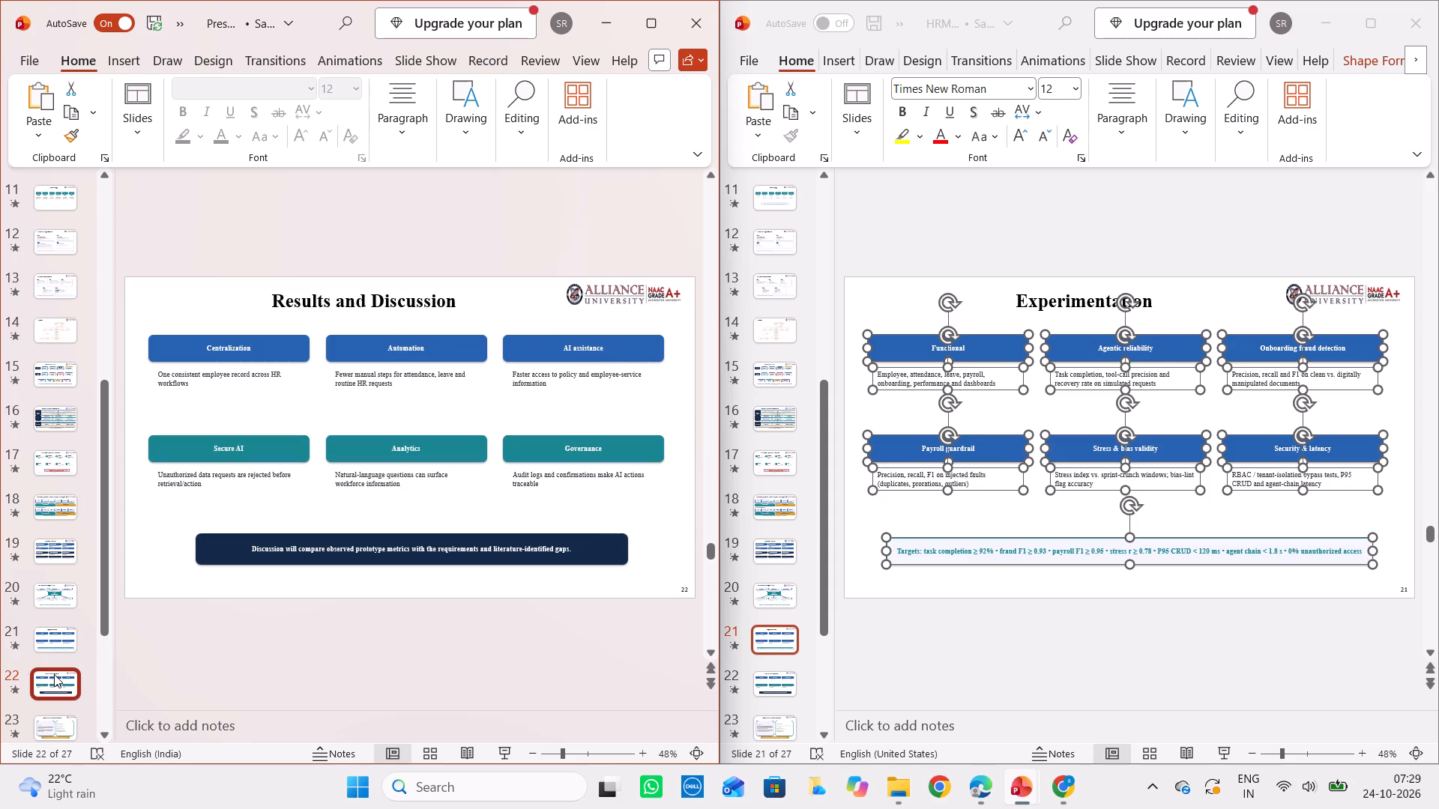
{"action": "left_click", "coordinate": [770, 681]}
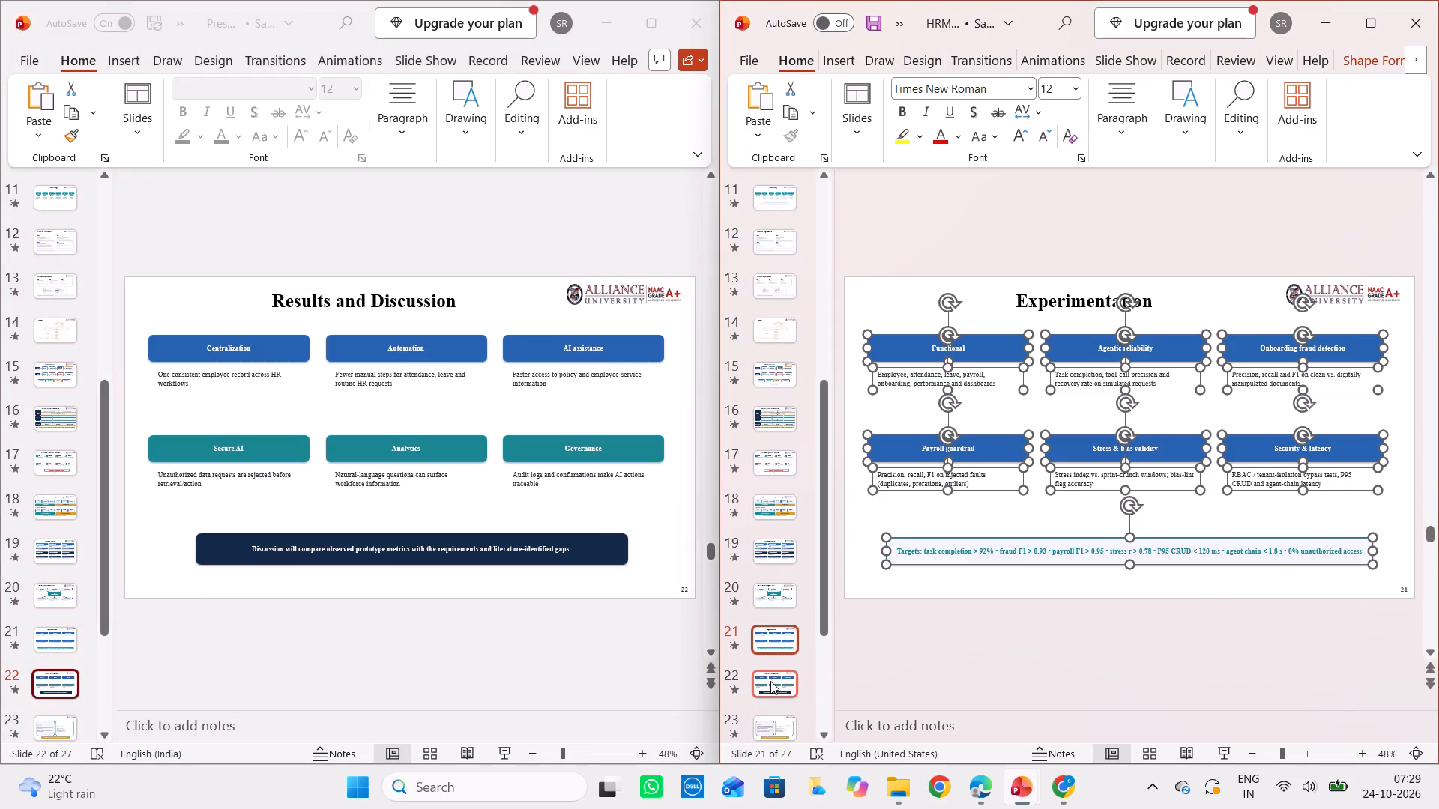
{"action": "left_click", "coordinate": [770, 681]}
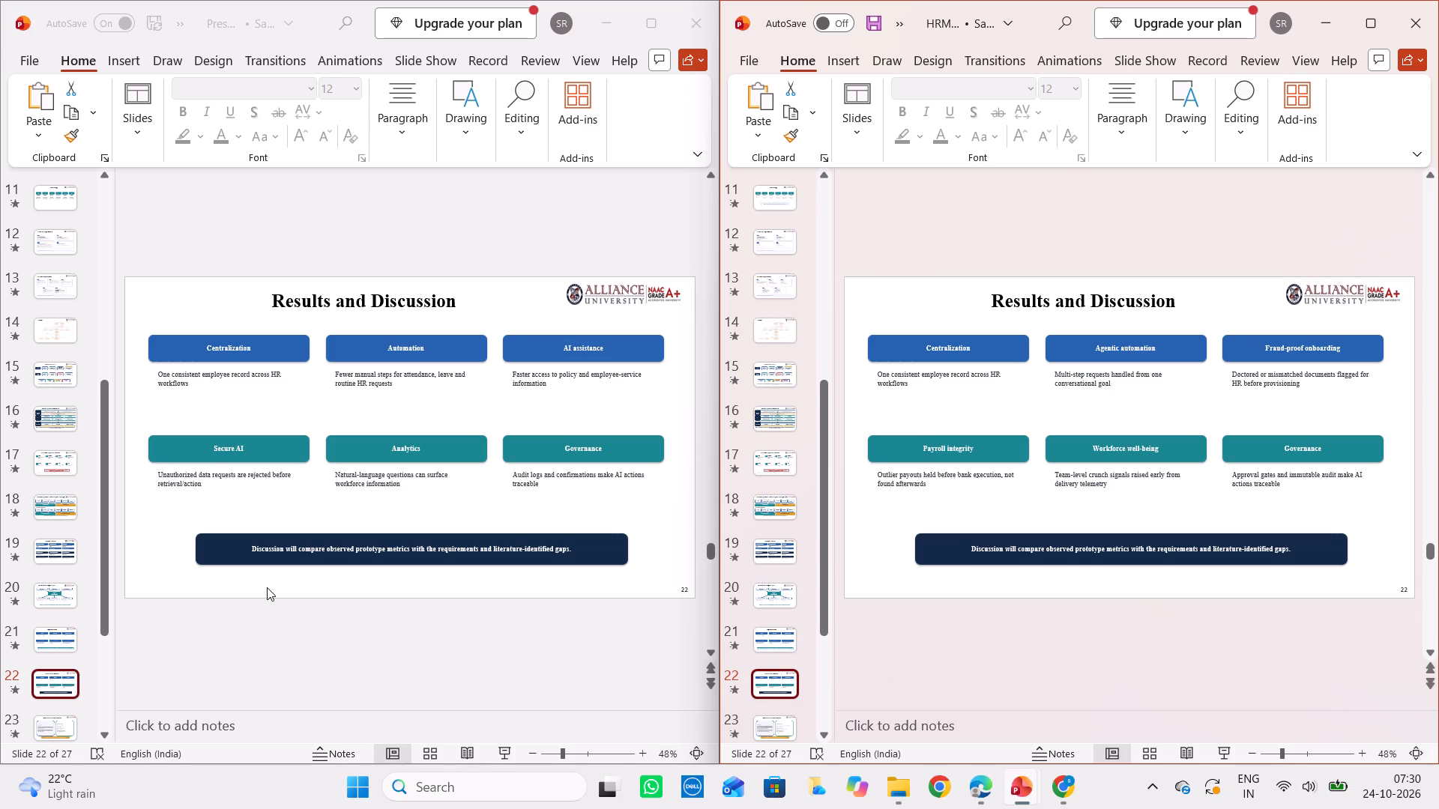
{"action": "left_click_drag", "start_coordinate": [139, 327], "coordinate": [474, 535]}
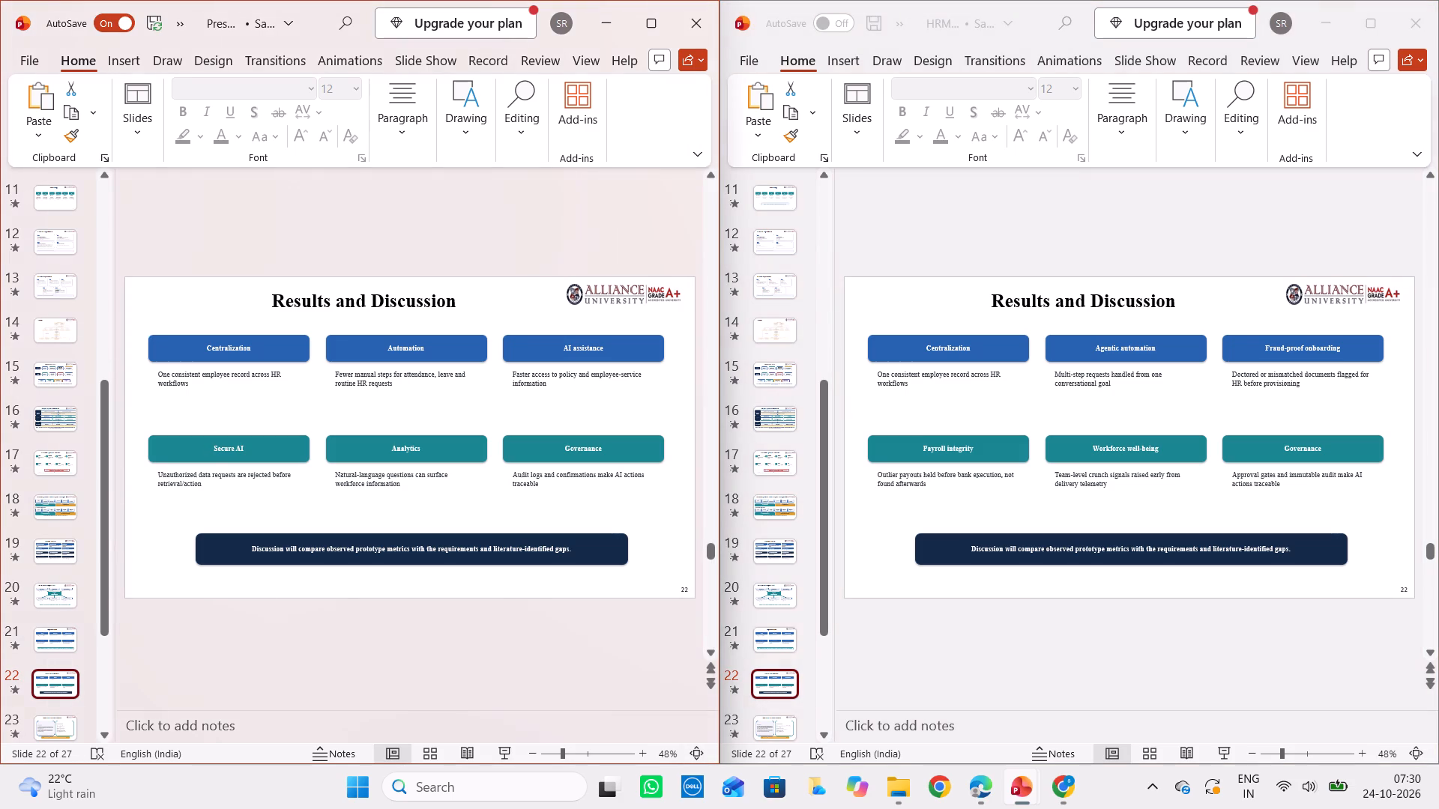
{"action": "left_click_drag", "start_coordinate": [474, 535], "coordinate": [559, 572]}
{"action": "left_click_drag", "start_coordinate": [648, 561], "coordinate": [137, 327]}
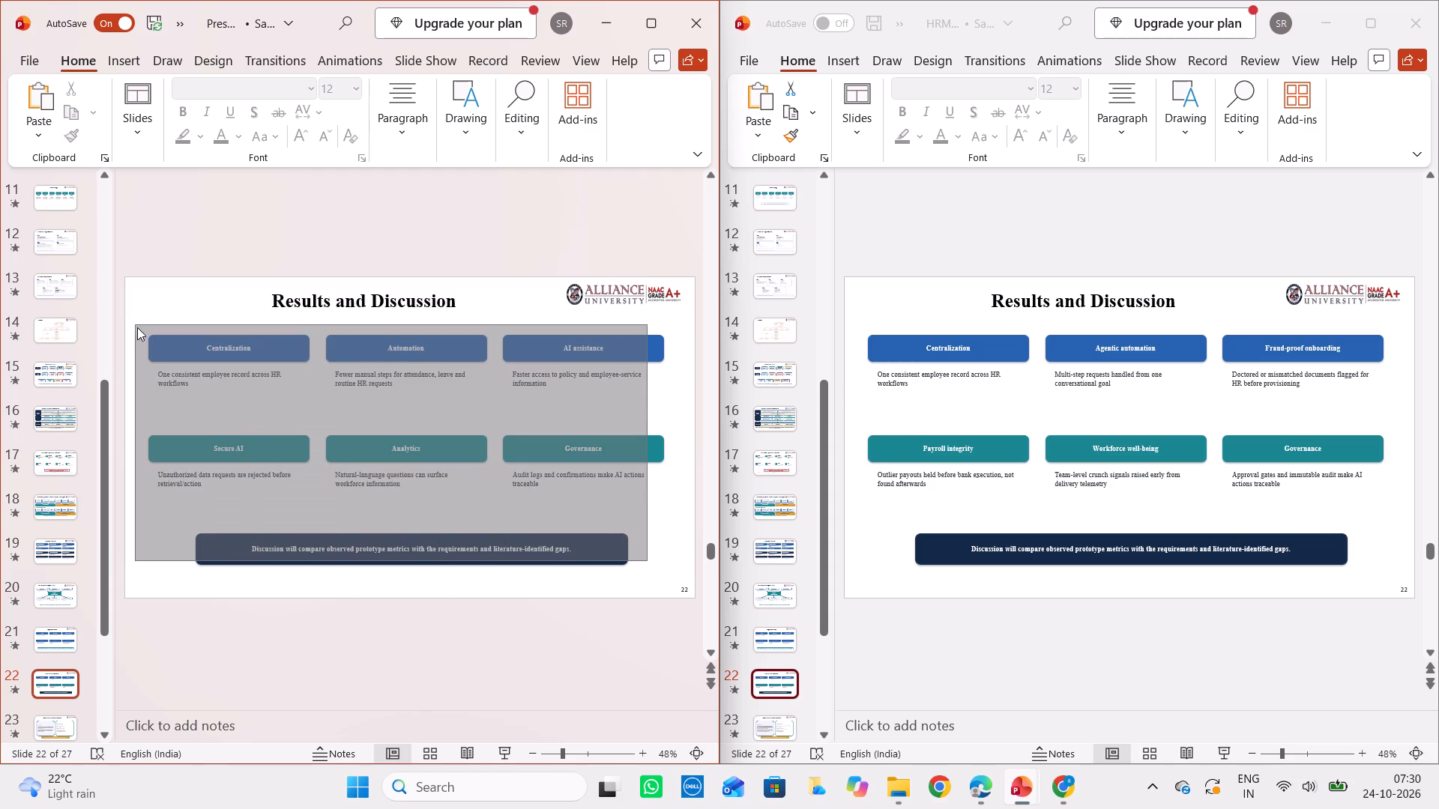
{"action": "left_click_drag", "start_coordinate": [137, 327], "coordinate": [138, 329]}
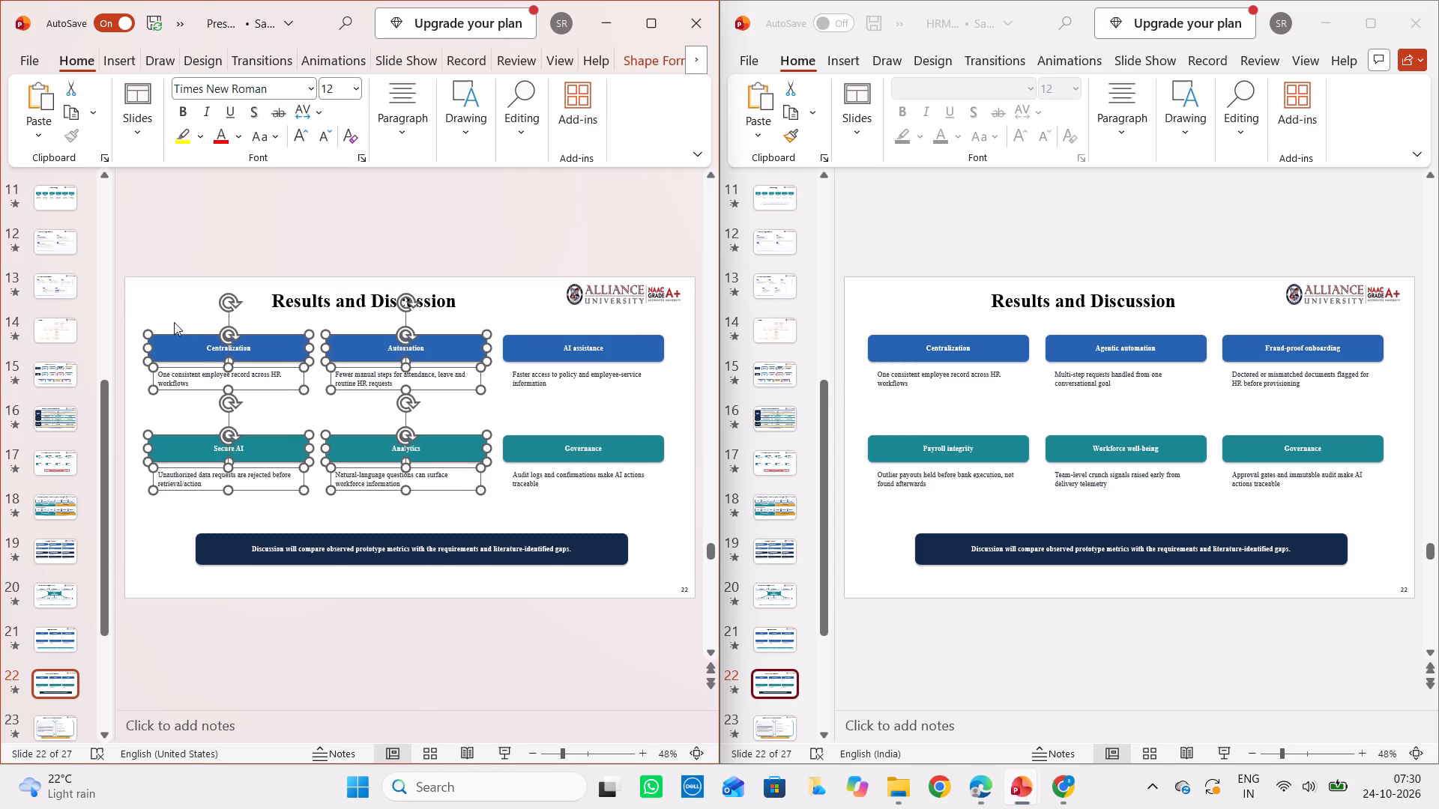
{"action": "left_click", "coordinate": [150, 313]}
{"action": "left_click_drag", "start_coordinate": [134, 316], "coordinate": [577, 581]}
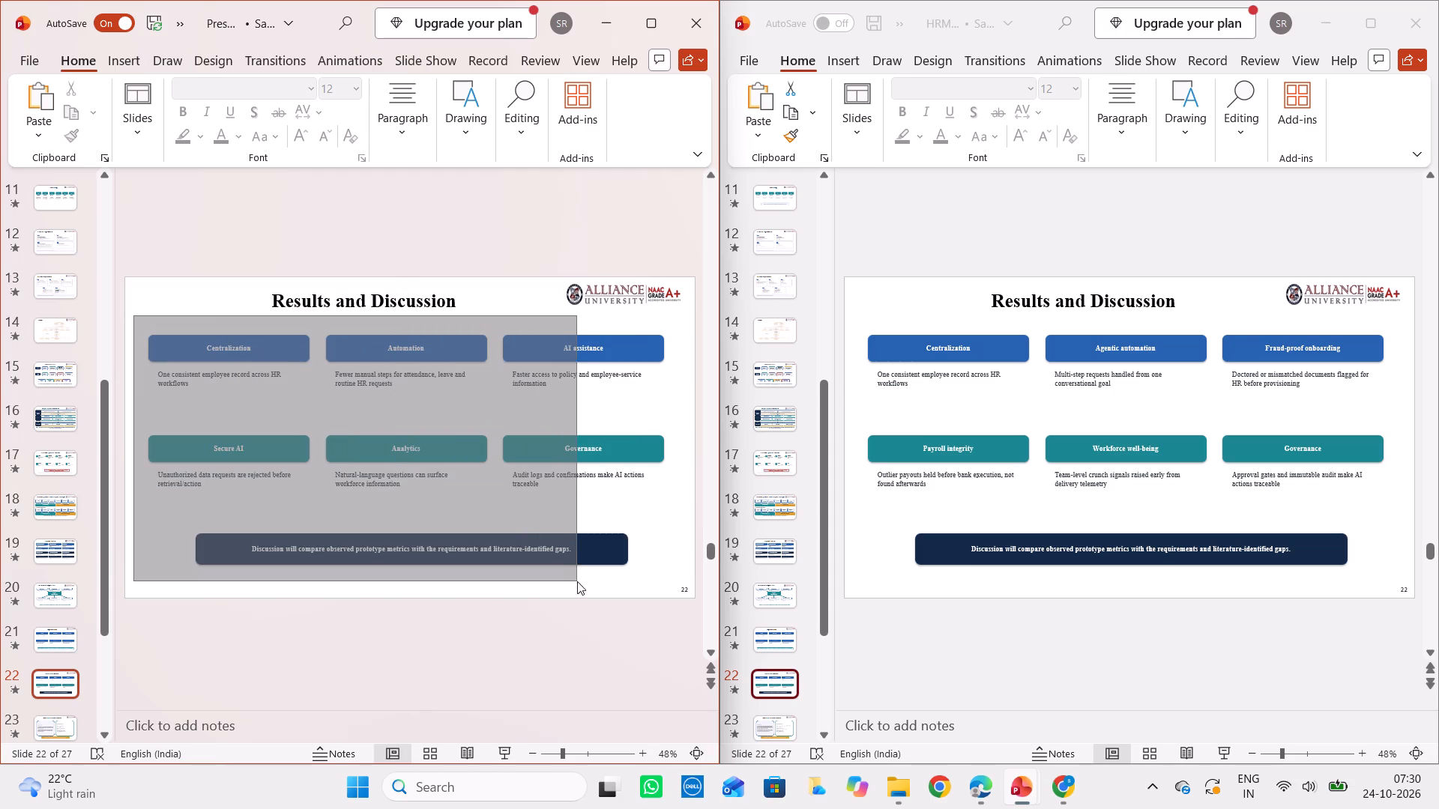
{"action": "left_click_drag", "start_coordinate": [577, 581], "coordinate": [688, 575]}
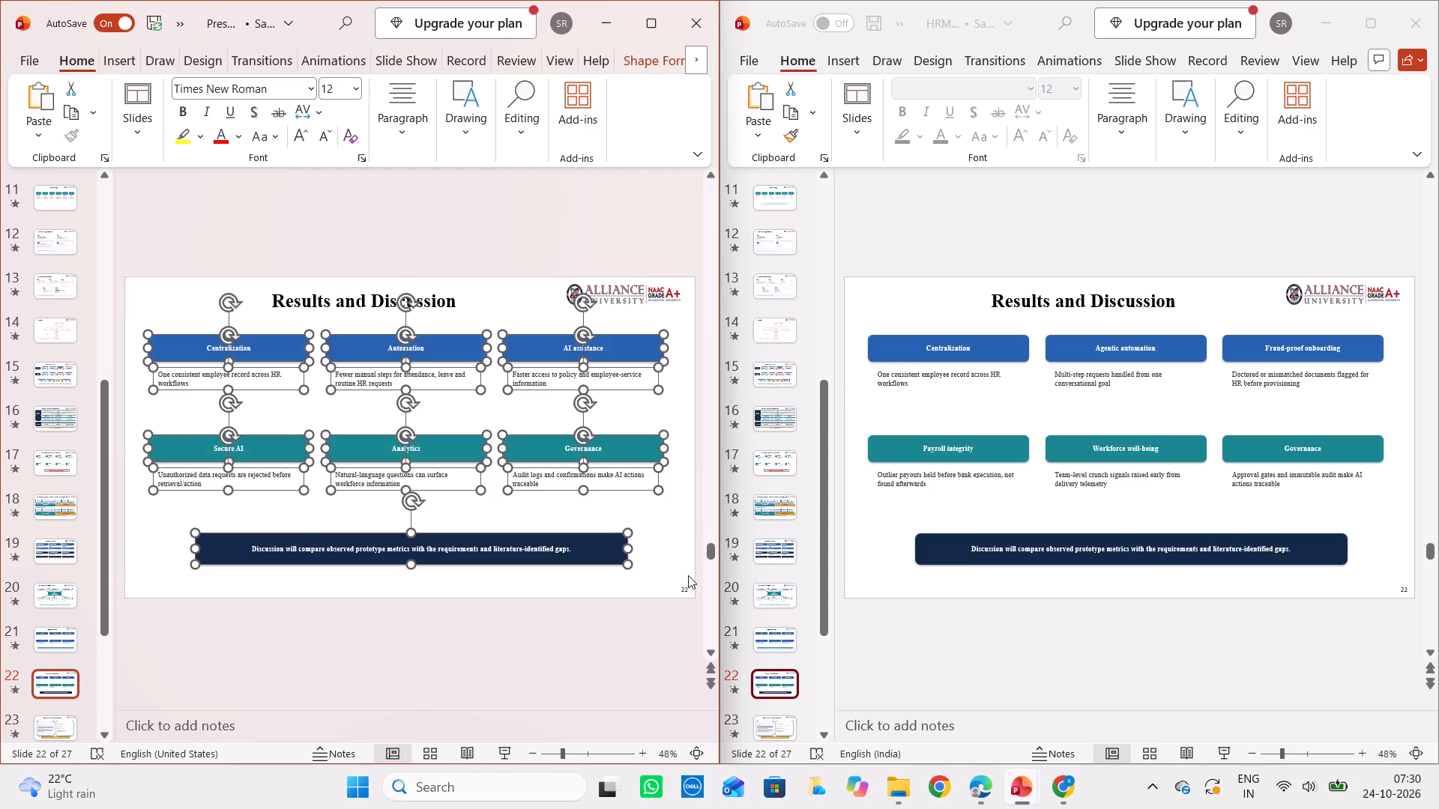
{"action": "key", "text": "BackSpace"}
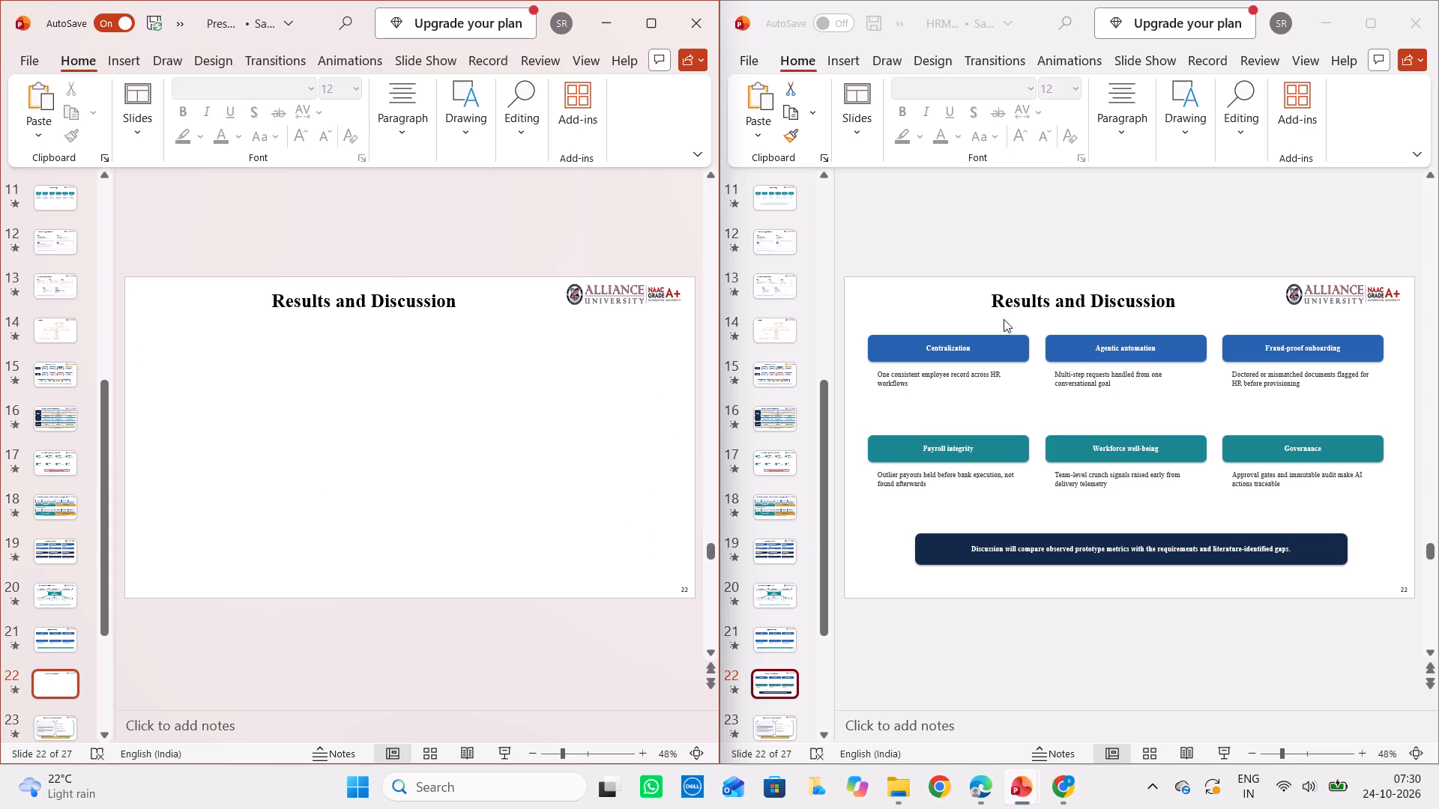
Copy the six result headings, their descriptions and the discussion banner from the HRMS deck's slide 22 into the emptied "Results and Discussion" slide.
{"action": "left_click_drag", "start_coordinate": [860, 322], "coordinate": [1103, 565]}
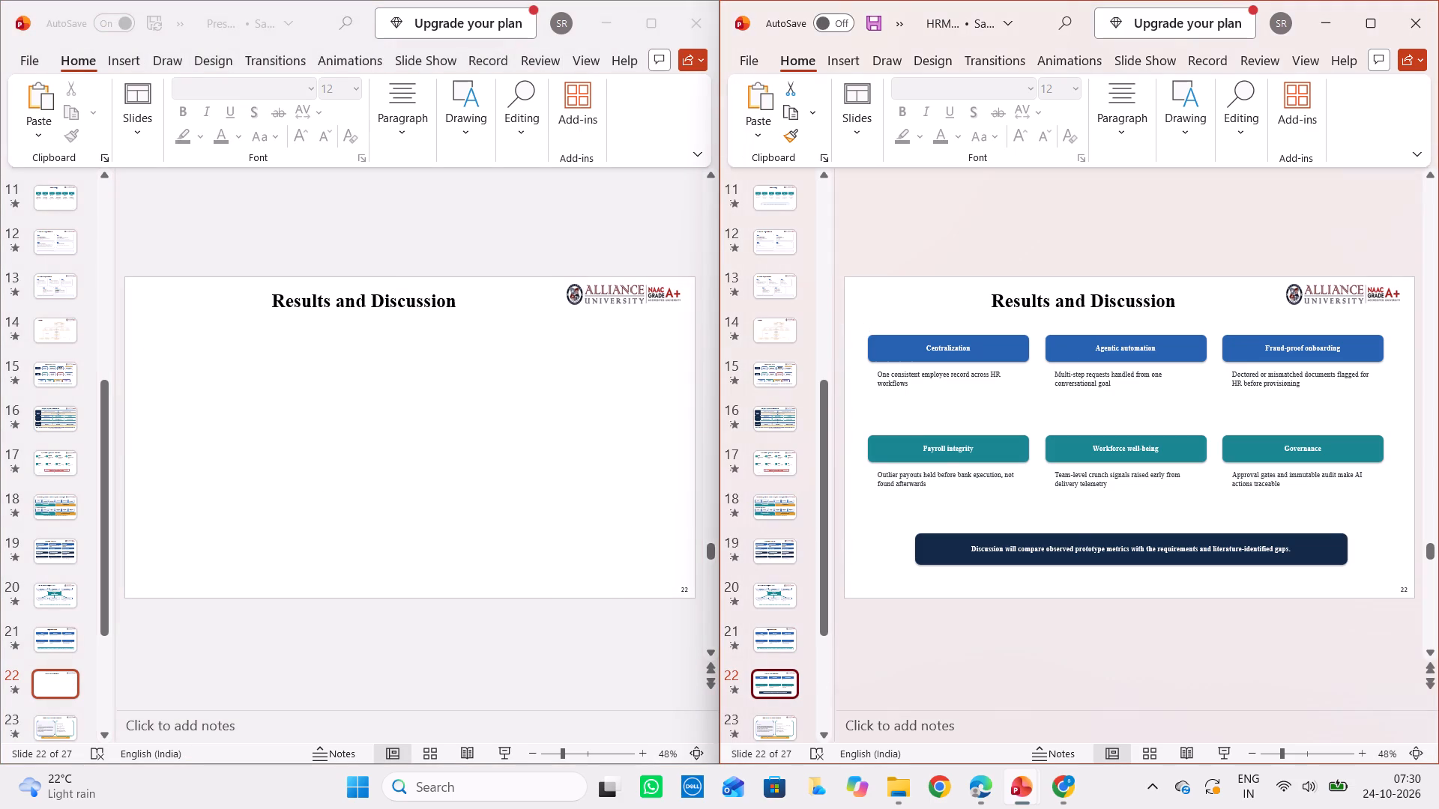
{"action": "left_click_drag", "start_coordinate": [1103, 565], "coordinate": [1174, 530]}
{"action": "left_click_drag", "start_coordinate": [860, 320], "coordinate": [1141, 535]}
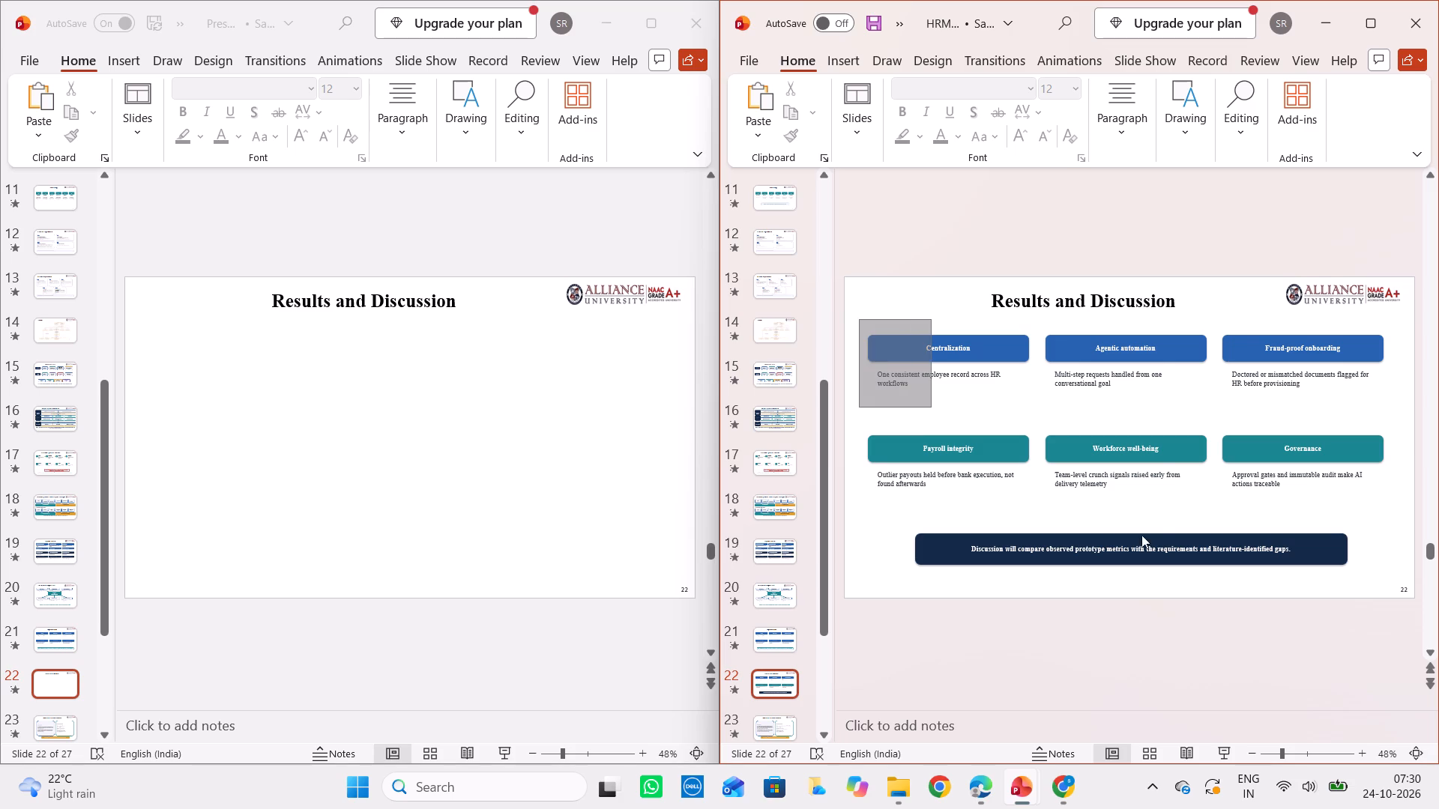
{"action": "left_click_drag", "start_coordinate": [1141, 535], "coordinate": [1426, 576]}
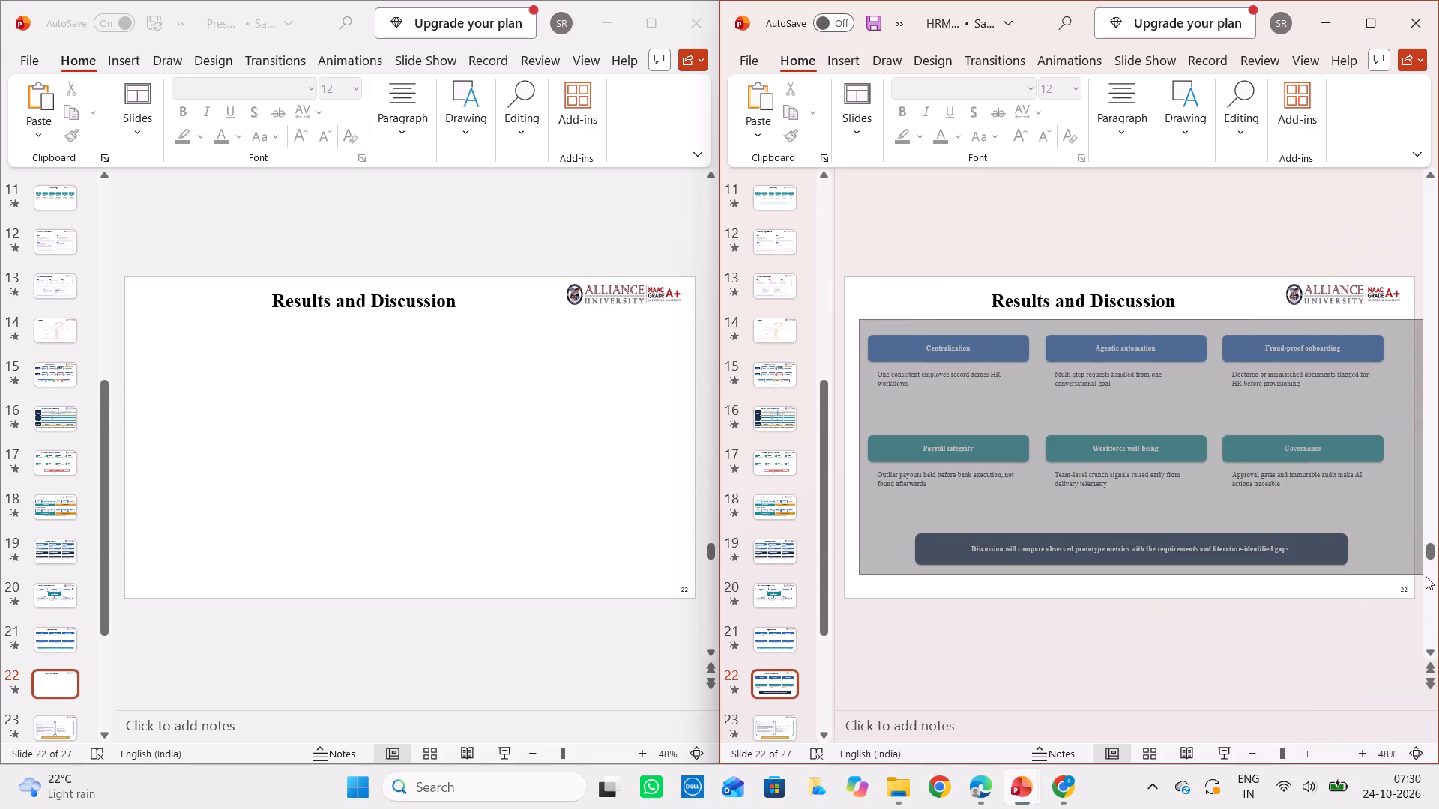
{"action": "left_click_drag", "start_coordinate": [1426, 576], "coordinate": [1428, 574]}
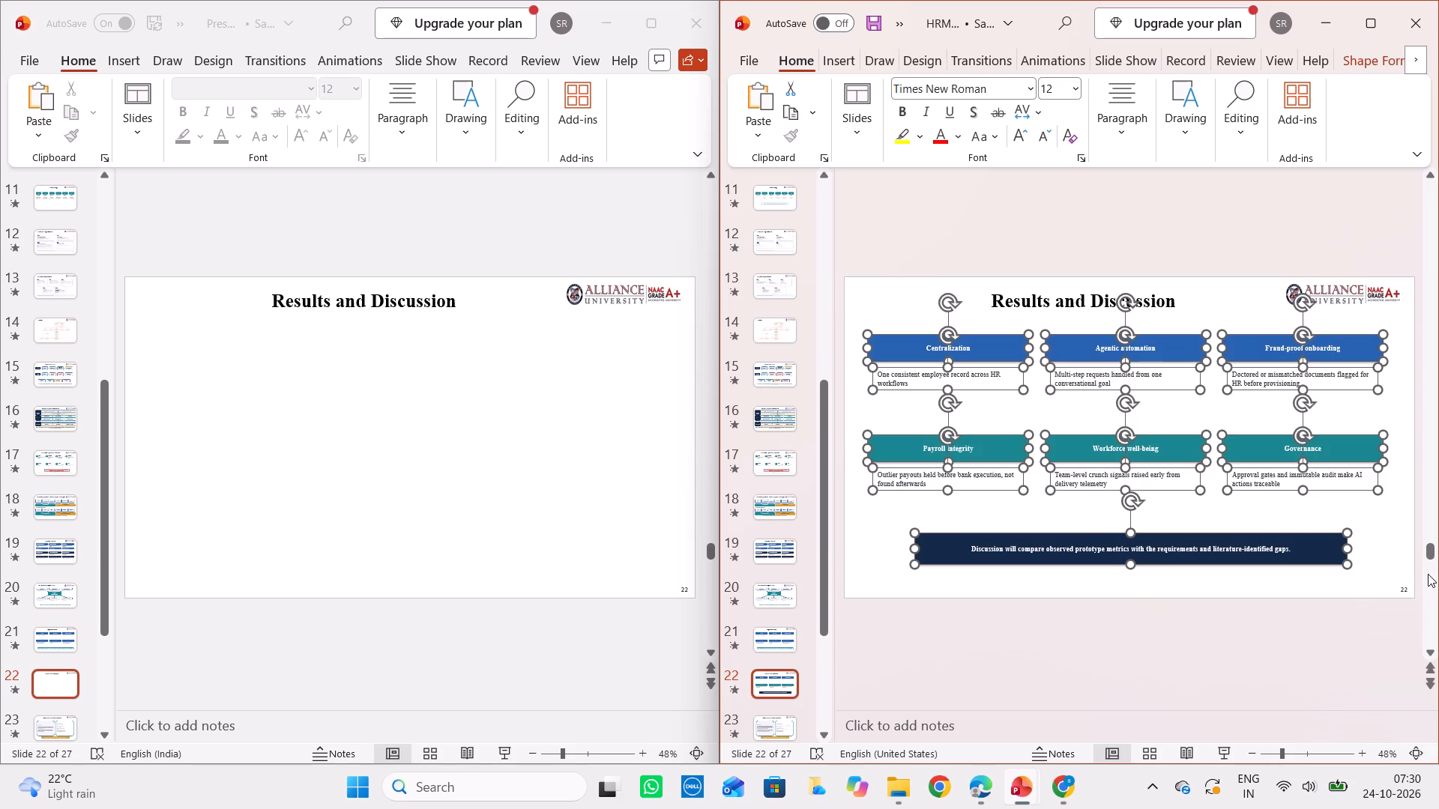
{"action": "key", "text": "ctrl+c"}
{"action": "left_click", "coordinate": [205, 369]}
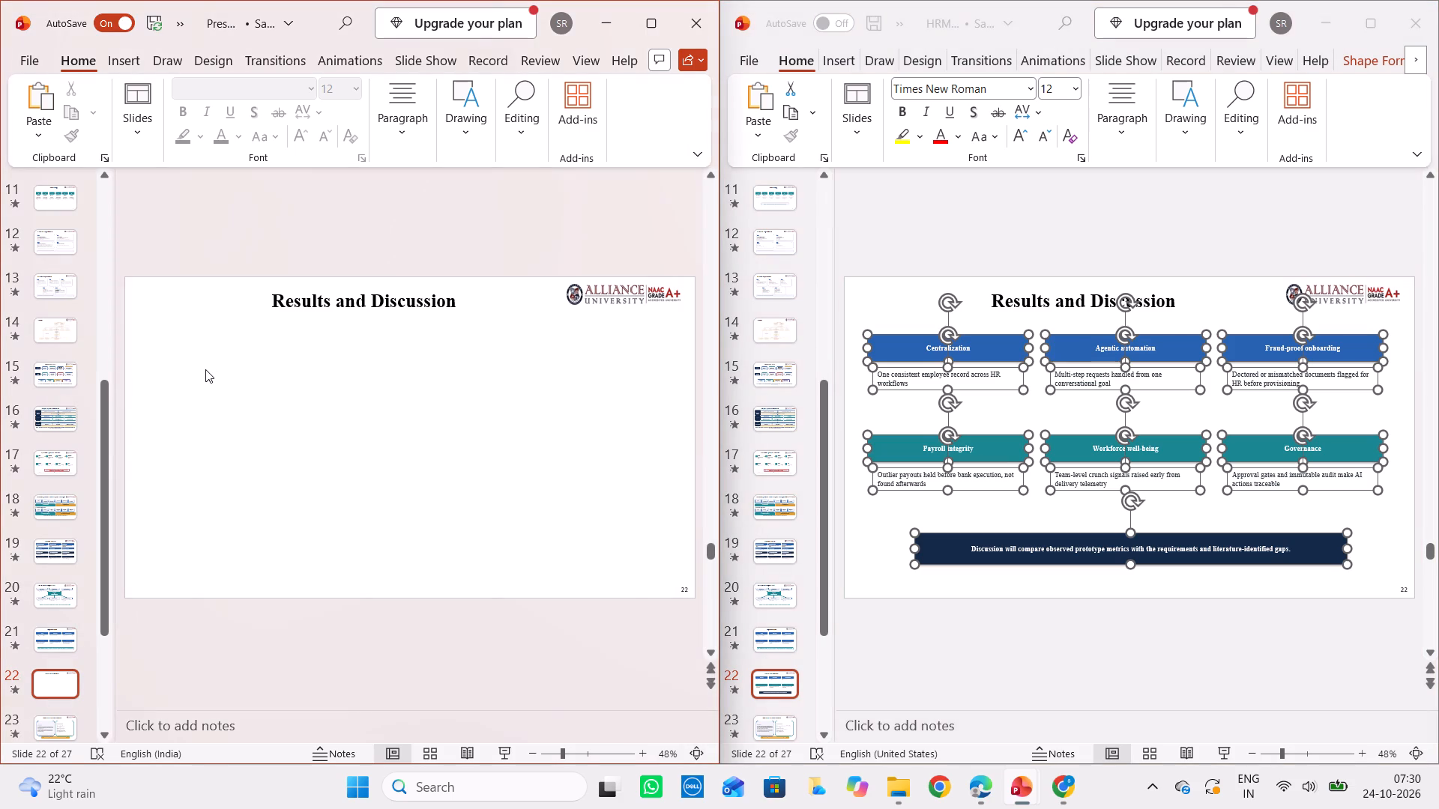
{"action": "key", "text": "ctrl+v"}
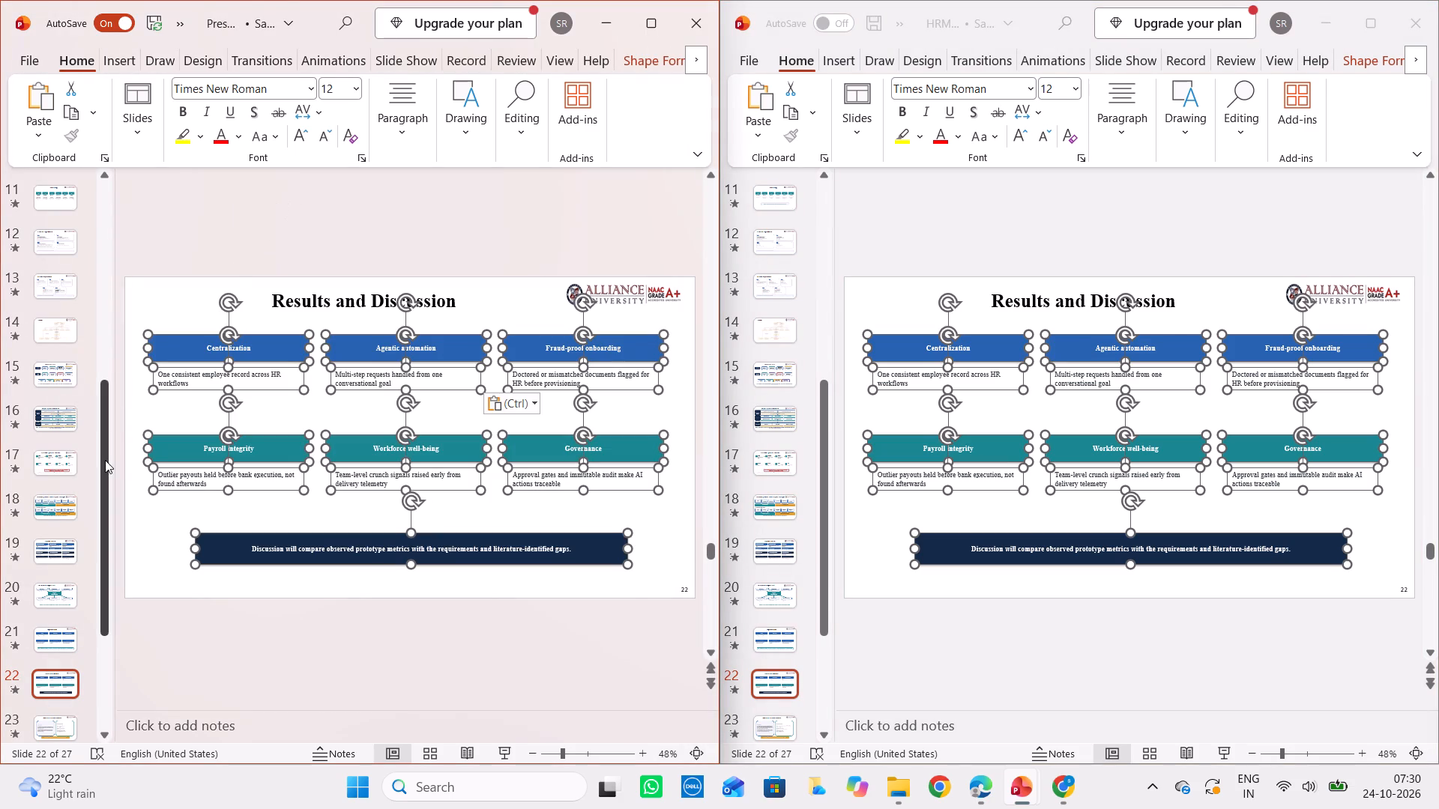
{"action": "left_click", "coordinate": [156, 686]}
On slide 23, "Conclusion & Future Directions", replace the conclusion box's text with the conclusion text from the HRMS deck's slide 23.
{"action": "left_click", "coordinate": [65, 721]}
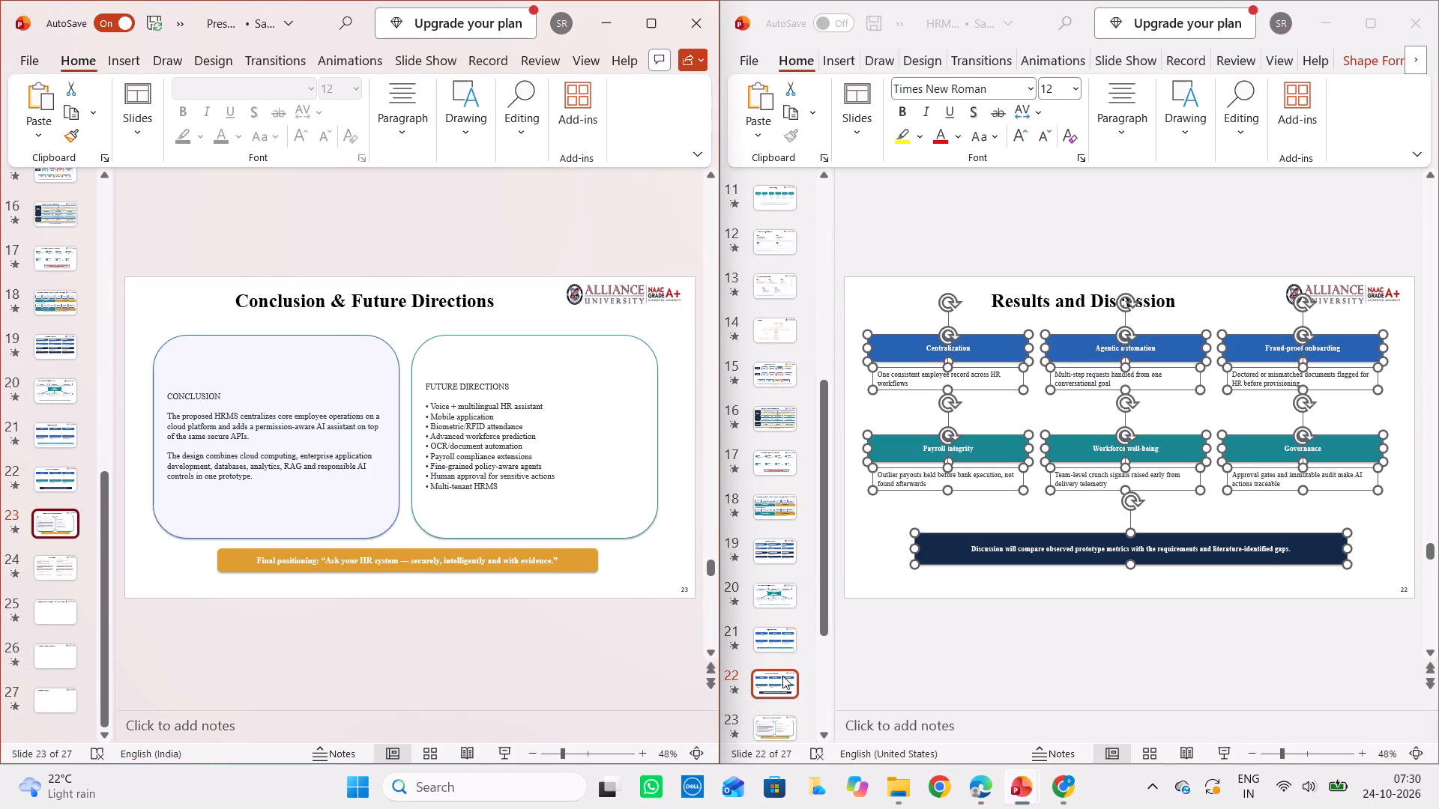
{"action": "scroll", "coordinate": [783, 676], "scroll_direction": "down", "scroll_amount": 3}
{"action": "left_click", "coordinate": [776, 607]}
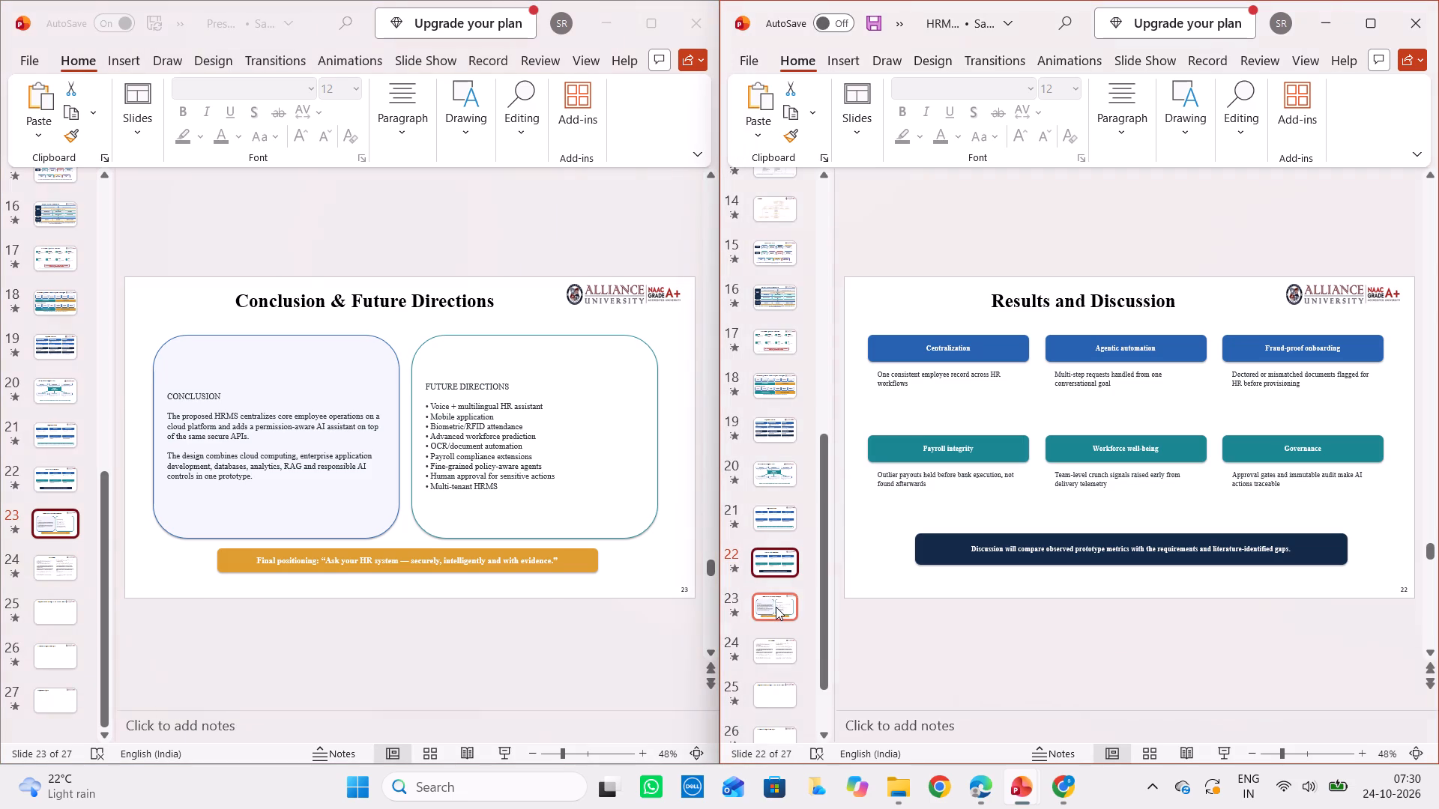
{"action": "left_click", "coordinate": [776, 607]}
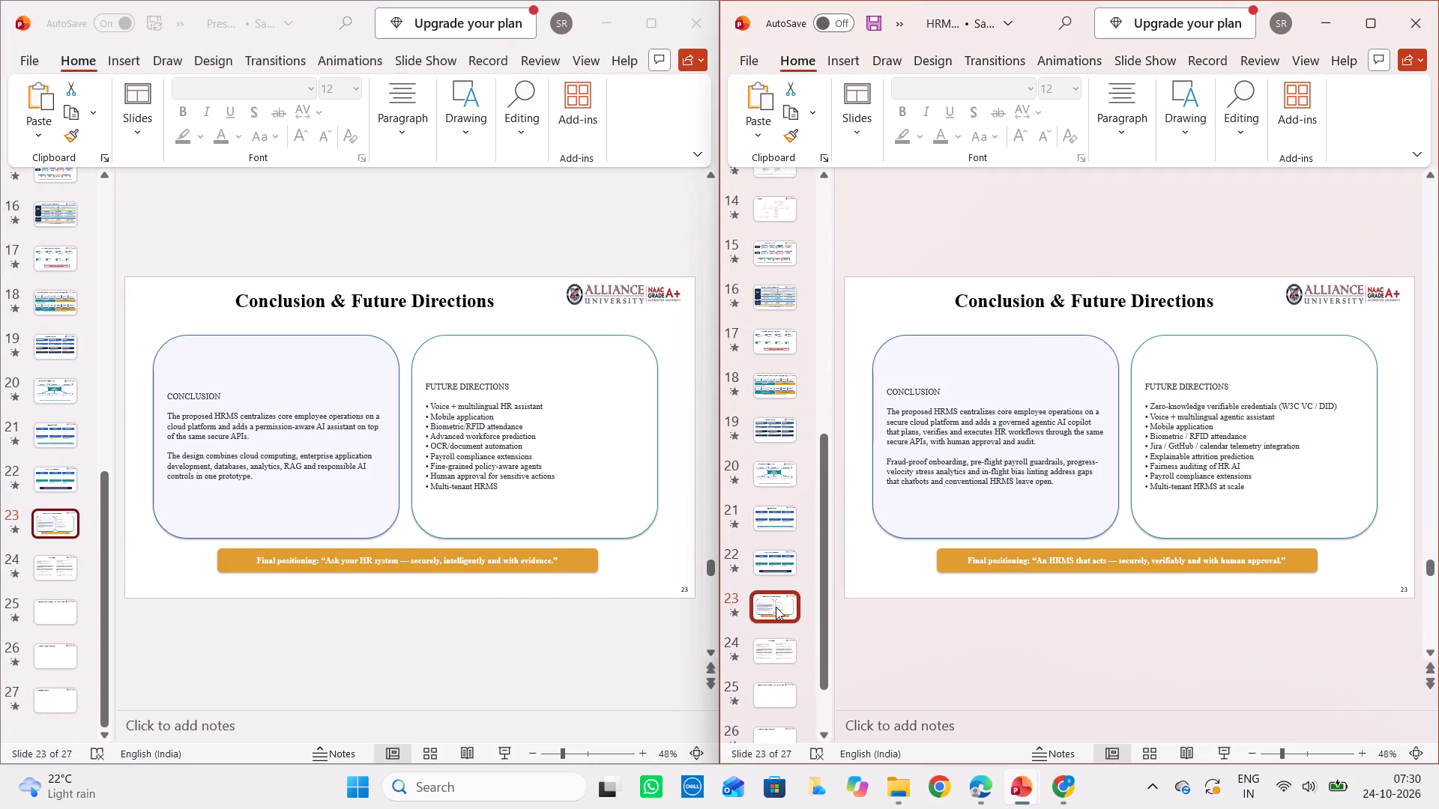
{"action": "left_click", "coordinate": [314, 454]}
{"action": "key", "text": "ctrl+a"}
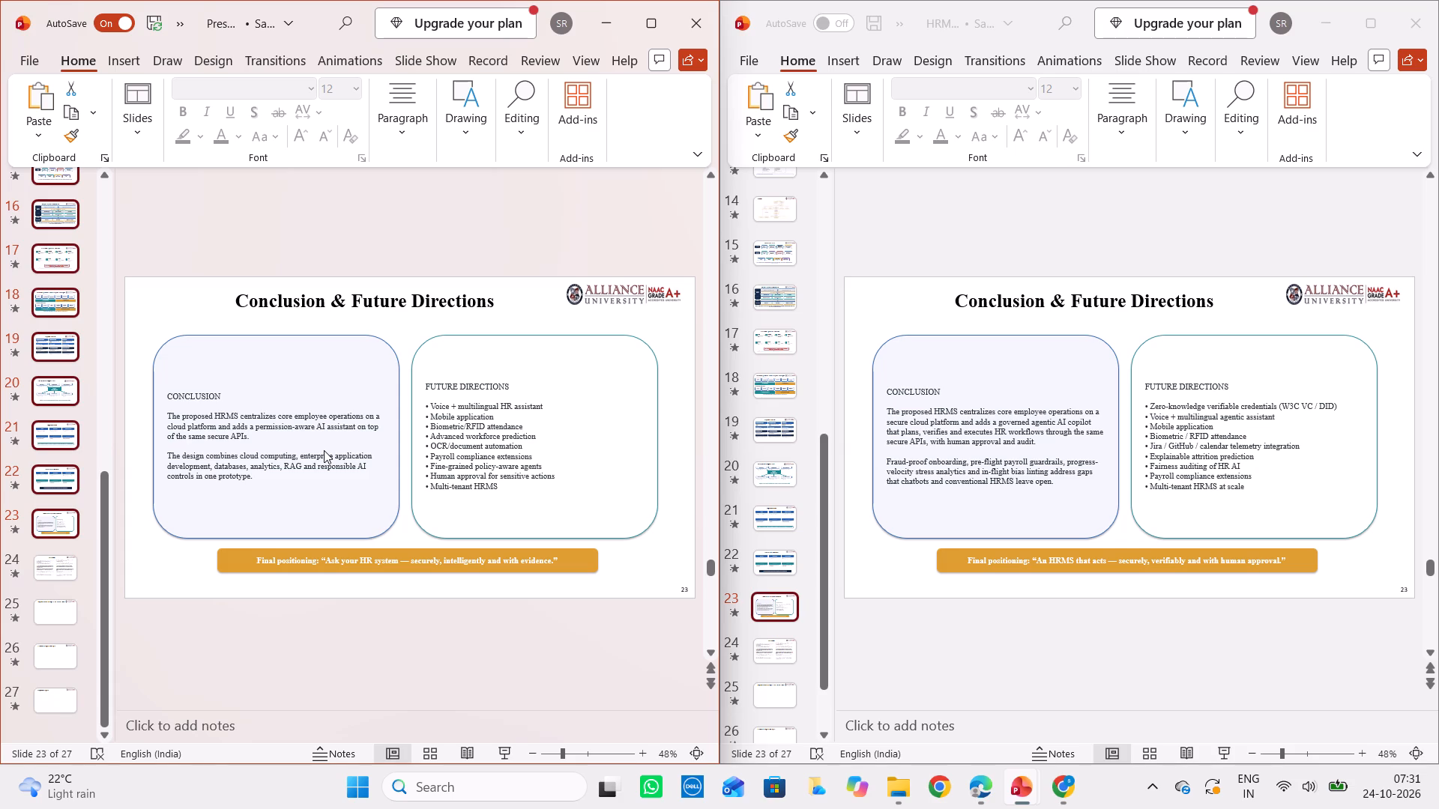
{"action": "left_click", "coordinate": [320, 469]}
{"action": "key", "text": "ctrl+a"}
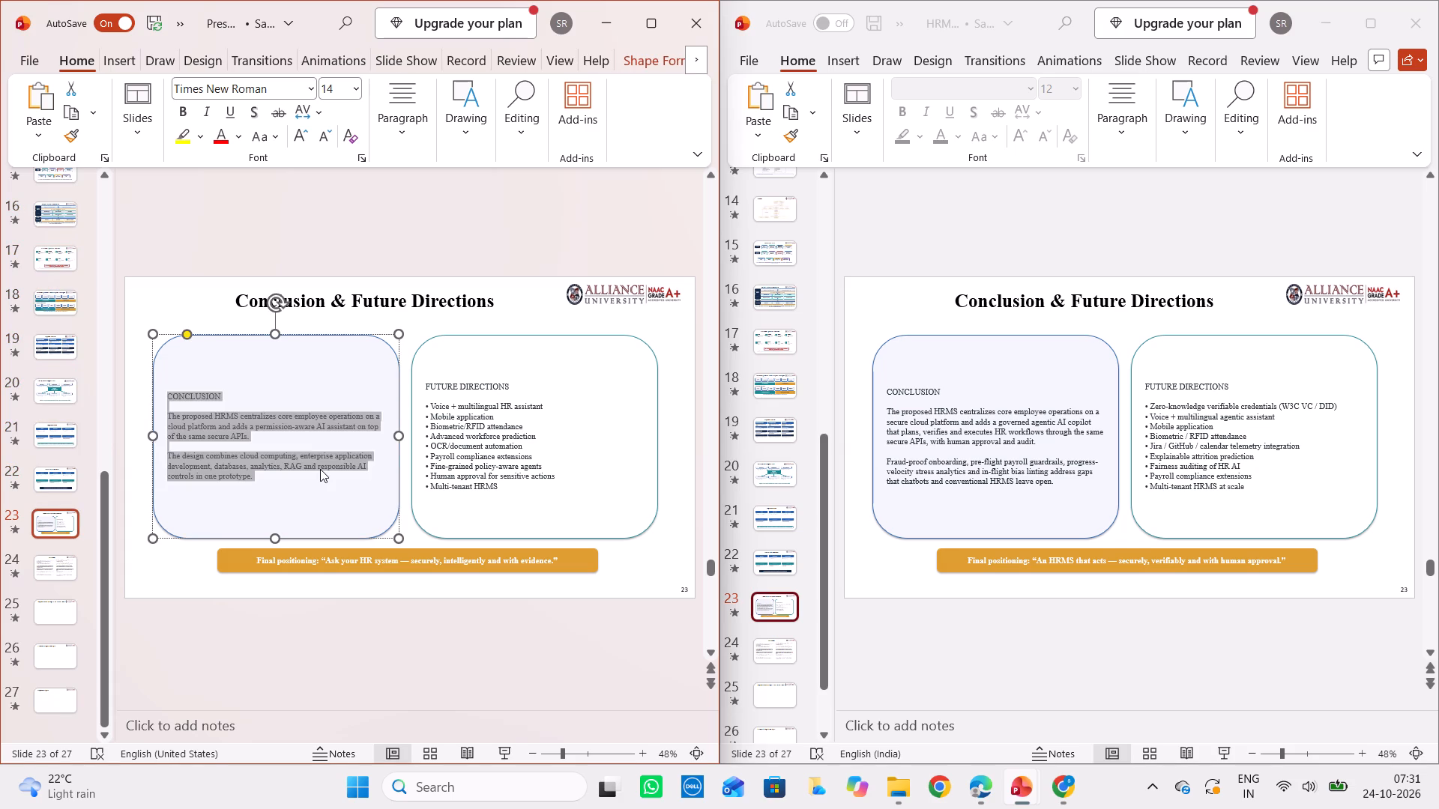
{"action": "key", "text": "BackSpace"}
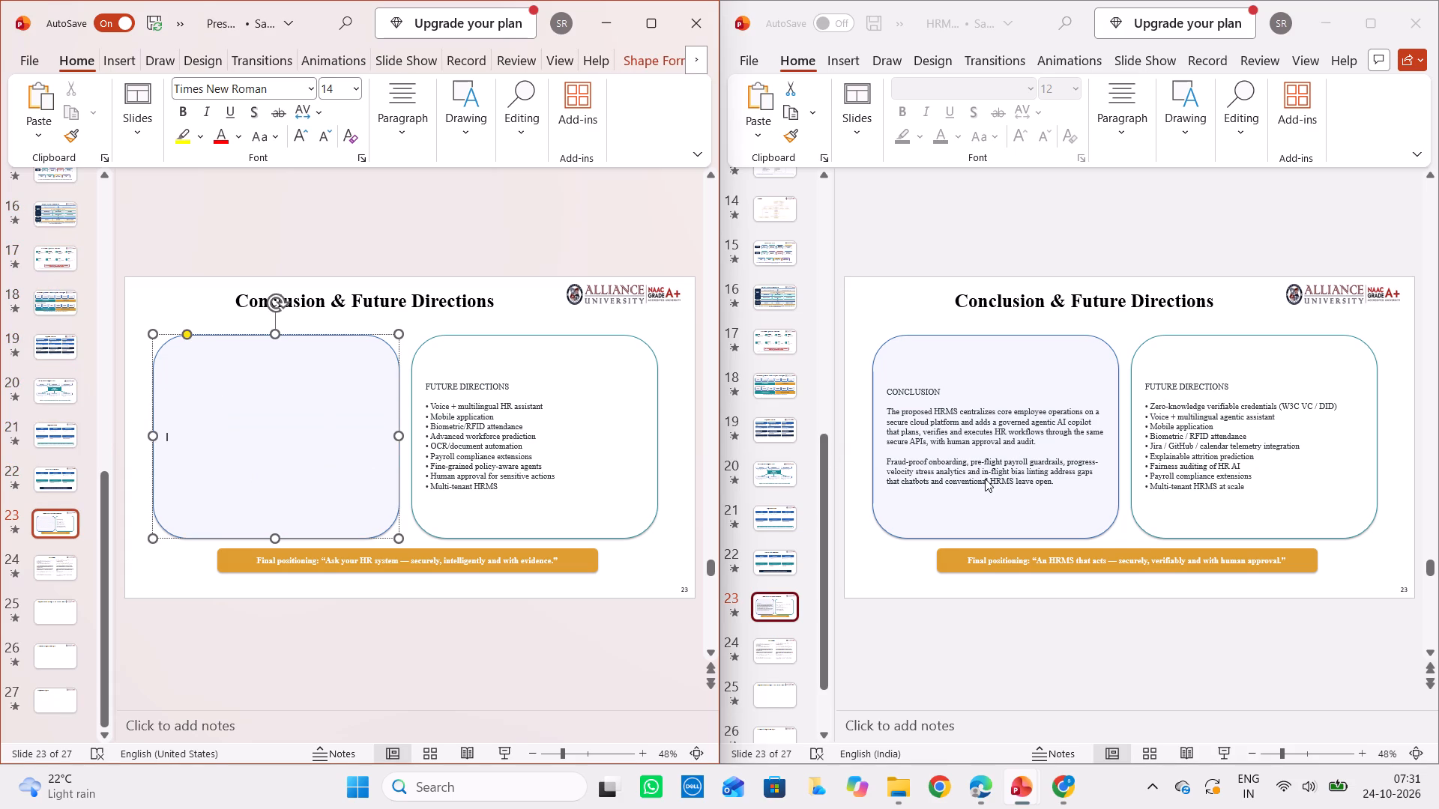
{"action": "left_click", "coordinate": [985, 482]}
{"action": "key", "text": "ctrl+a"}
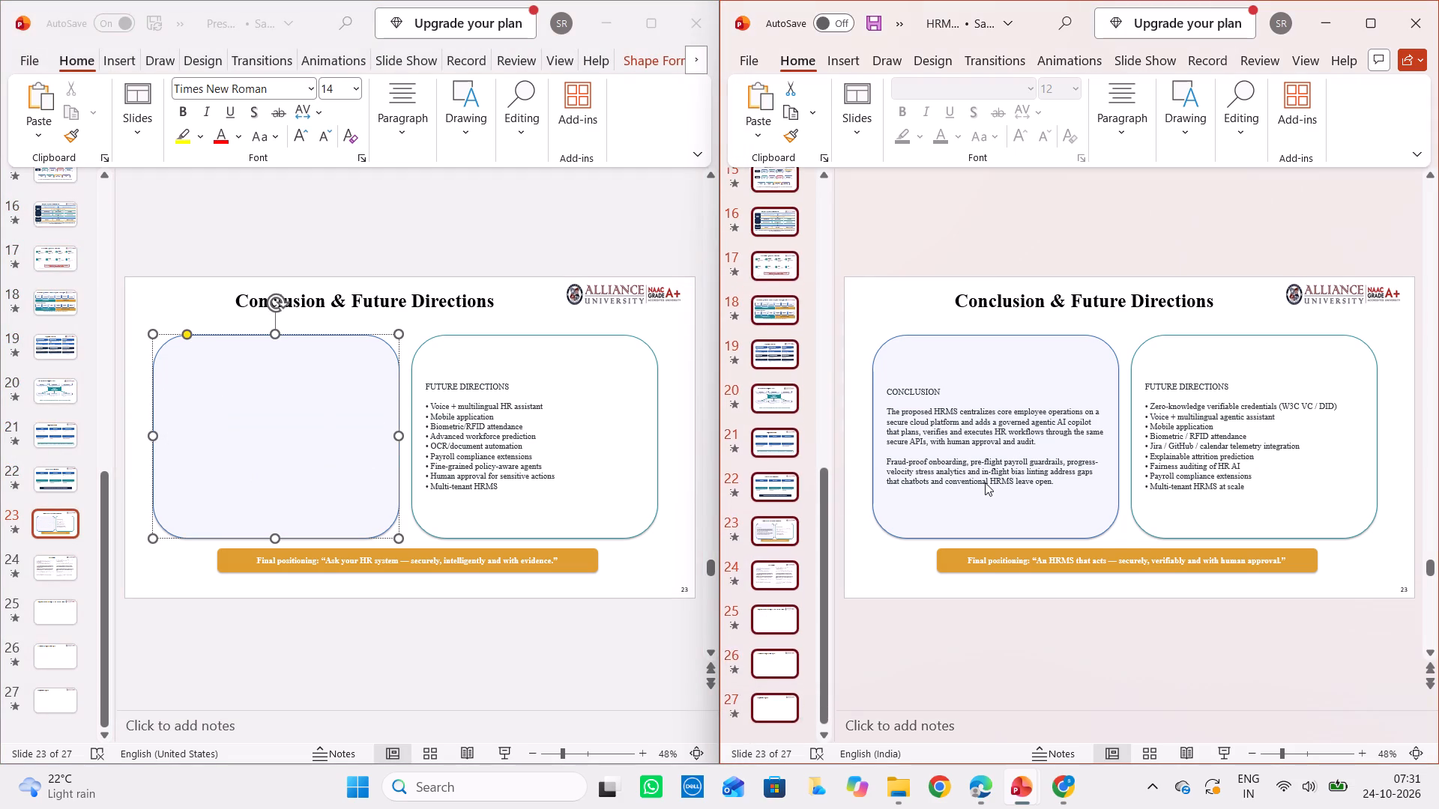
{"action": "left_click", "coordinate": [940, 483]}
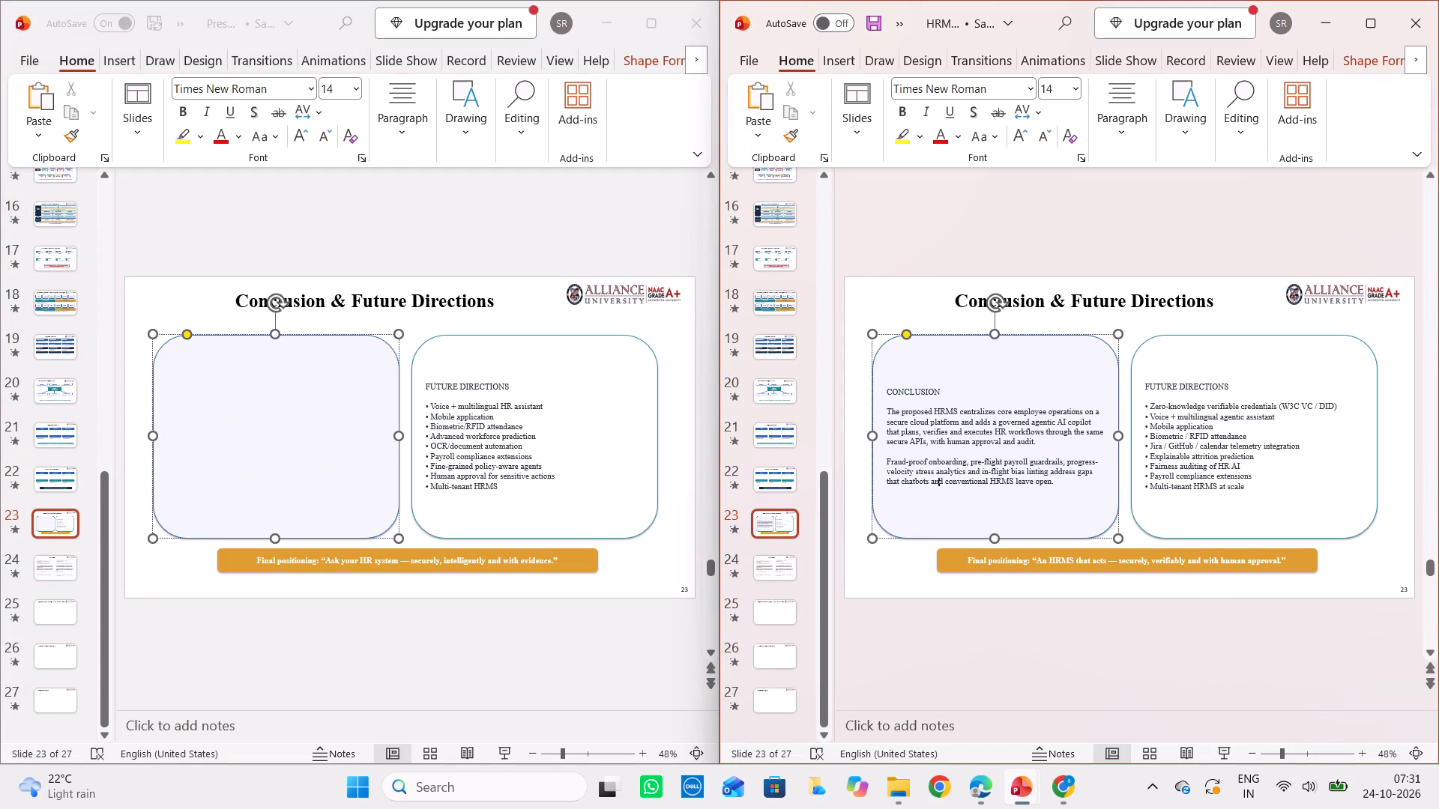
{"action": "key", "text": "ctrl+a"}
{"action": "key", "text": "ctrl+c"}
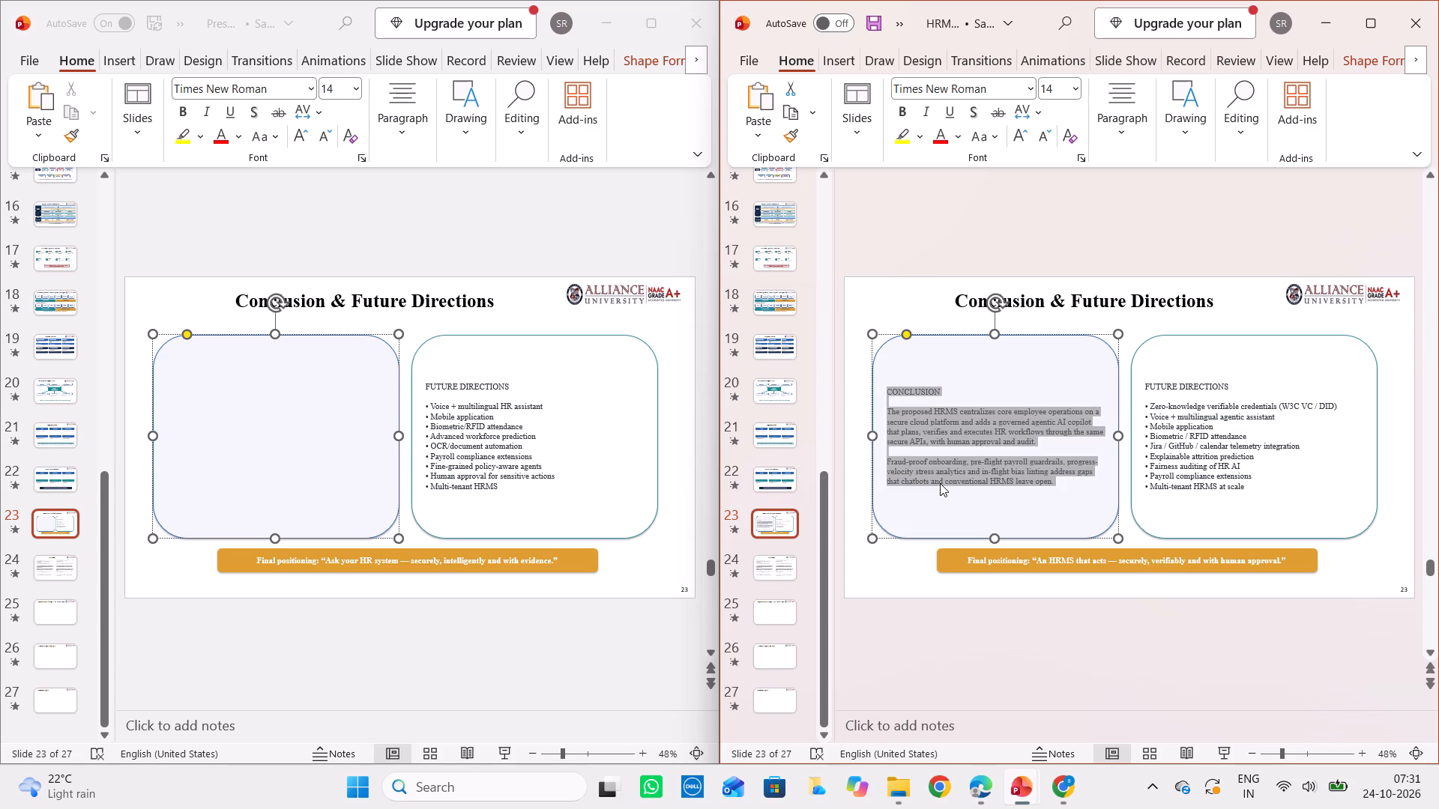
{"action": "left_click", "coordinate": [187, 385]}
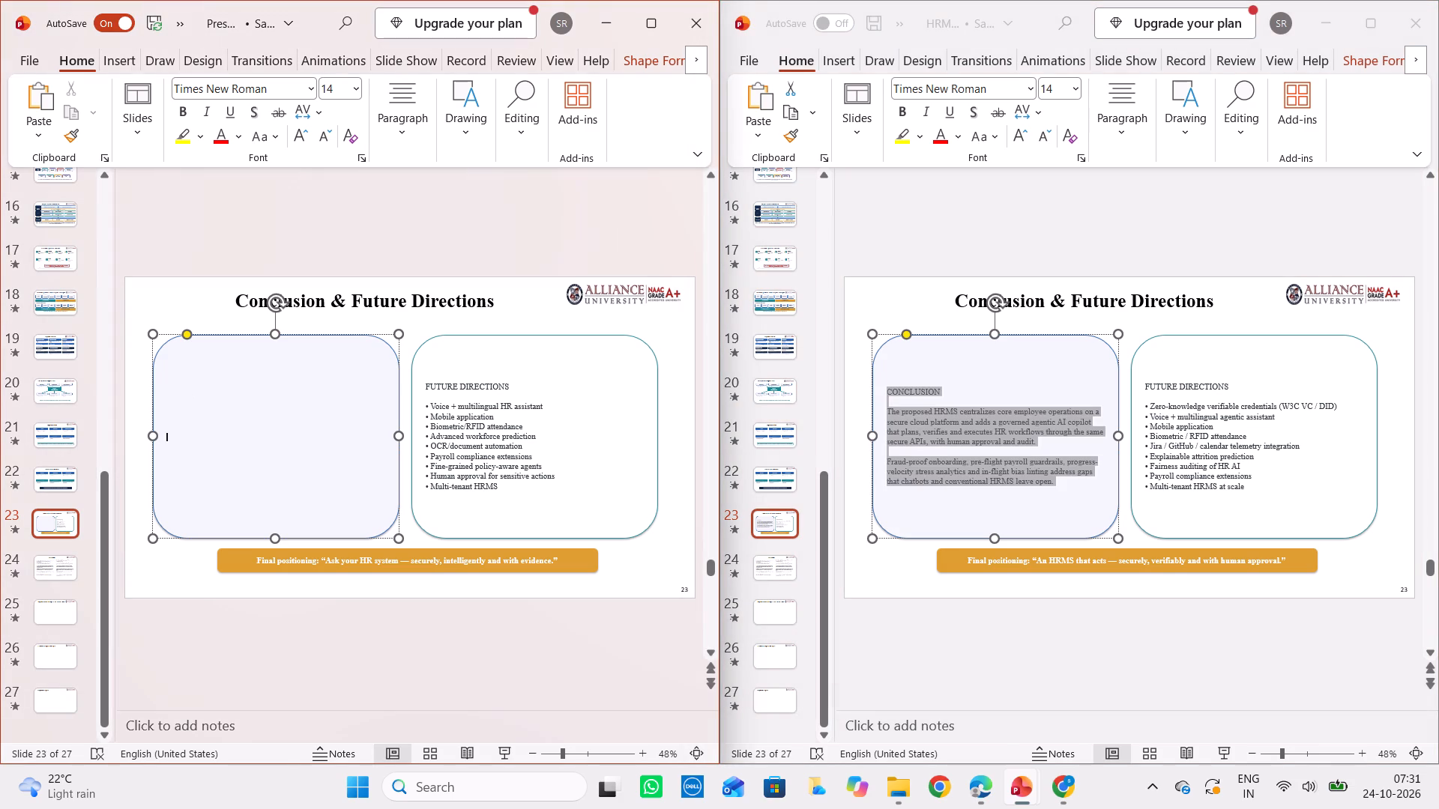
{"action": "key", "text": "ctrl+v"}
Replace the future directions list on slide 23 with the HRMS deck's list, from zero-knowledge verifiable credentials to multi-tenant HRMS at scale.
{"action": "left_click", "coordinate": [471, 433]}
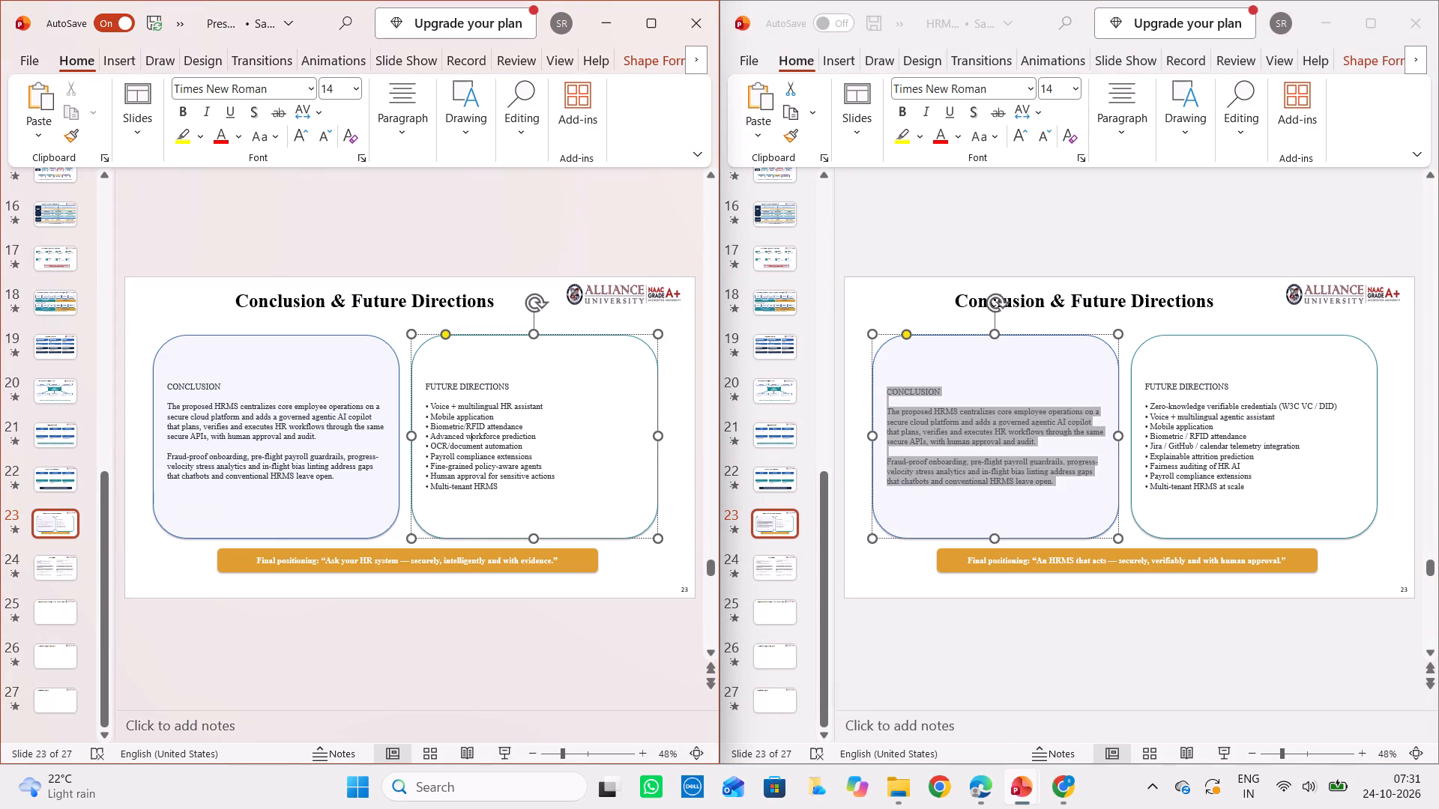
{"action": "key", "text": "ctrl+a"}
{"action": "key", "text": "BackSpace"}
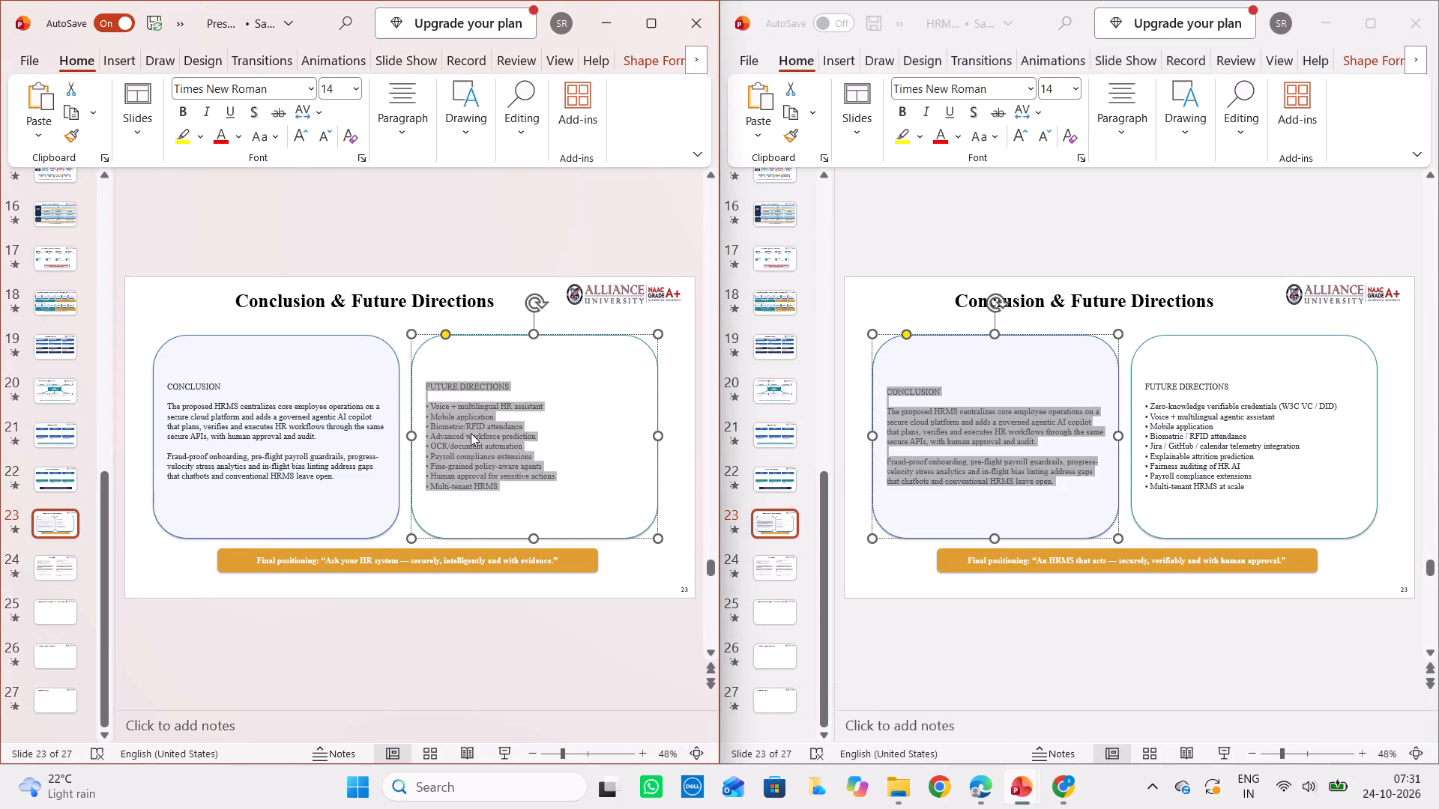
{"action": "left_click", "coordinate": [1170, 482]}
{"action": "key", "text": "ctrl+a"}
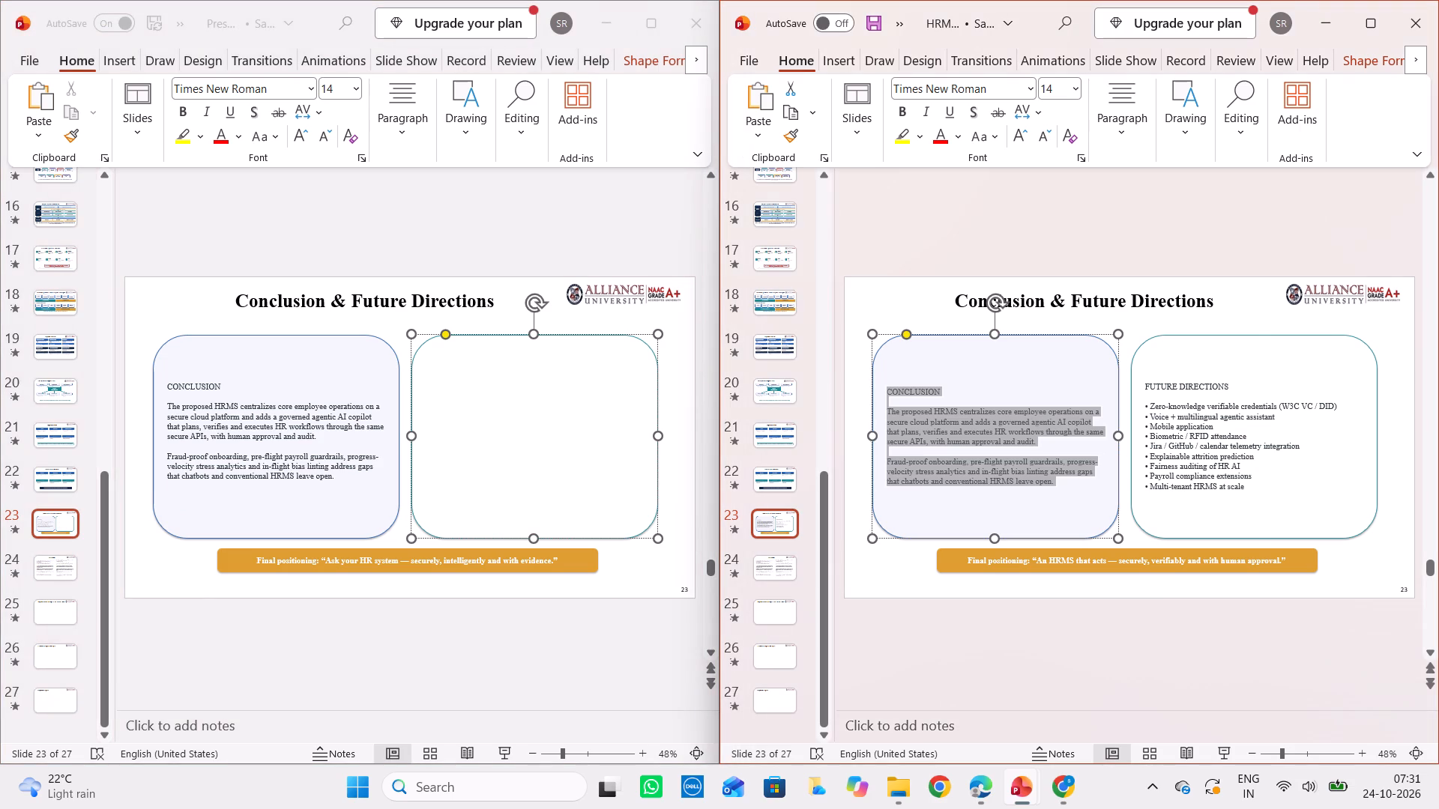
{"action": "left_click", "coordinate": [1170, 482]}
{"action": "key", "text": "ctrl+a"}
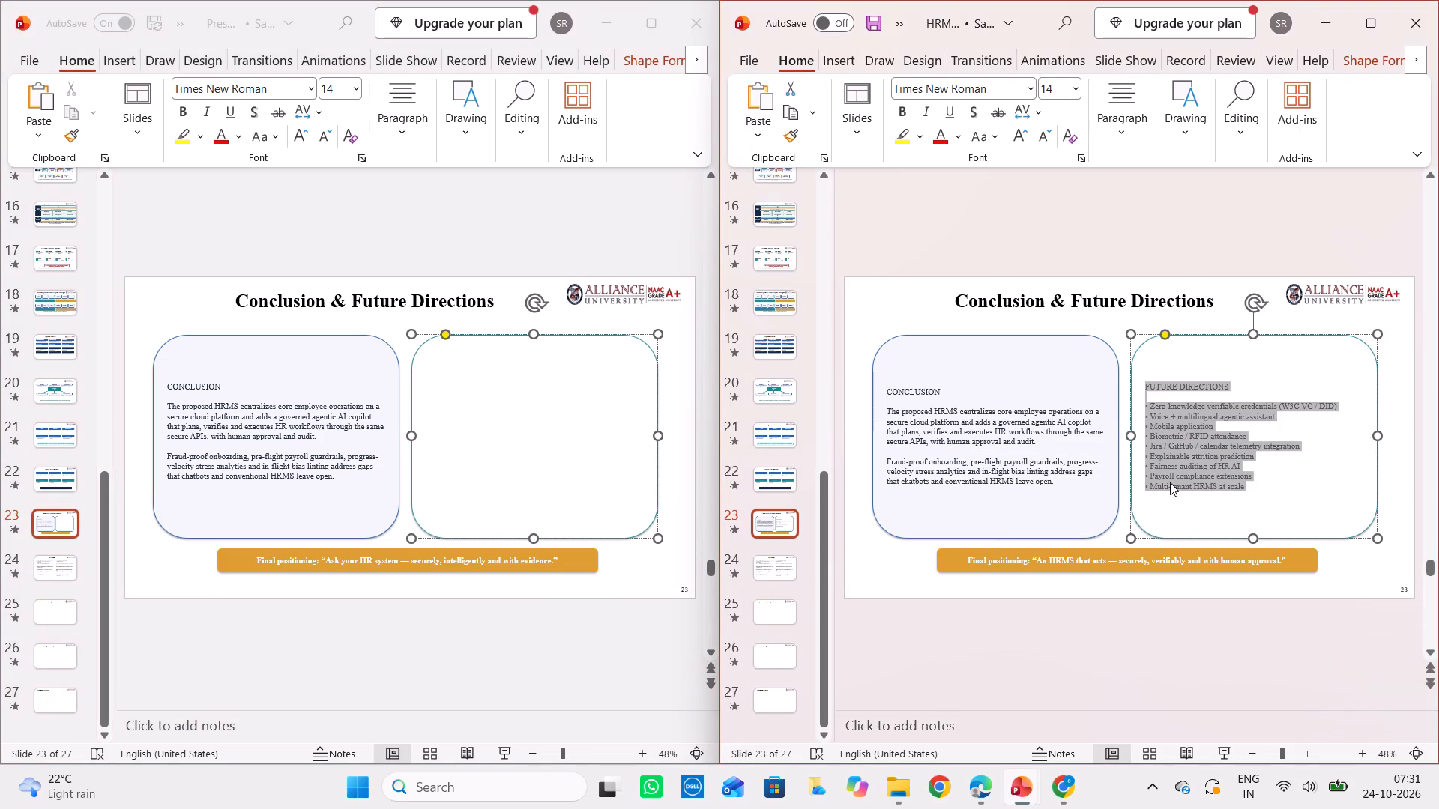
{"action": "key", "text": "ctrl+c"}
{"action": "left_click", "coordinate": [501, 449]}
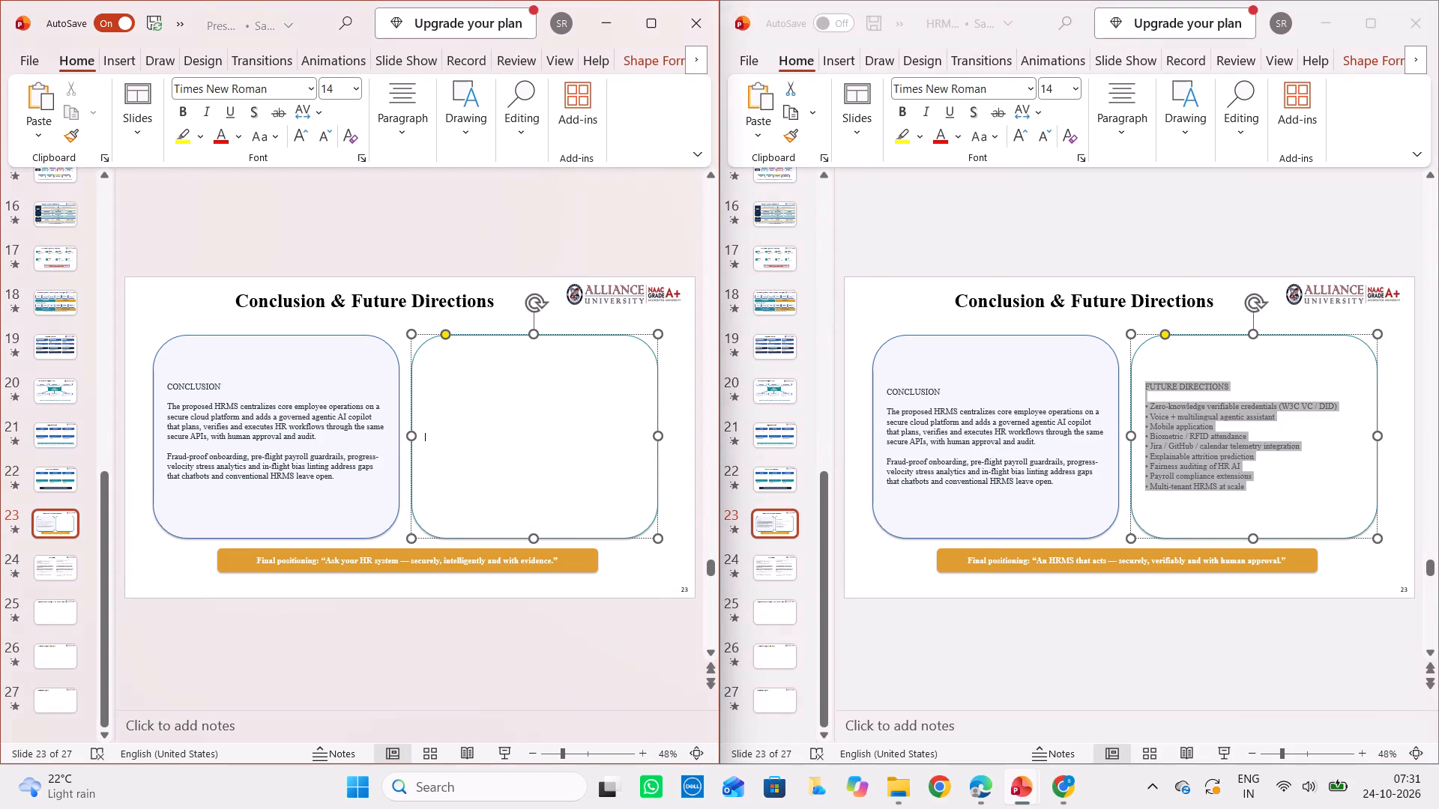
{"action": "key", "text": "ctrl+v"}
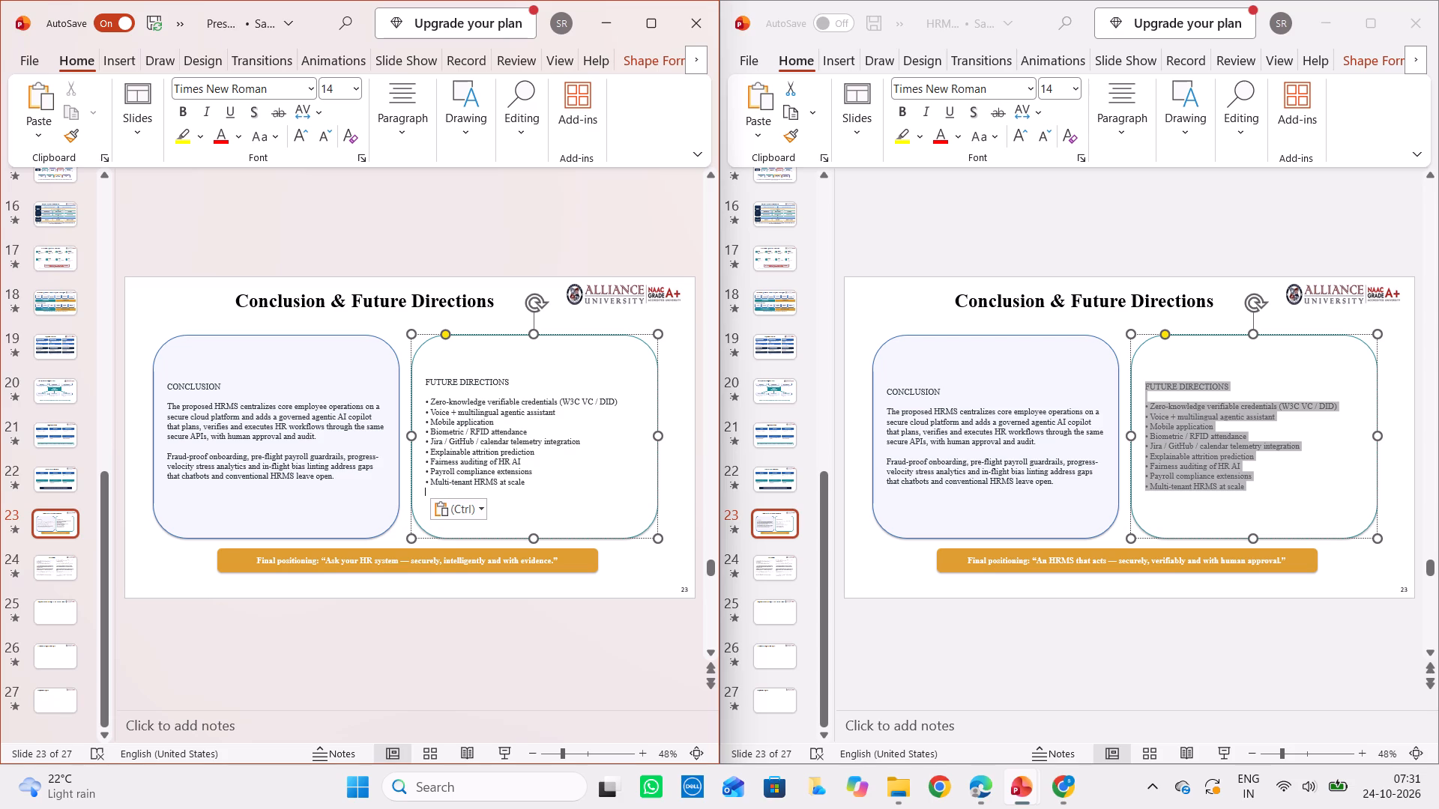
Replace slide 23's final positioning banner with the HRMS deck's "An HRMS that acts — securely, verifiably and with human approval." banner.
{"action": "left_click", "coordinate": [561, 569]}
{"action": "key", "text": "Delete"}
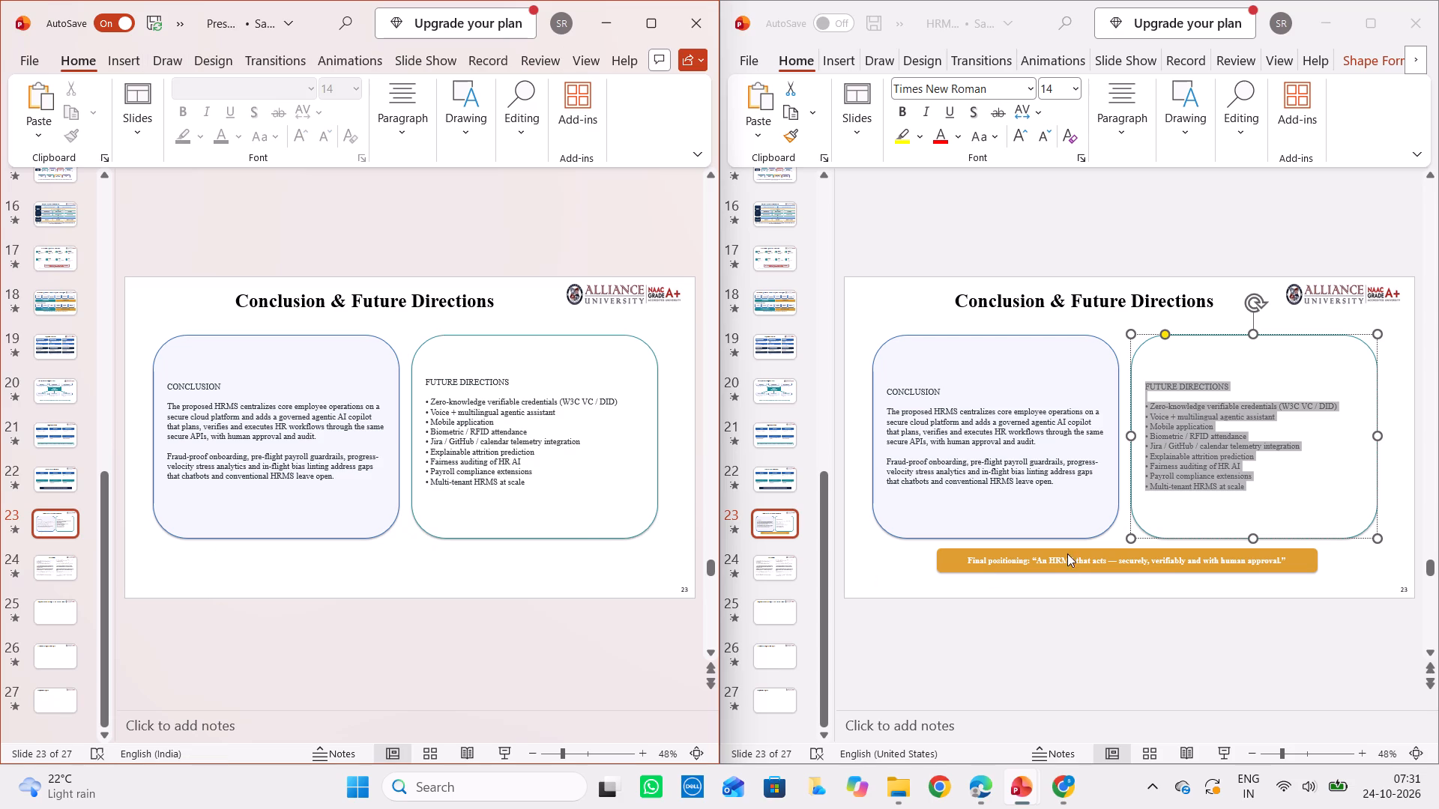
{"action": "left_click", "coordinate": [1066, 554]}
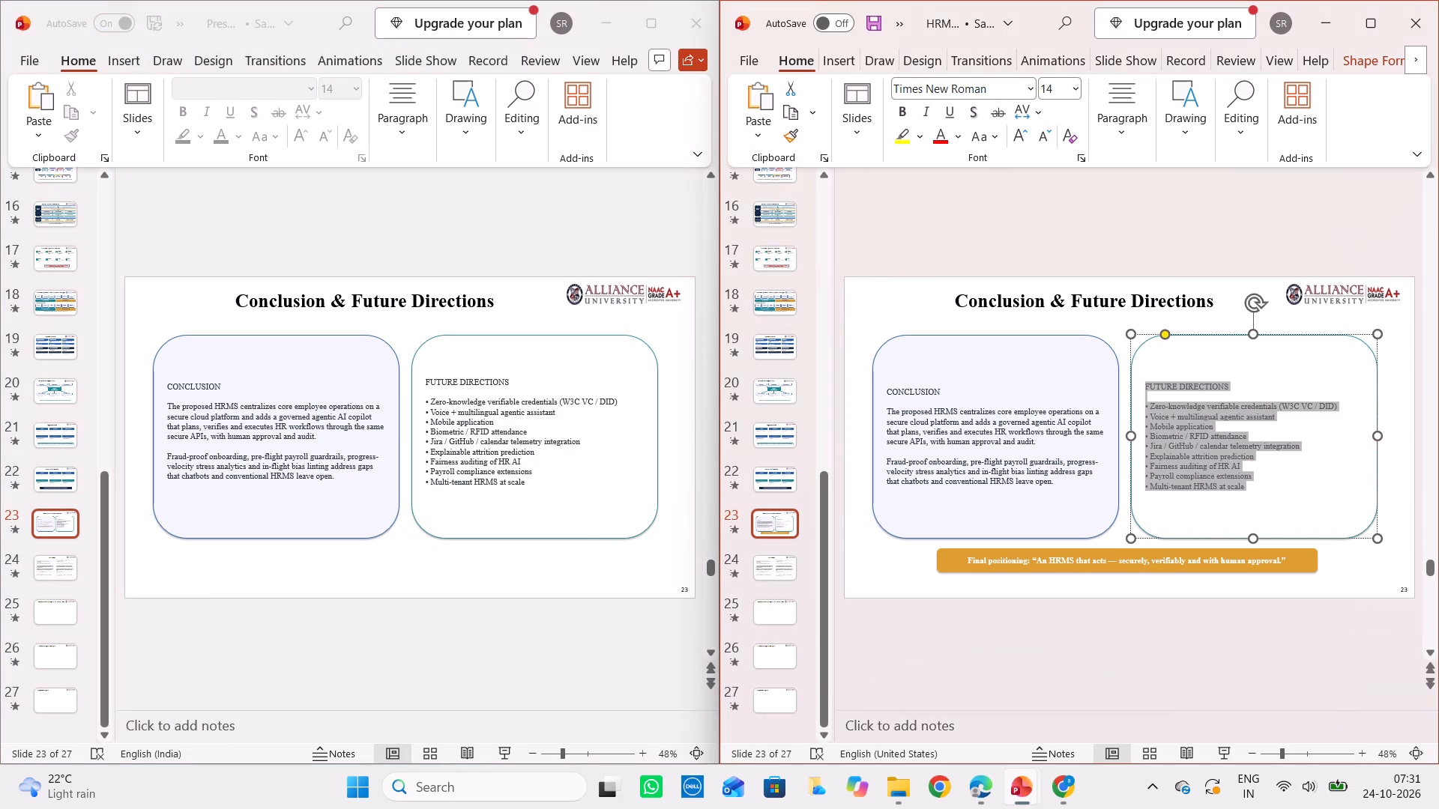
{"action": "left_click", "coordinate": [1303, 563]}
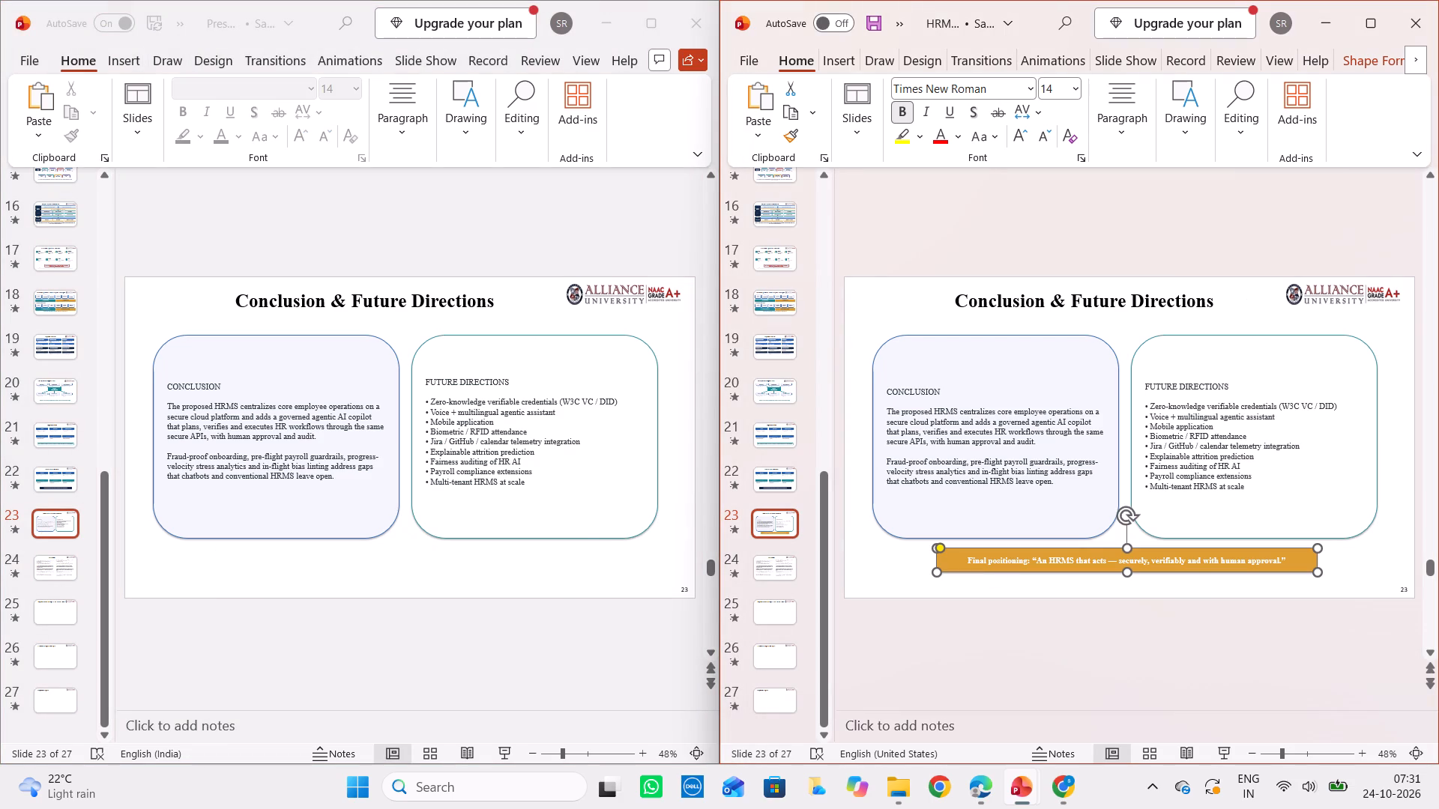
{"action": "key", "text": "ctrl+c"}
{"action": "left_click", "coordinate": [582, 567]}
{"action": "key", "text": "ctrl+v"}
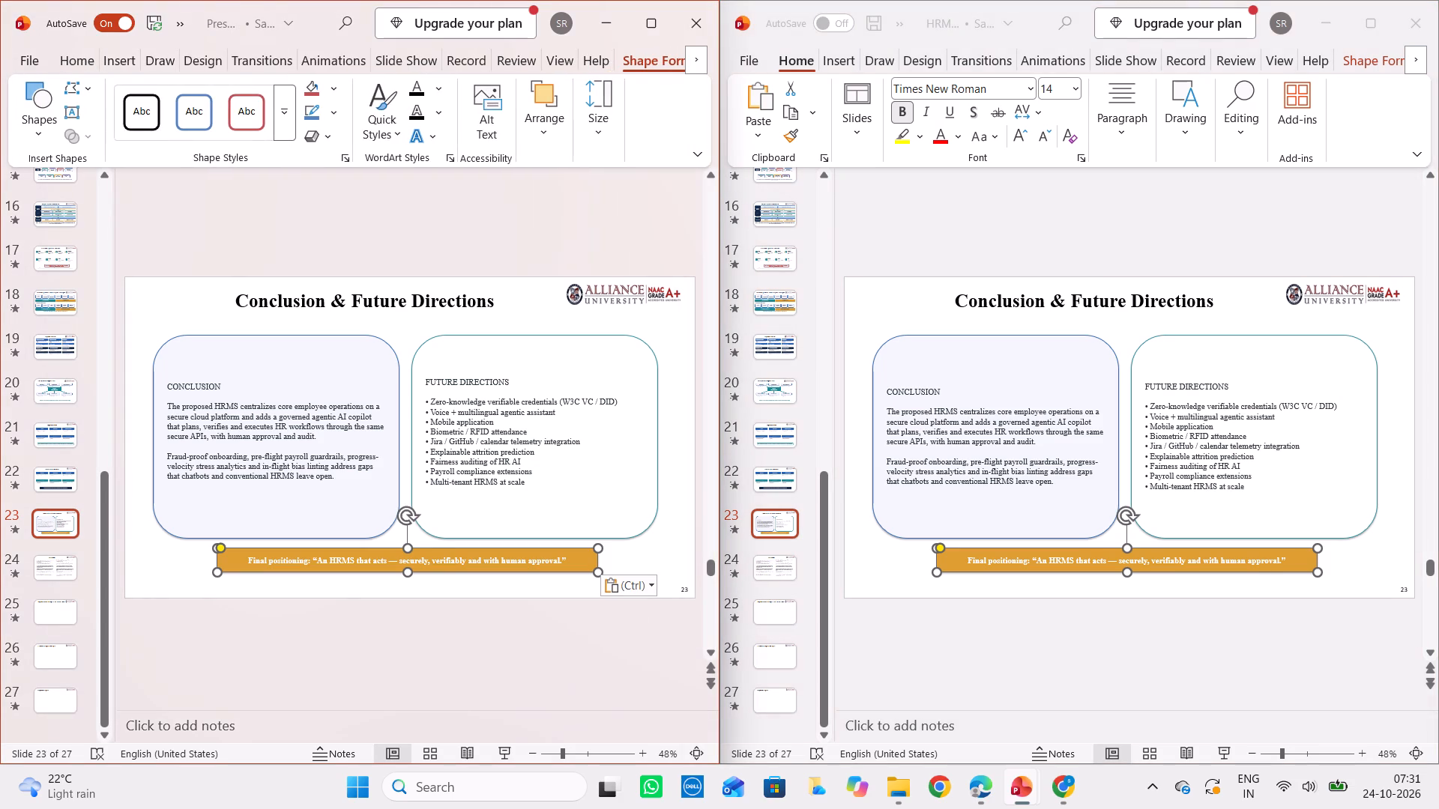
Review the References on slide 24 and the two literature review tables on slides 5 and 4 of the presentation being updated.
{"action": "left_click", "coordinate": [770, 574]}
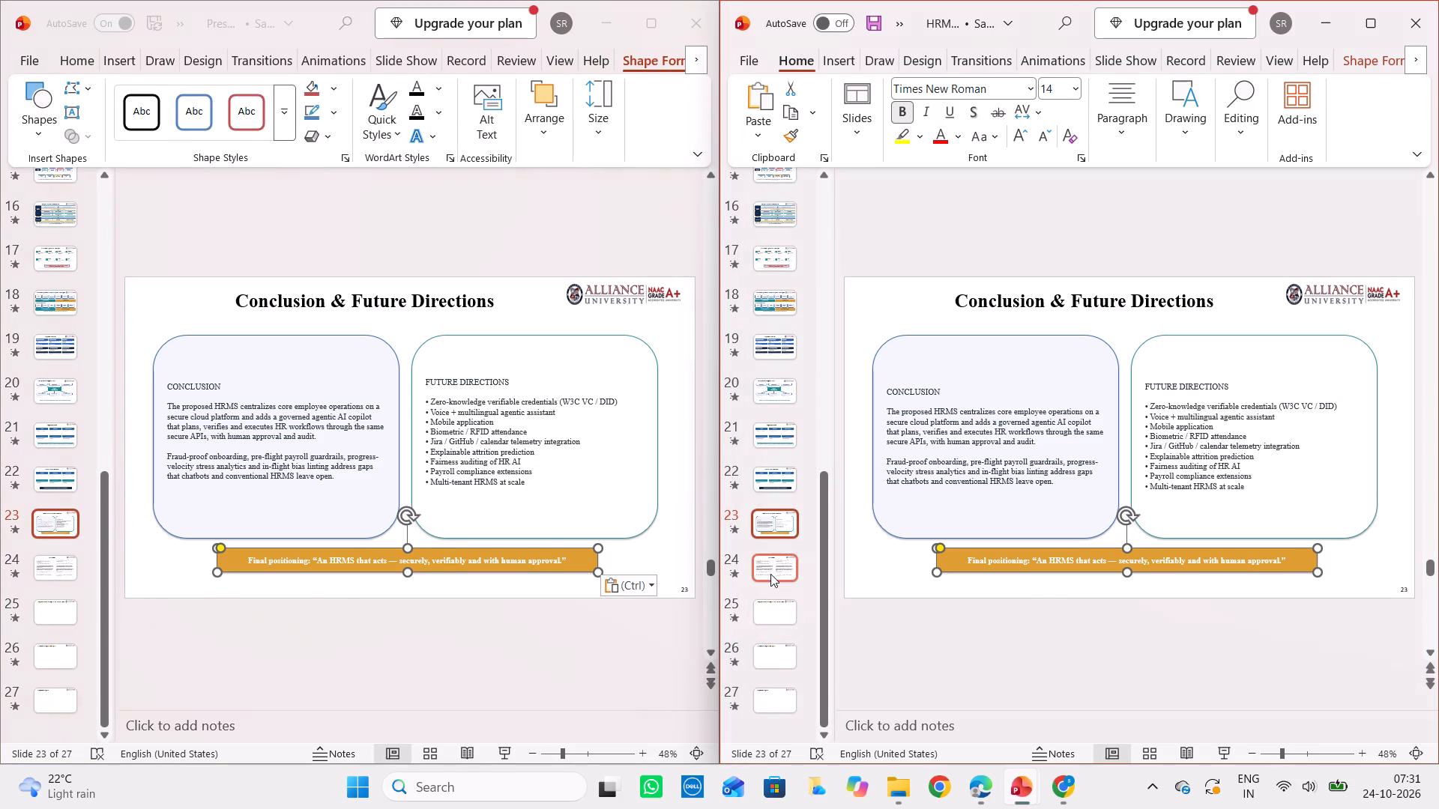
{"action": "left_click", "coordinate": [42, 569]}
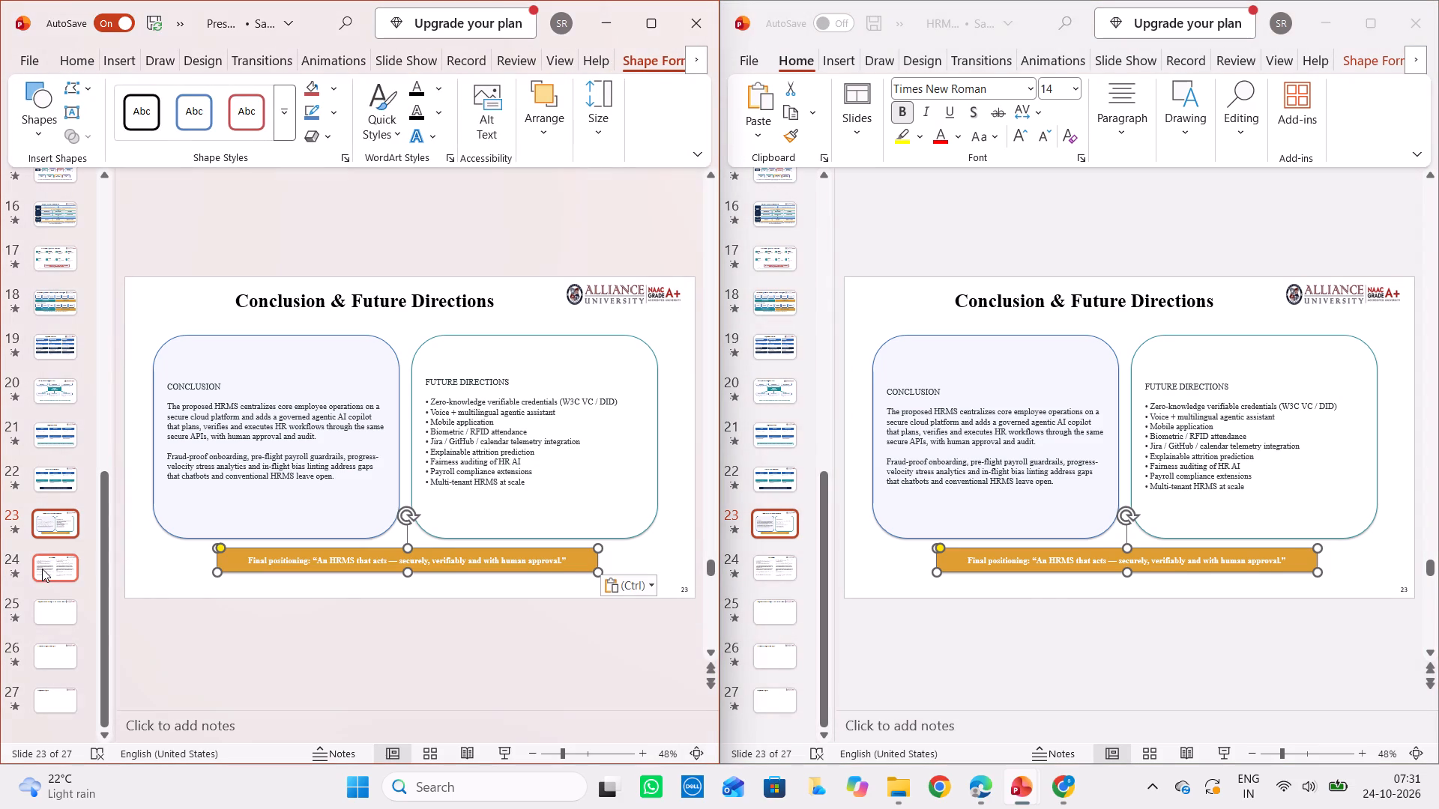
{"action": "double_click", "coordinate": [42, 569]}
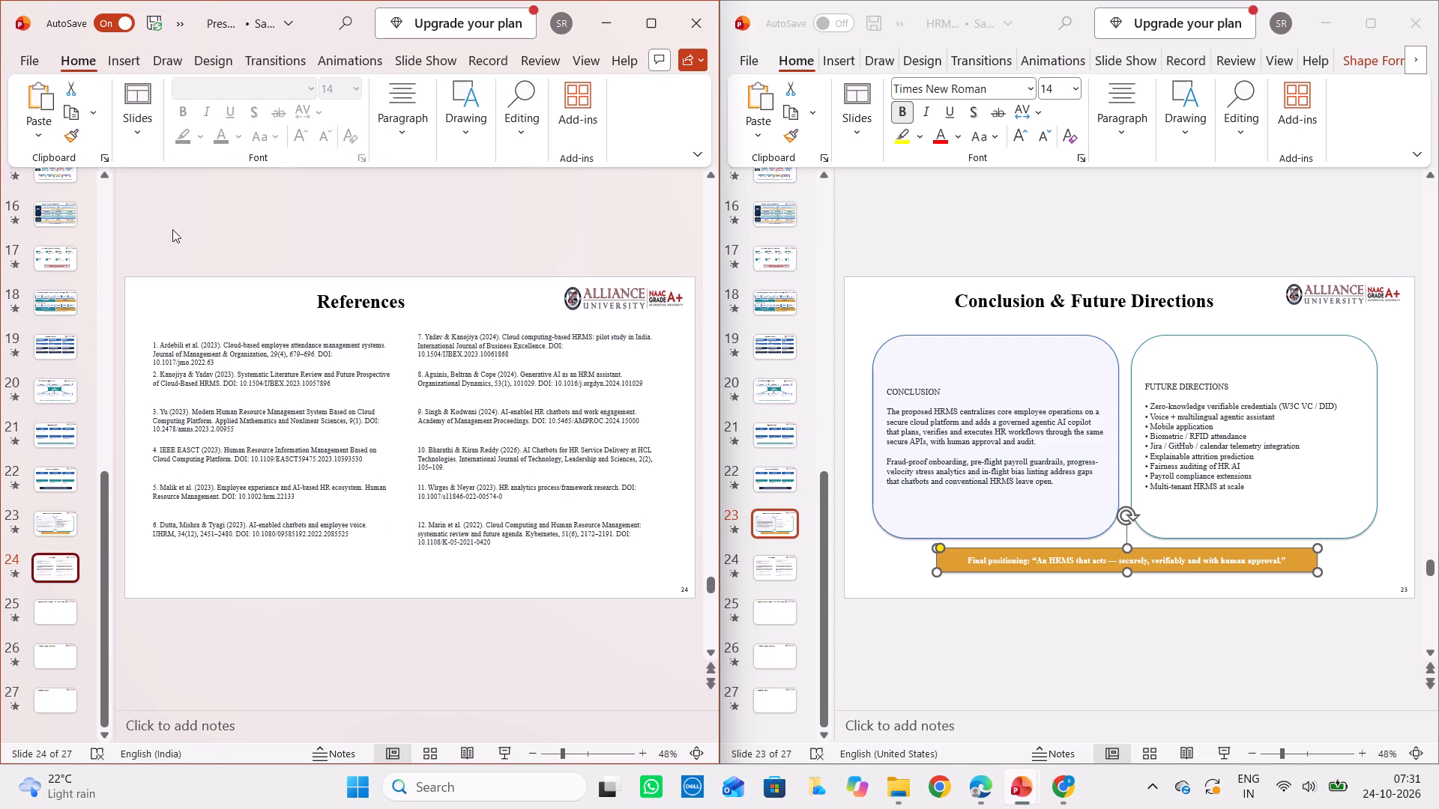
{"action": "scroll", "coordinate": [64, 251], "scroll_direction": "up", "scroll_amount": 12}
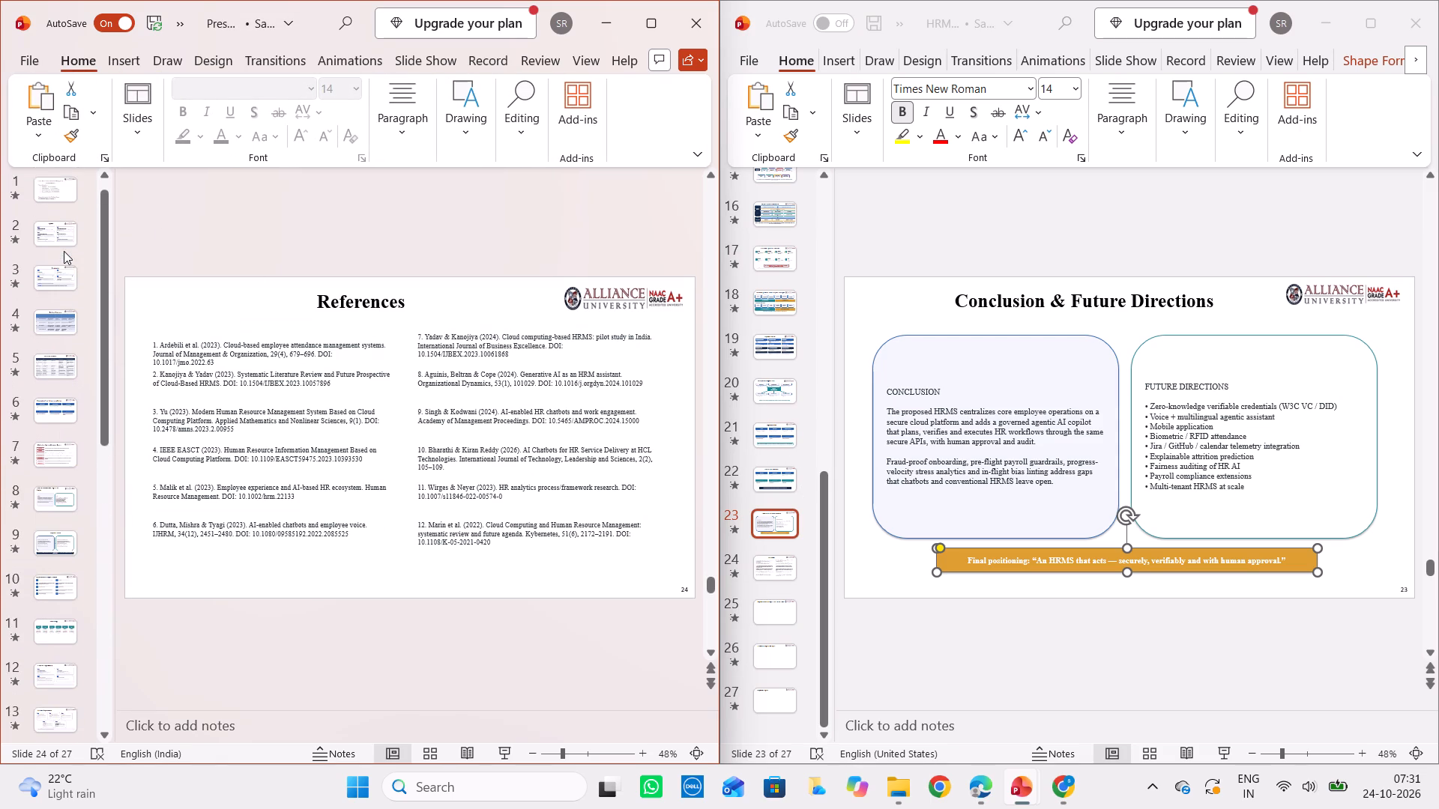
{"action": "scroll", "coordinate": [64, 251], "scroll_direction": "up", "scroll_amount": 3}
{"action": "left_click", "coordinate": [47, 375]}
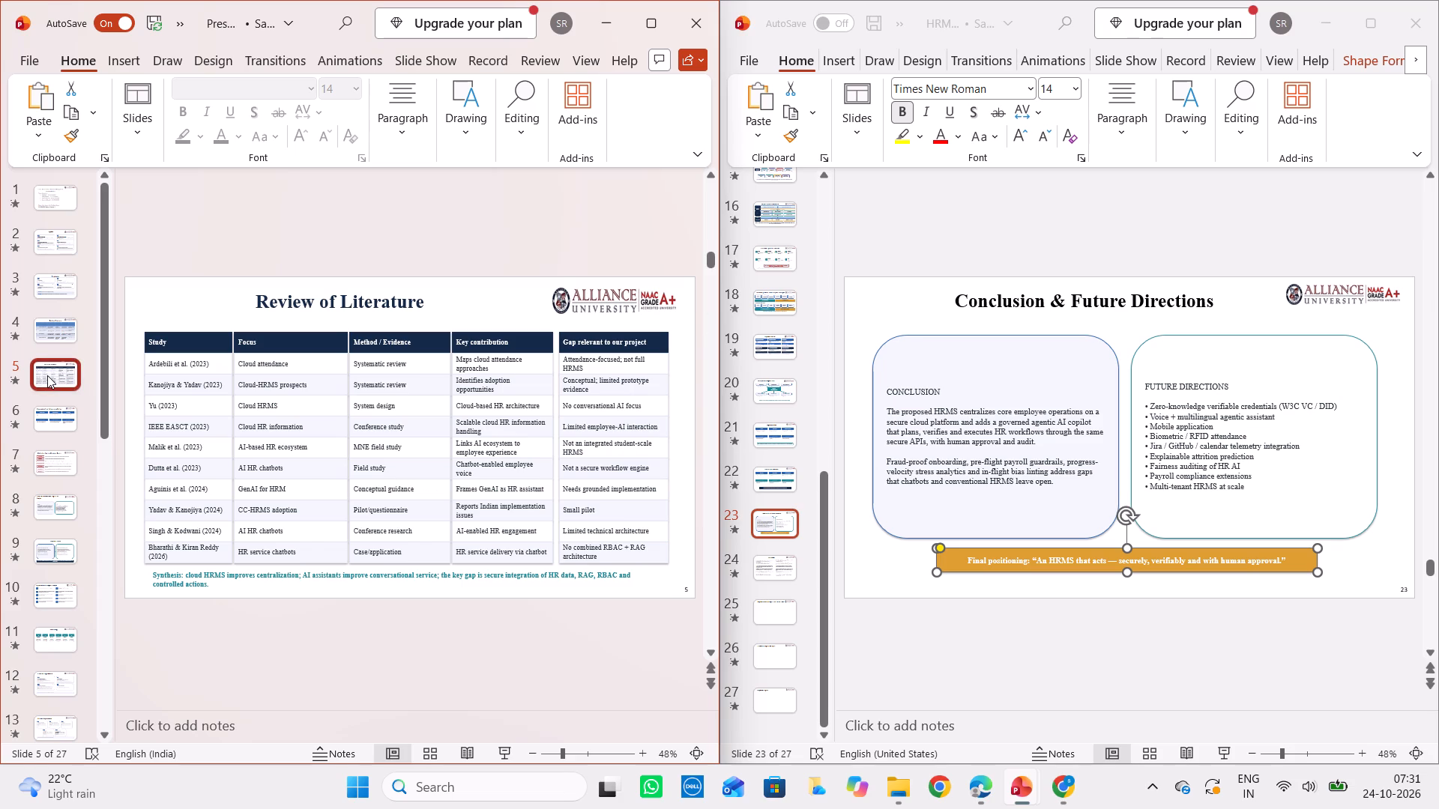
{"action": "left_click", "coordinate": [52, 330]}
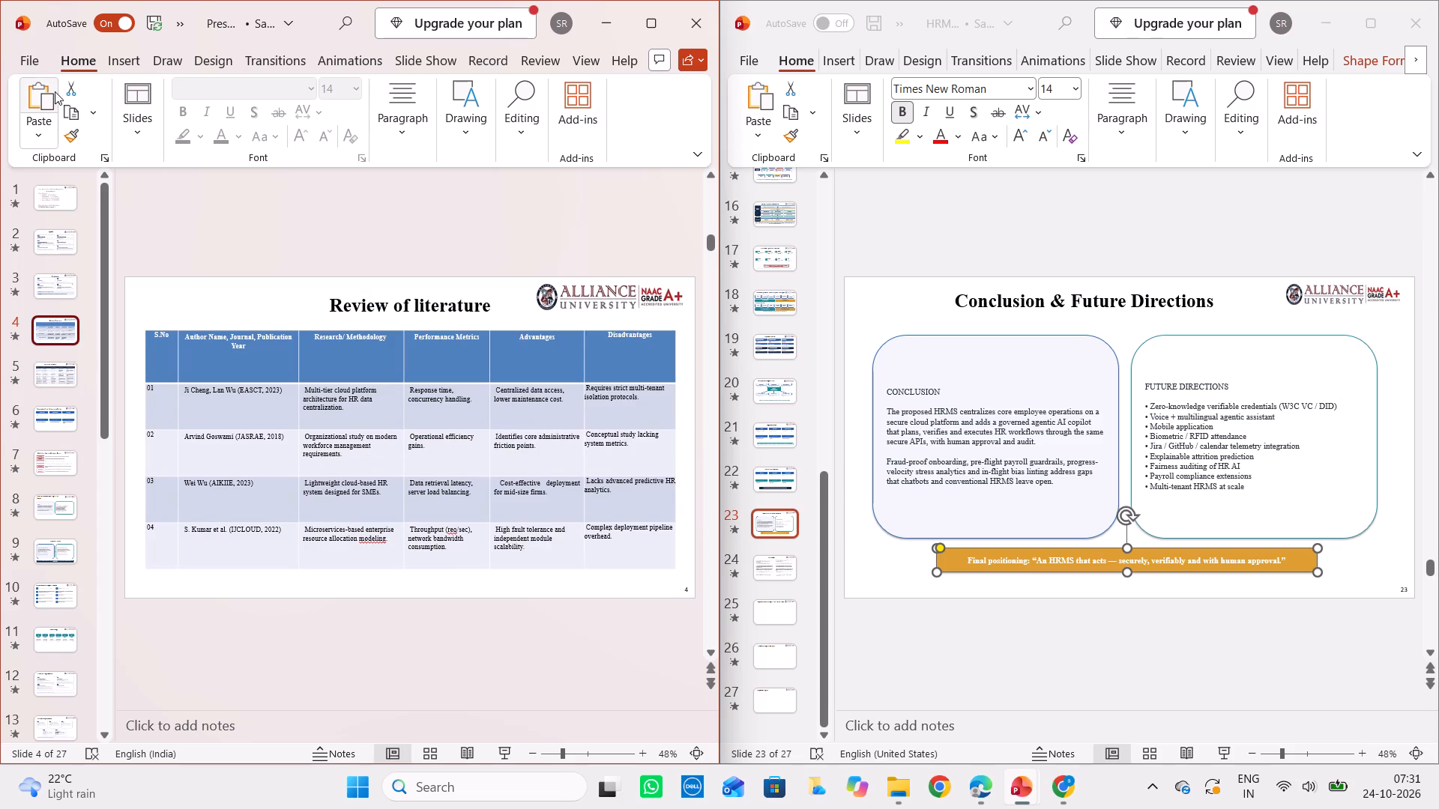
Insert a new slide directly after slide 4, "Review of literature".
{"action": "left_click", "coordinate": [115, 65]}
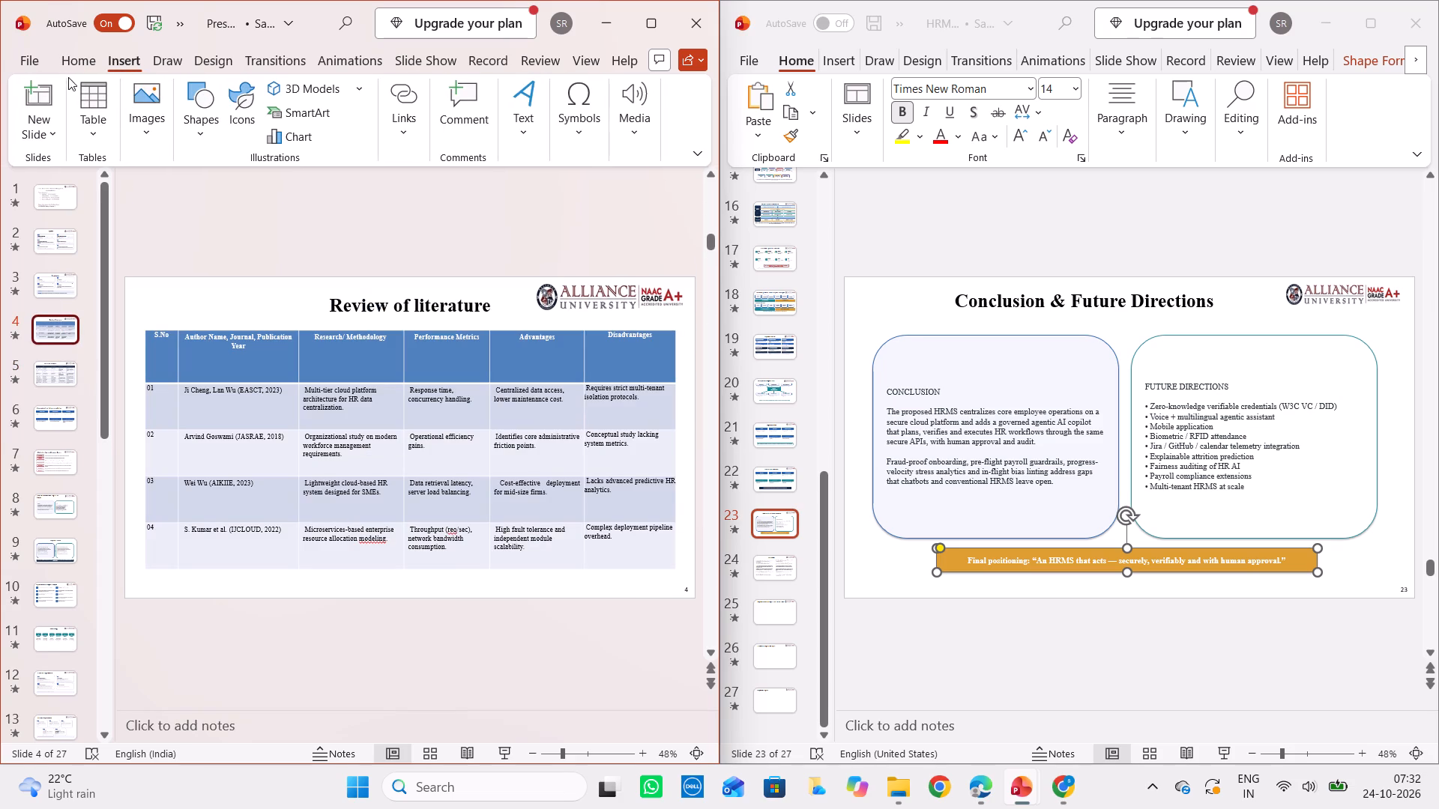
{"action": "left_click", "coordinate": [44, 94]}
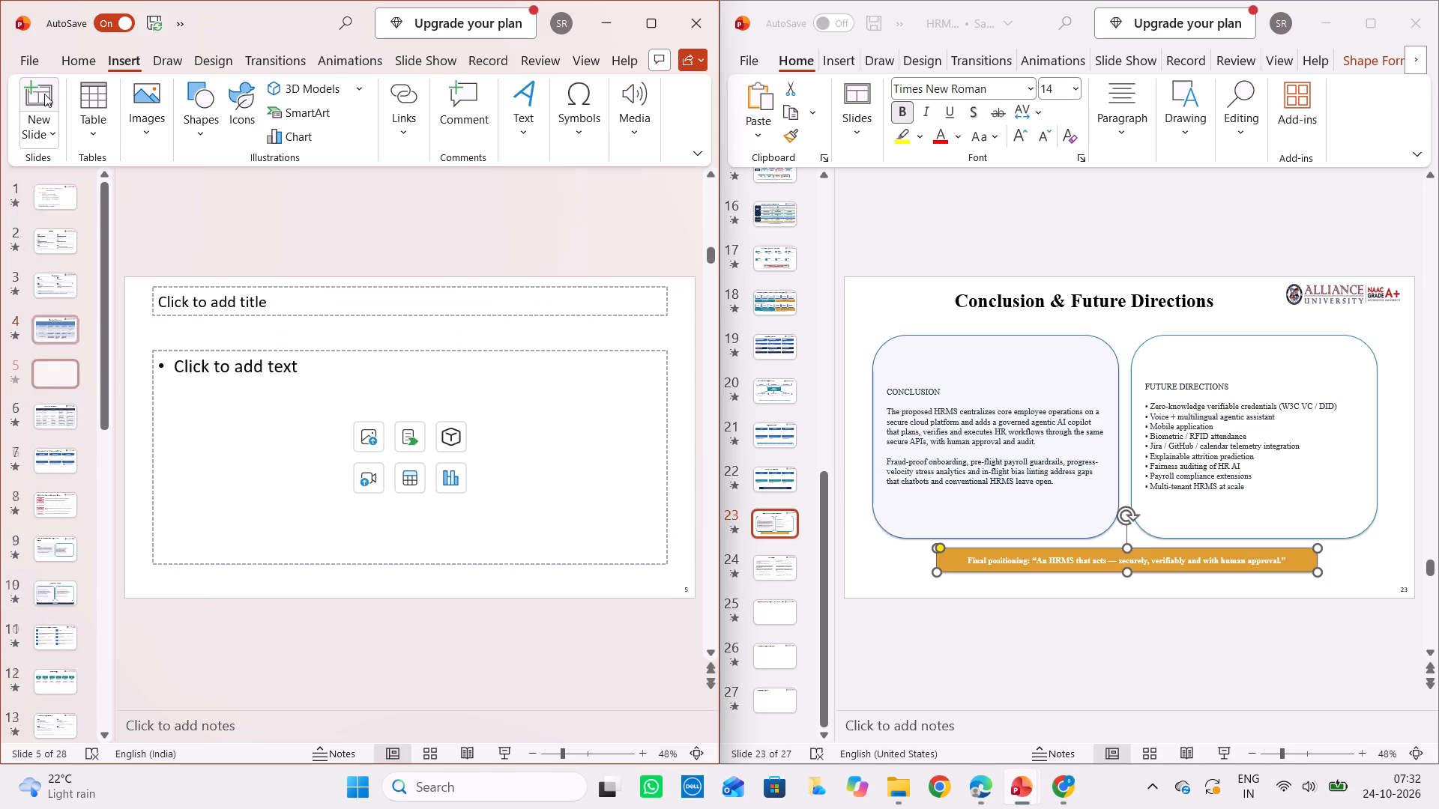
{"action": "left_click", "coordinate": [262, 355]}
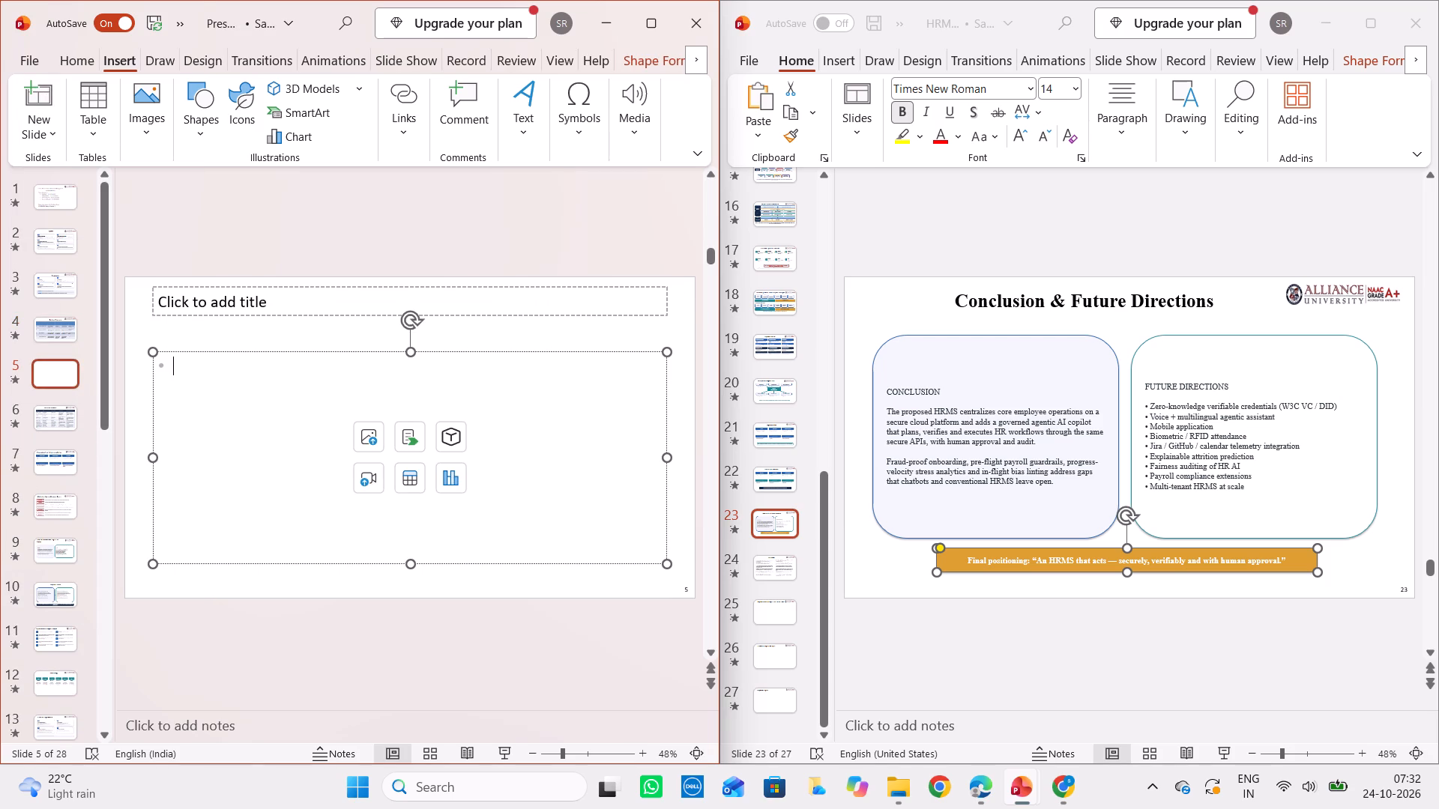
{"action": "key", "text": "Delete"}
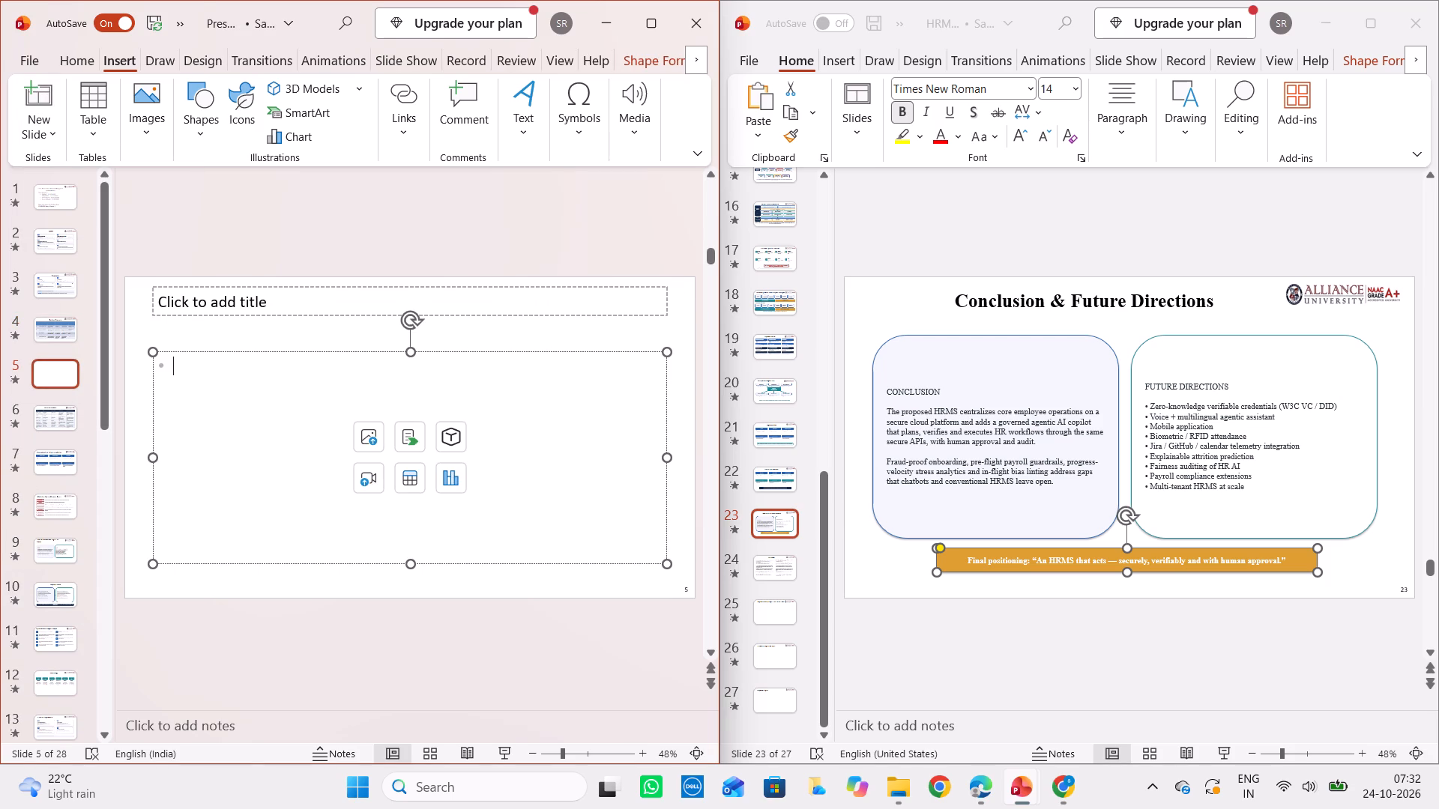
{"action": "left_click", "coordinate": [531, 311]}
Copy the whole "Review of literature" table from slide 4 onto the blank slide 5, in place of its content placeholder.
{"action": "left_click", "coordinate": [46, 333]}
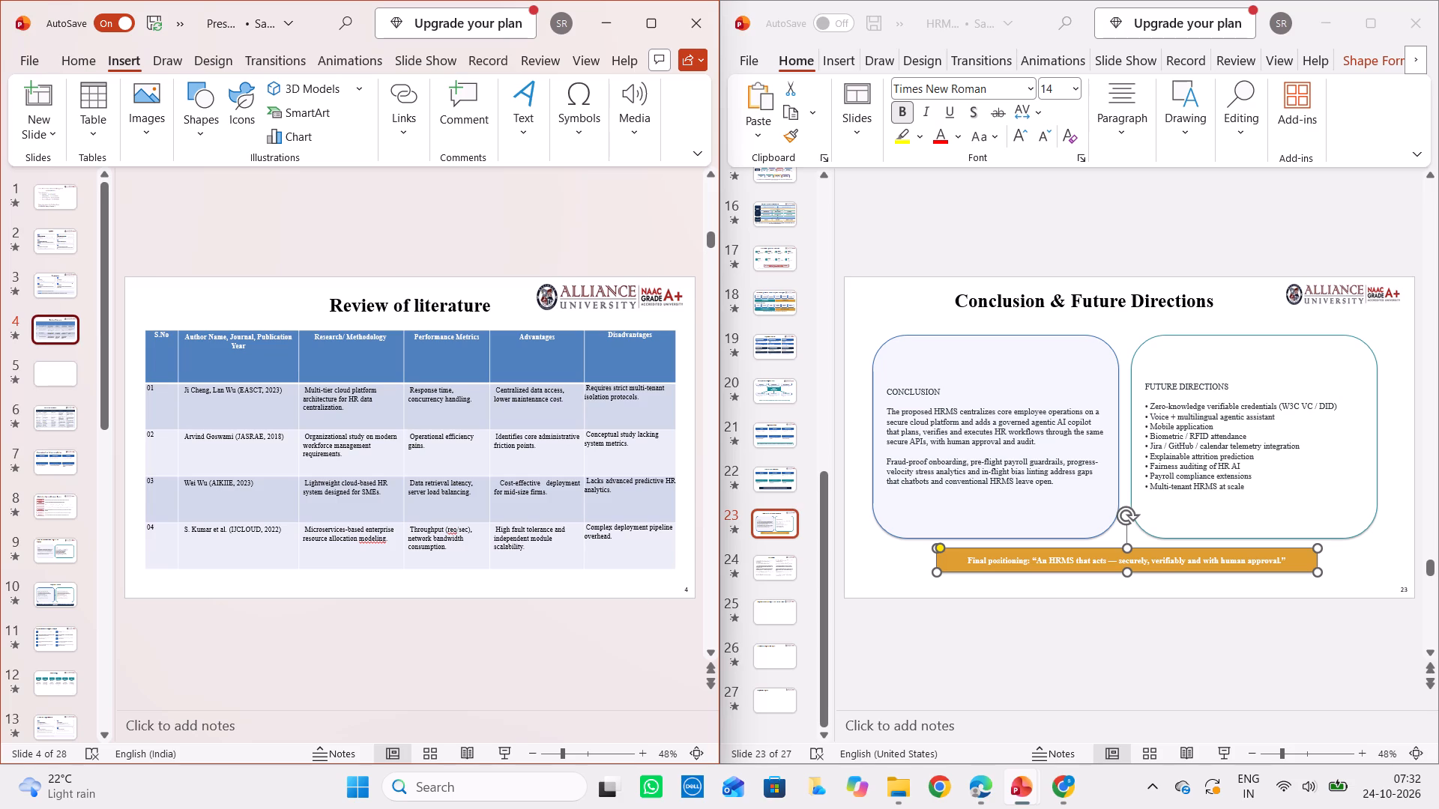
{"action": "left_click", "coordinate": [663, 566]}
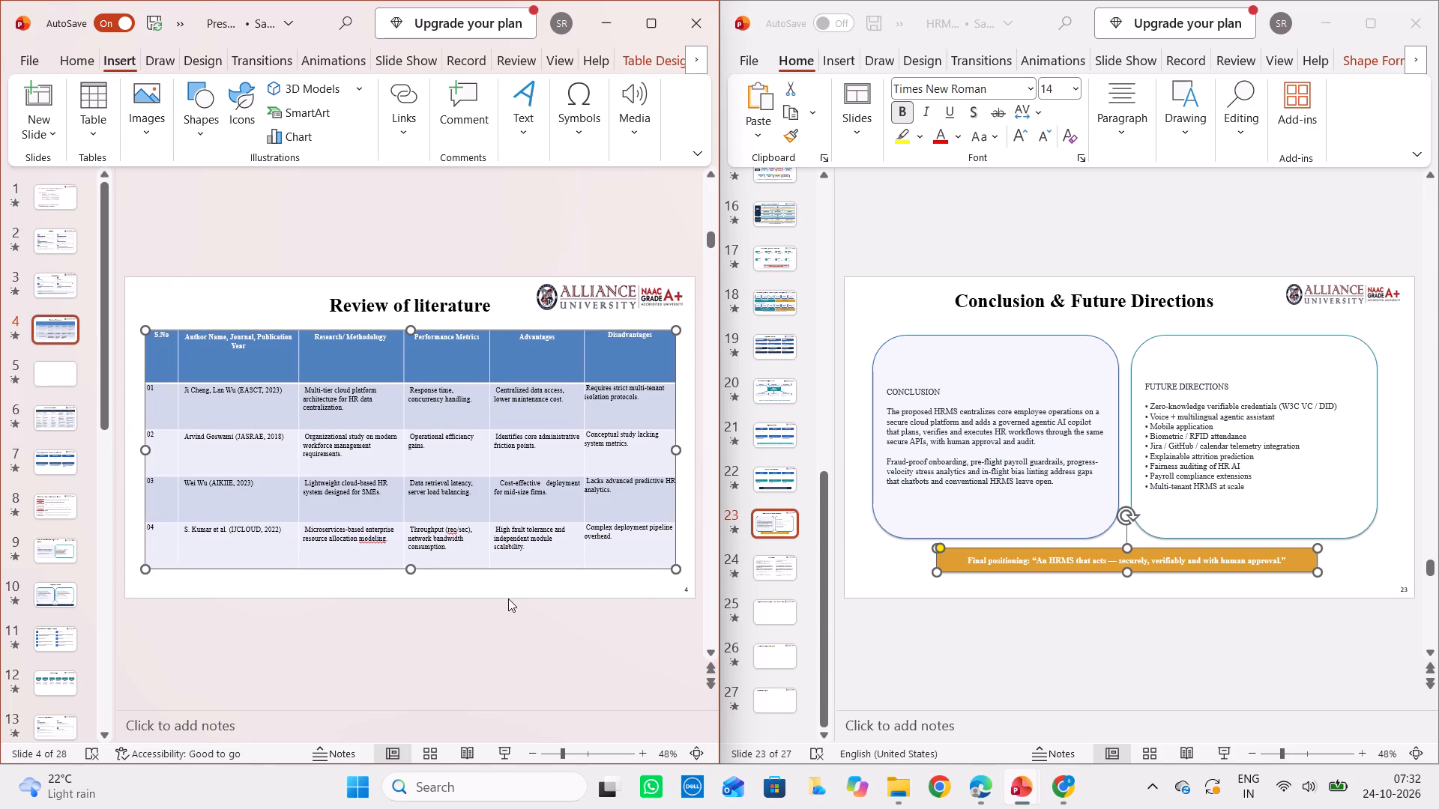
{"action": "left_click", "coordinate": [672, 575]}
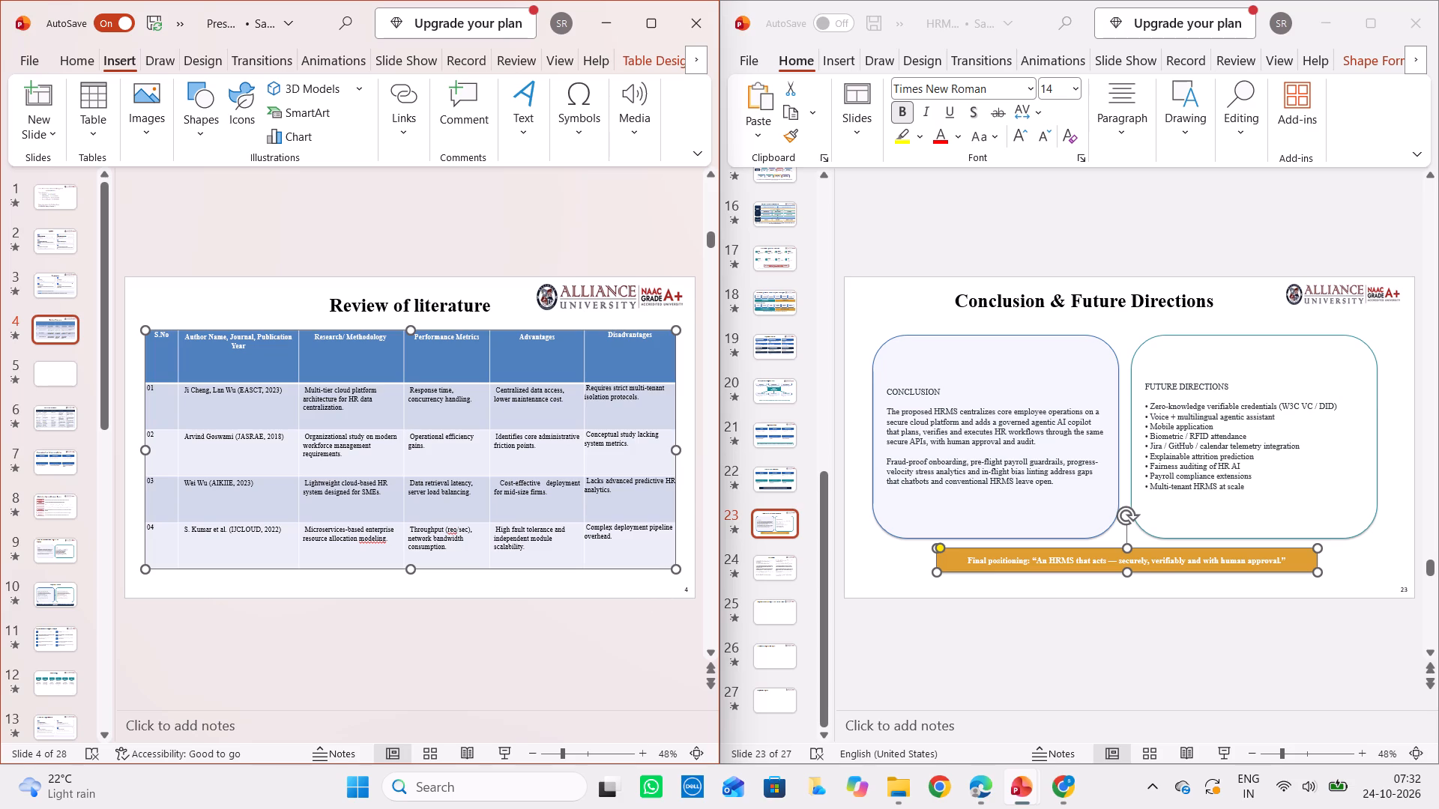
{"action": "right_click", "coordinate": [620, 567]}
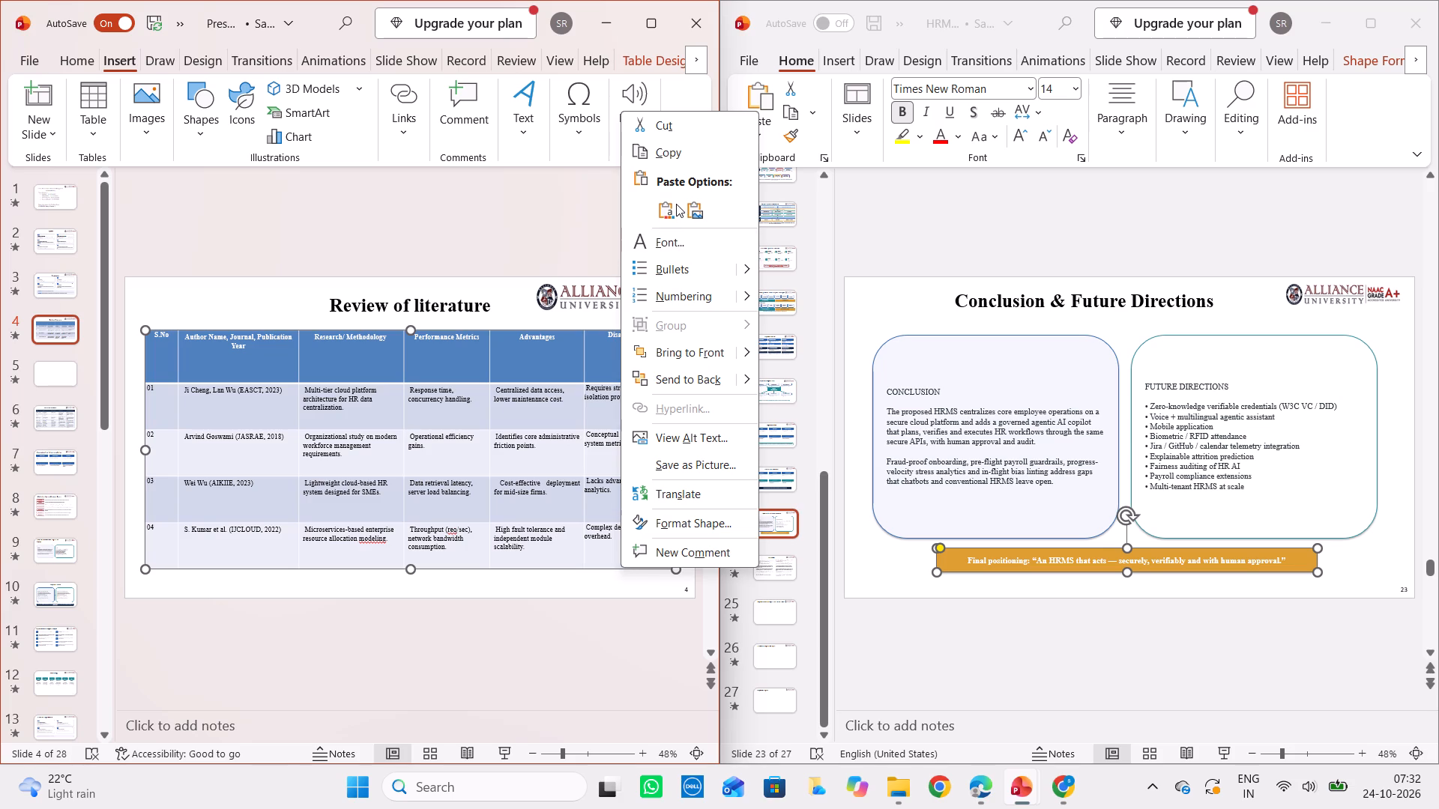
{"action": "left_click", "coordinate": [666, 161]}
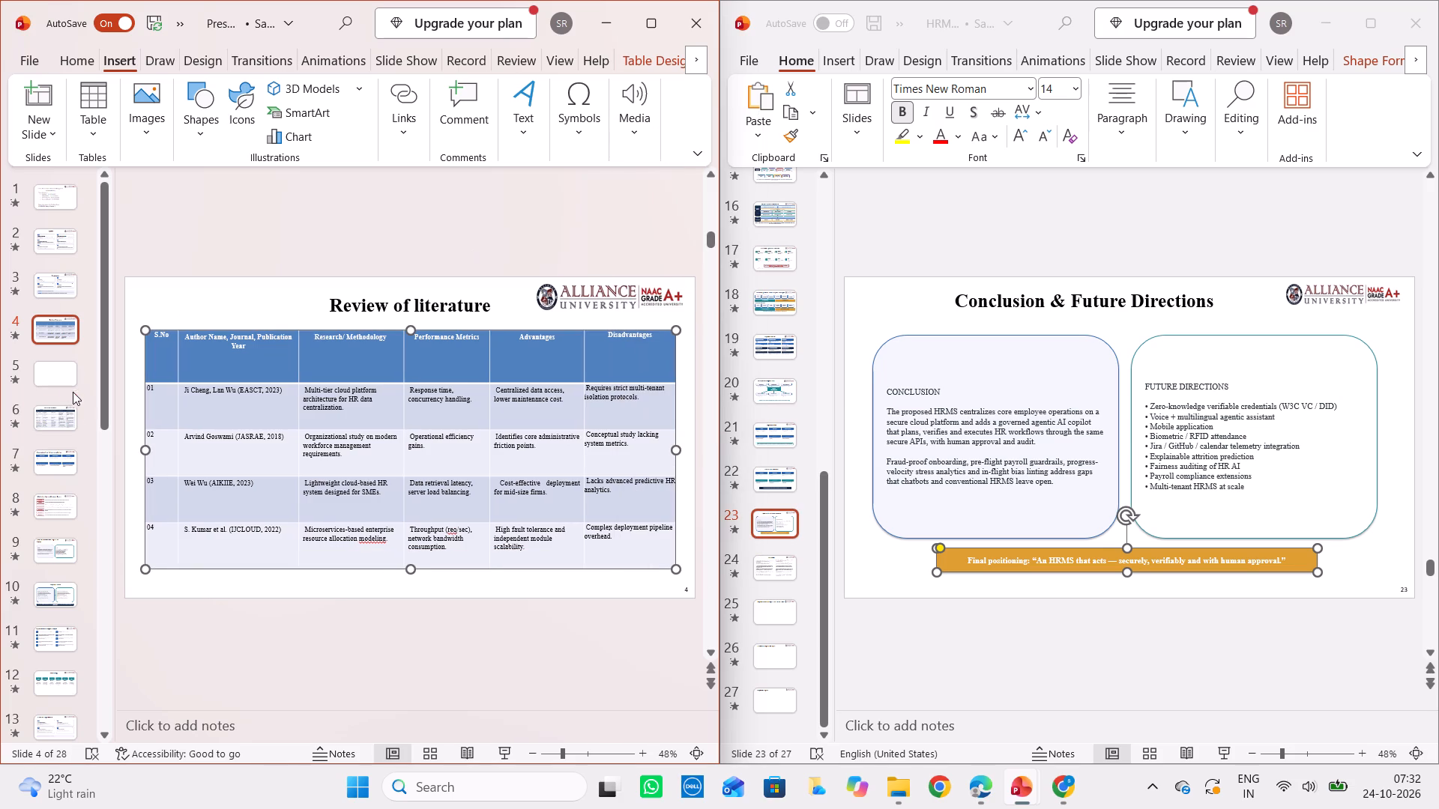
{"action": "left_click", "coordinate": [68, 381]}
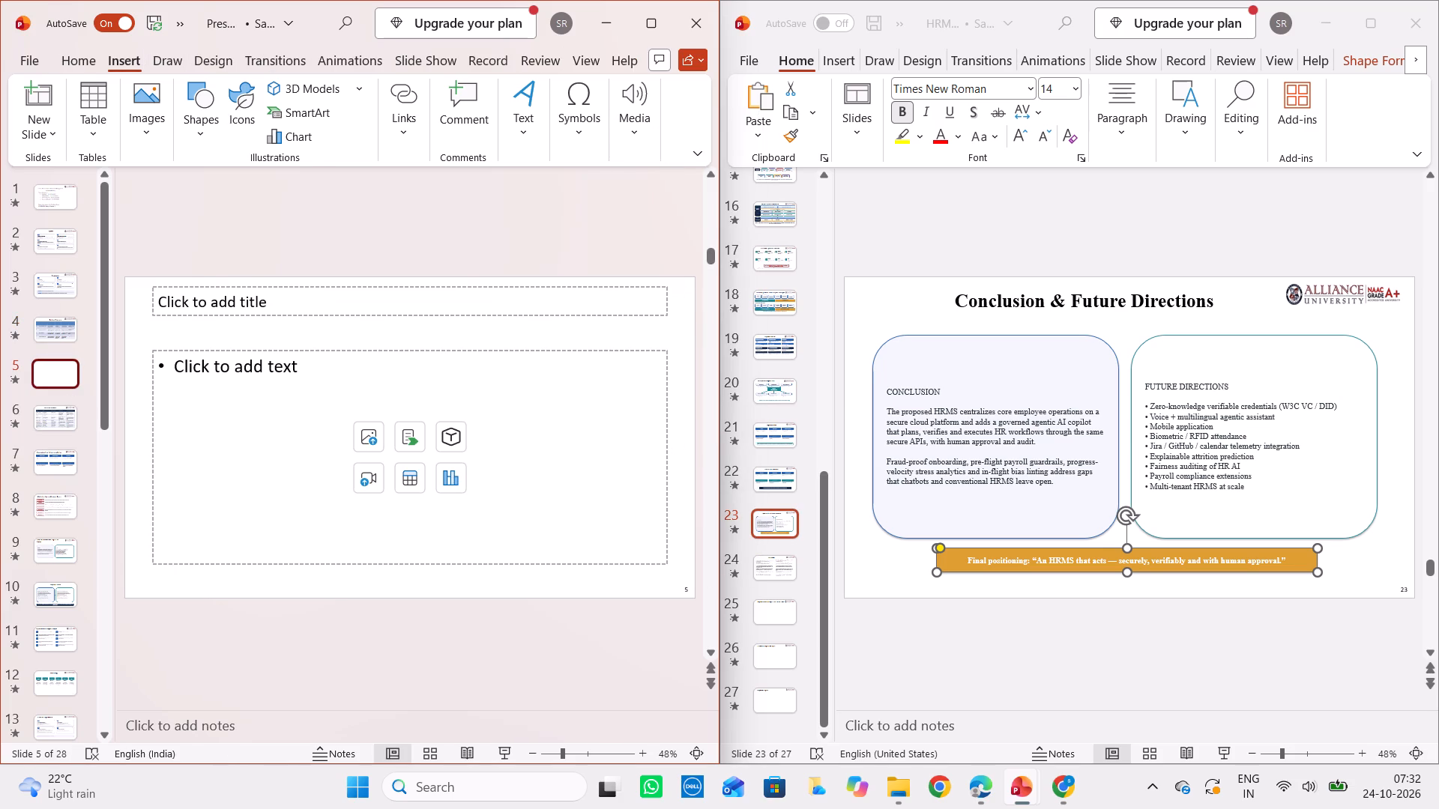
{"action": "left_click", "coordinate": [215, 343]}
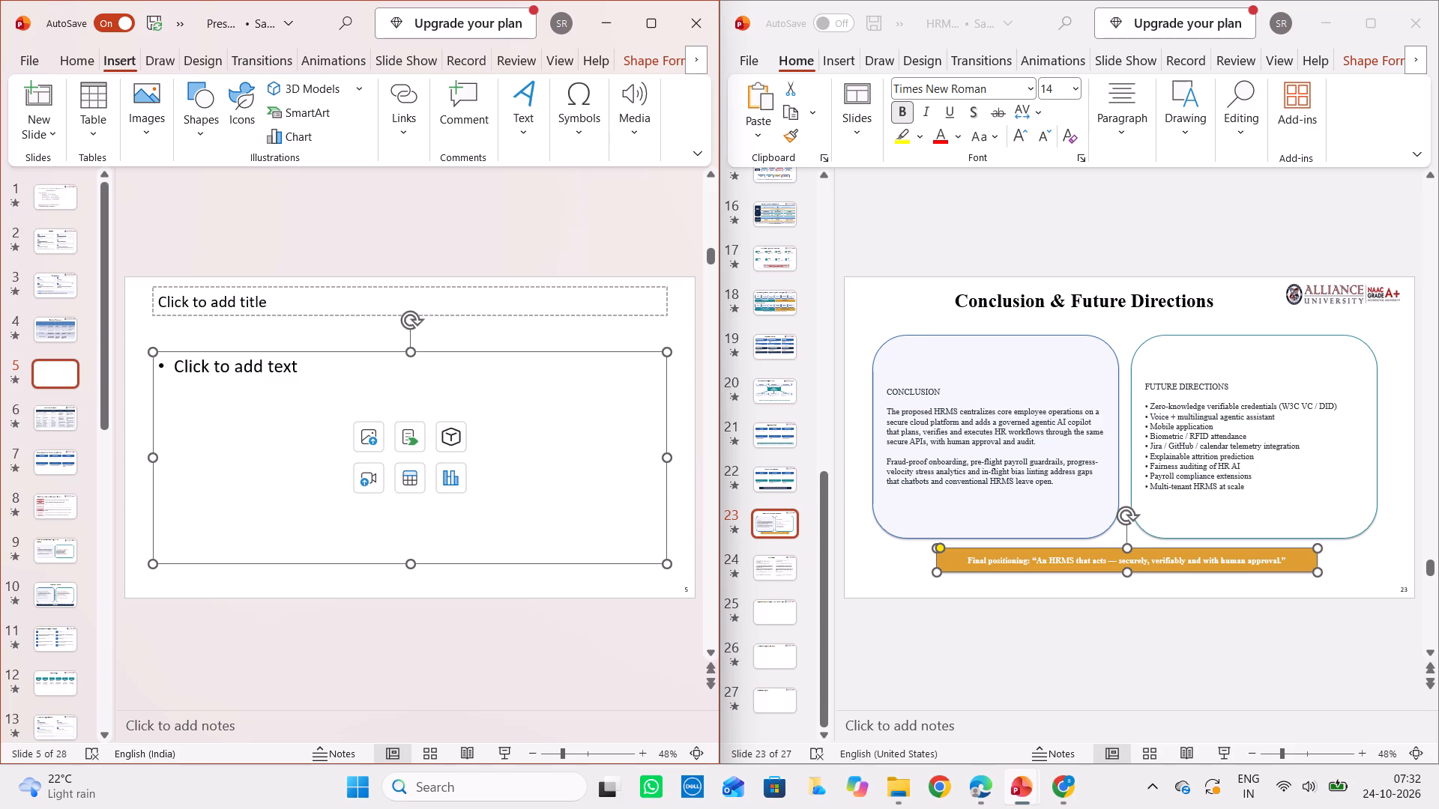
{"action": "key", "text": "Delete"}
{"action": "key", "text": "ctrl+v"}
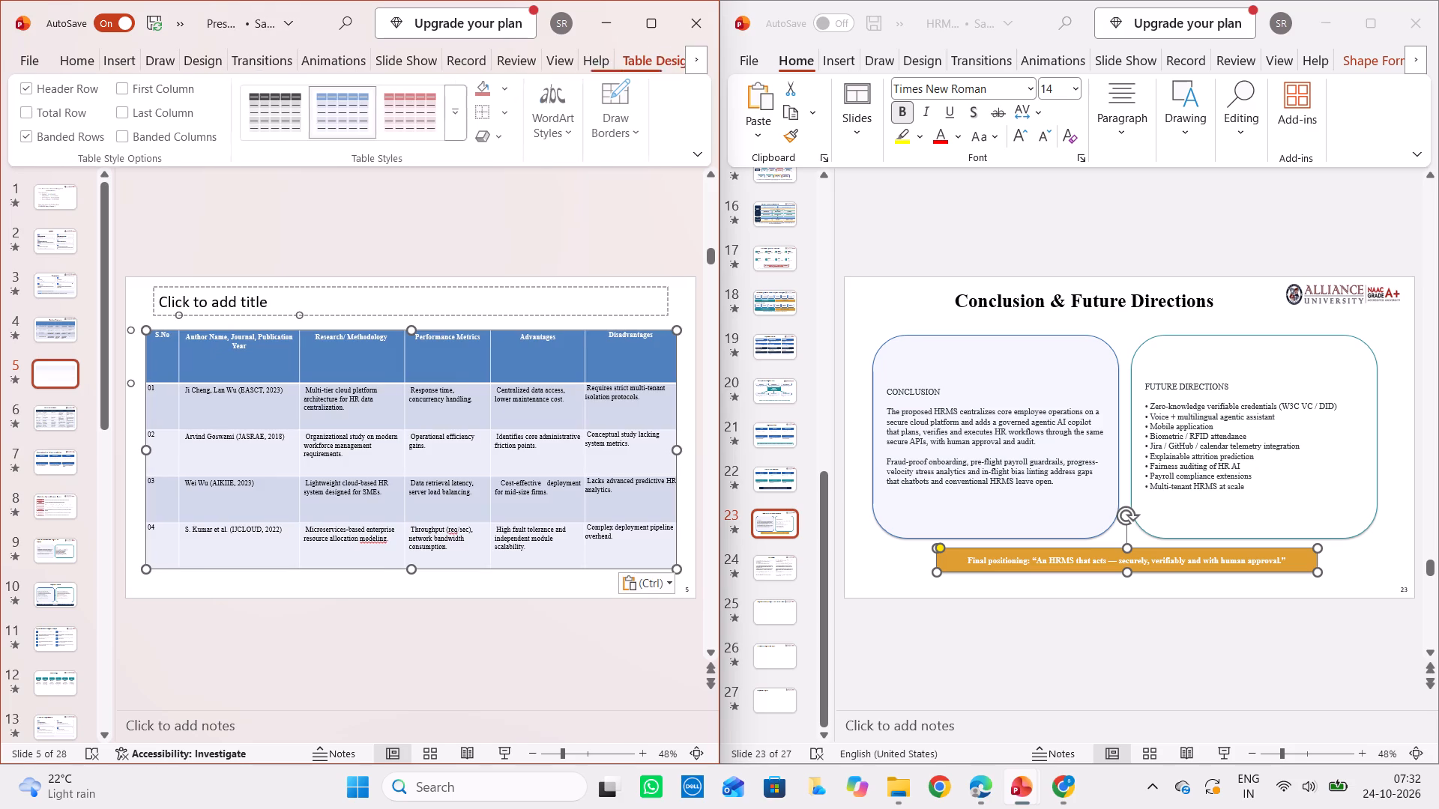
Delete the empty title placeholder above the table on slide 5.
{"action": "left_click", "coordinate": [61, 321]}
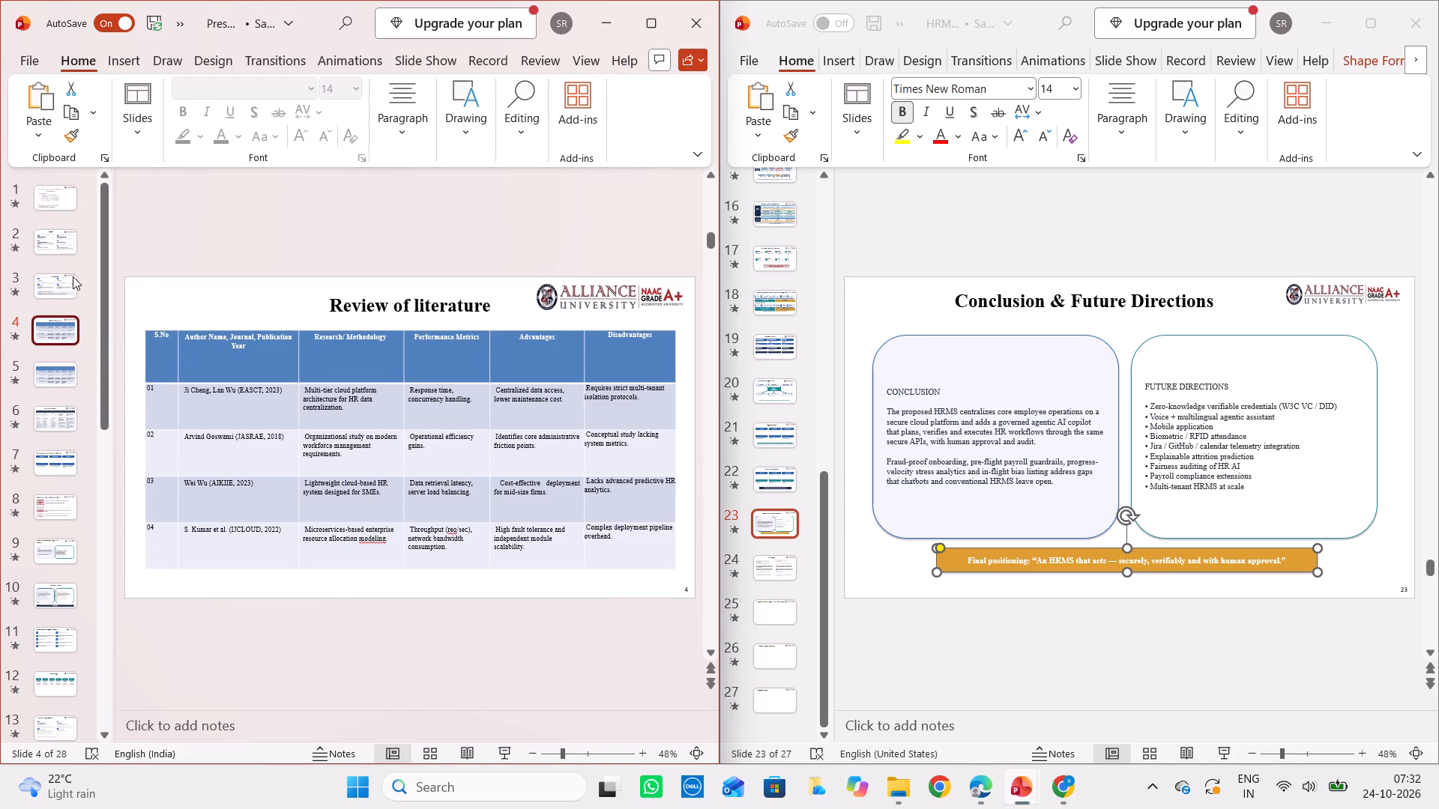
{"action": "left_click", "coordinate": [71, 276]}
{"action": "left_click", "coordinate": [63, 333]}
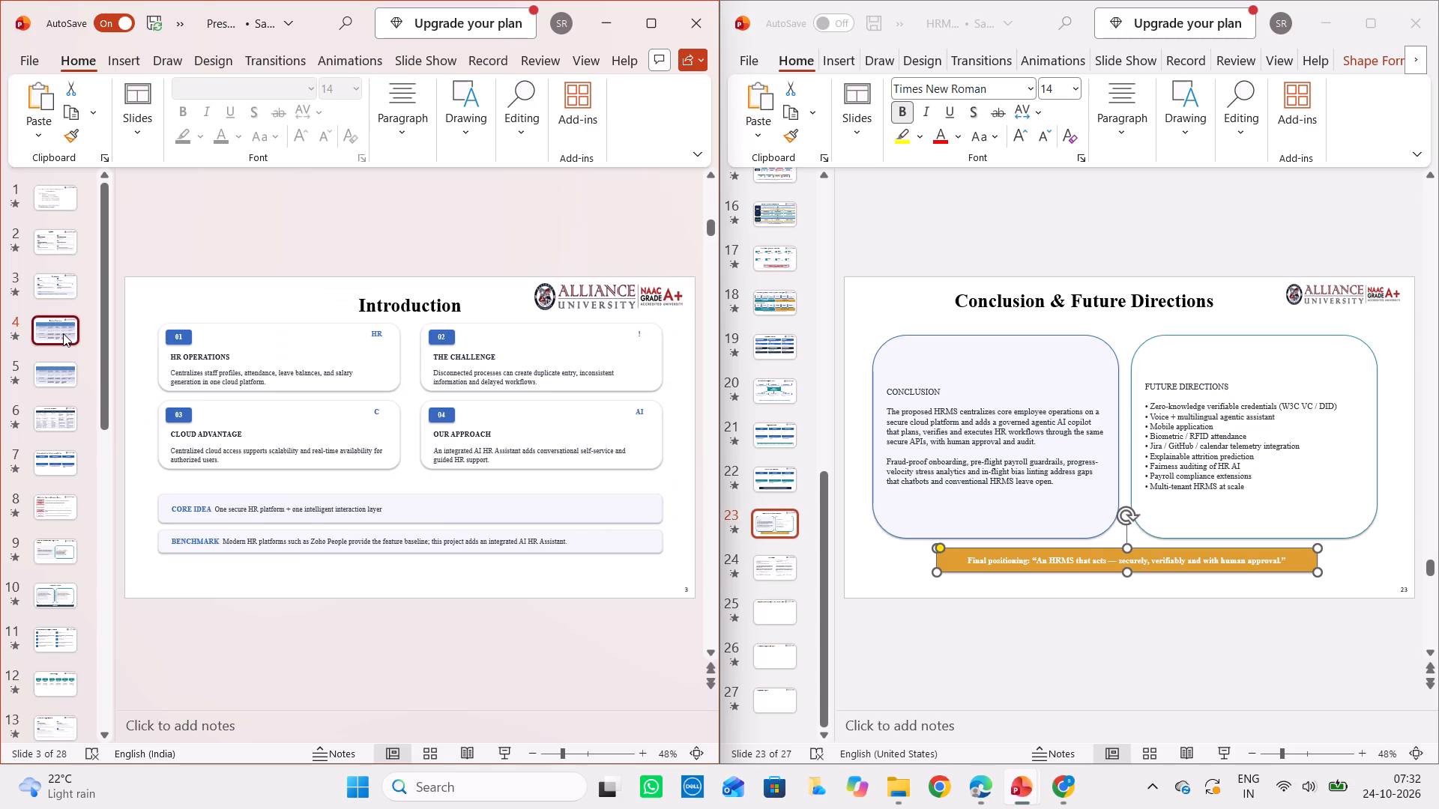
{"action": "left_click", "coordinate": [68, 378]}
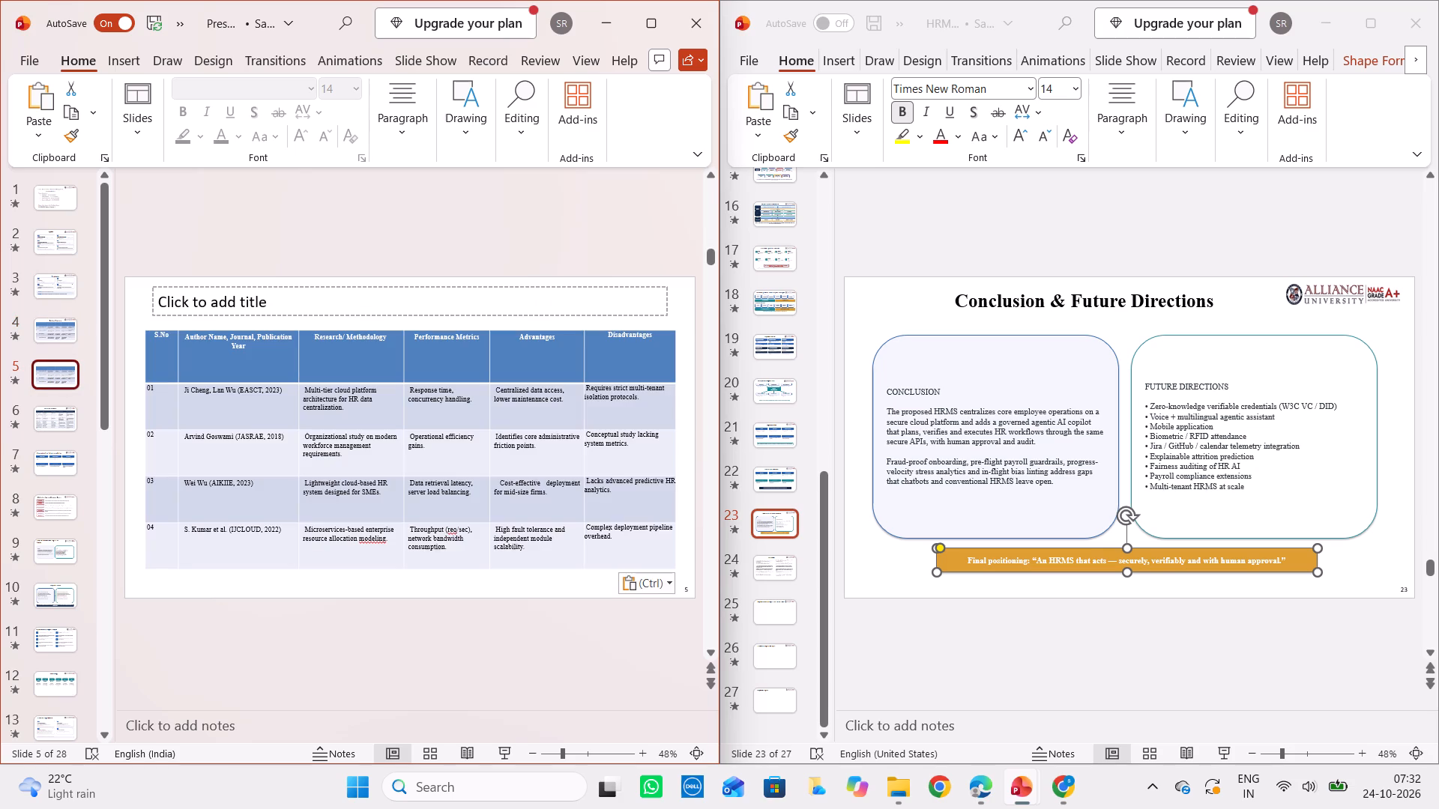
{"action": "left_click", "coordinate": [361, 287]}
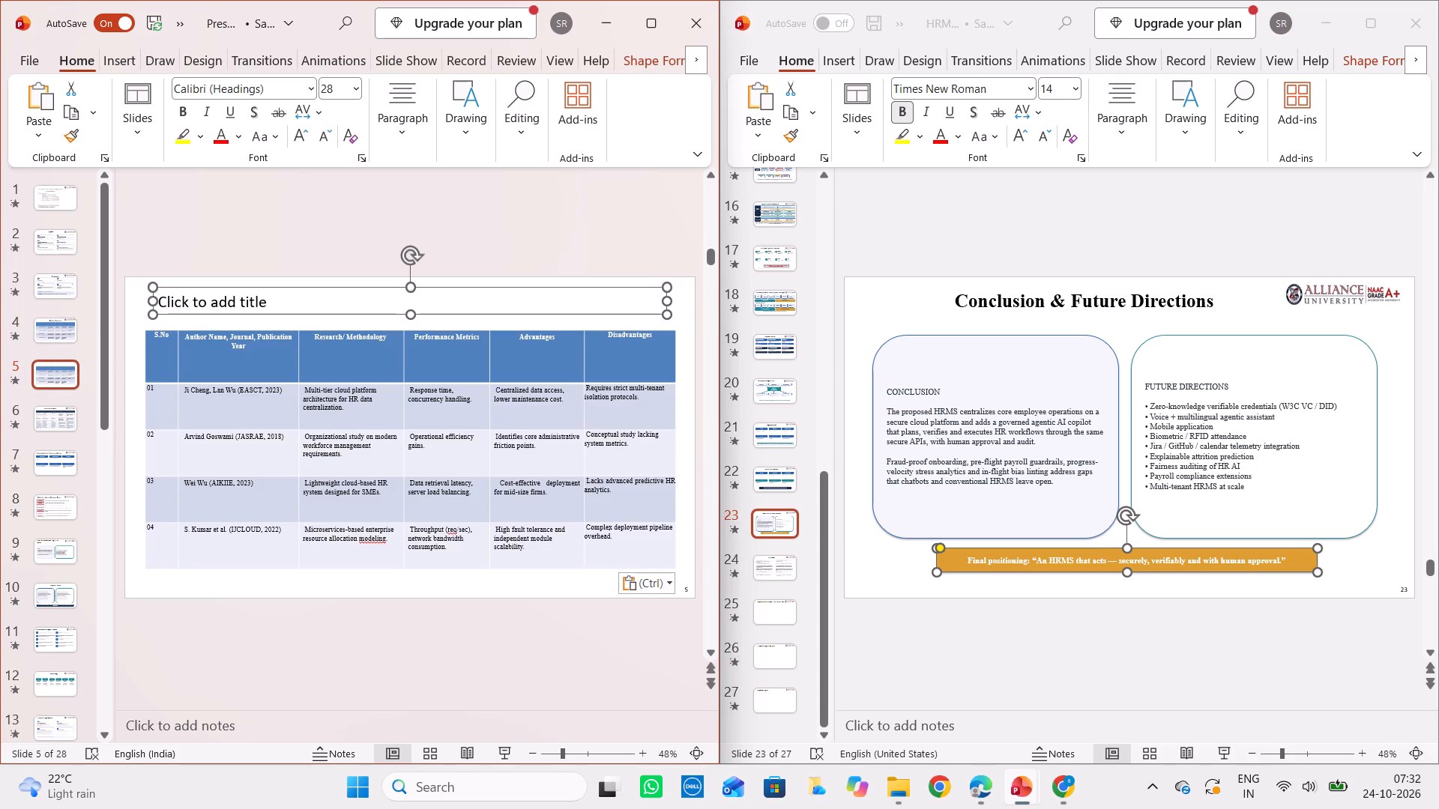
{"action": "key", "text": "Delete"}
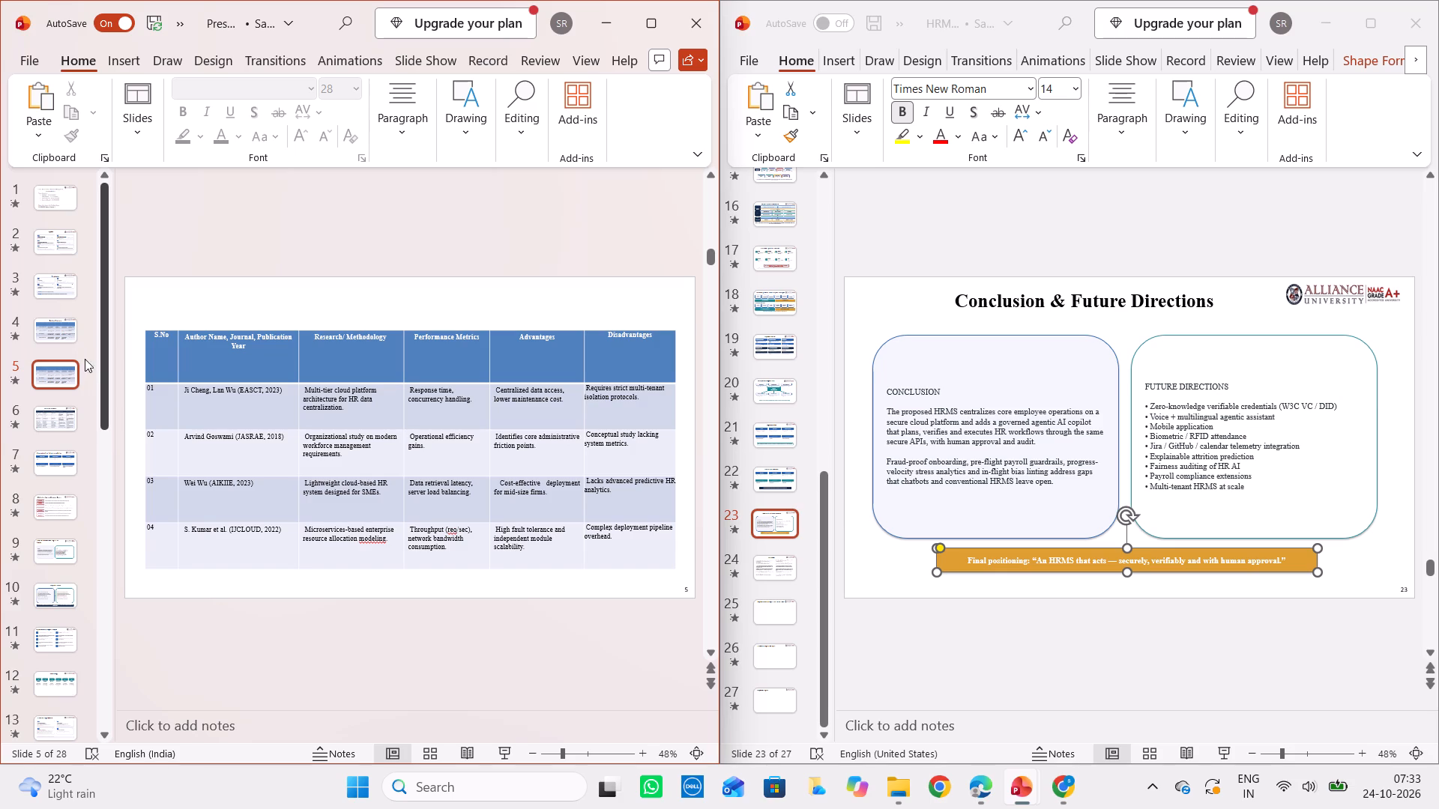
Compare the literature review tables on slides 4, 5 and 6, keeping the slides in their current order.
{"action": "left_click", "coordinate": [65, 331]}
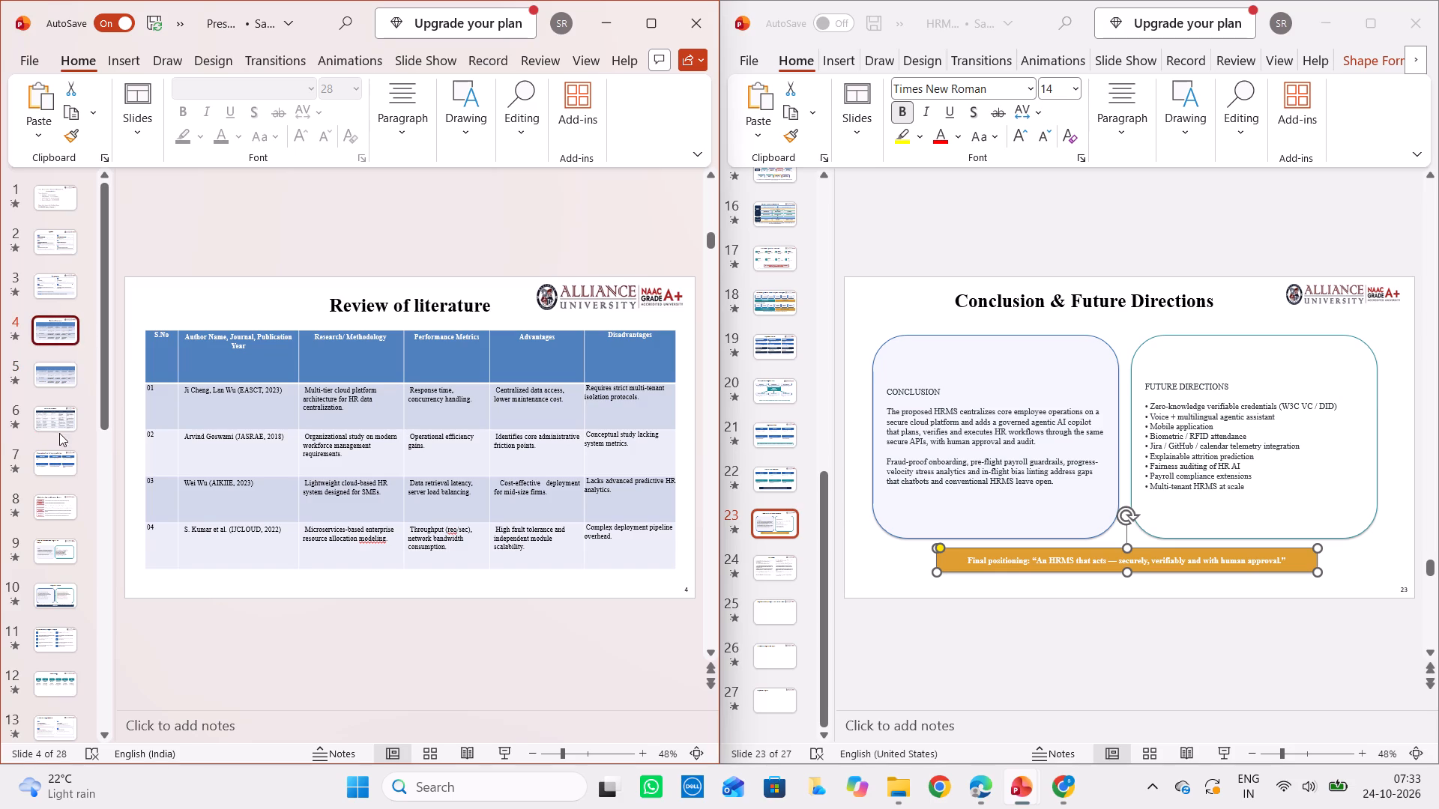
{"action": "left_click", "coordinate": [59, 424]}
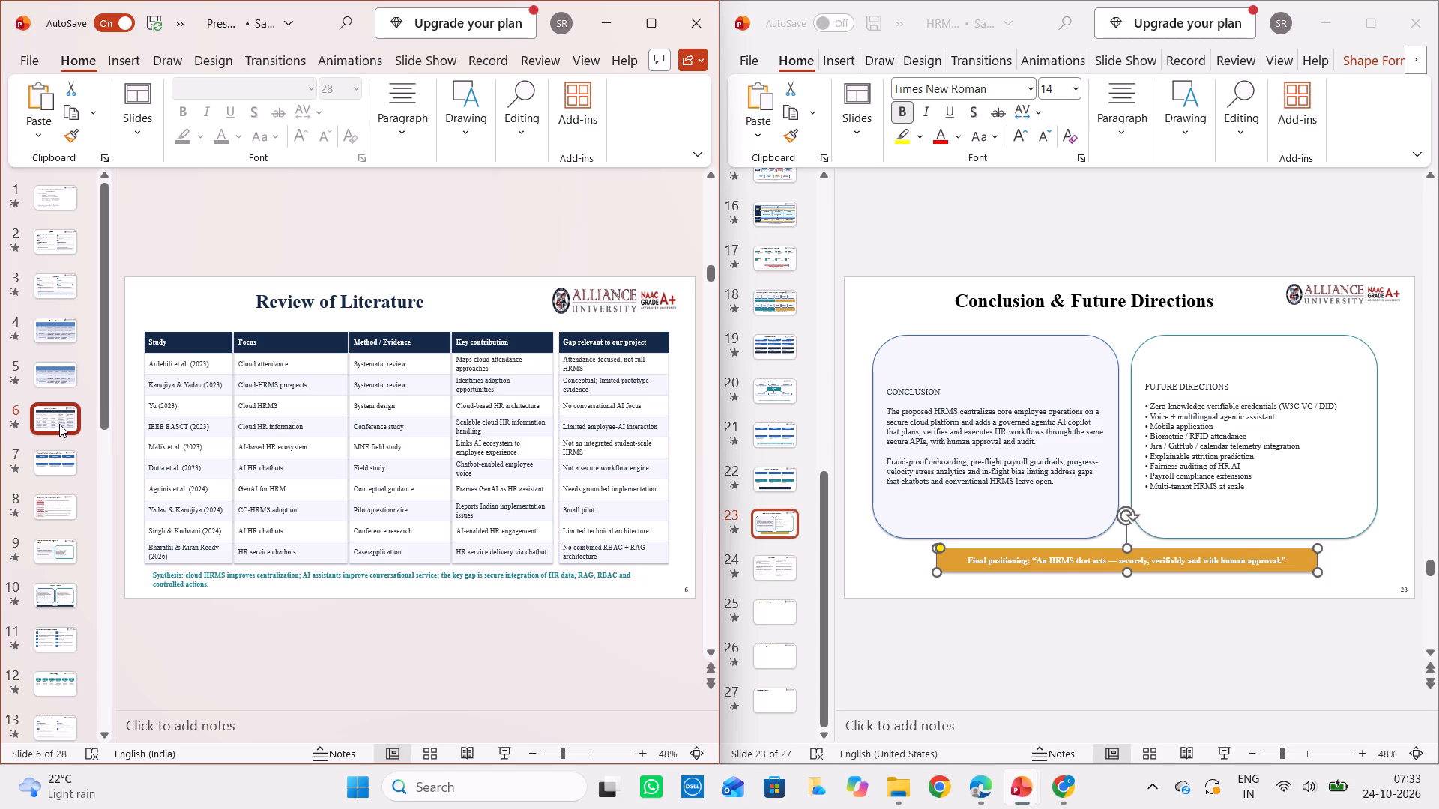
{"action": "left_click", "coordinate": [69, 370]}
{"action": "left_click", "coordinate": [61, 330]}
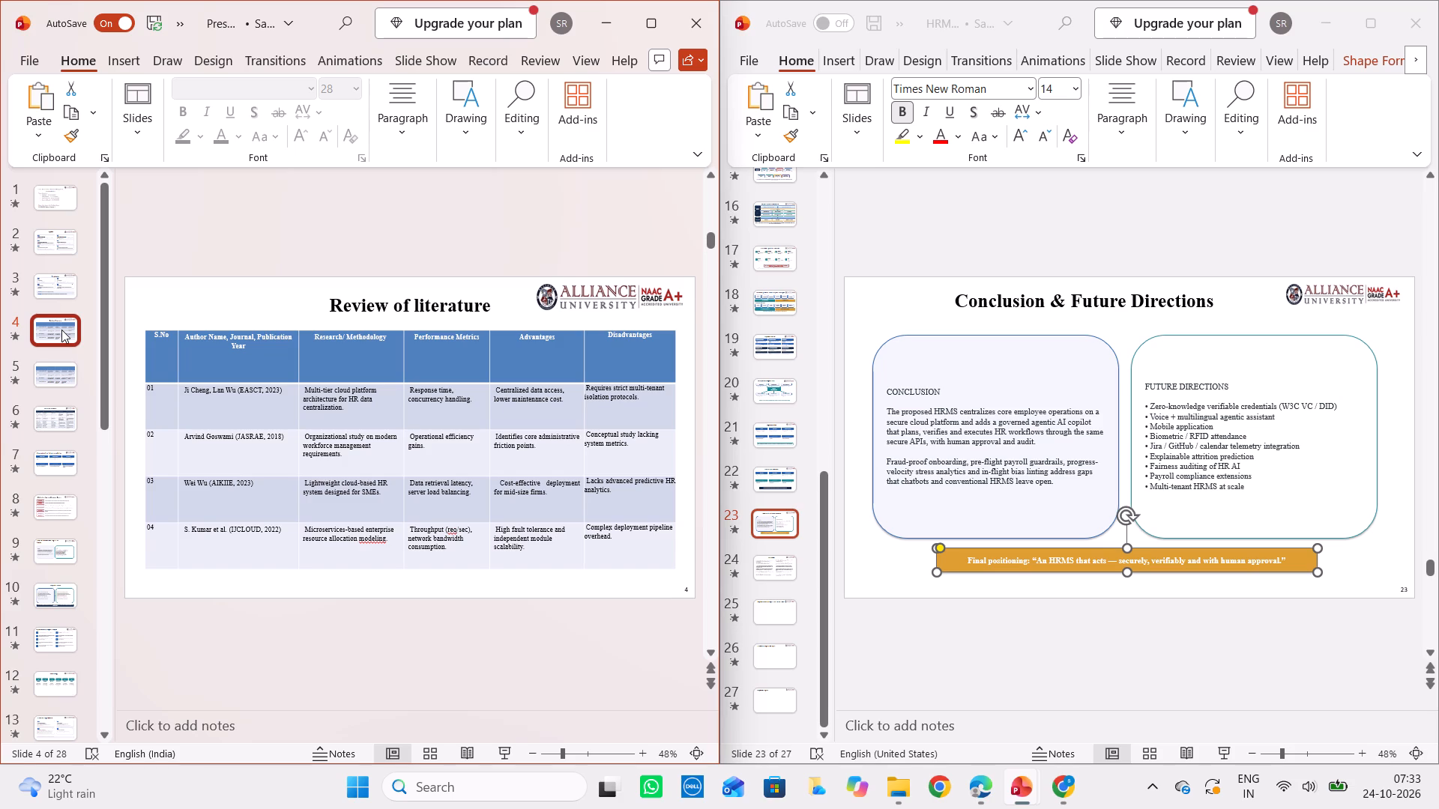
{"action": "left_click_drag", "start_coordinate": [59, 369], "coordinate": [53, 413]}
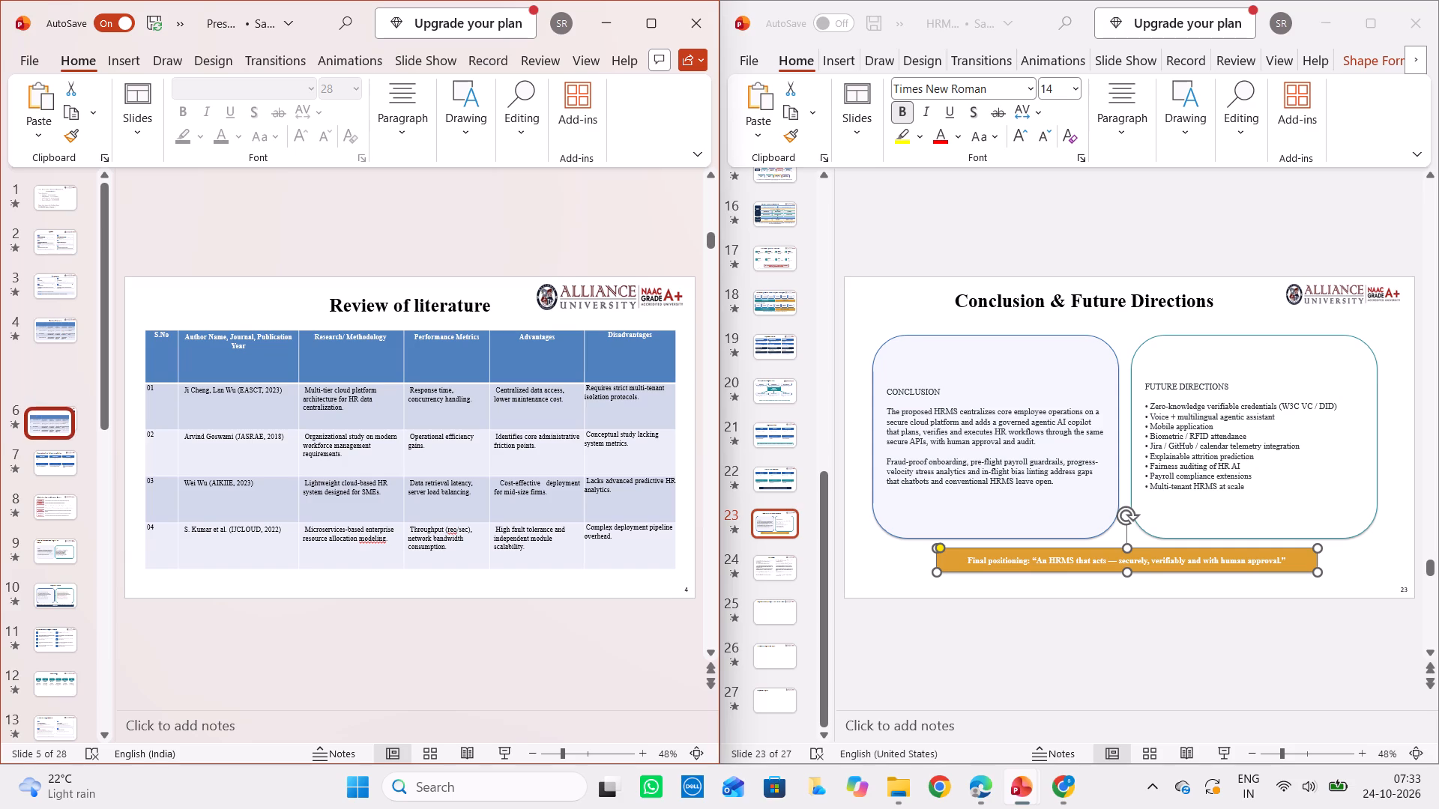
{"action": "left_click_drag", "start_coordinate": [53, 413], "coordinate": [61, 378]}
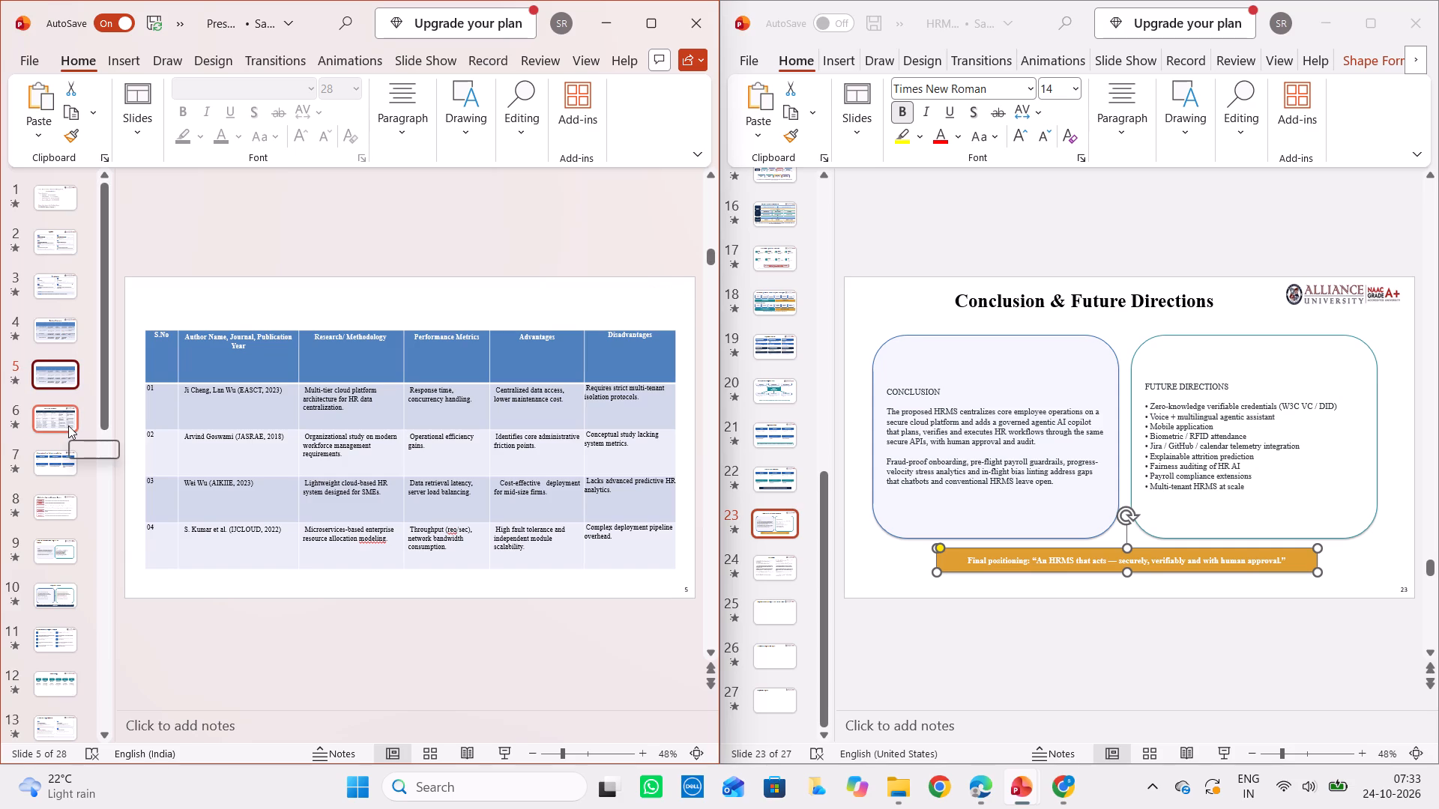
{"action": "left_click", "coordinate": [53, 334]}
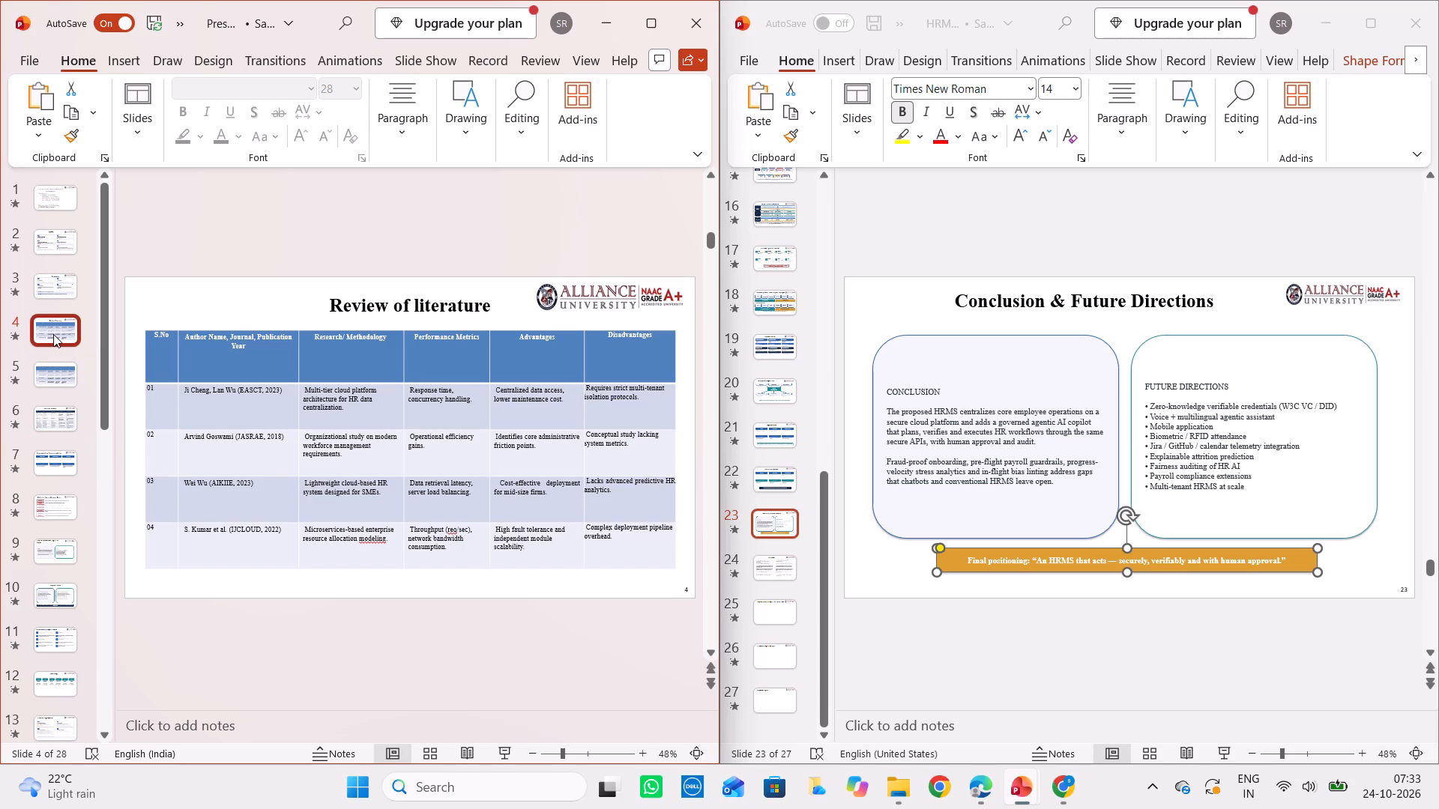
{"action": "left_click", "coordinate": [57, 381]}
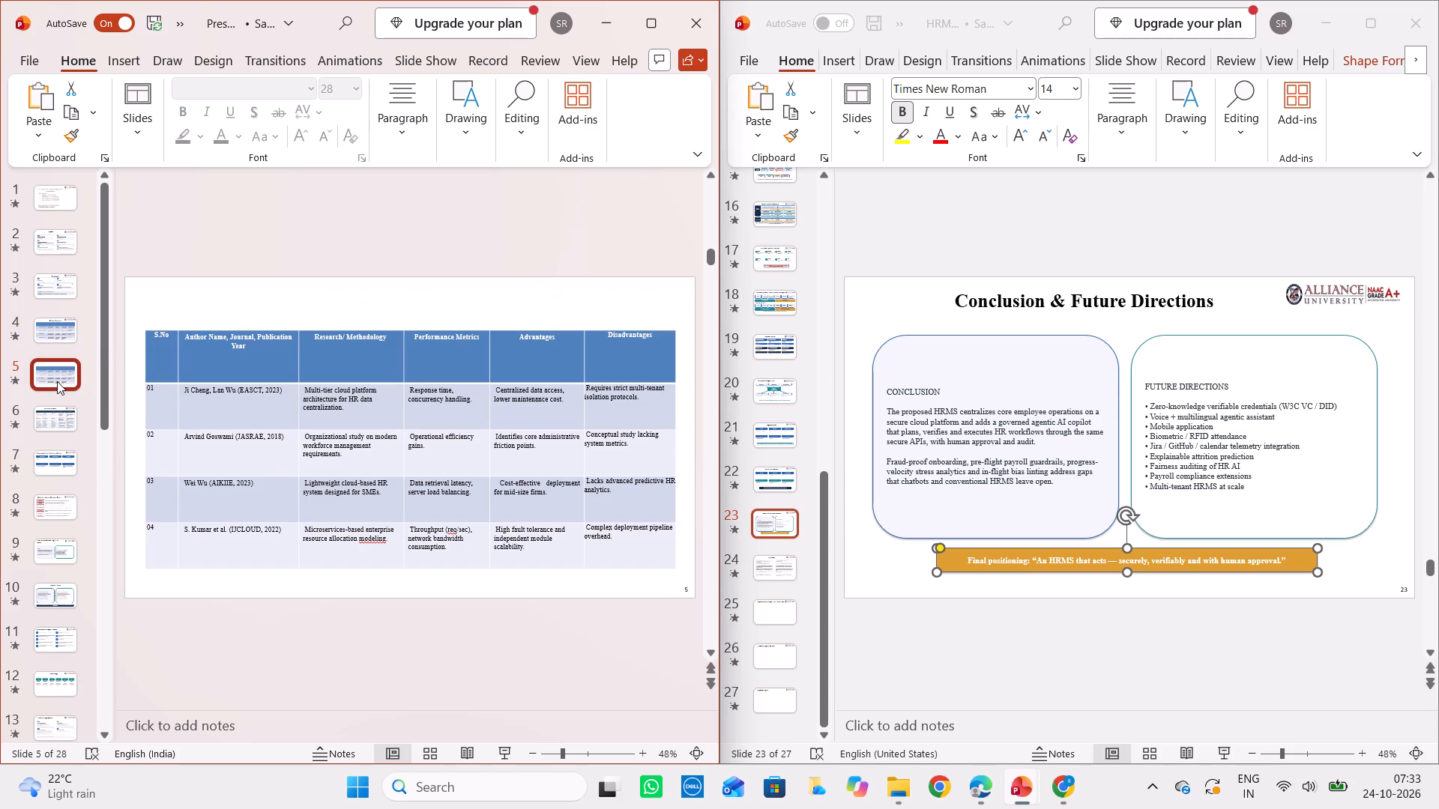
Try to copy the literature review table on slide 5, and insert another new slide directly after it.
{"action": "left_click", "coordinate": [325, 446]}
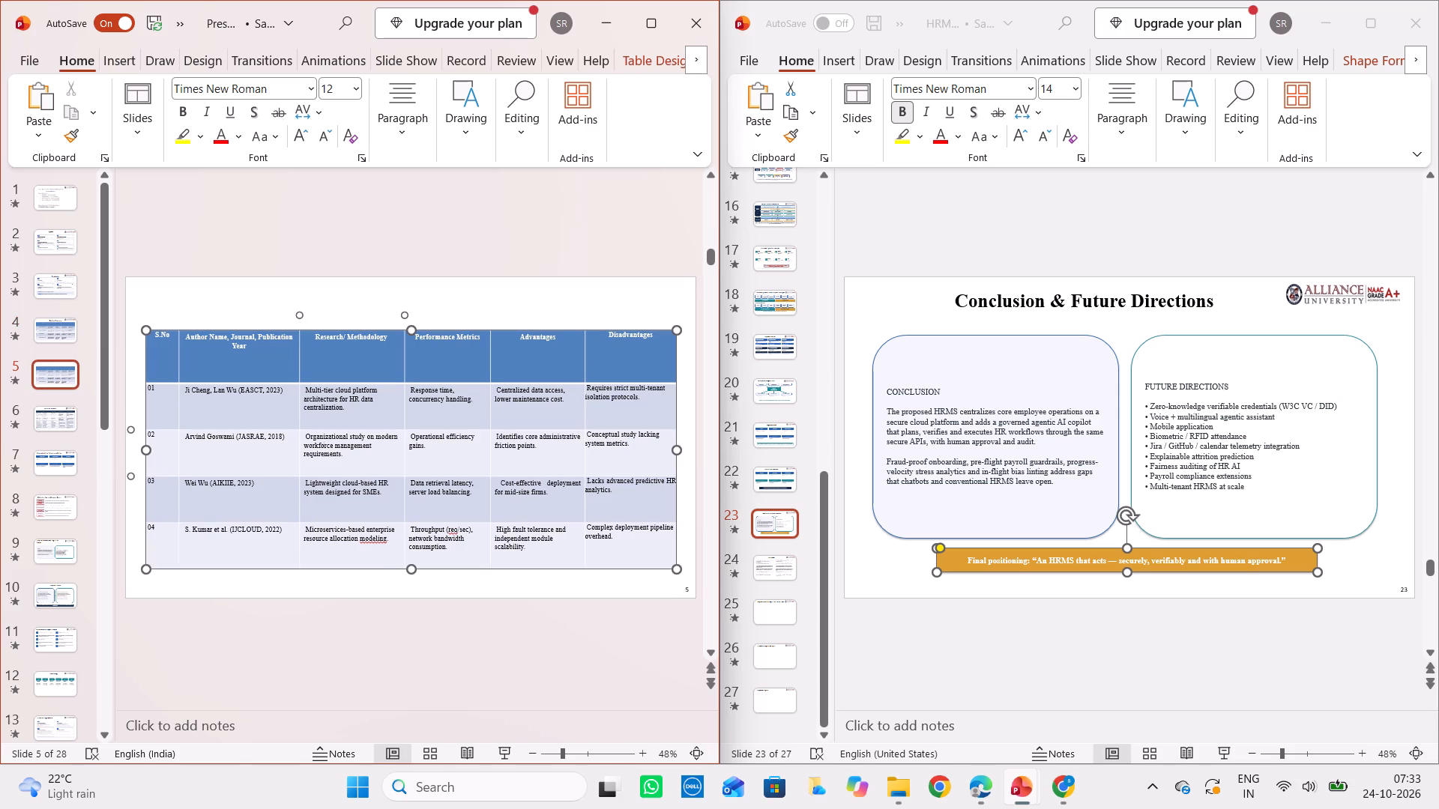
{"action": "key", "text": "ctrl+c"}
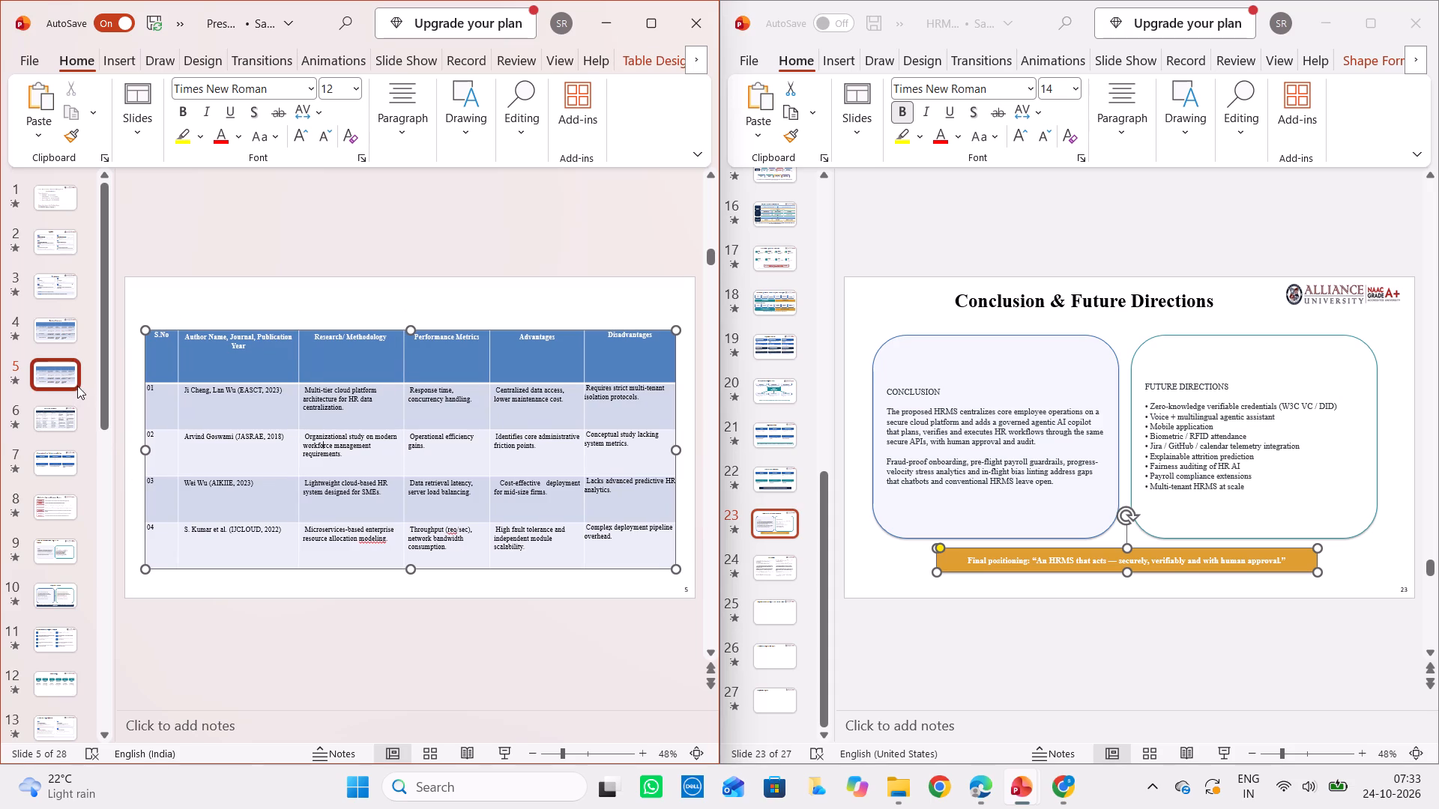
{"action": "left_click", "coordinate": [77, 386]}
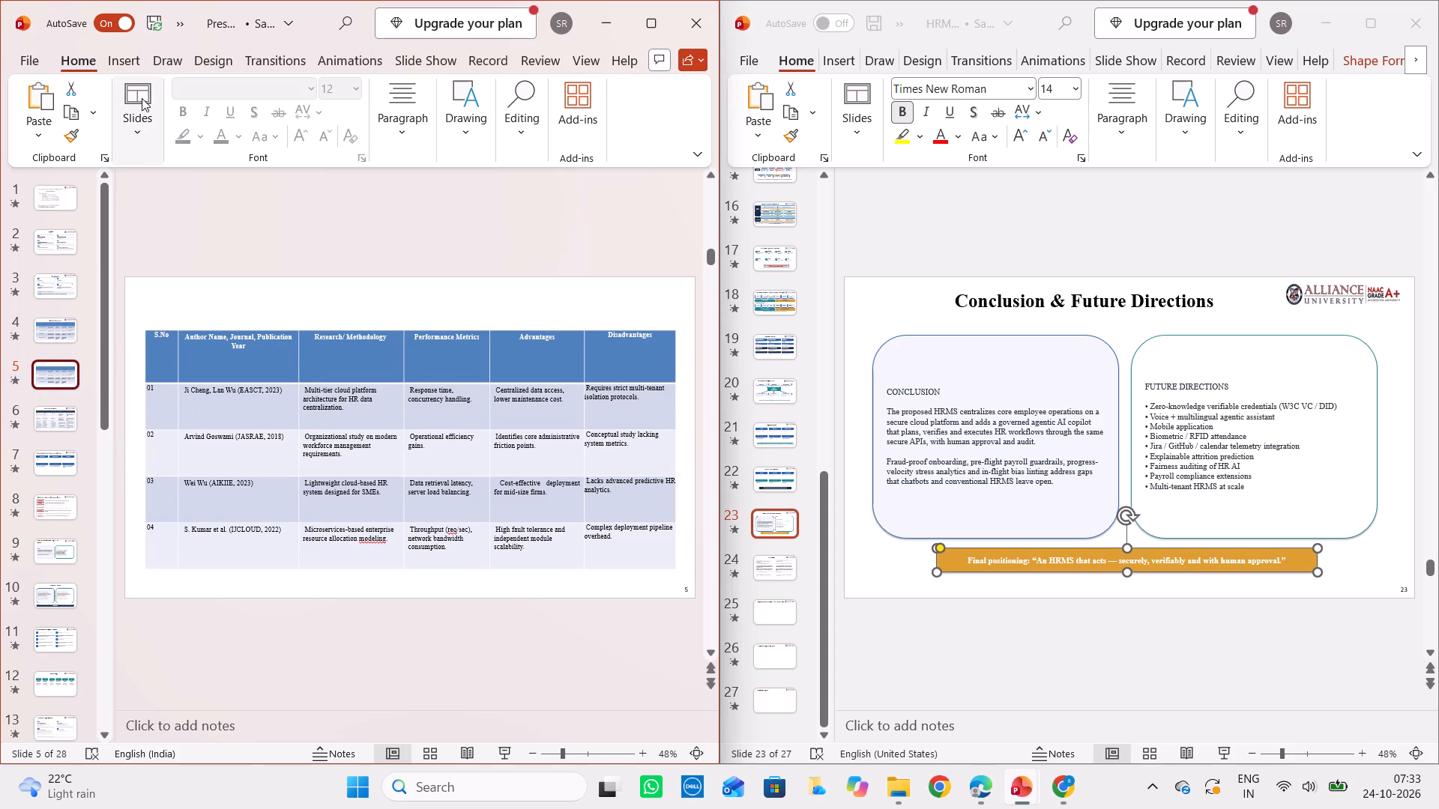
{"action": "left_click", "coordinate": [132, 53]}
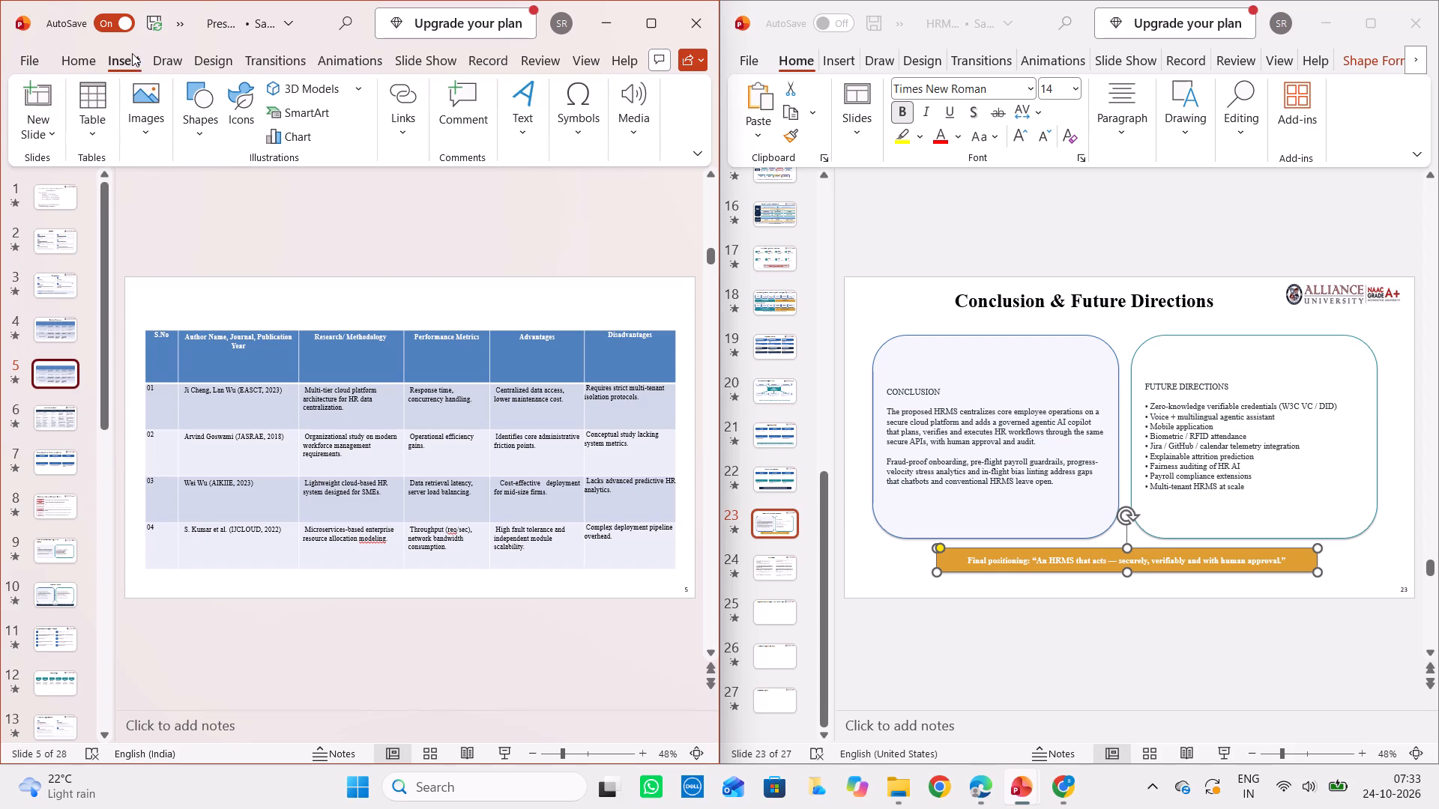
{"action": "left_click", "coordinate": [40, 111]}
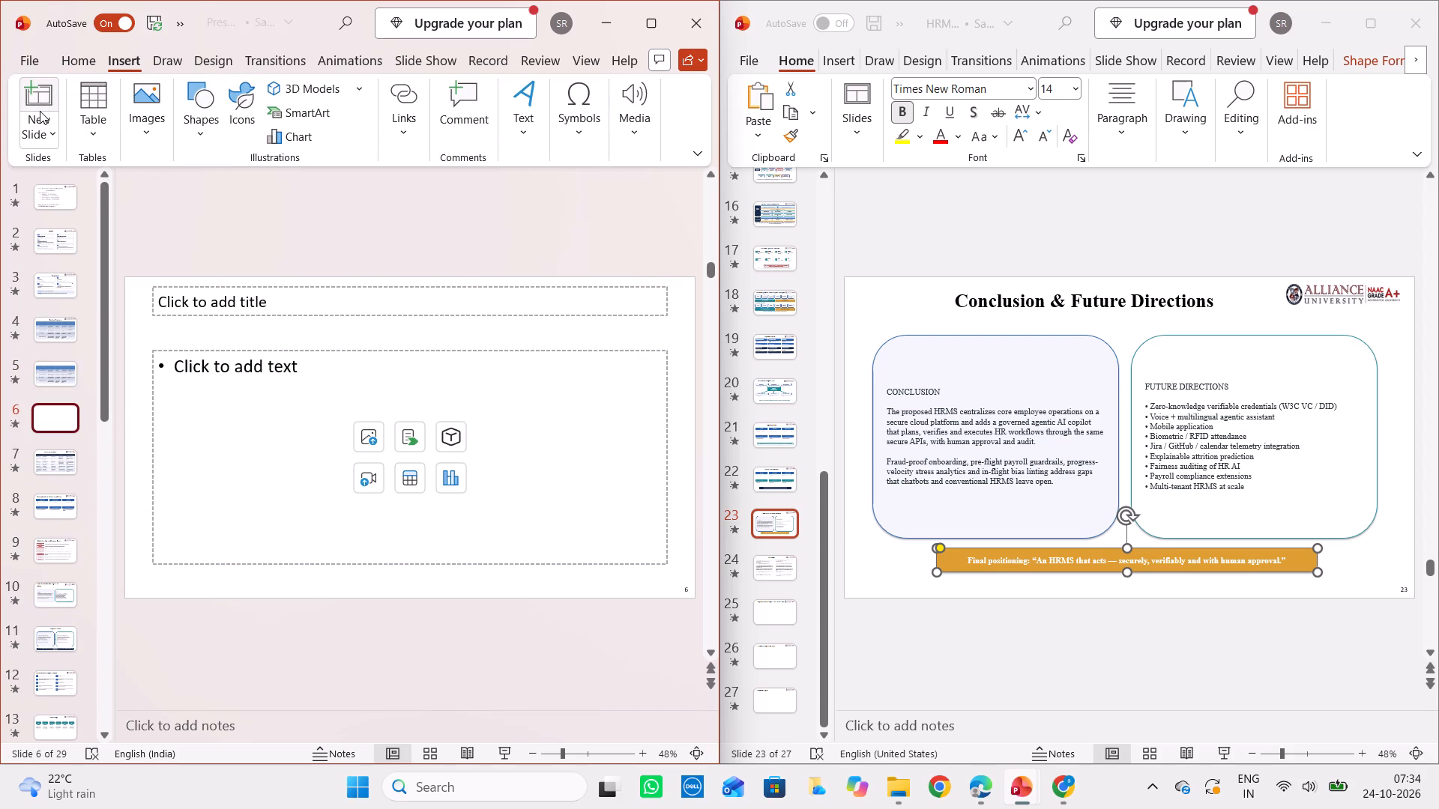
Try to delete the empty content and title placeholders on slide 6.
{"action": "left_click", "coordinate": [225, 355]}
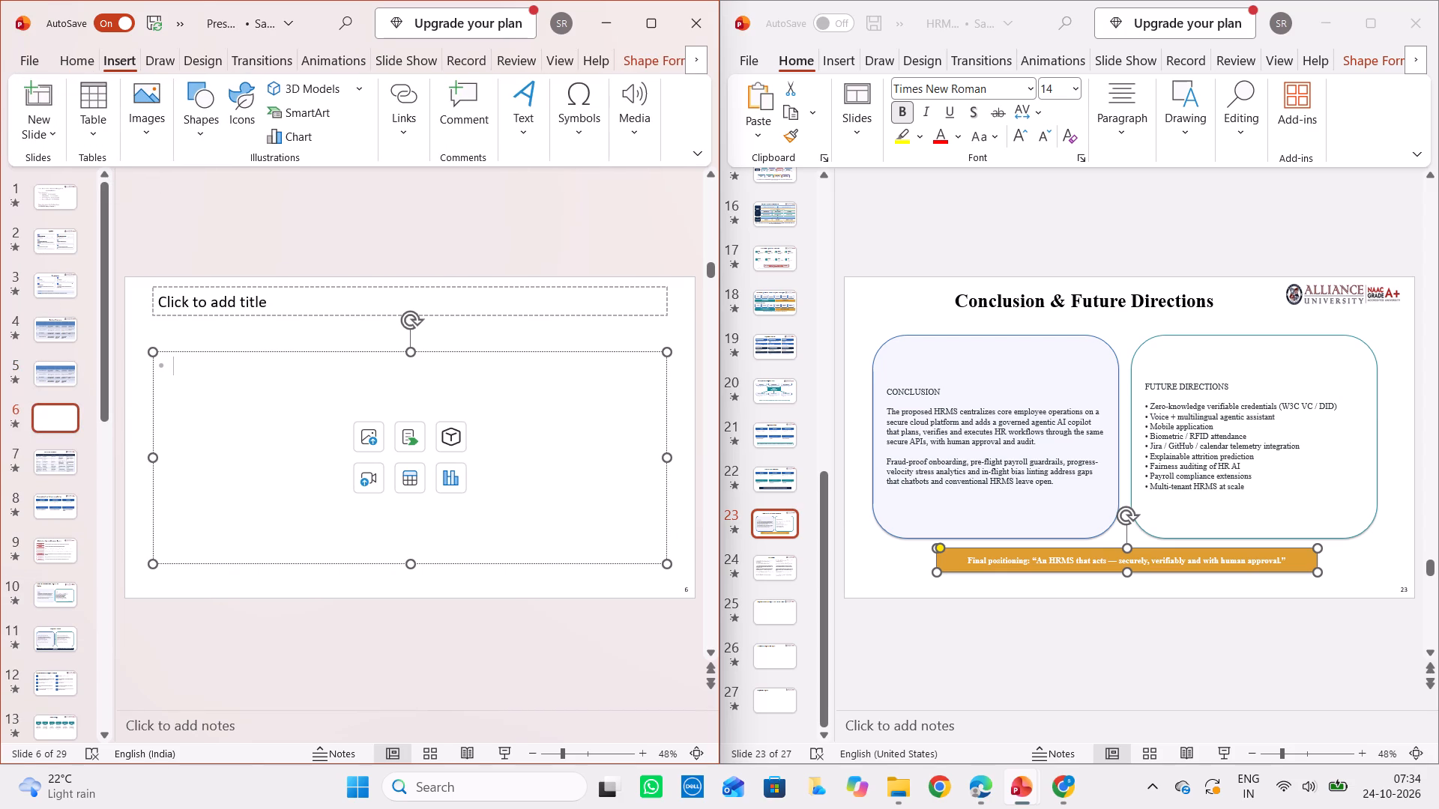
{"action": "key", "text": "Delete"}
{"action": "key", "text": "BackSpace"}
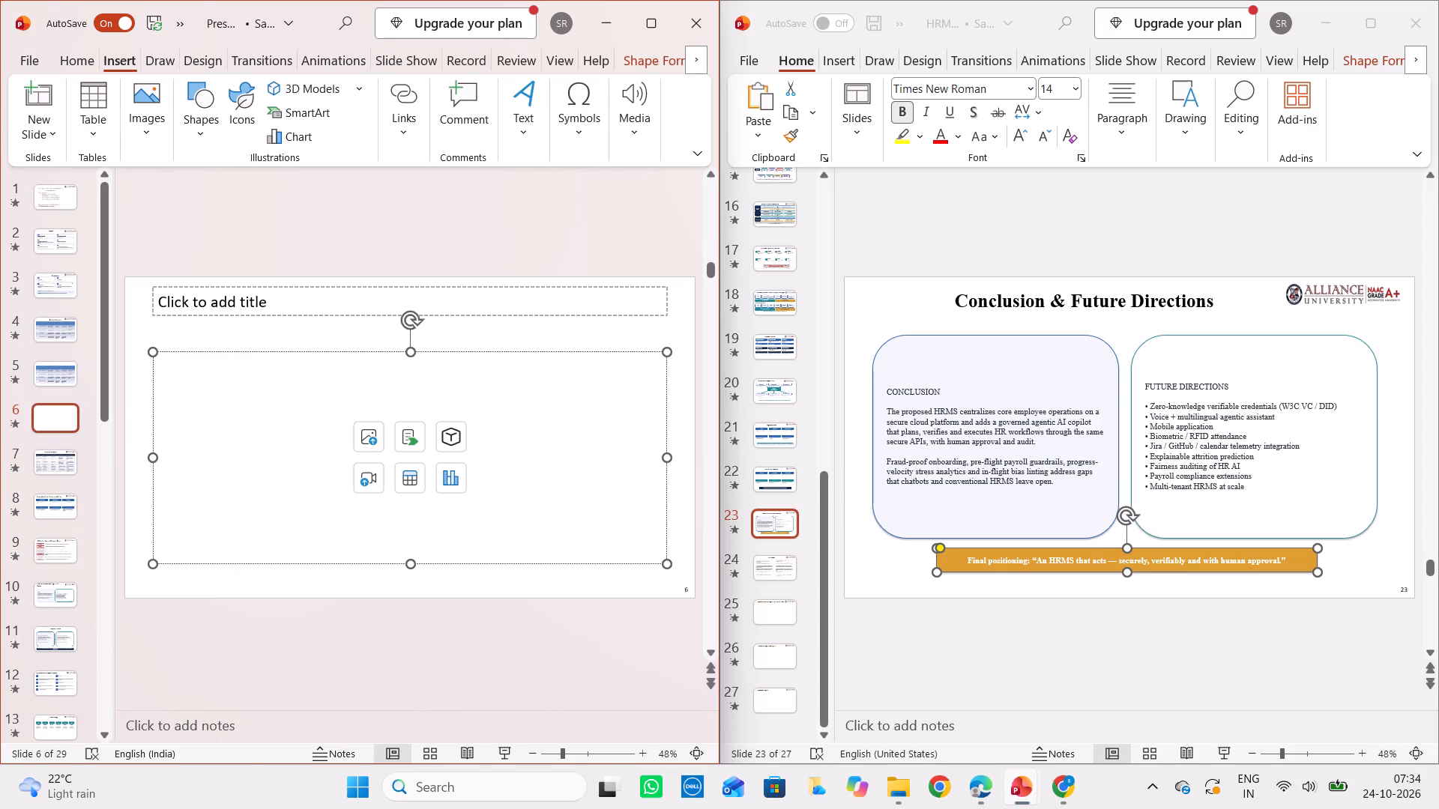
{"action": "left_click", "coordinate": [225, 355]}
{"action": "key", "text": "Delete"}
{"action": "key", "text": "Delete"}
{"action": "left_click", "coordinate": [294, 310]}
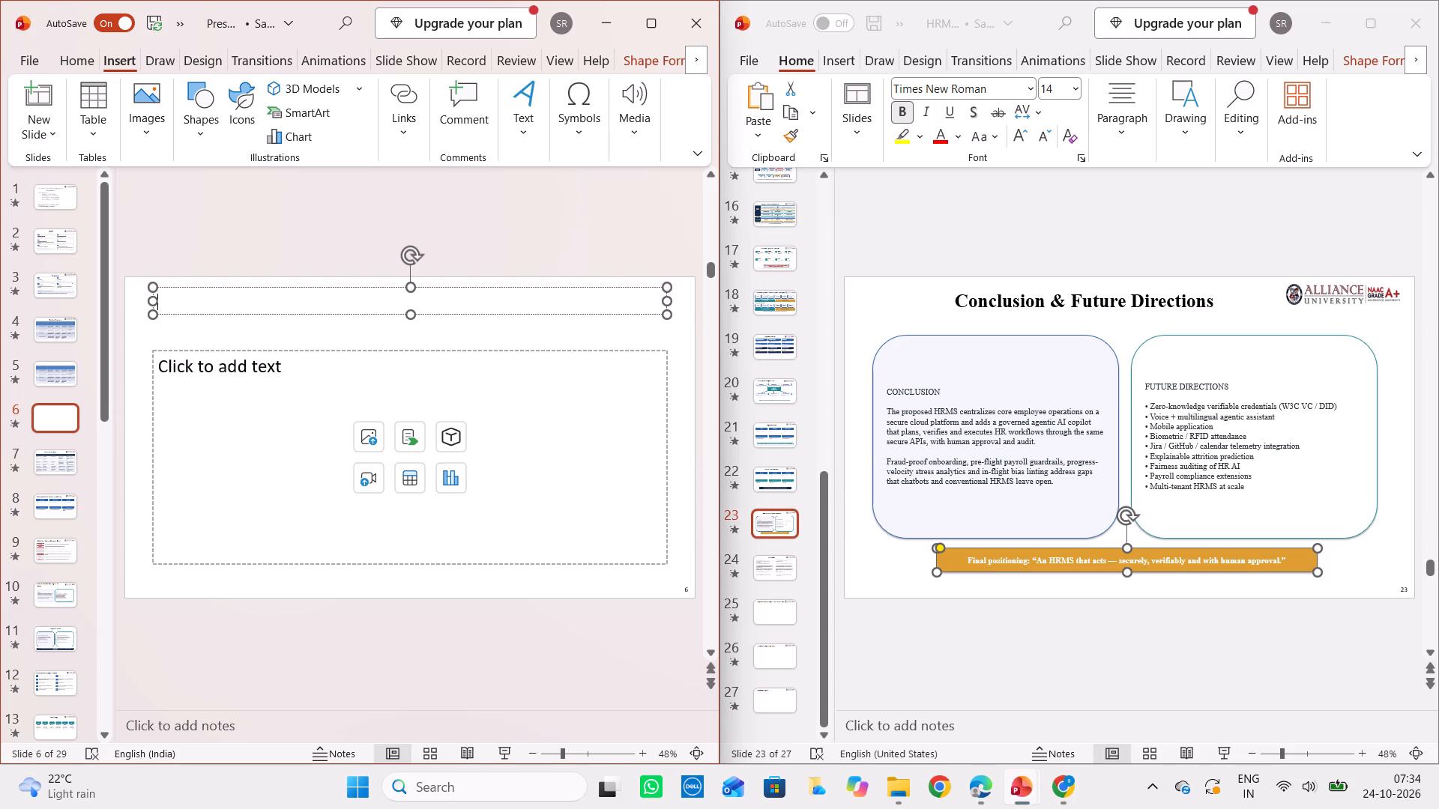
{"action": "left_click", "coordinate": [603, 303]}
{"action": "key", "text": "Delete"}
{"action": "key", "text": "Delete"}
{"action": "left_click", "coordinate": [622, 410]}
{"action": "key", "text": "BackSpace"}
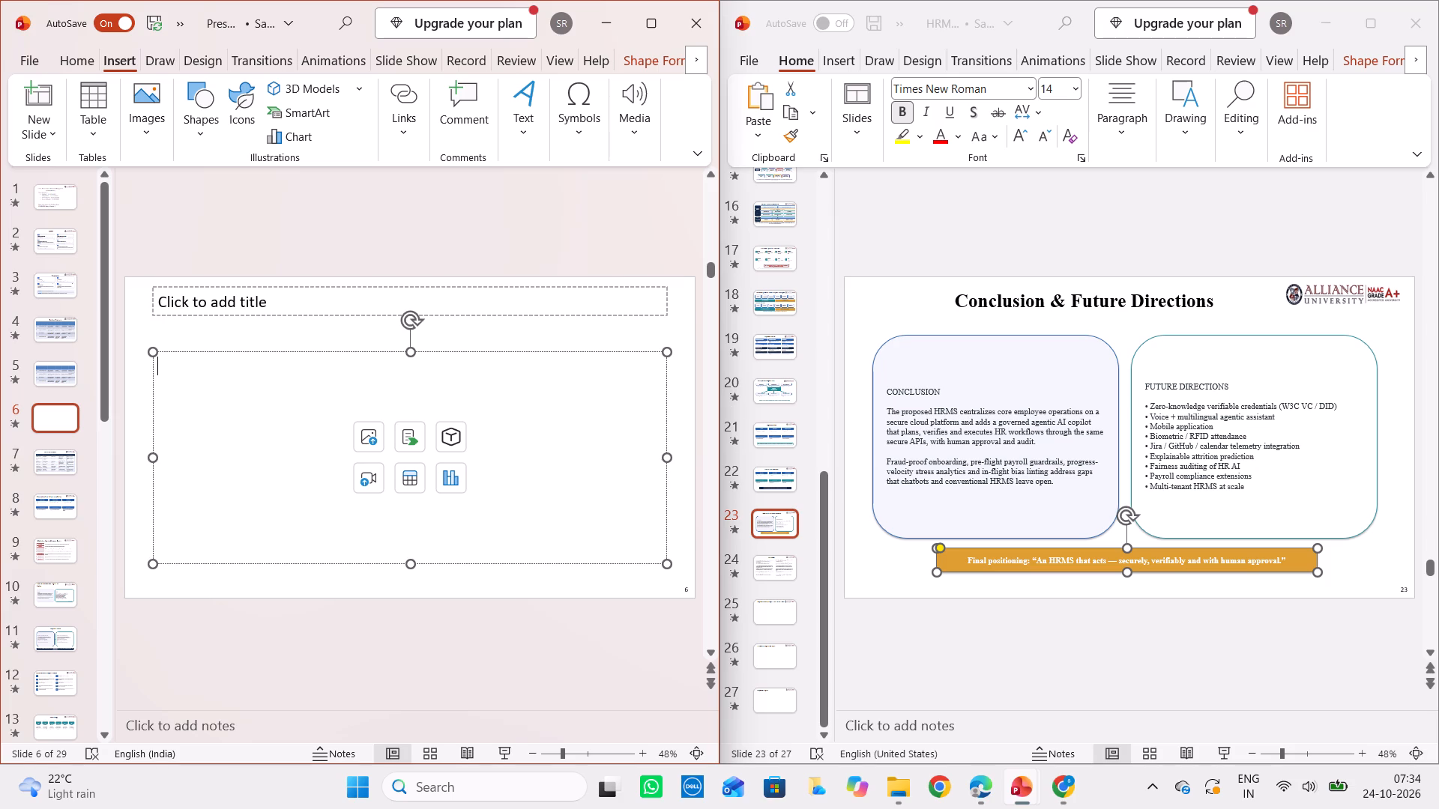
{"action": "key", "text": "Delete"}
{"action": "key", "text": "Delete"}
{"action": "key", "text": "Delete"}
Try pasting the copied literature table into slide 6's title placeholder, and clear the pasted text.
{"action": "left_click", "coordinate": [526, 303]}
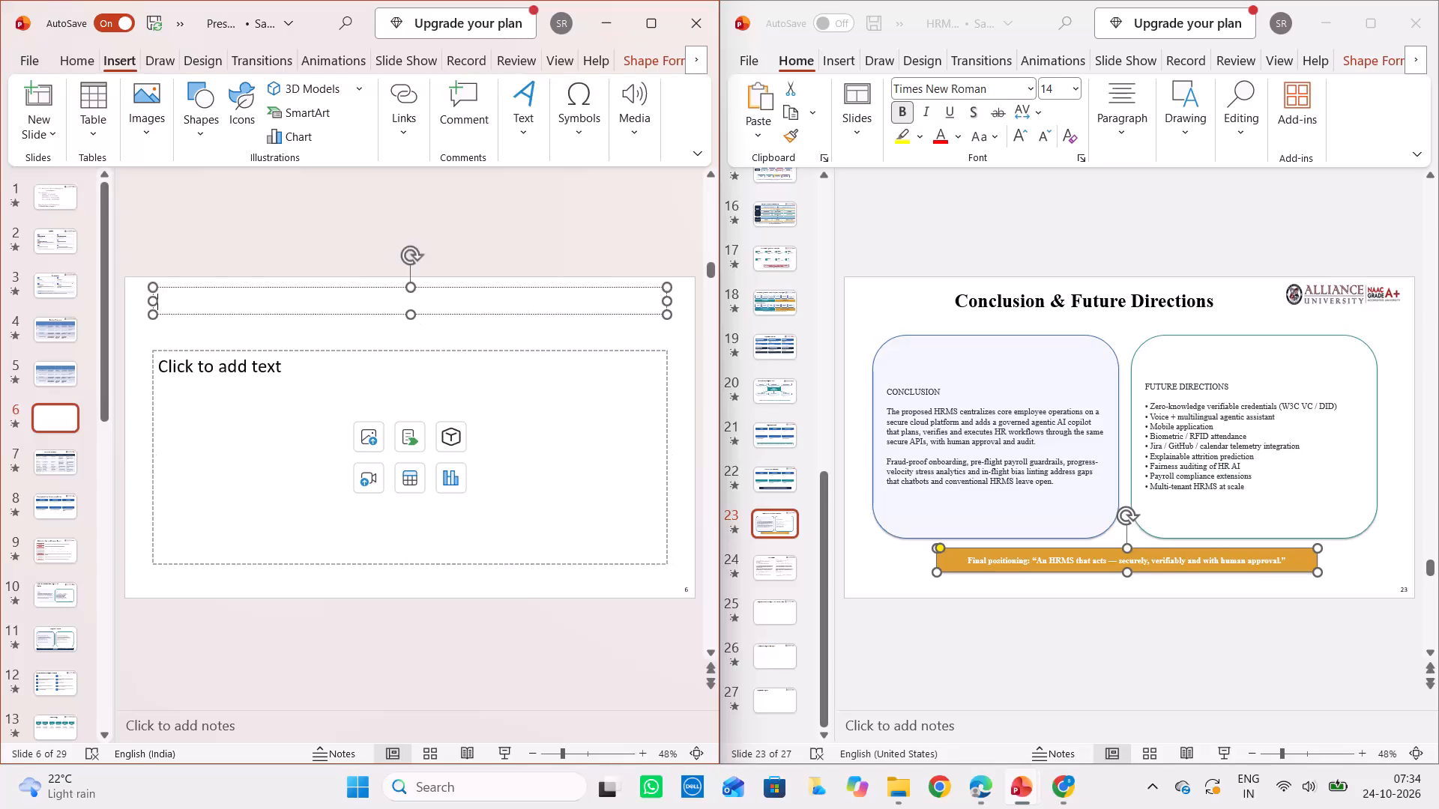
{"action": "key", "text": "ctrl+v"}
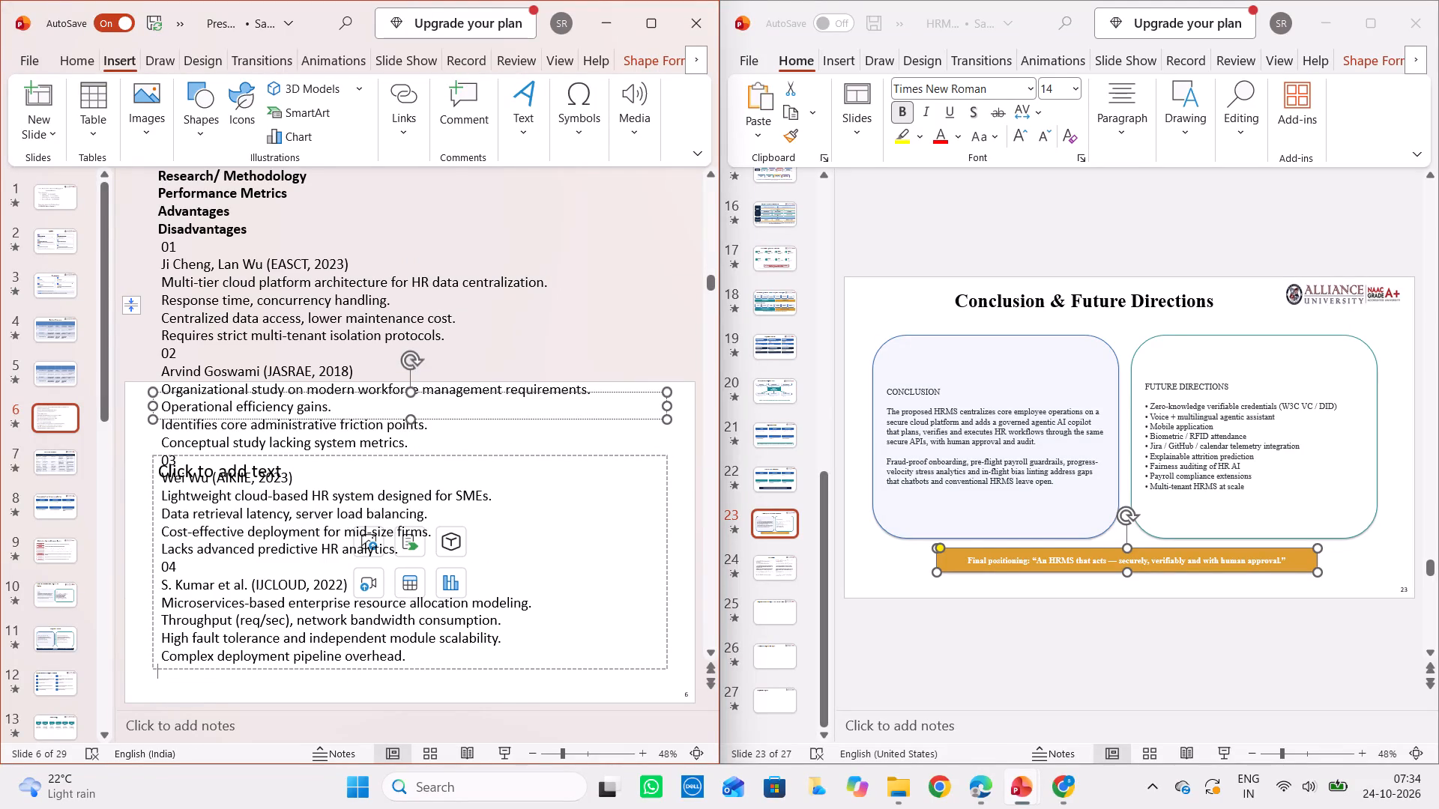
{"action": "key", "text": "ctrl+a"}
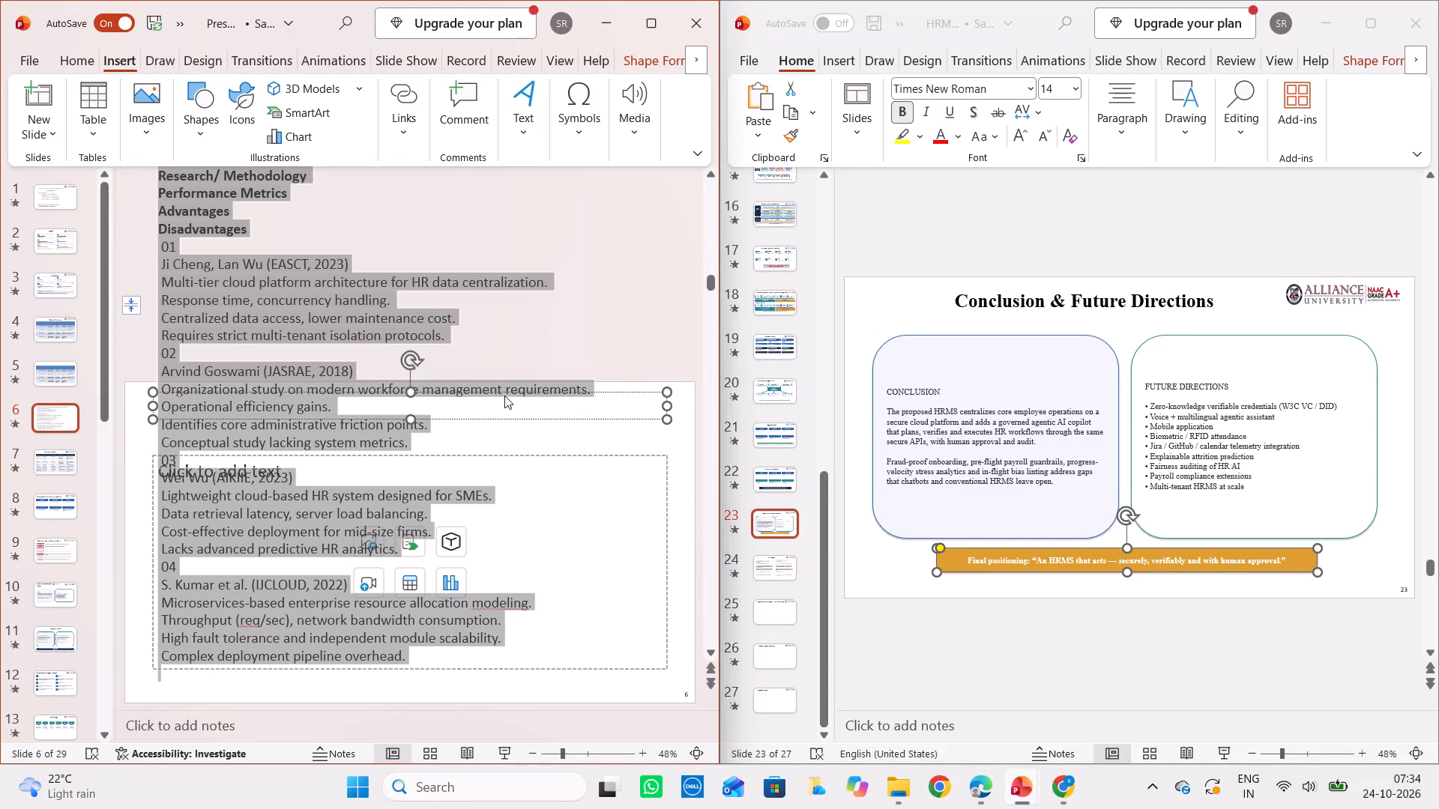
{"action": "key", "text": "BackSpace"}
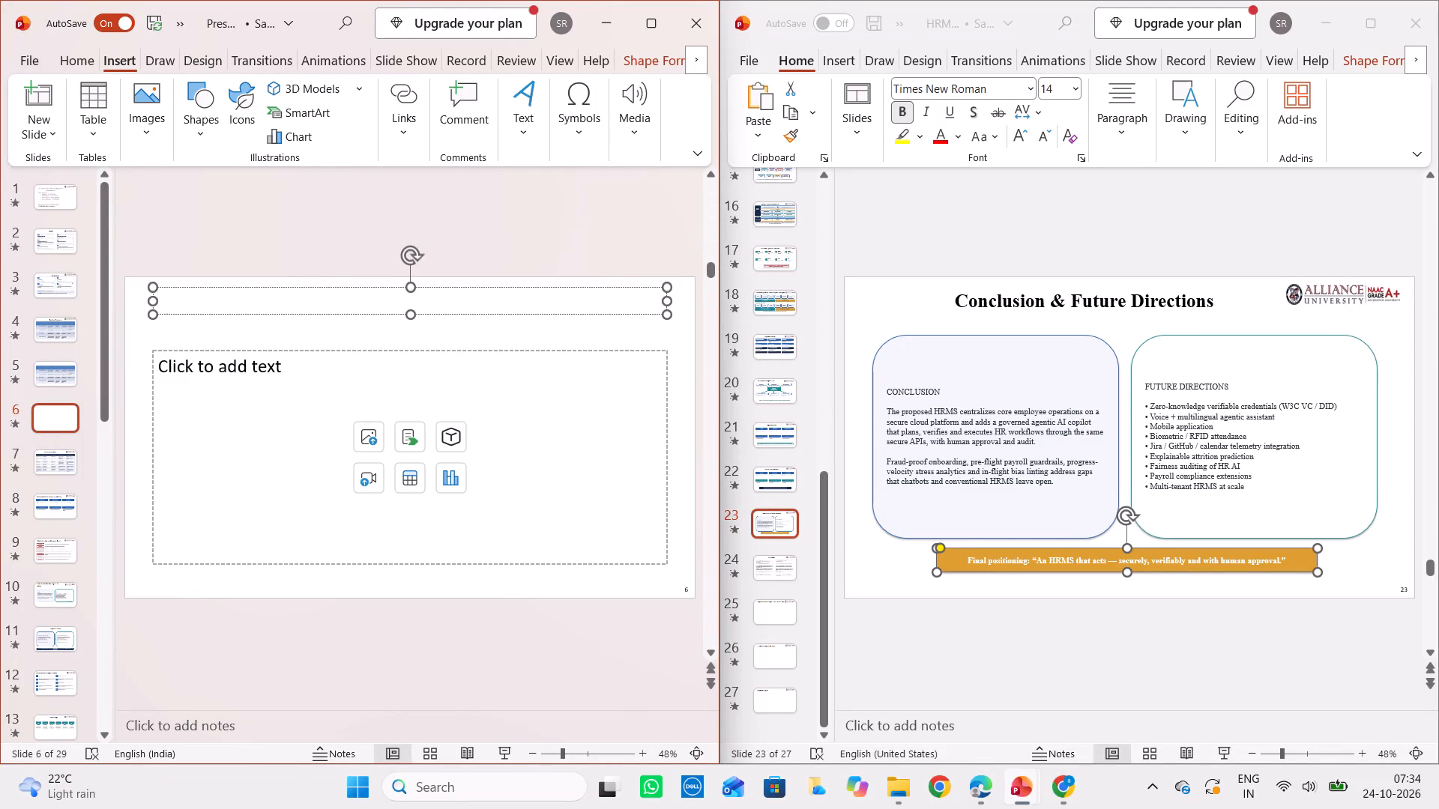
Delete the empty content placeholder from slide 6.
{"action": "left_click", "coordinate": [504, 356]}
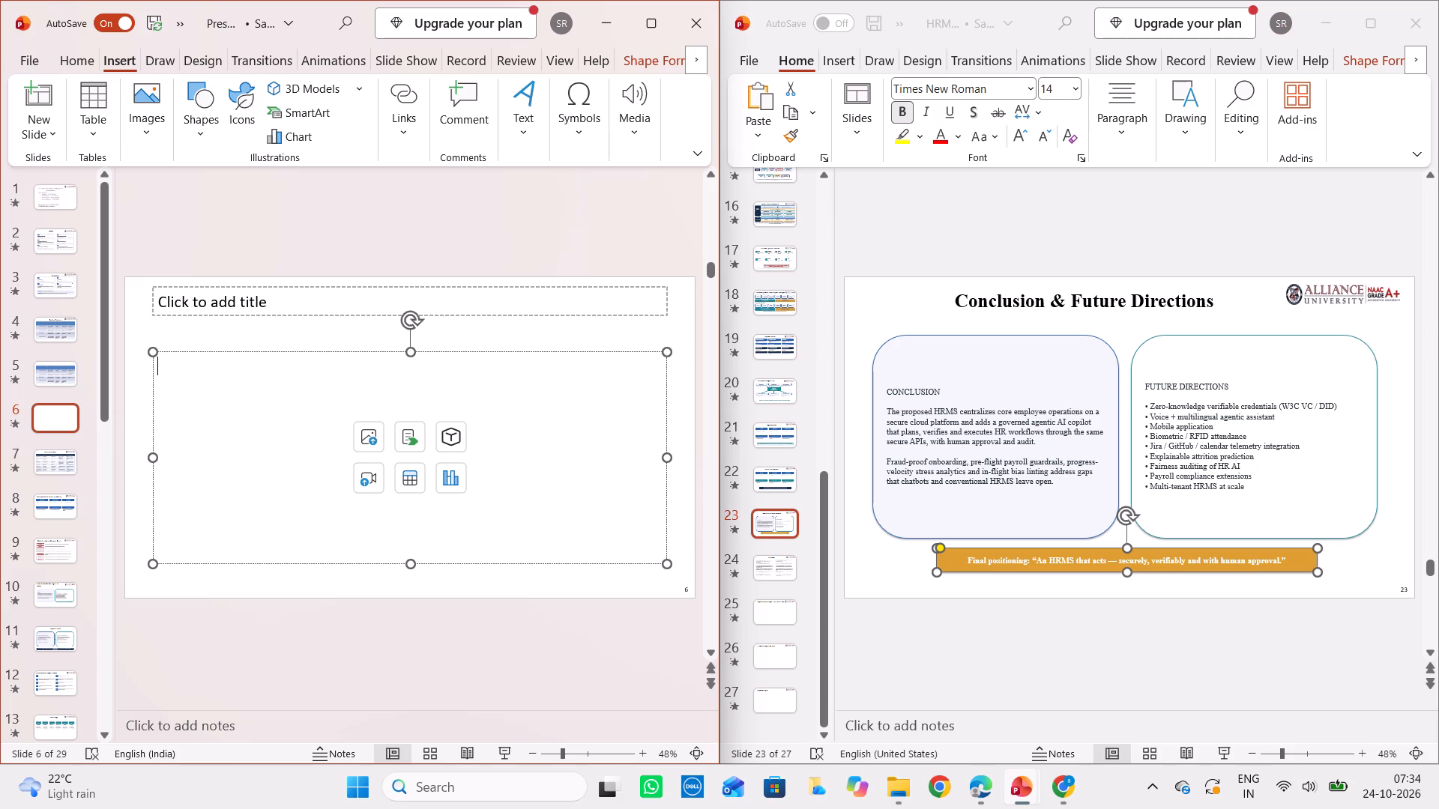
{"action": "key", "text": "BackSpace"}
{"action": "key", "text": "Delete"}
{"action": "left_click", "coordinate": [632, 390]}
{"action": "key", "text": "BackSpace"}
{"action": "key", "text": "Delete"}
{"action": "left_click", "coordinate": [625, 354]}
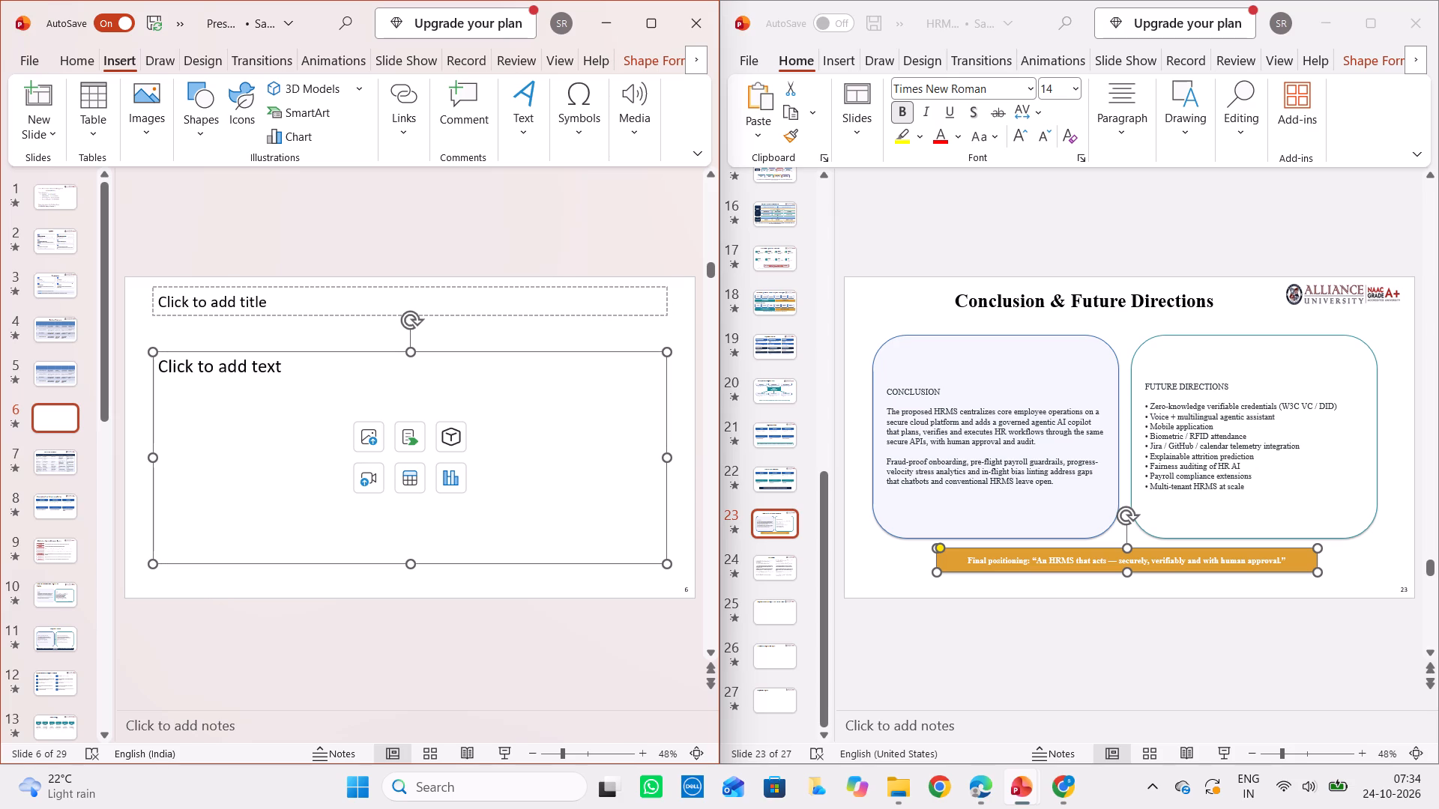
{"action": "key", "text": "BackSpace"}
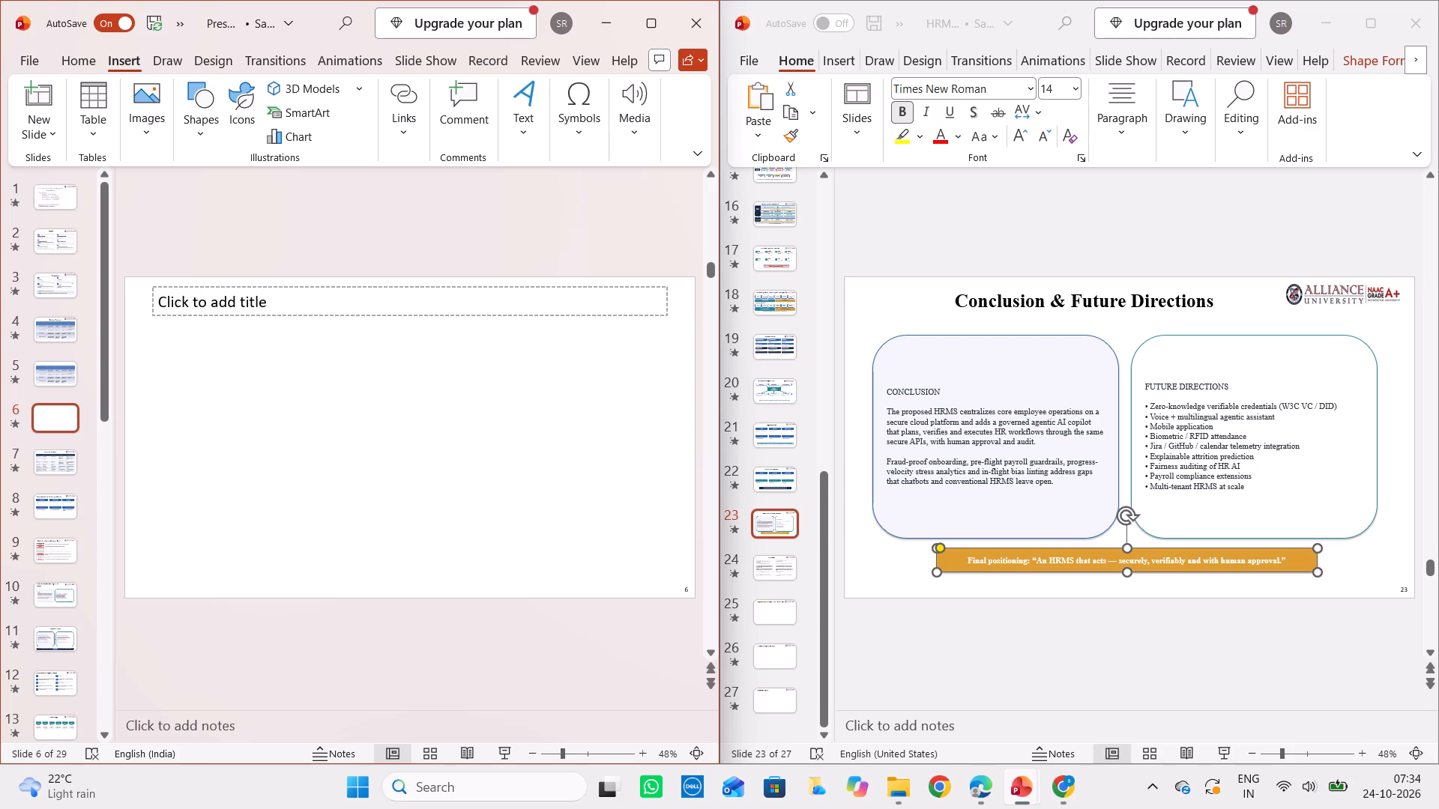
{"action": "key", "text": "BackSpace"}
Delete the empty title placeholder from slide 6, leaving the slide blank.
{"action": "left_click", "coordinate": [619, 312]}
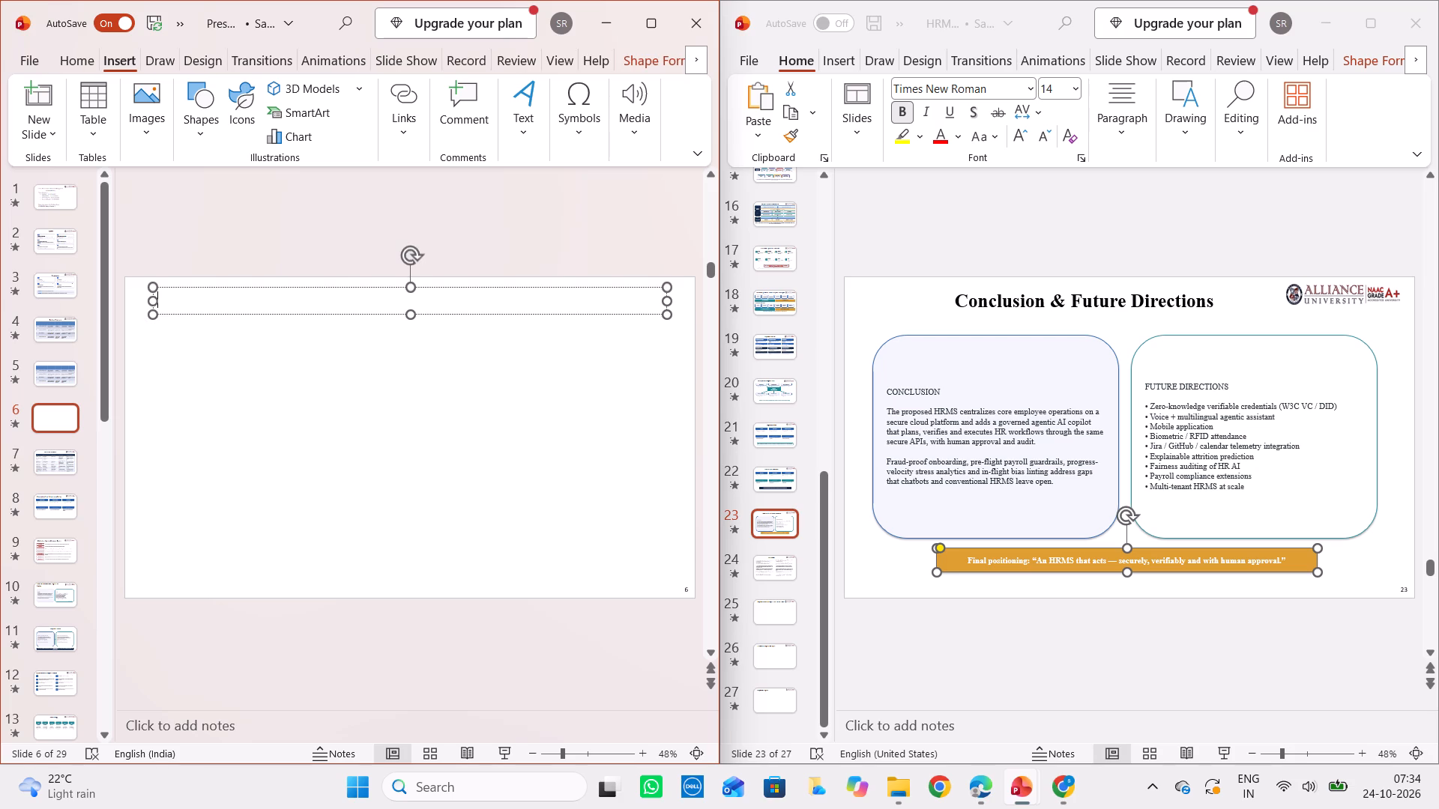
{"action": "key", "text": "BackSpace"}
{"action": "key", "text": "Delete"}
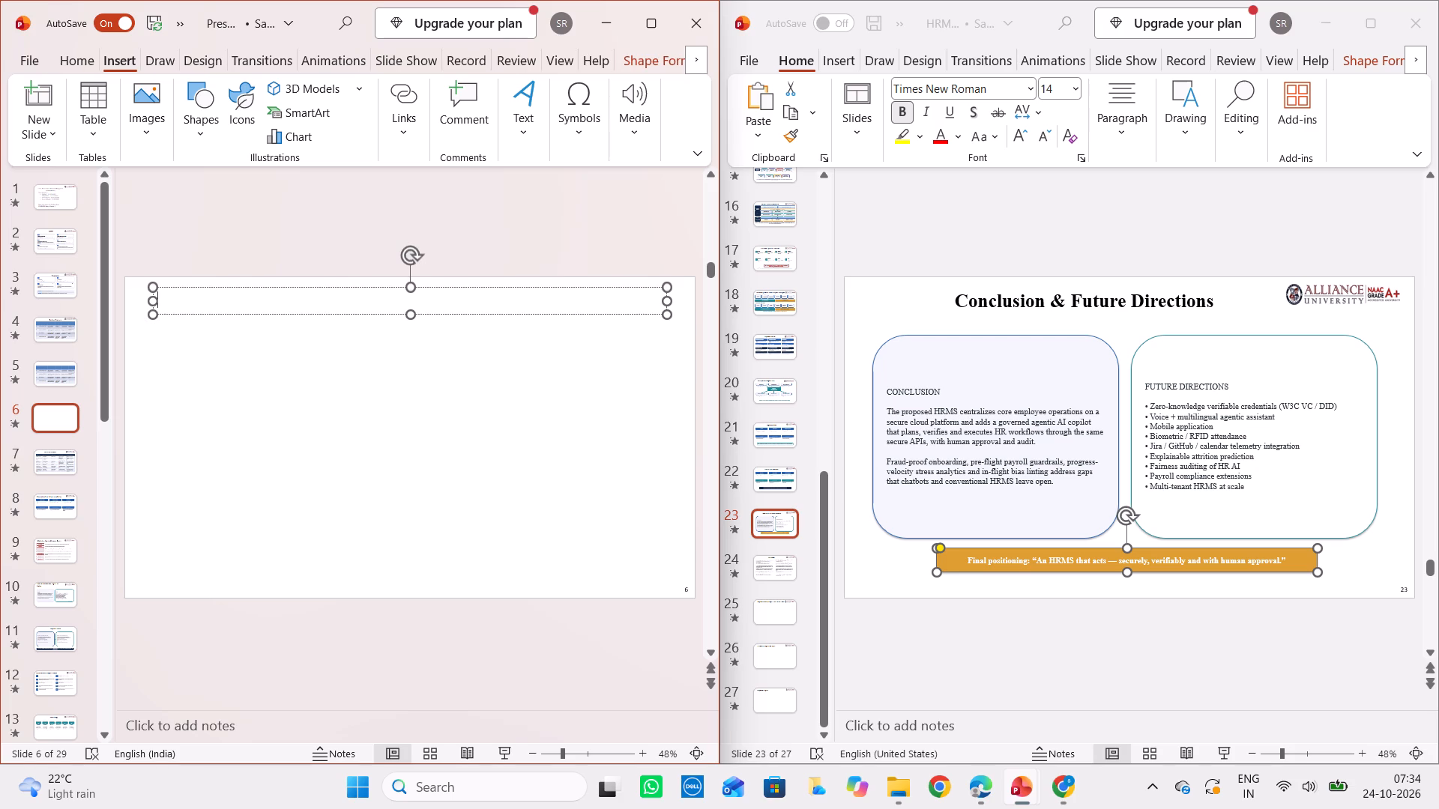
{"action": "left_click", "coordinate": [618, 314]}
{"action": "key", "text": "Delete"}
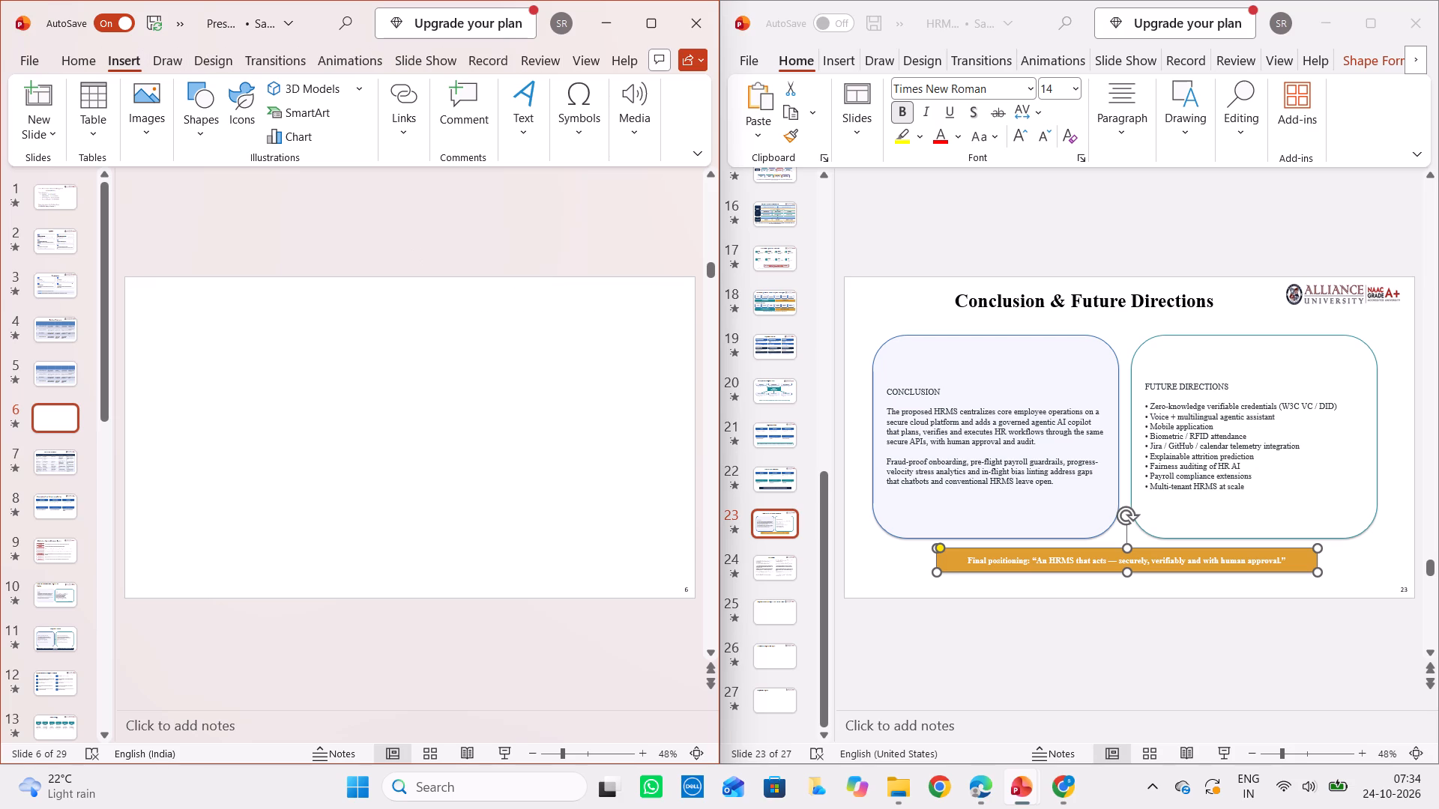
Copy the whole "Review of literature" table from slide 4 onto the blank slide 6.
{"action": "left_click", "coordinate": [60, 373]}
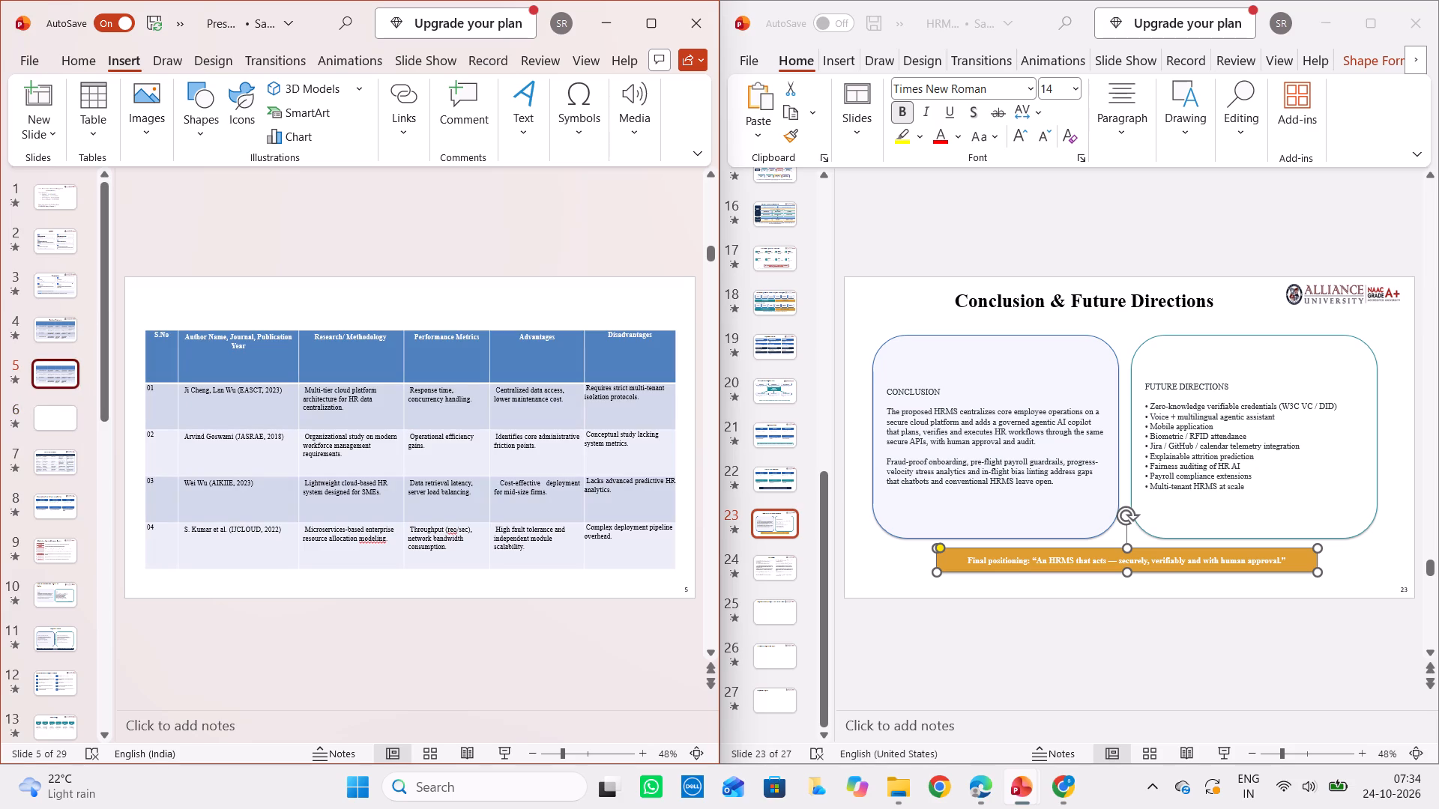
{"action": "right_click", "coordinate": [597, 569]}
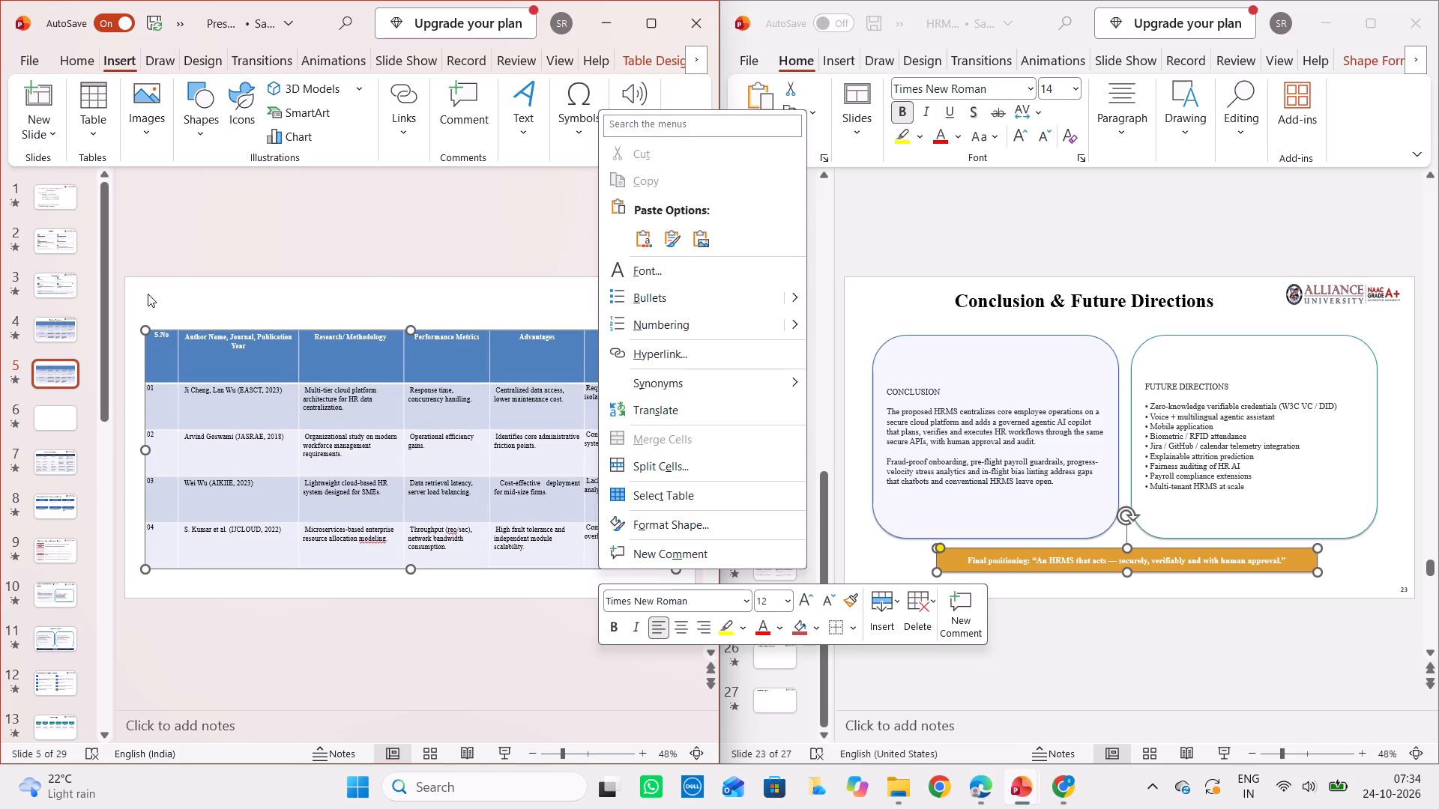
{"action": "left_click", "coordinate": [54, 337]}
{"action": "left_click", "coordinate": [54, 337]}
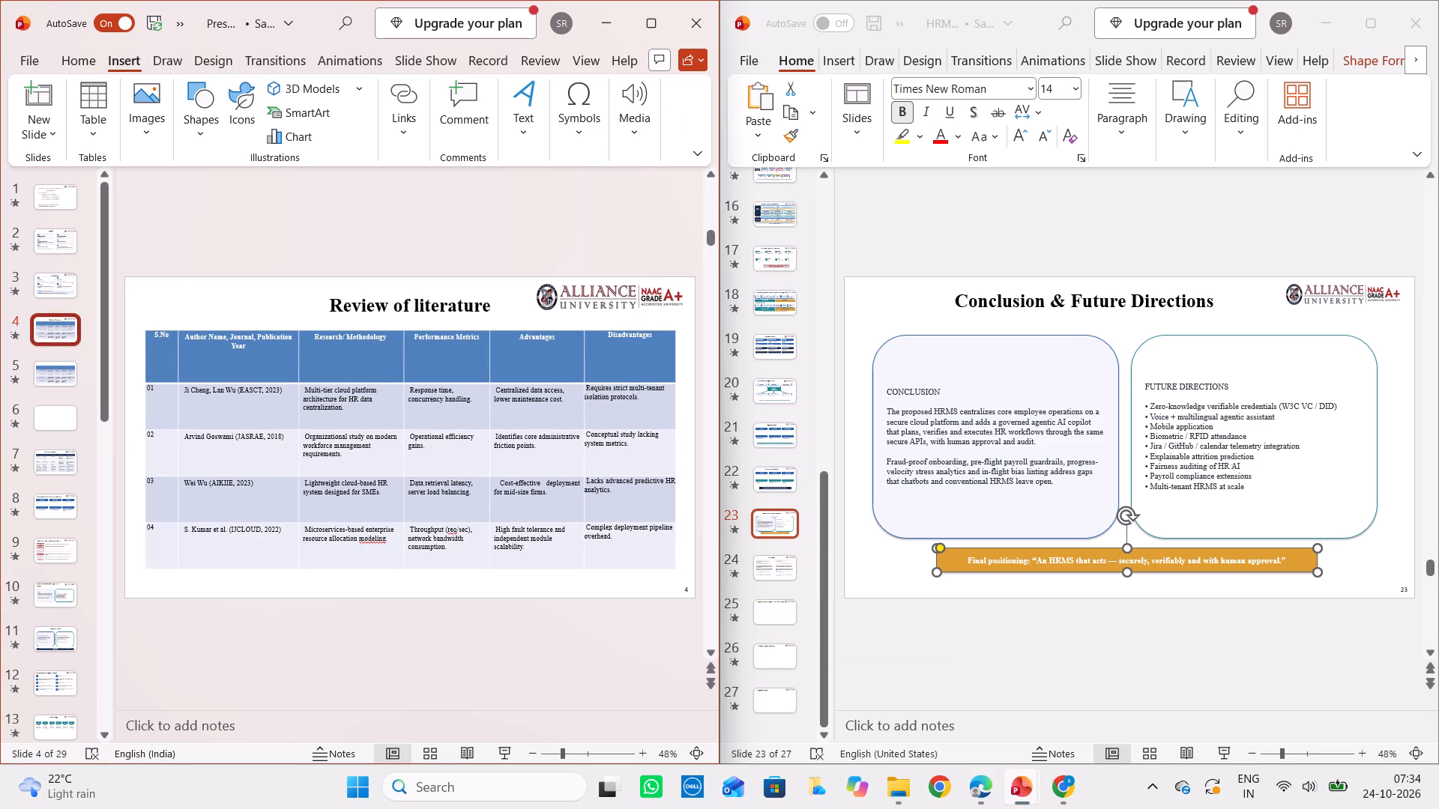
{"action": "left_click", "coordinate": [557, 568]}
{"action": "left_click", "coordinate": [556, 568]}
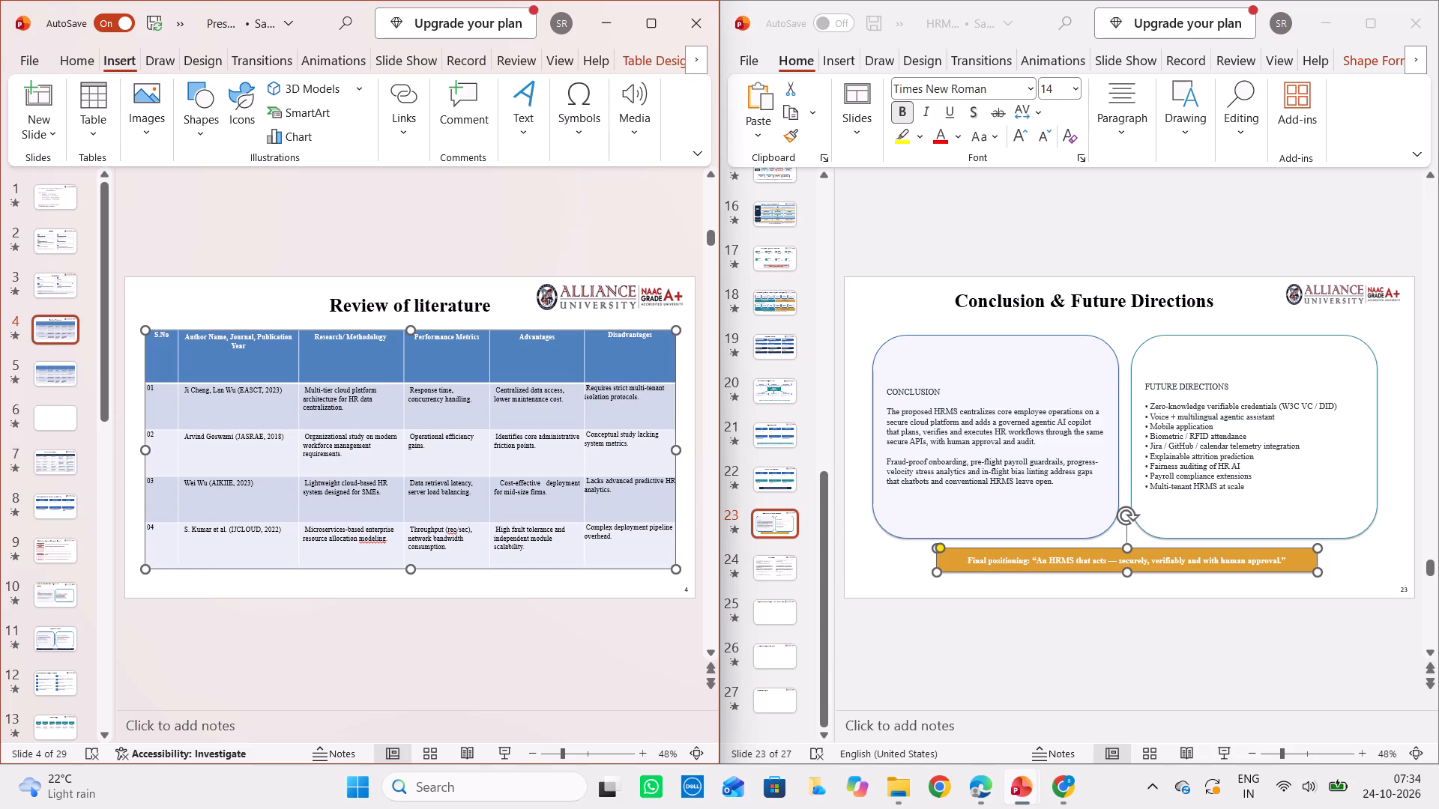
{"action": "right_click", "coordinate": [556, 566]}
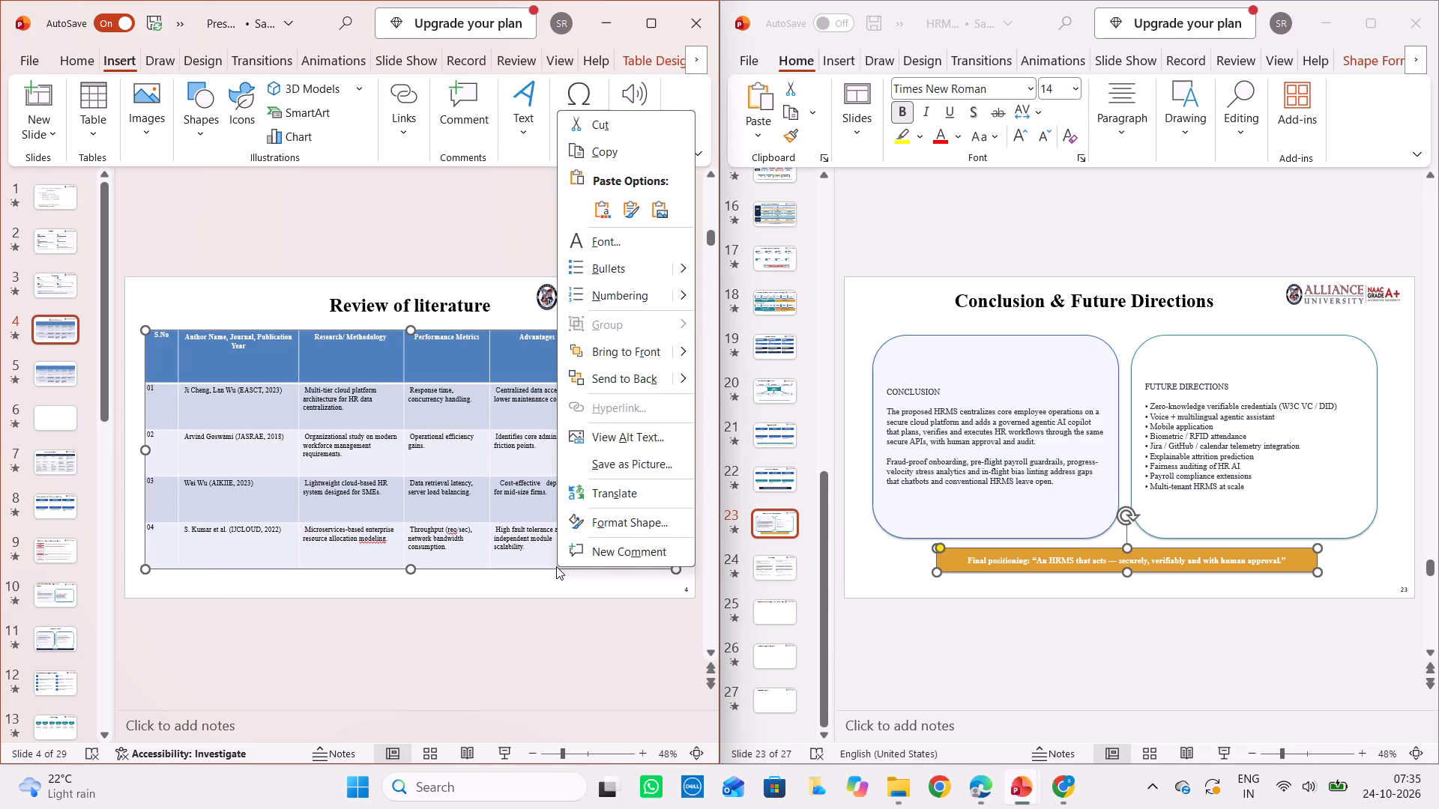
{"action": "left_click", "coordinate": [607, 146]}
{"action": "left_click", "coordinate": [59, 418]}
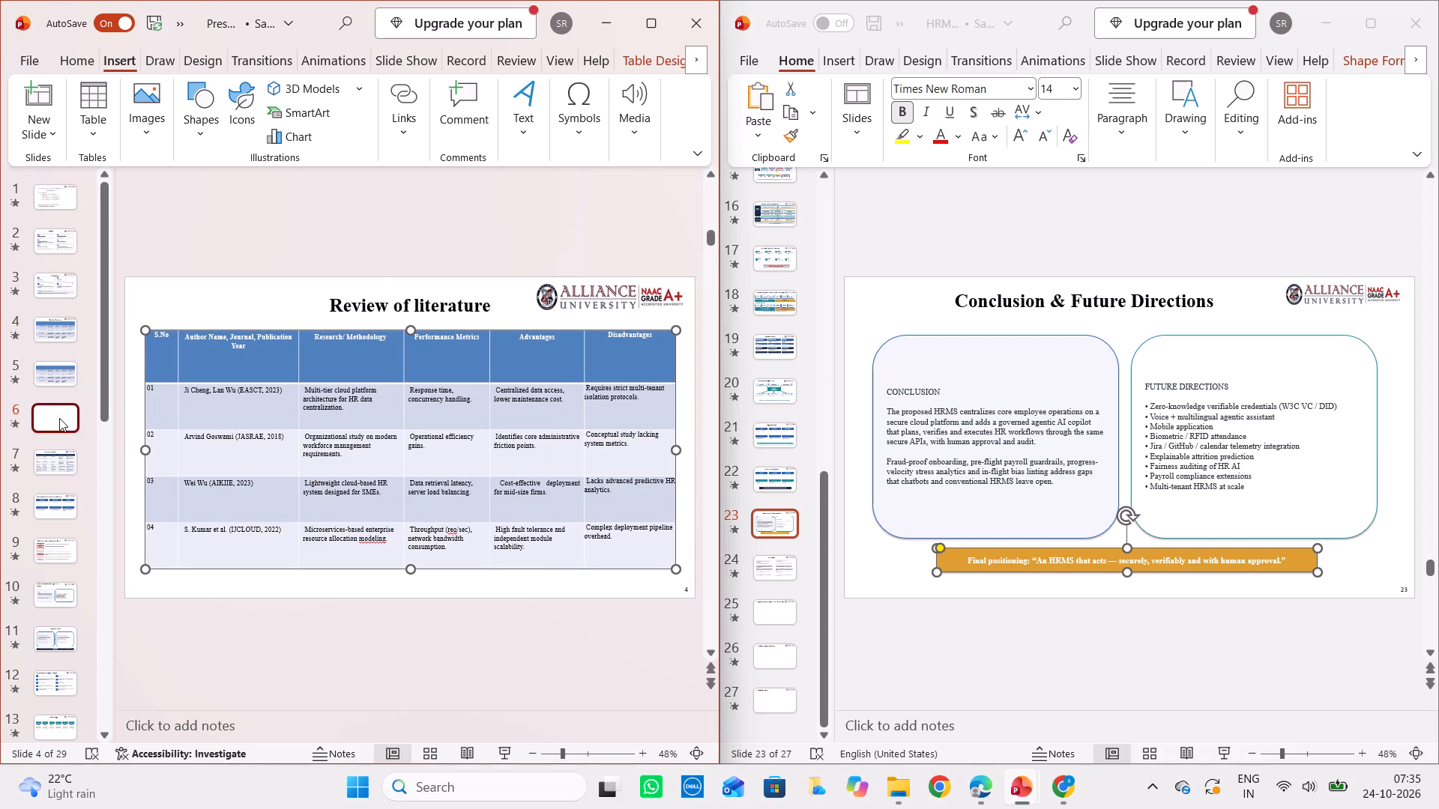
{"action": "key", "text": "ctrl+v"}
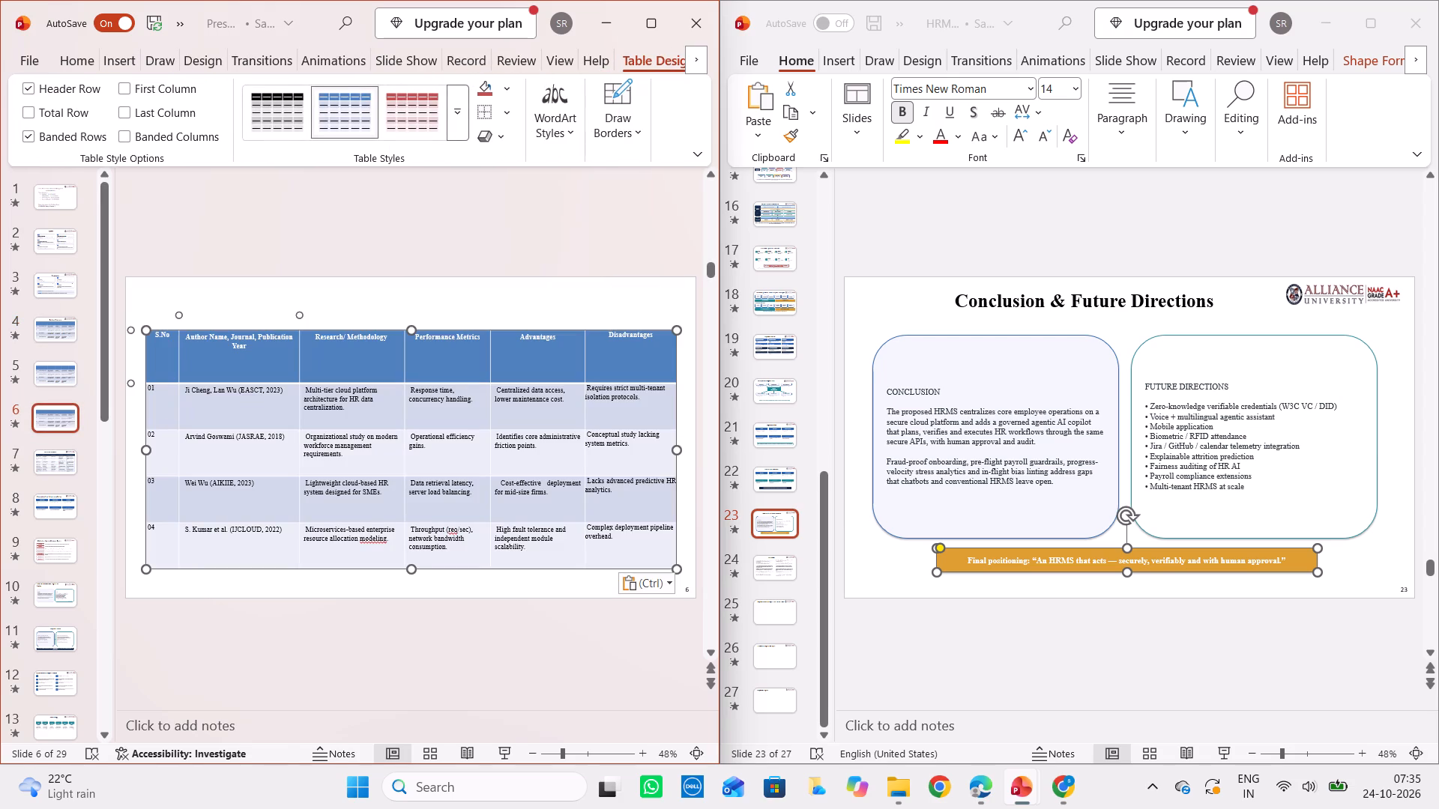
{"action": "left_click", "coordinate": [247, 370]}
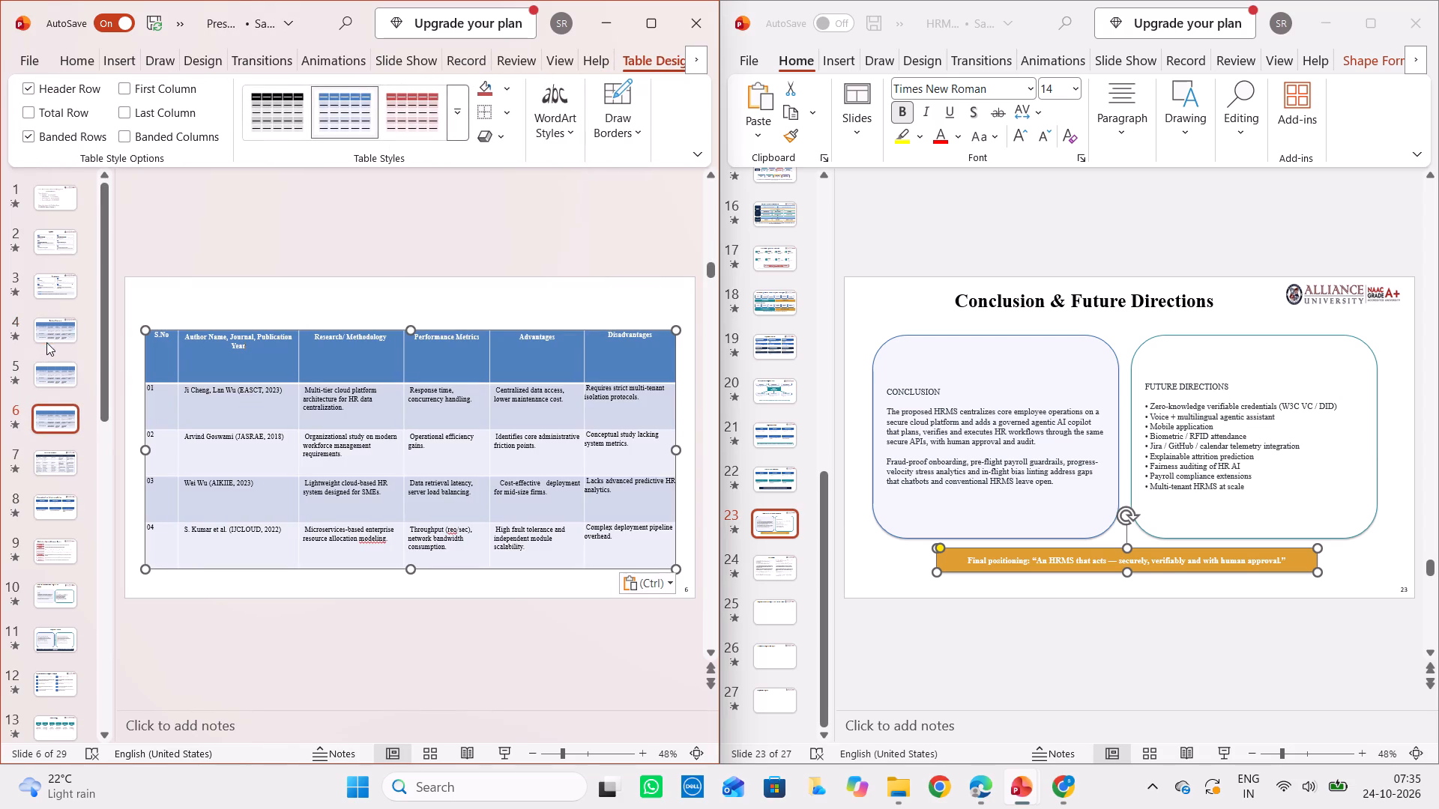
Renumber the four S.No entries in slide 5's literature table as 05, 06, 07 and 08.
{"action": "left_click", "coordinate": [52, 373]}
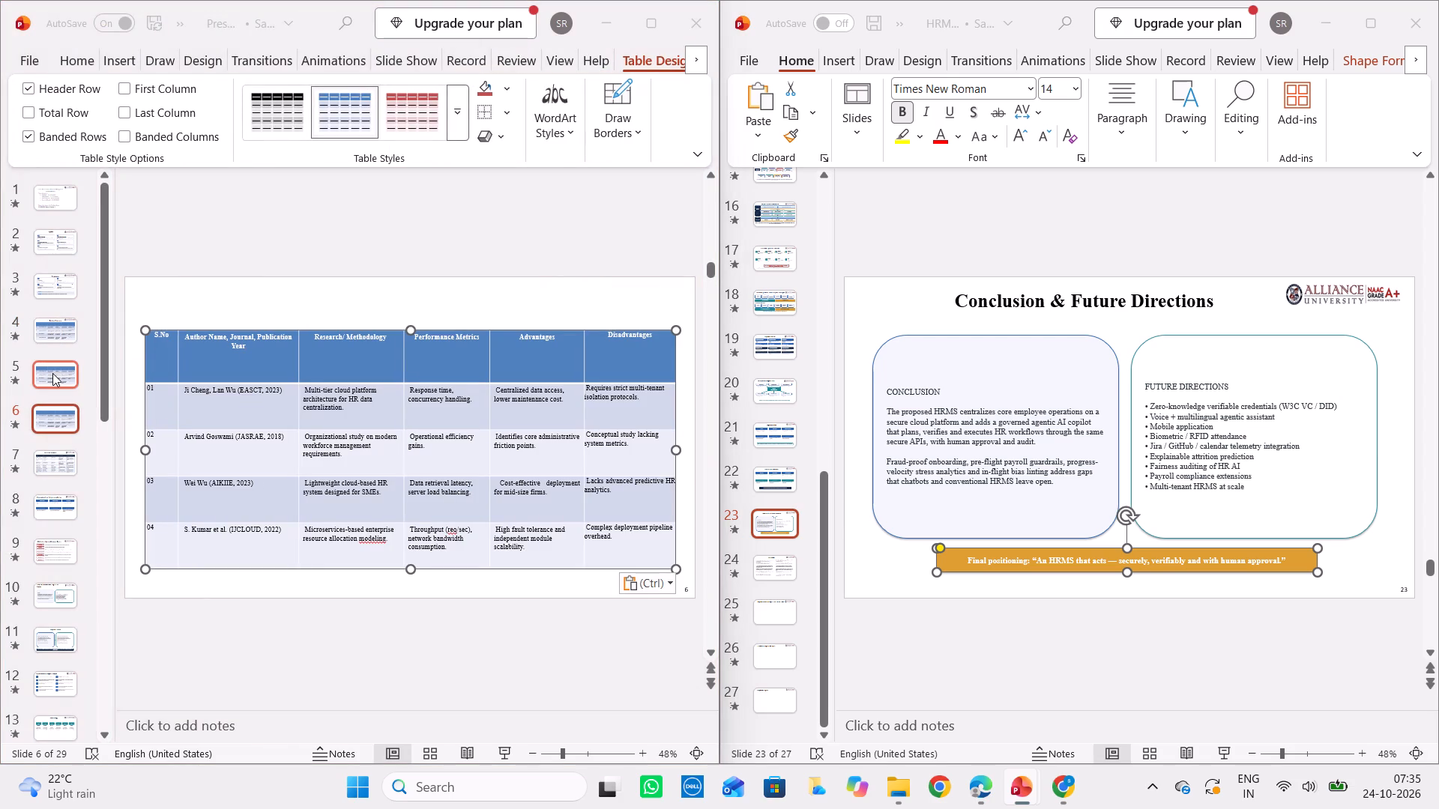
{"action": "left_click", "coordinate": [52, 373]}
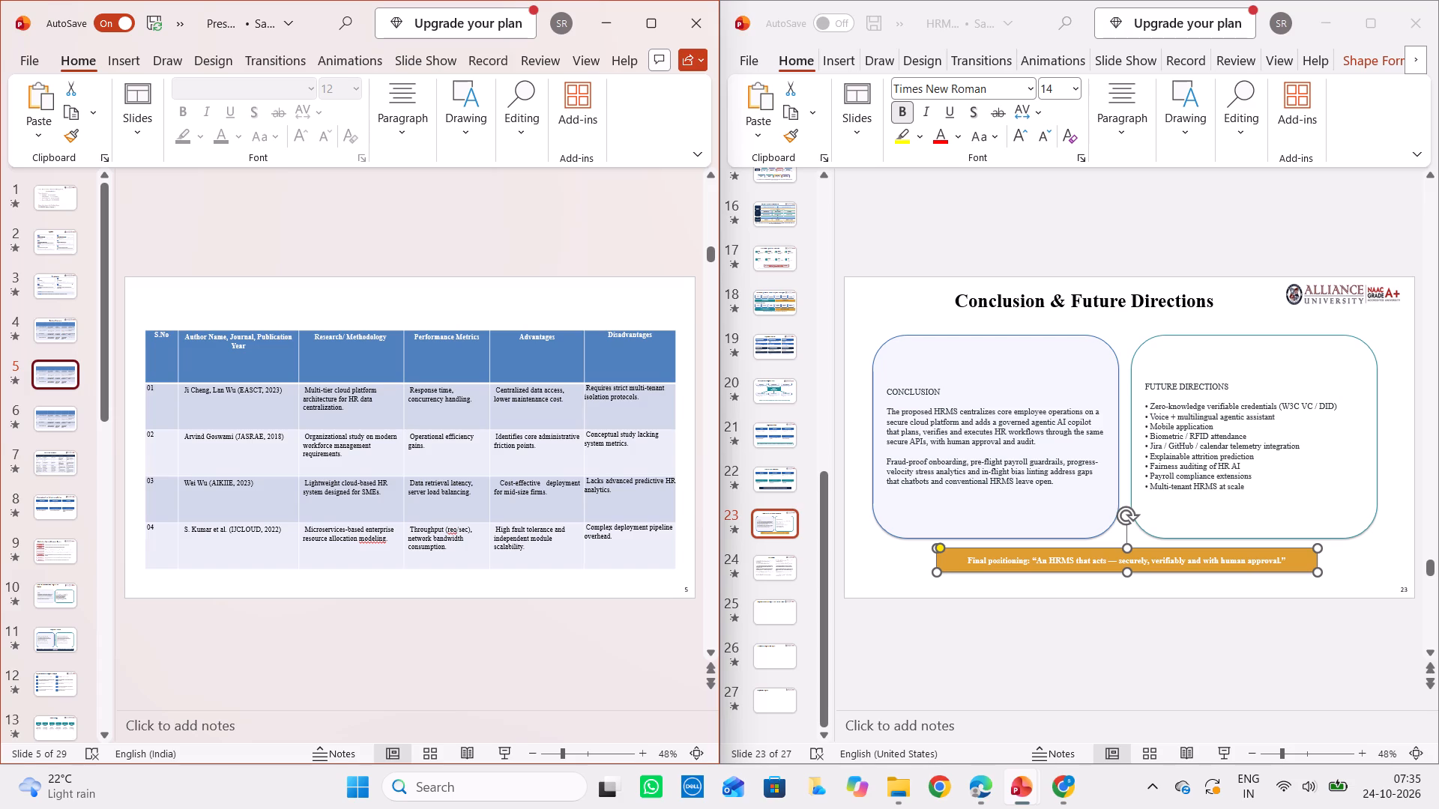
{"action": "left_click", "coordinate": [157, 391]}
{"action": "key", "text": "BackSpace"}
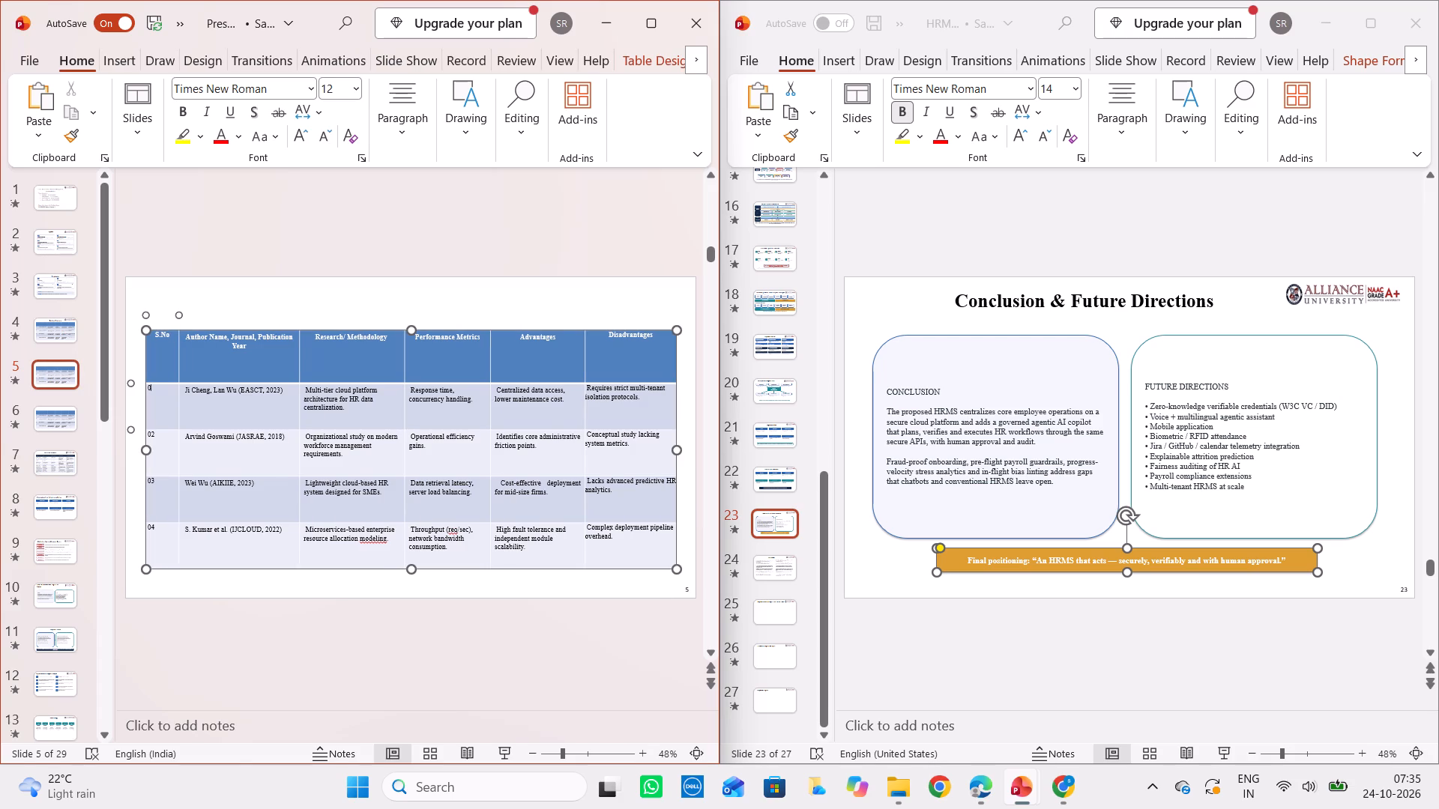
{"action": "key", "text": "5"}
{"action": "key", "text": "Down"}
{"action": "key", "text": "BackSpace"}
{"action": "key", "text": "6"}
{"action": "key", "text": "Down"}
{"action": "key", "text": "BackSpace"}
{"action": "key", "text": "7"}
{"action": "key", "text": "Down"}
{"action": "key", "text": "BackSpace"}
{"action": "key", "text": "8"}
{"action": "key", "text": "Down"}
Renumber the four S.No entries in slide 6's literature table as 09, 10, 11 and 12.
{"action": "left_click", "coordinate": [60, 416]}
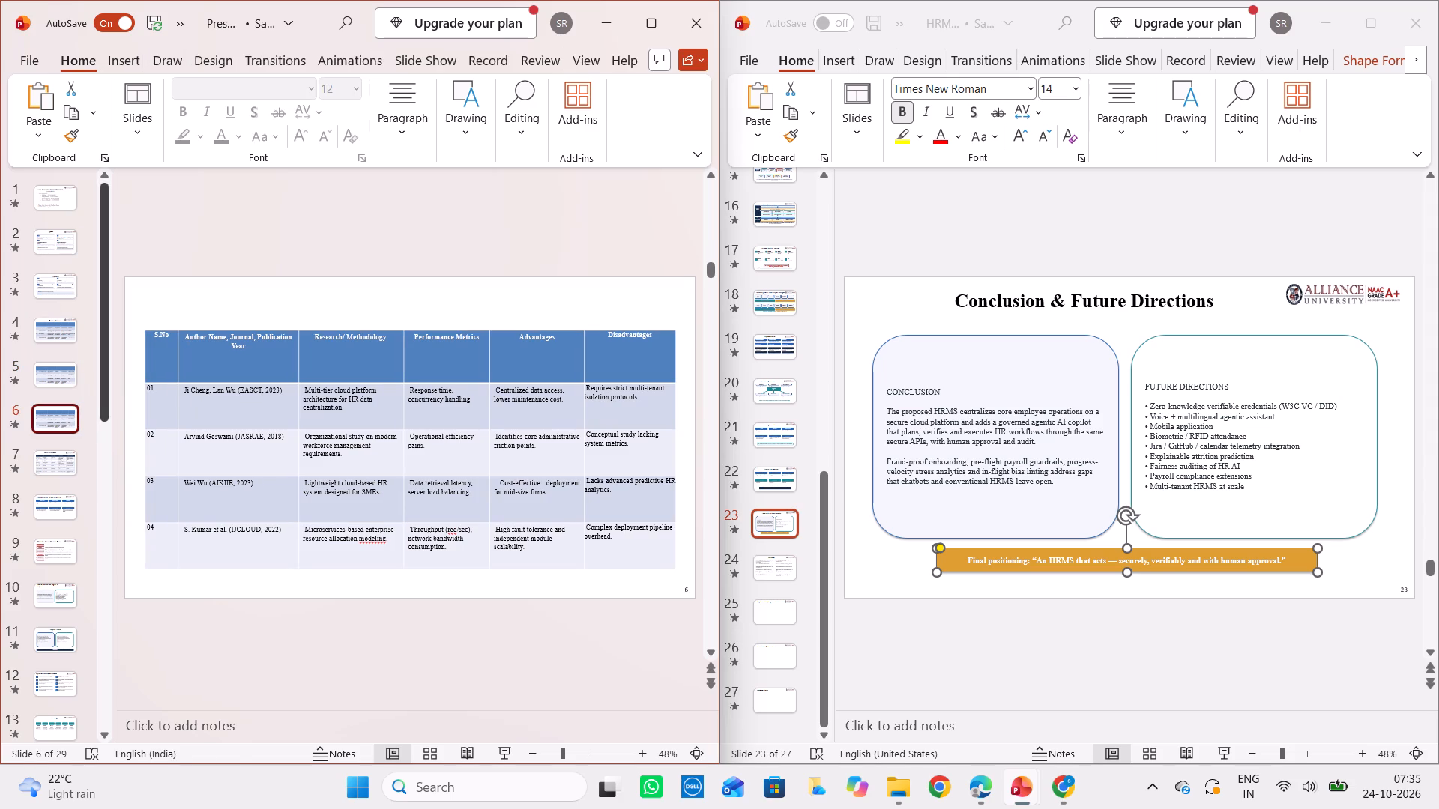
{"action": "left_click", "coordinate": [161, 389]}
{"action": "left_click", "coordinate": [160, 388]}
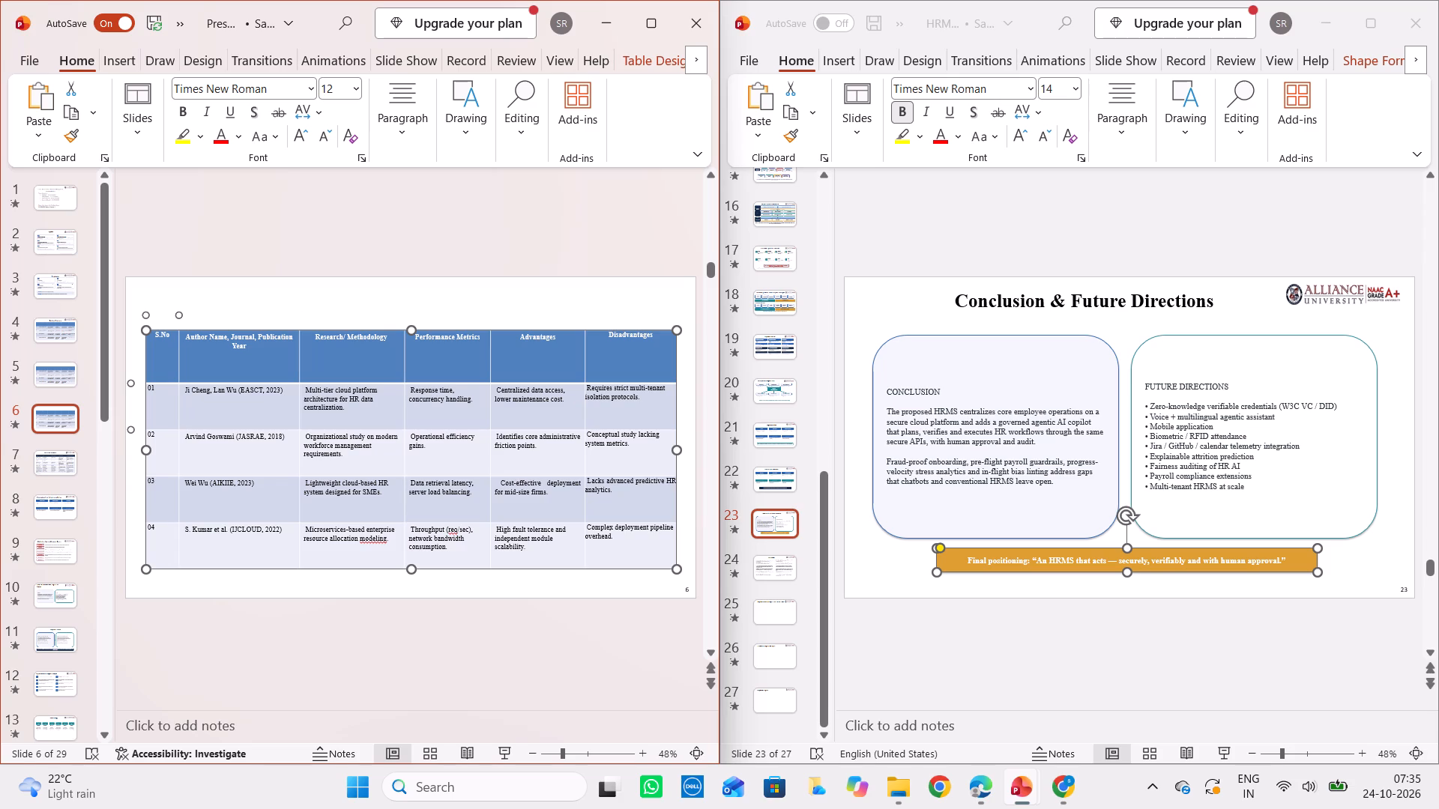
{"action": "left_click", "coordinate": [161, 393]}
{"action": "key", "text": "BackSpace"}
{"action": "key", "text": "9"}
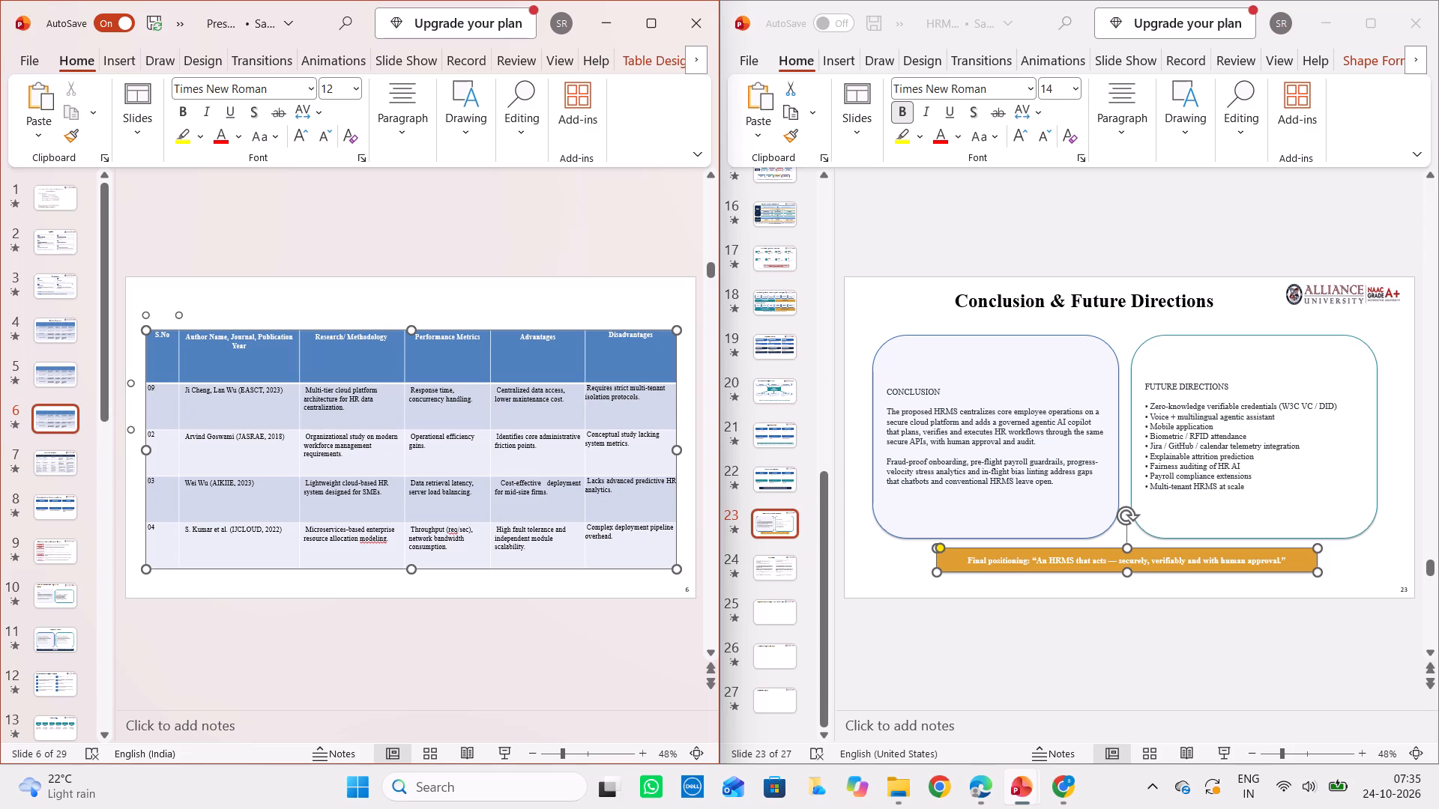
{"action": "key", "text": "Down"}
{"action": "key", "text": "BackSpace"}
{"action": "key", "text": "BackSpace"}
{"action": "type", "text": "10"}
{"action": "key", "text": "Down"}
{"action": "key", "text": "BackSpace"}
{"action": "key", "text": "BackSpace"}
{"action": "type", "text": "11"}
{"action": "key", "text": "Down"}
{"action": "key", "text": "BackSpace"}
{"action": "key", "text": "BackSpace"}
{"action": "type", "text": "12"}
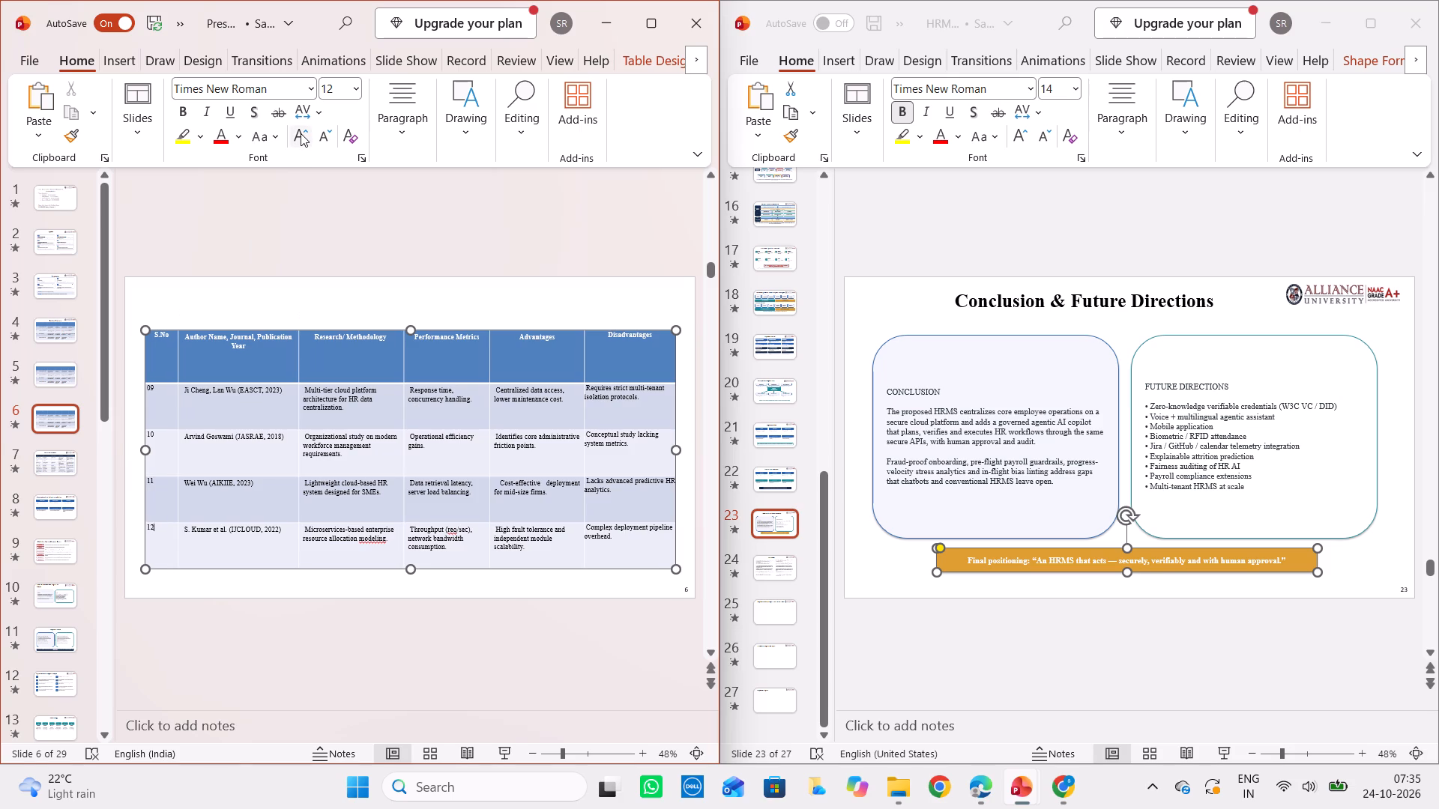
{"action": "left_click", "coordinate": [552, 203]}
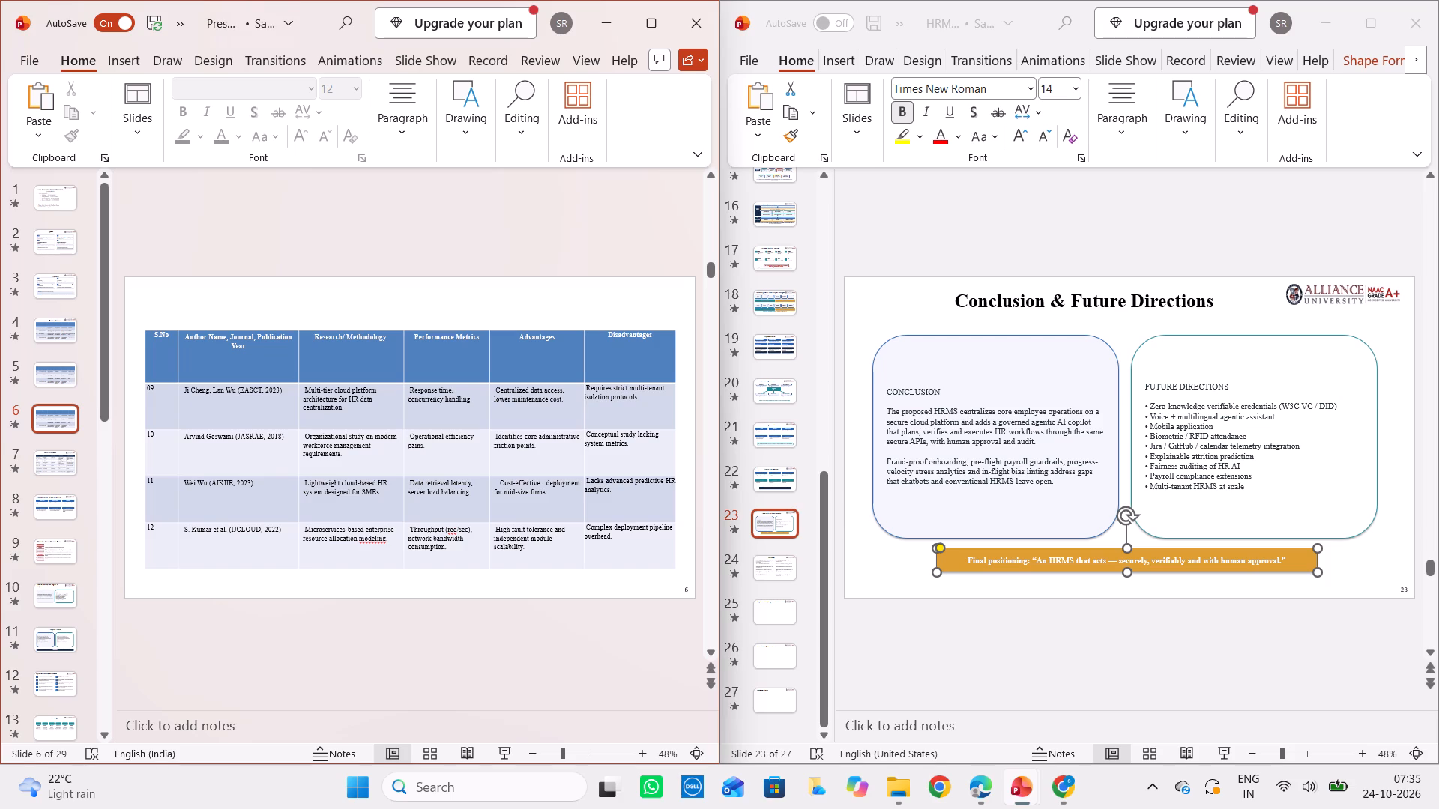
Review the literature table slides 4 to 7 of the presentation.
{"action": "left_click_drag", "start_coordinate": [477, 416], "coordinate": [476, 399]}
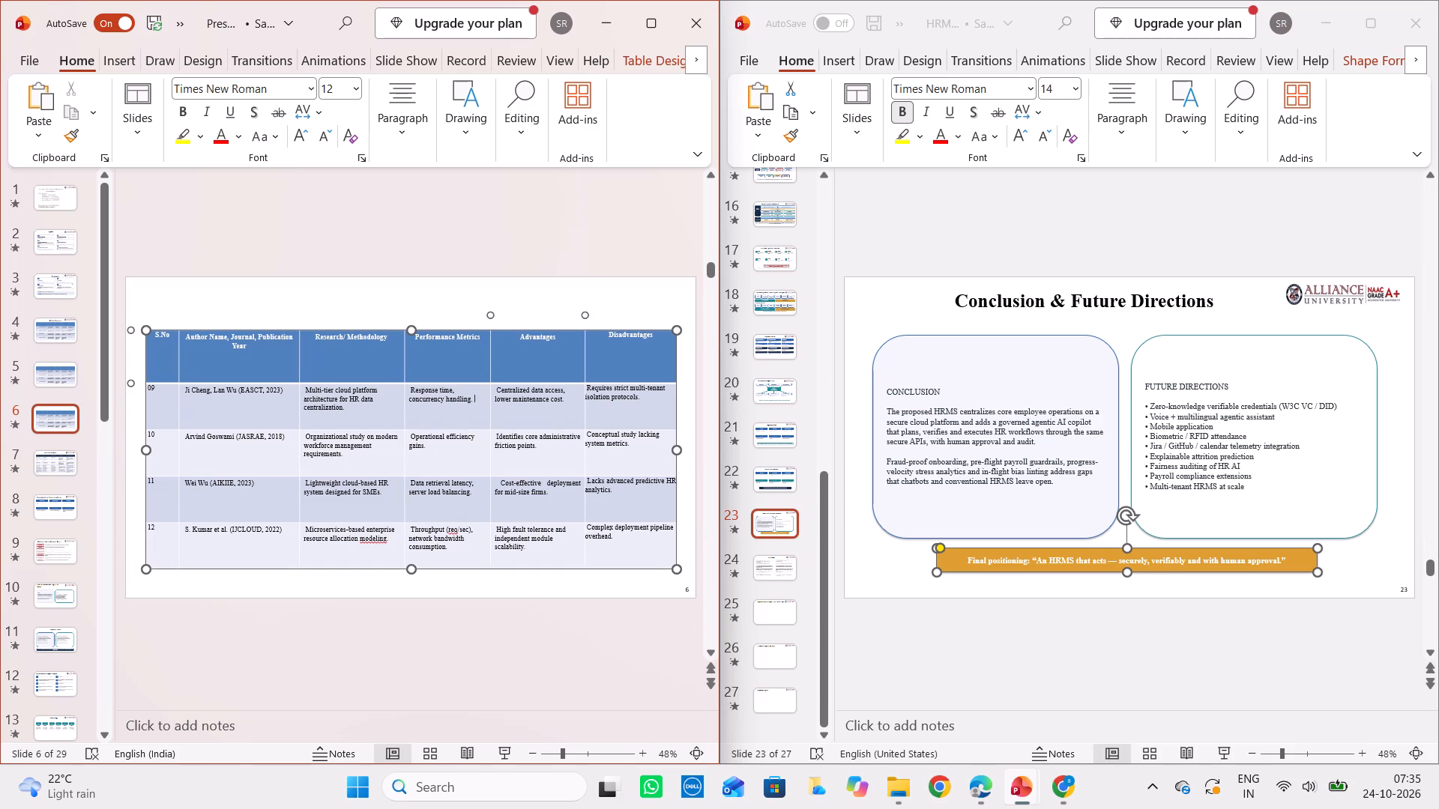
{"action": "left_click_drag", "start_coordinate": [522, 360], "coordinate": [522, 330]}
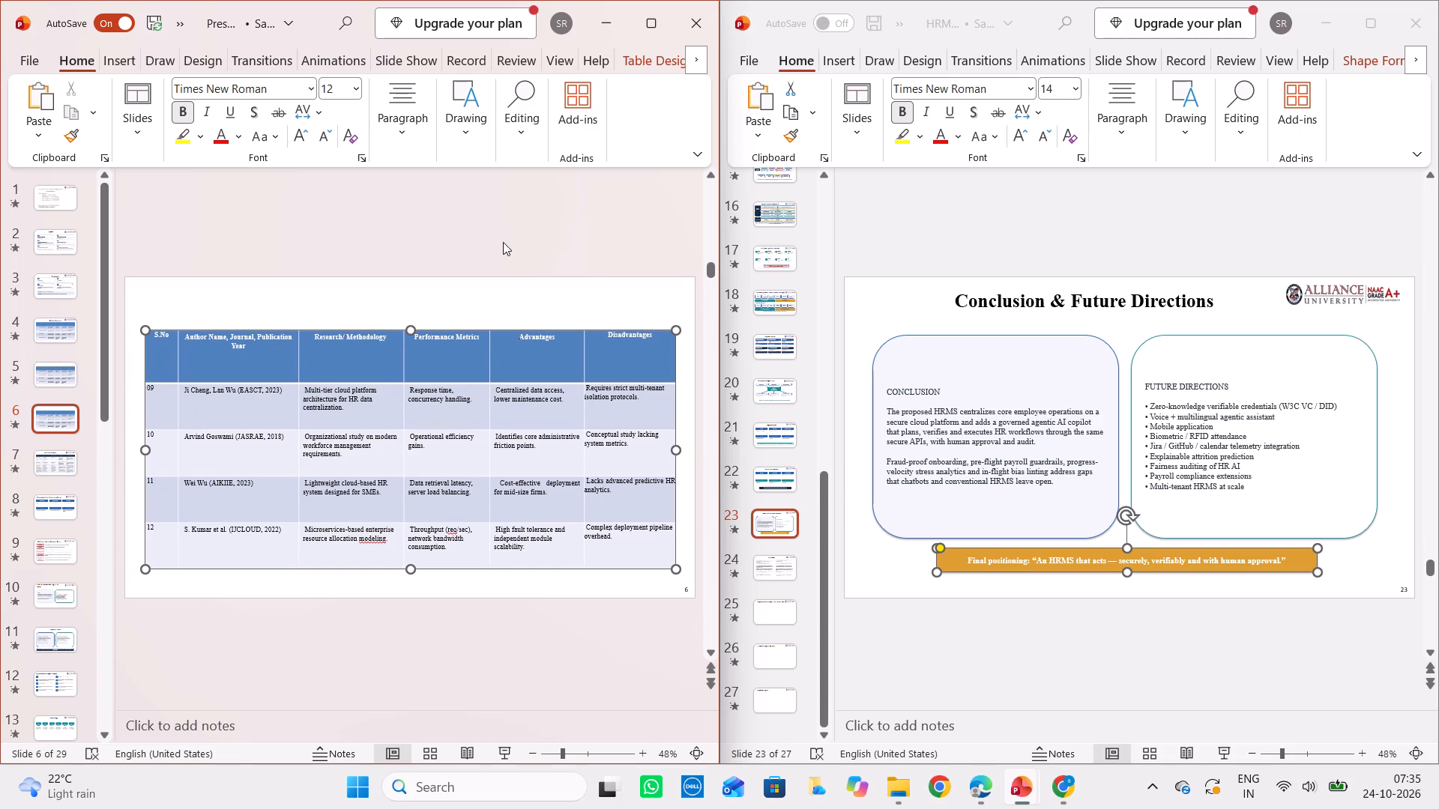
{"action": "left_click", "coordinate": [70, 366]}
{"action": "left_click", "coordinate": [59, 330]}
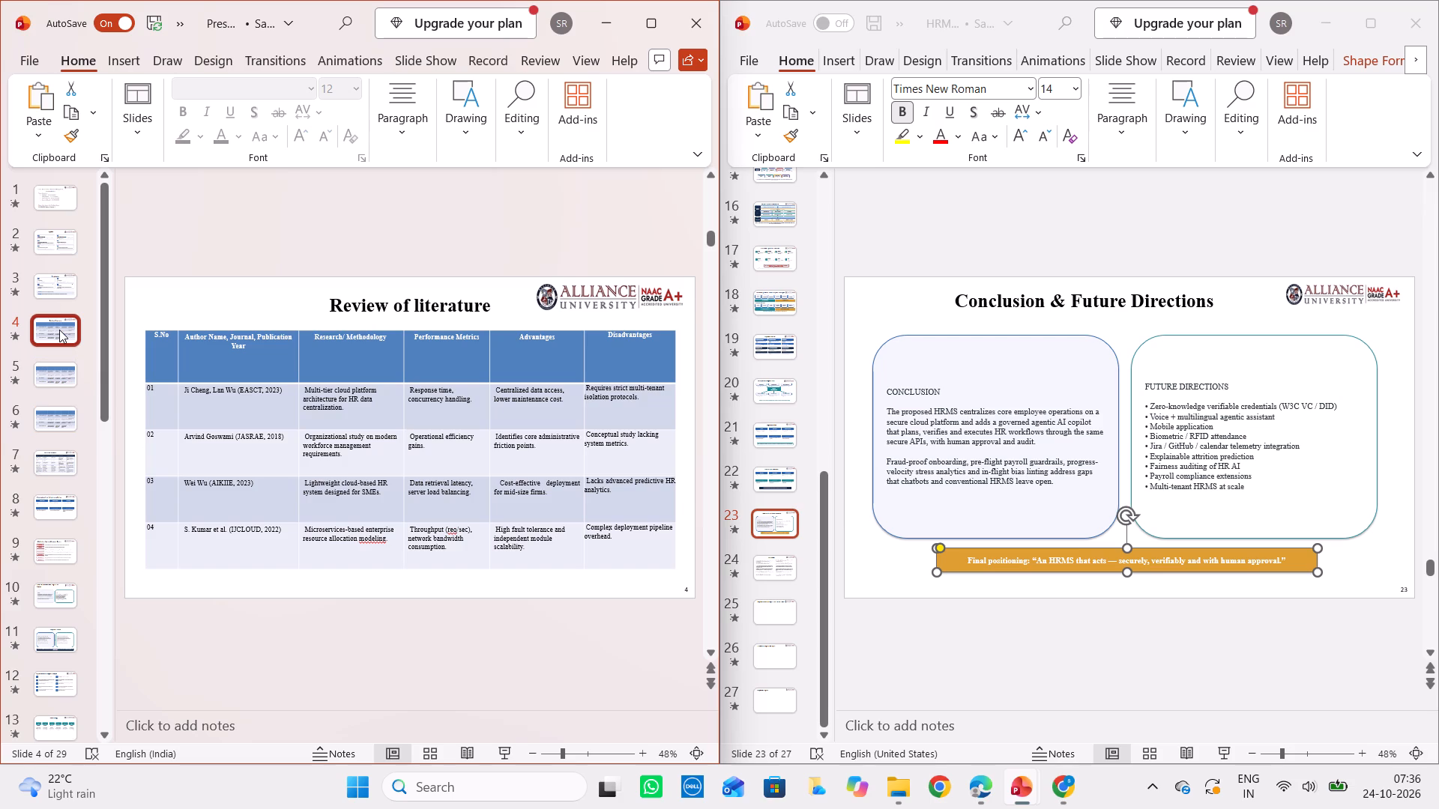
{"action": "left_click", "coordinate": [59, 460]}
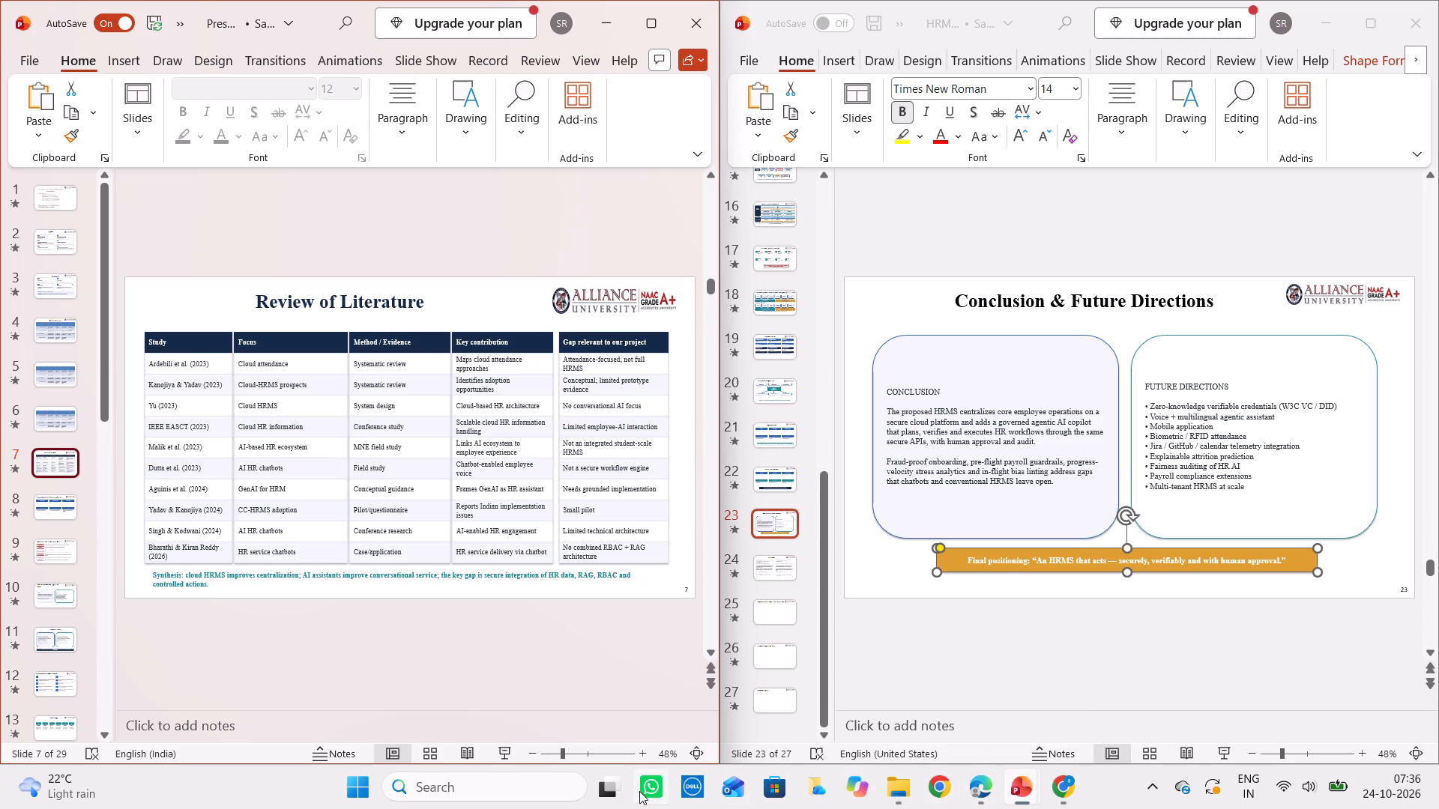
{"action": "left_click", "coordinate": [1022, 685]}
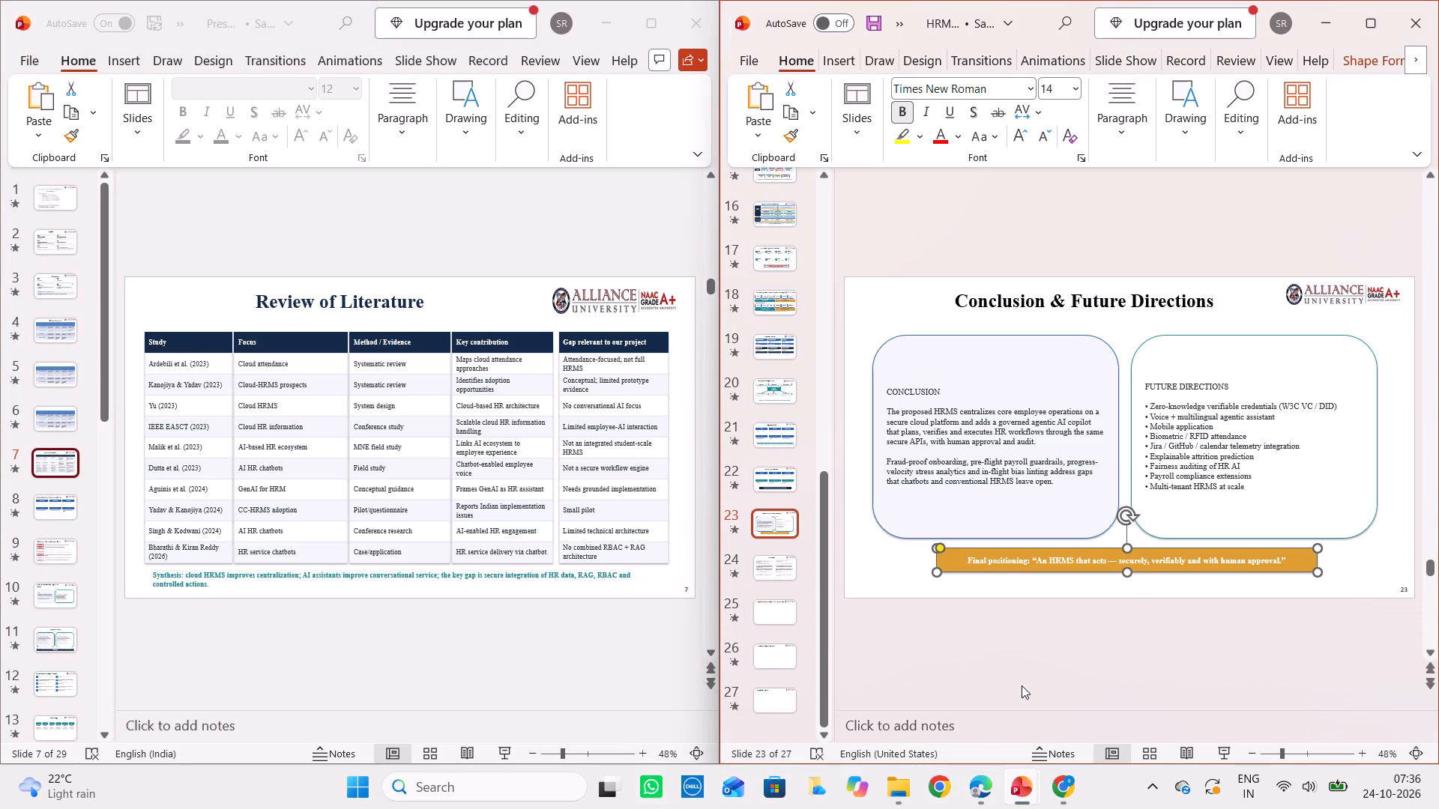